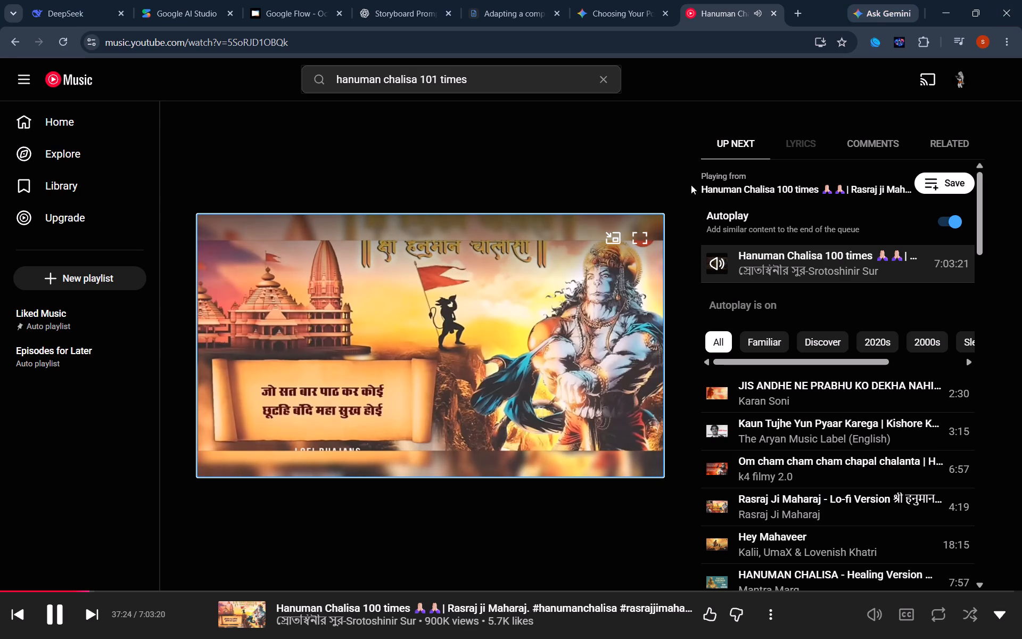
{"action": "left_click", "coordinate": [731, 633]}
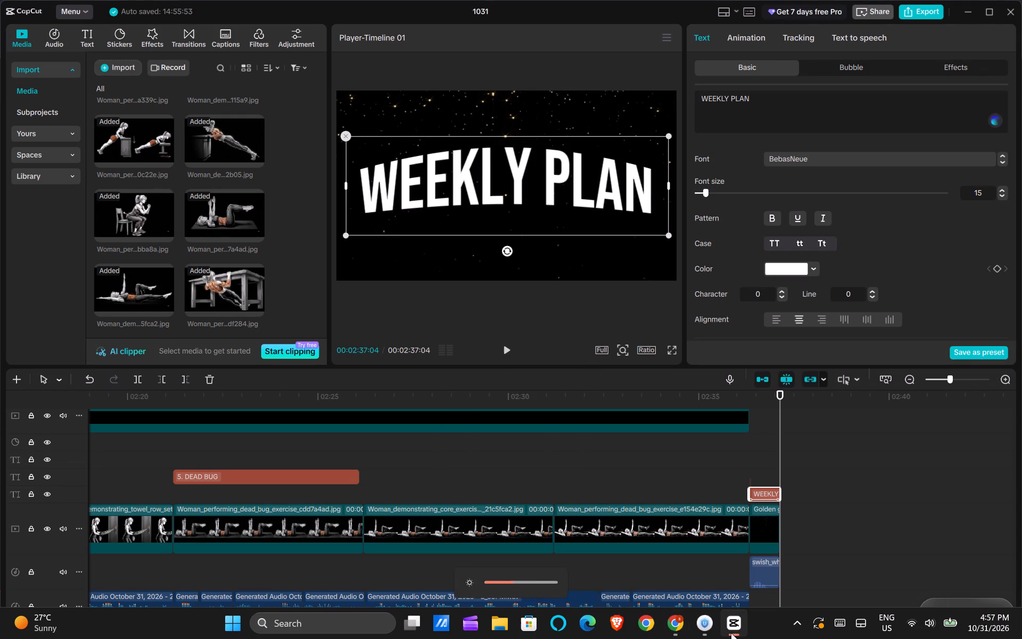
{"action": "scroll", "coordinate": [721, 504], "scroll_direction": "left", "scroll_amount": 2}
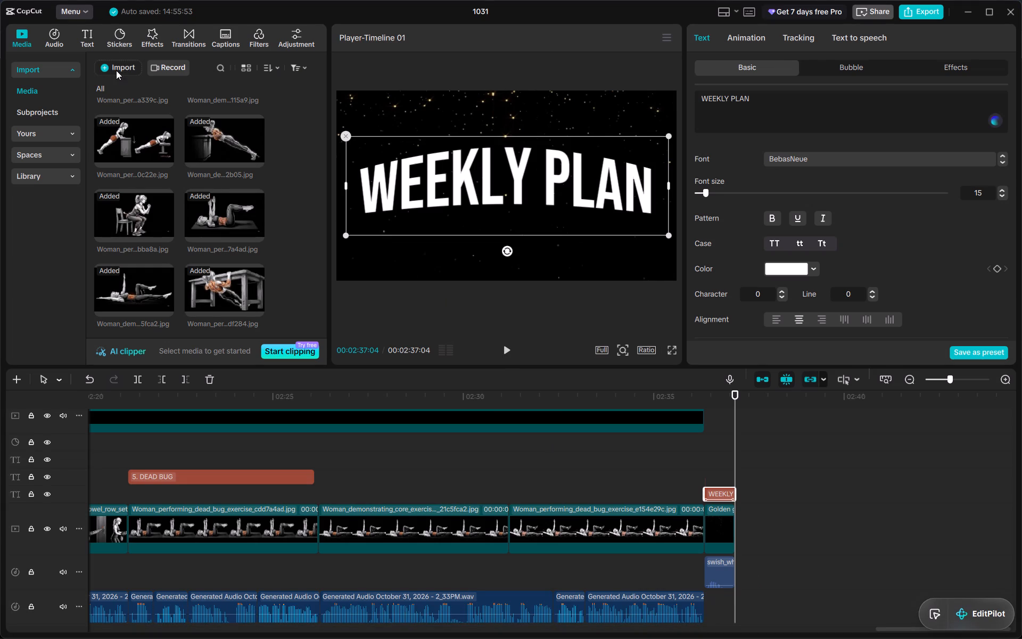
{"action": "left_click", "coordinate": [125, 95]}
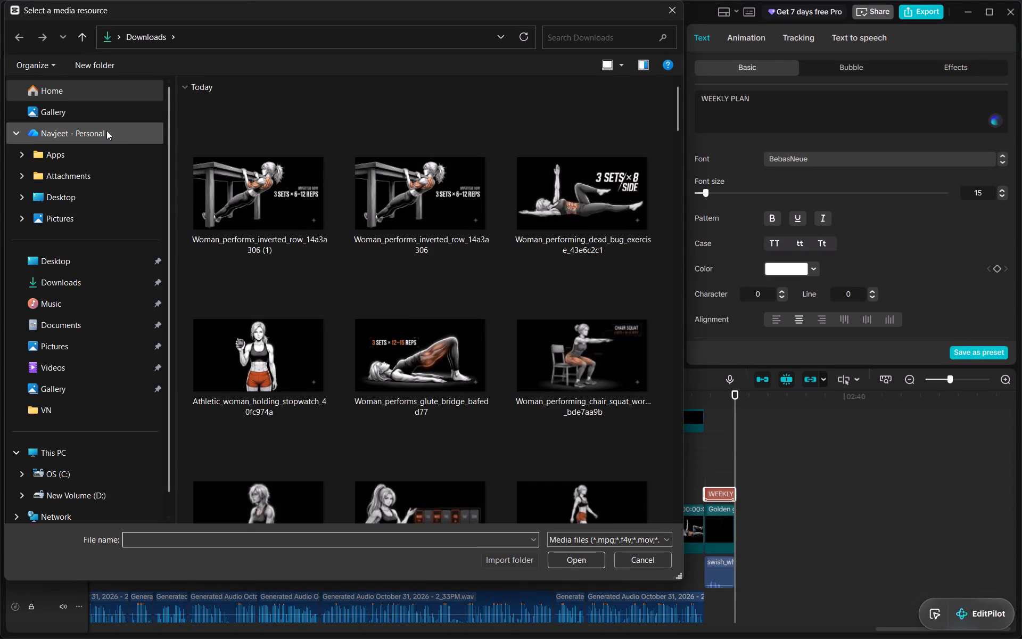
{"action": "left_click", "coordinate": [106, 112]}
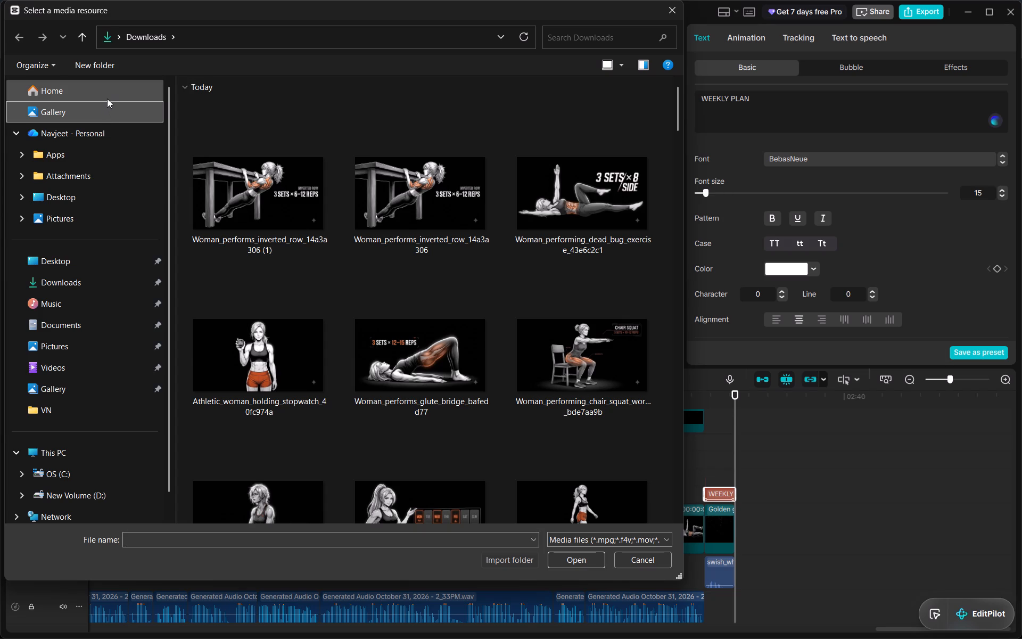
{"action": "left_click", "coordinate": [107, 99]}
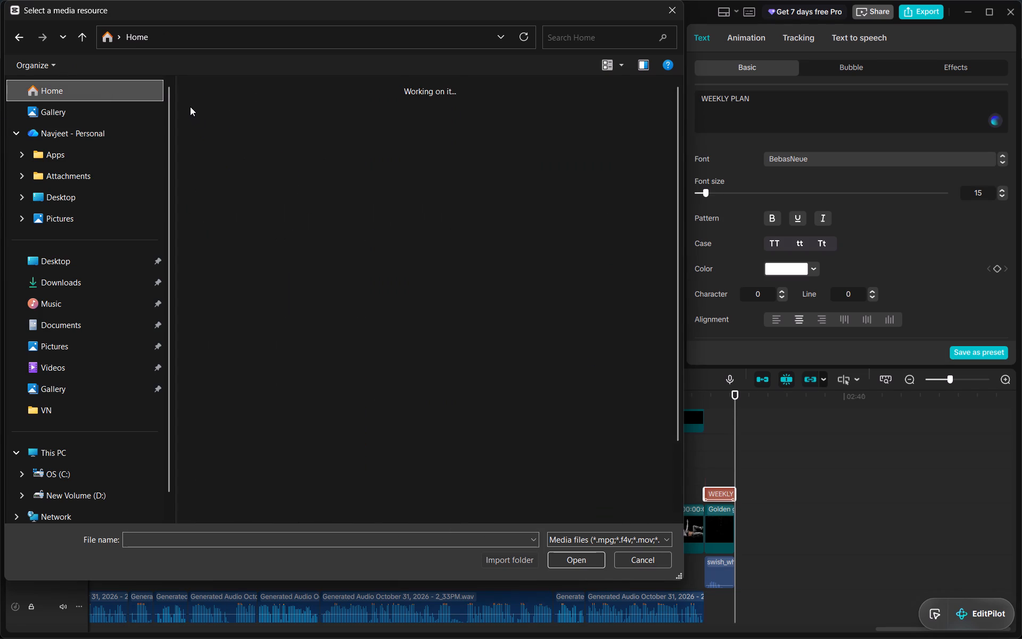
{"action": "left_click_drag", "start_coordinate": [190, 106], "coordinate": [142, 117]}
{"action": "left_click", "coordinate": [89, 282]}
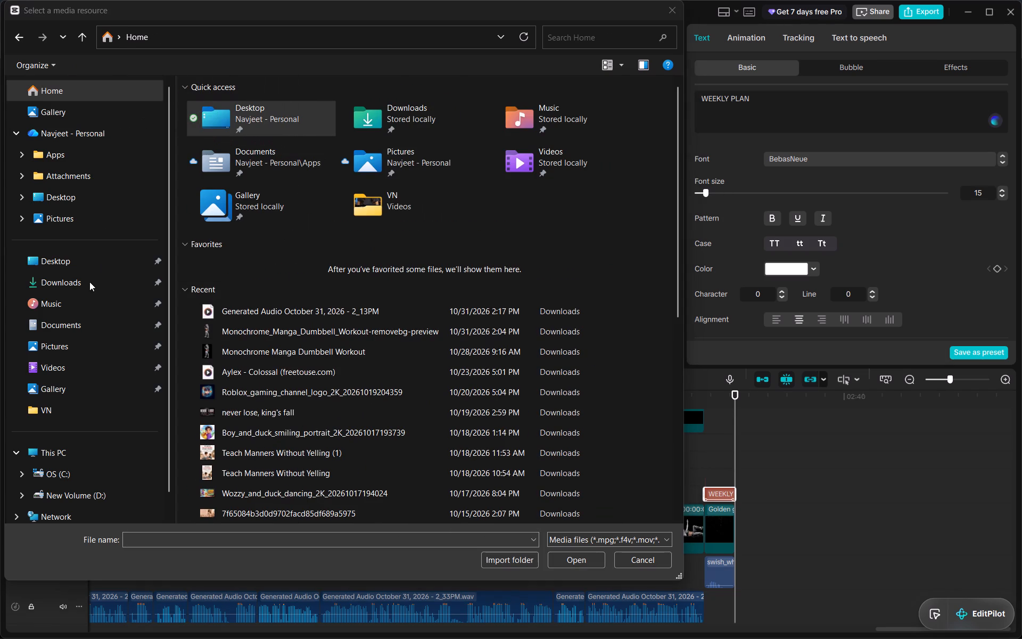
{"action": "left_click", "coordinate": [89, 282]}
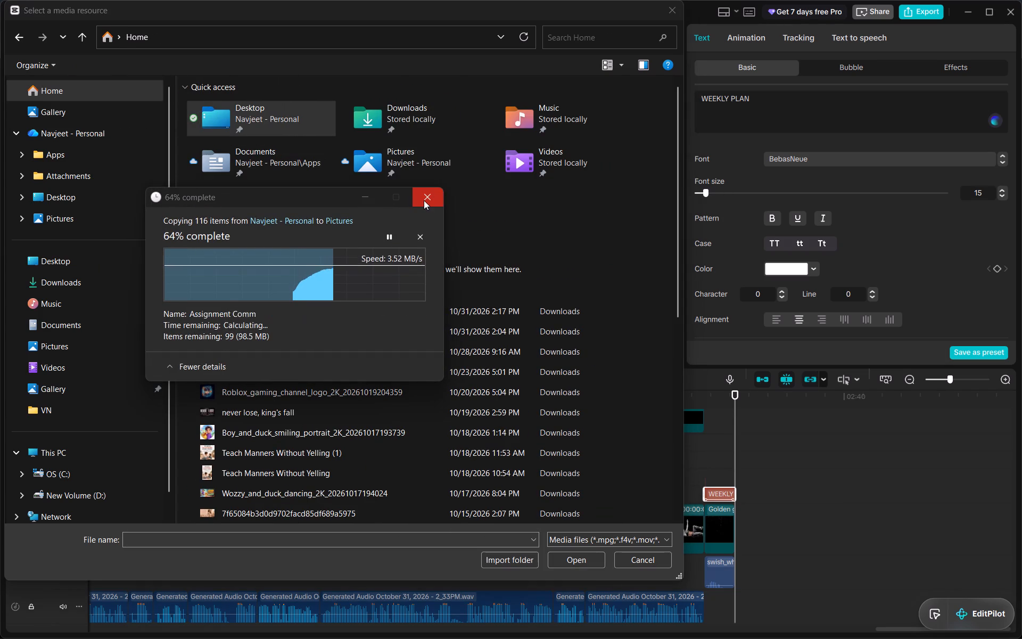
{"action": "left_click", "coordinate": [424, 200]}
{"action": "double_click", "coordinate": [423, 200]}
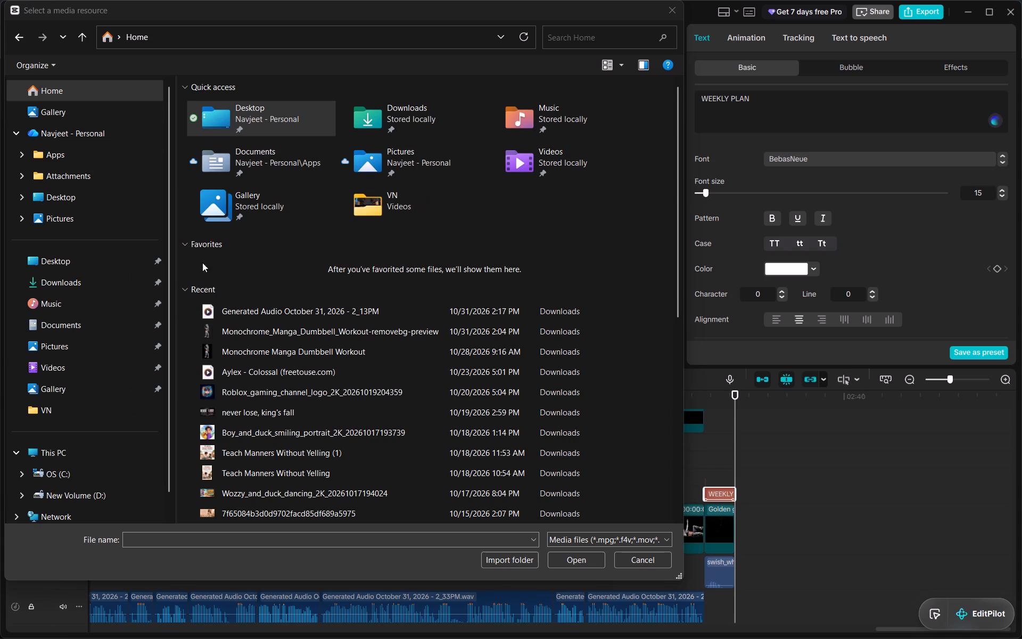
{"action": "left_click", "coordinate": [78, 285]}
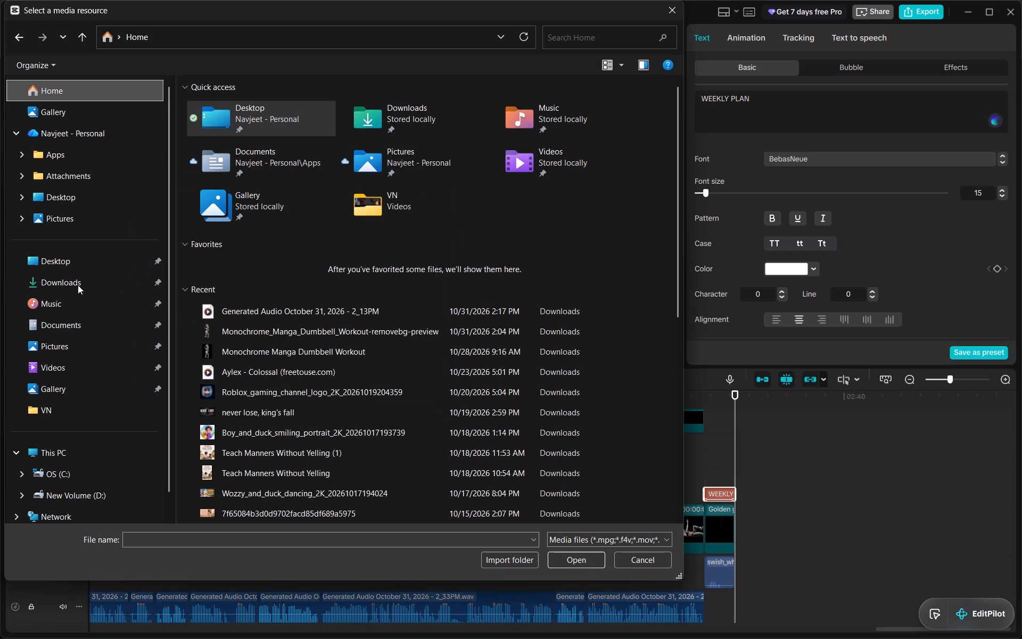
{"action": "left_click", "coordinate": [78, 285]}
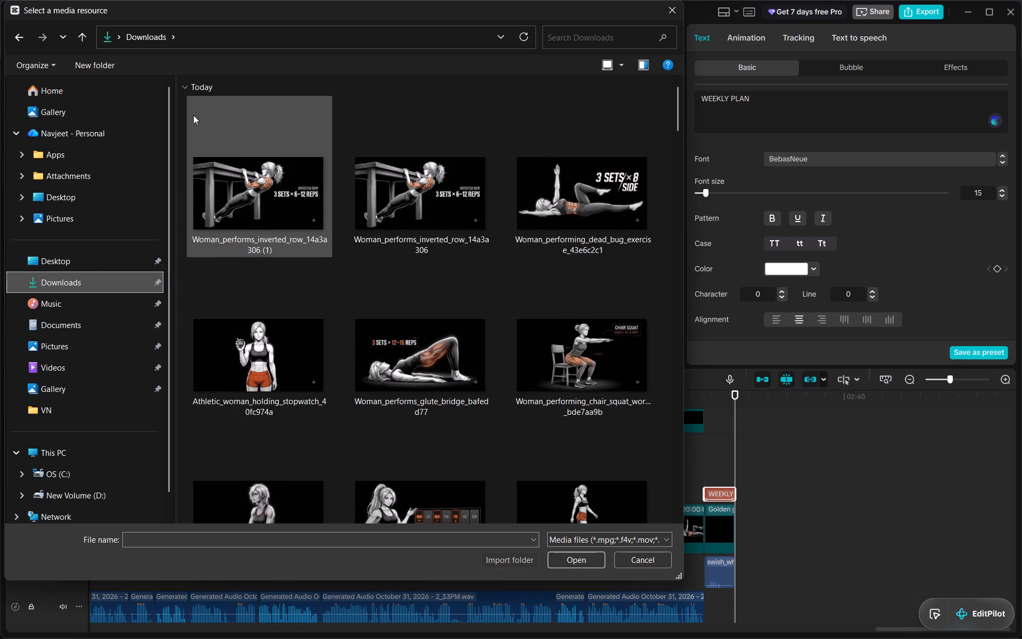
Import today's newest files from Downloads, from the inverted row images through the generated audio and towel row image.
{"action": "left_click_drag", "start_coordinate": [193, 123], "coordinate": [535, 174]}
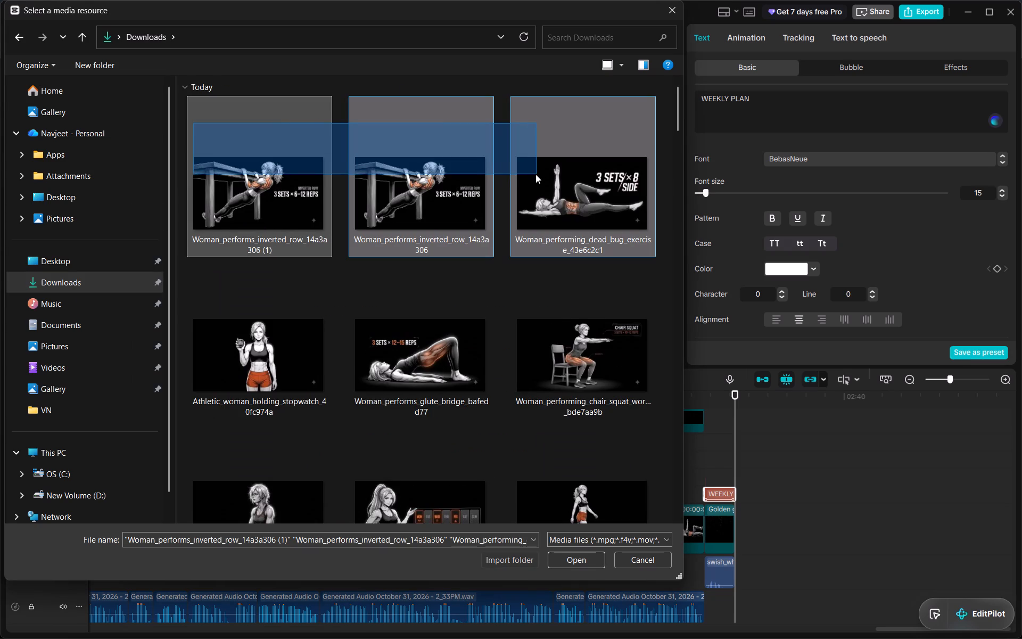
{"action": "left_click_drag", "start_coordinate": [535, 174], "coordinate": [550, 356]}
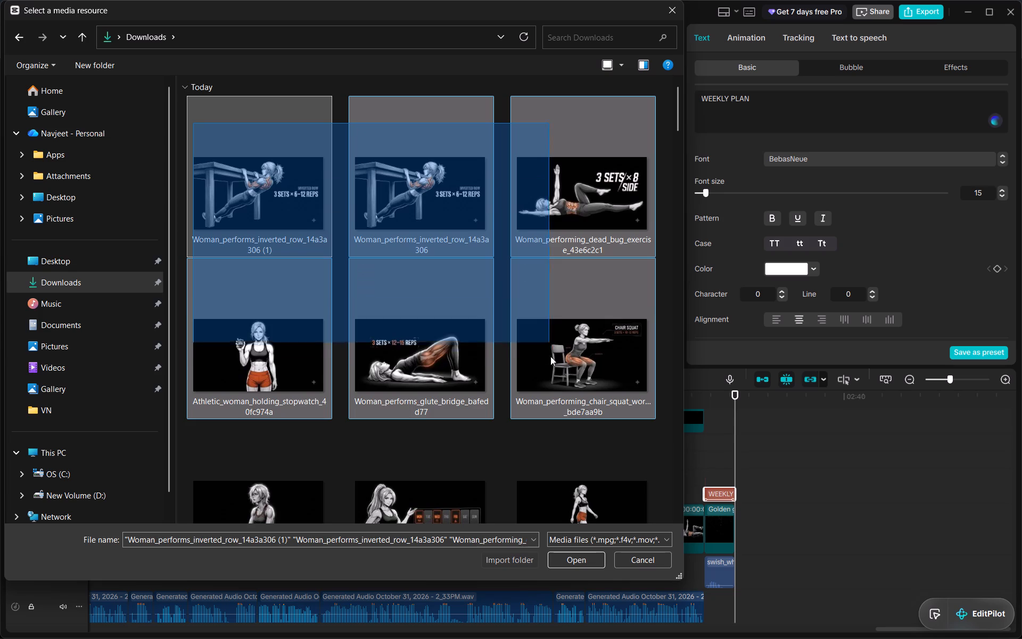
{"action": "left_click_drag", "start_coordinate": [550, 356], "coordinate": [573, 559]}
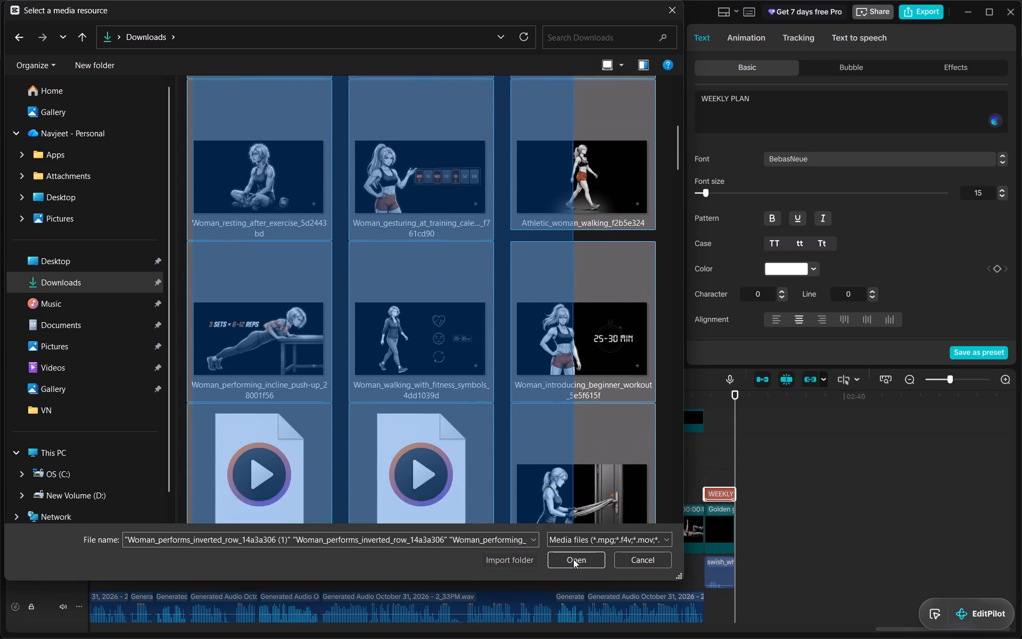
{"action": "left_click_drag", "start_coordinate": [573, 559], "coordinate": [630, 400]}
{"action": "left_click", "coordinate": [573, 556]}
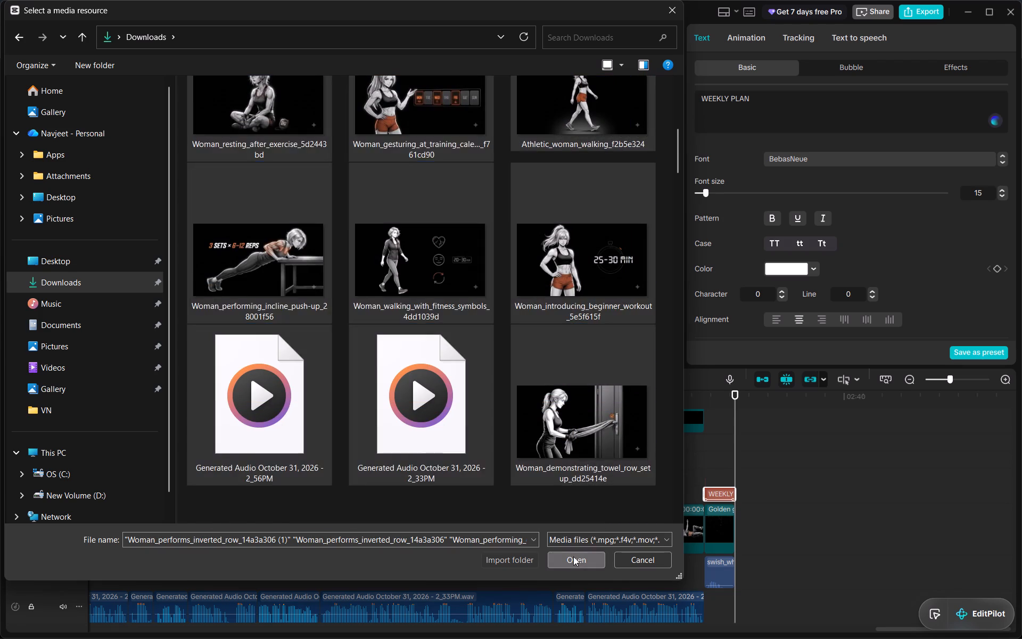
Place the imported Generated Audio October 31, 2026 - 2_56PM.wav on the voiceover track, starting at the playhead after the WEEKLY PLAN title.
{"action": "scroll", "coordinate": [573, 556], "scroll_direction": "left", "scroll_amount": 4}
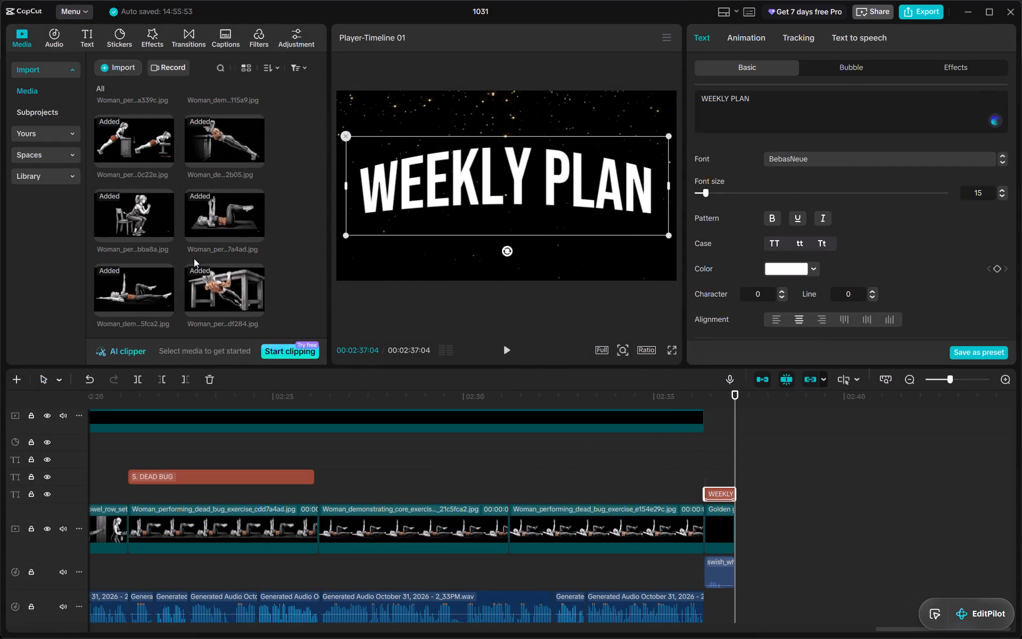
{"action": "scroll", "coordinate": [194, 258], "scroll_direction": "left", "scroll_amount": 7}
{"action": "scroll", "coordinate": [194, 258], "scroll_direction": "down", "scroll_amount": 10}
{"action": "scroll", "coordinate": [194, 258], "scroll_direction": "up", "scroll_amount": 3}
{"action": "scroll", "coordinate": [194, 258], "scroll_direction": "down", "scroll_amount": 4}
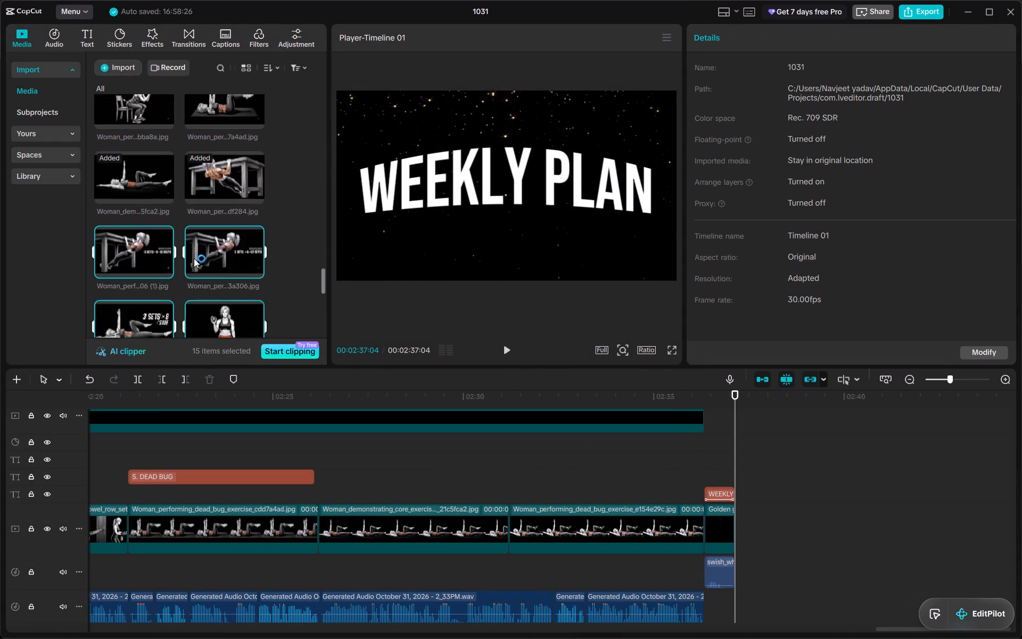
{"action": "scroll", "coordinate": [194, 258], "scroll_direction": "down", "scroll_amount": 5}
{"action": "double_click", "coordinate": [130, 299]}
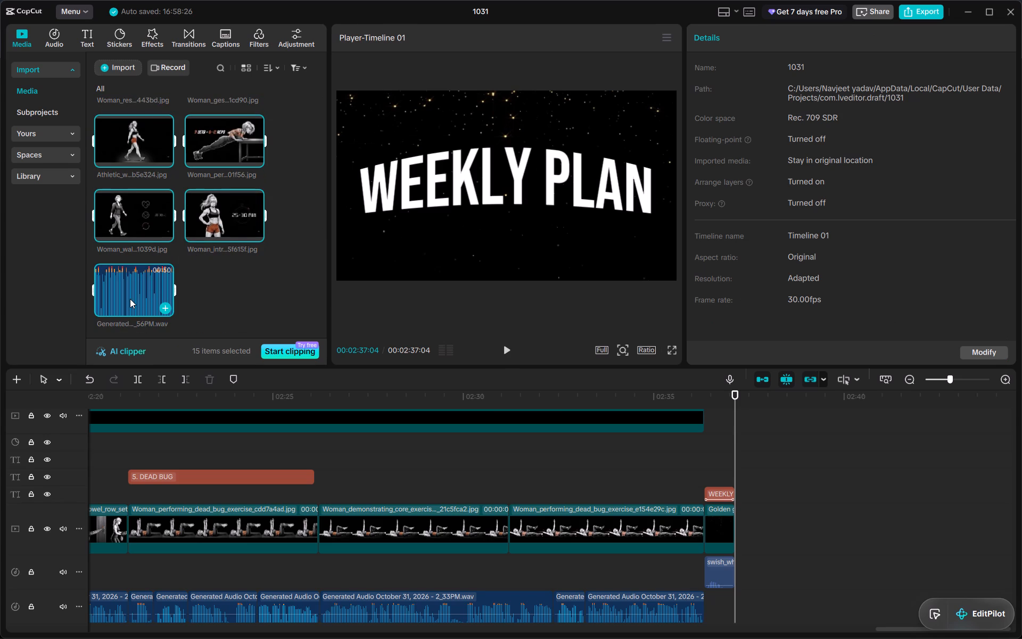
{"action": "left_click_drag", "start_coordinate": [130, 299], "coordinate": [748, 572]}
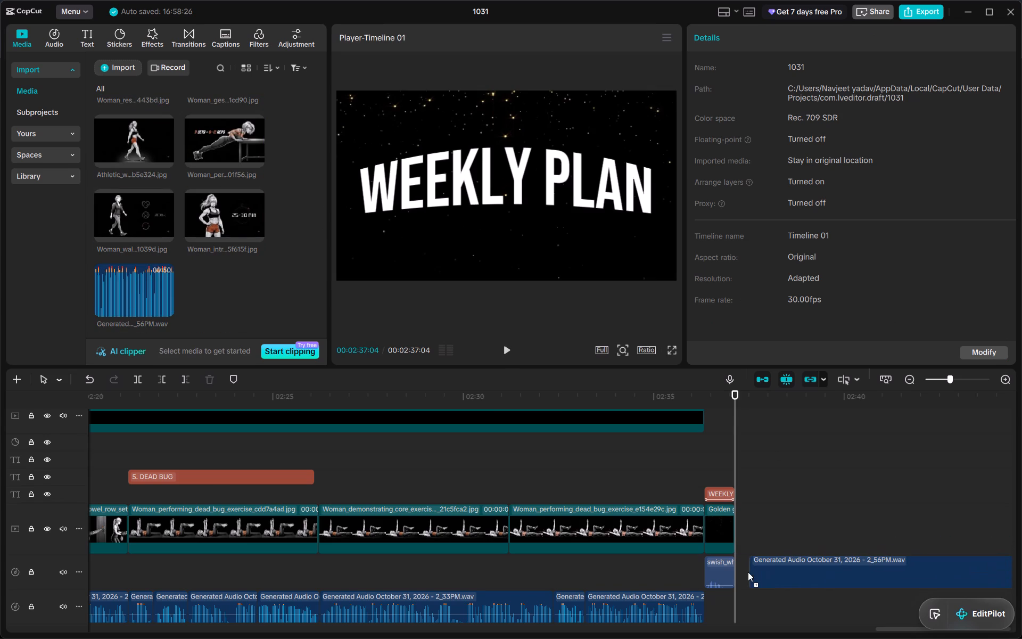
{"action": "left_click_drag", "start_coordinate": [748, 572], "coordinate": [735, 604]}
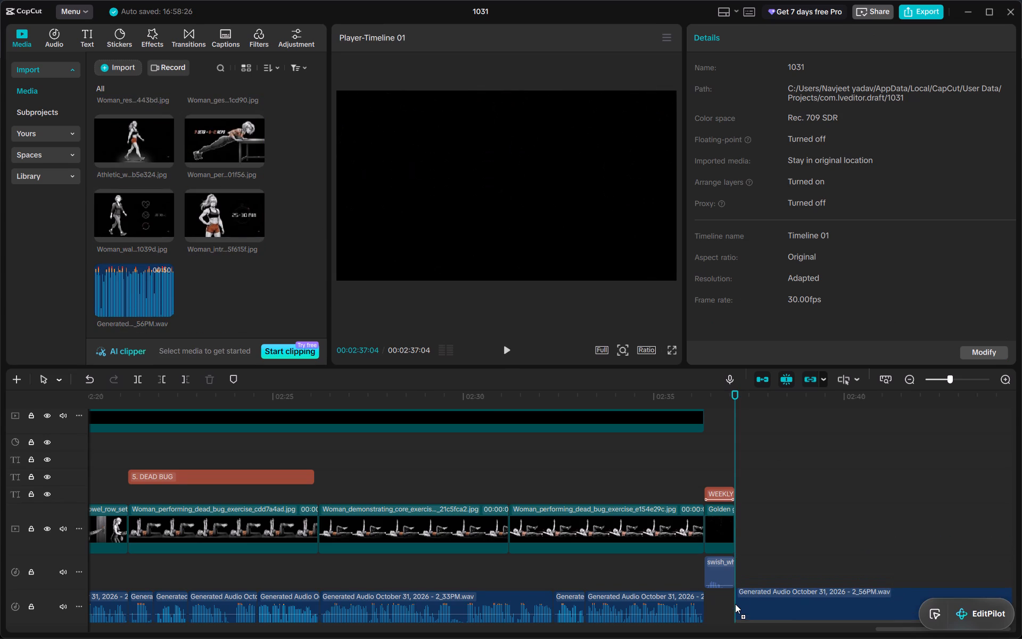
Trim about 11 frames off the start of the 2_56PM audio and move it back against the playhead at 00:02:37:04.
{"action": "scroll", "coordinate": [735, 604], "scroll_direction": "up", "scroll_amount": 7, "text": "ctrl"}
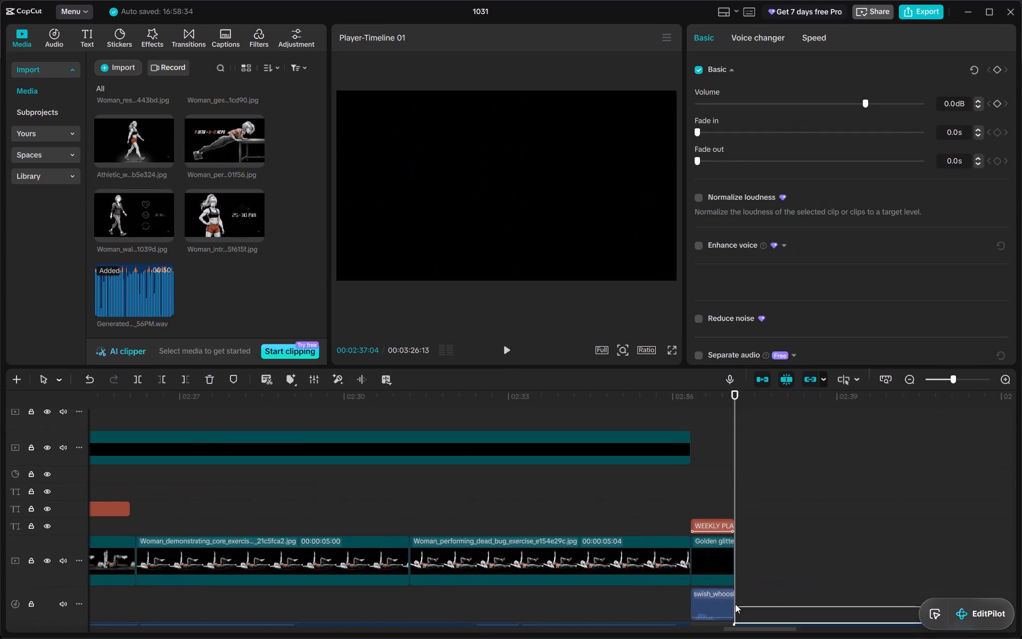
{"action": "scroll", "coordinate": [735, 604], "scroll_direction": "left", "scroll_amount": 5}
{"action": "scroll", "coordinate": [735, 604], "scroll_direction": "right", "scroll_amount": 3}
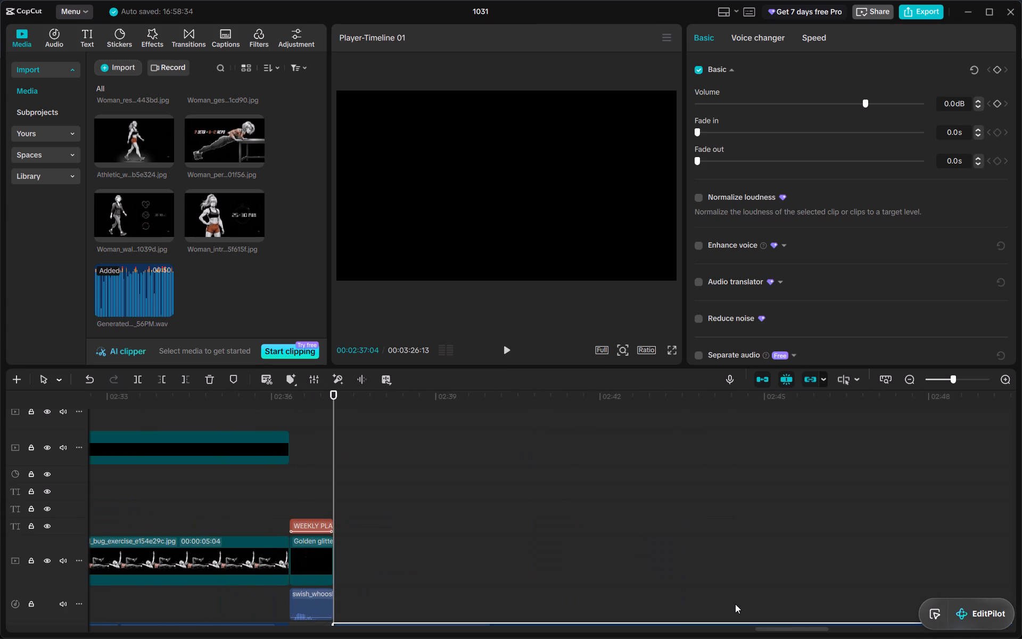
{"action": "scroll", "coordinate": [441, 571], "scroll_direction": "down", "scroll_amount": 4}
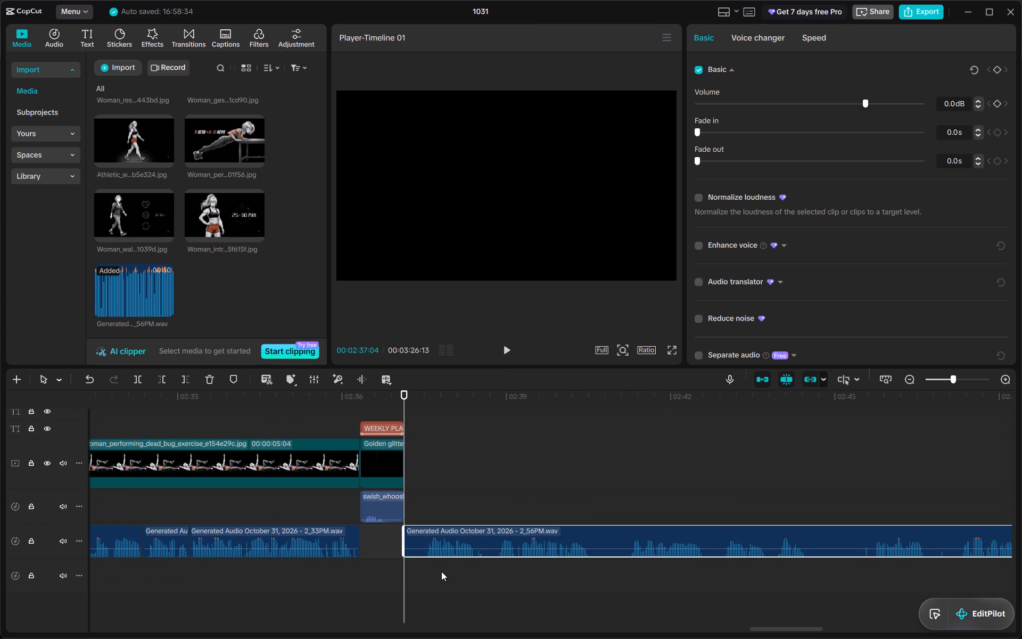
{"action": "scroll", "coordinate": [441, 571], "scroll_direction": "down", "scroll_amount": 1}
{"action": "scroll", "coordinate": [402, 551], "scroll_direction": "down", "scroll_amount": 3}
{"action": "left_click_drag", "start_coordinate": [402, 550], "coordinate": [426, 566]}
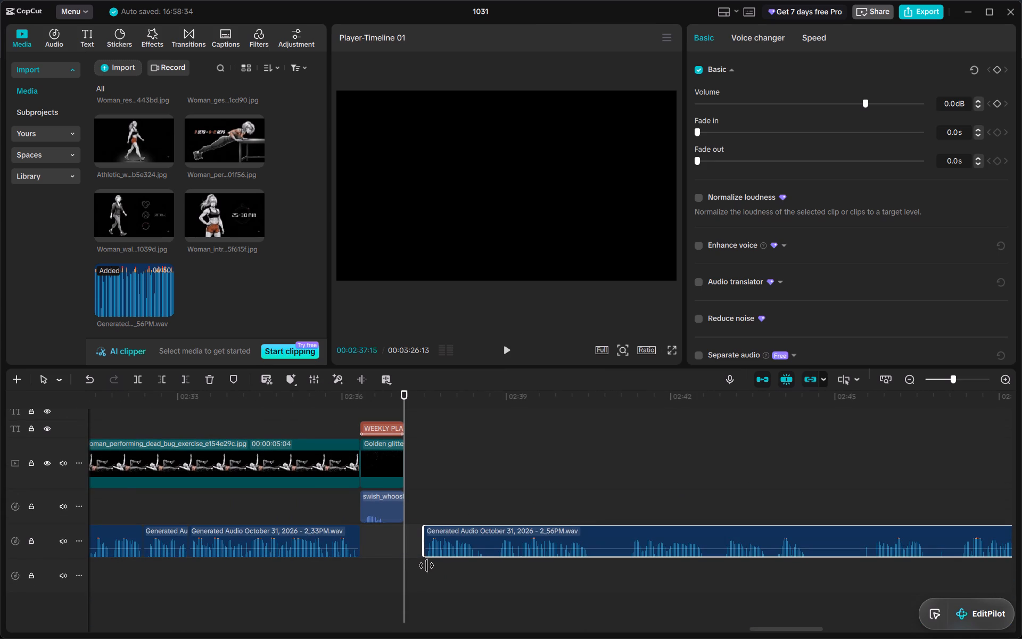
{"action": "left_click_drag", "start_coordinate": [426, 566], "coordinate": [424, 570]}
{"action": "left_click_drag", "start_coordinate": [446, 537], "coordinate": [445, 537]}
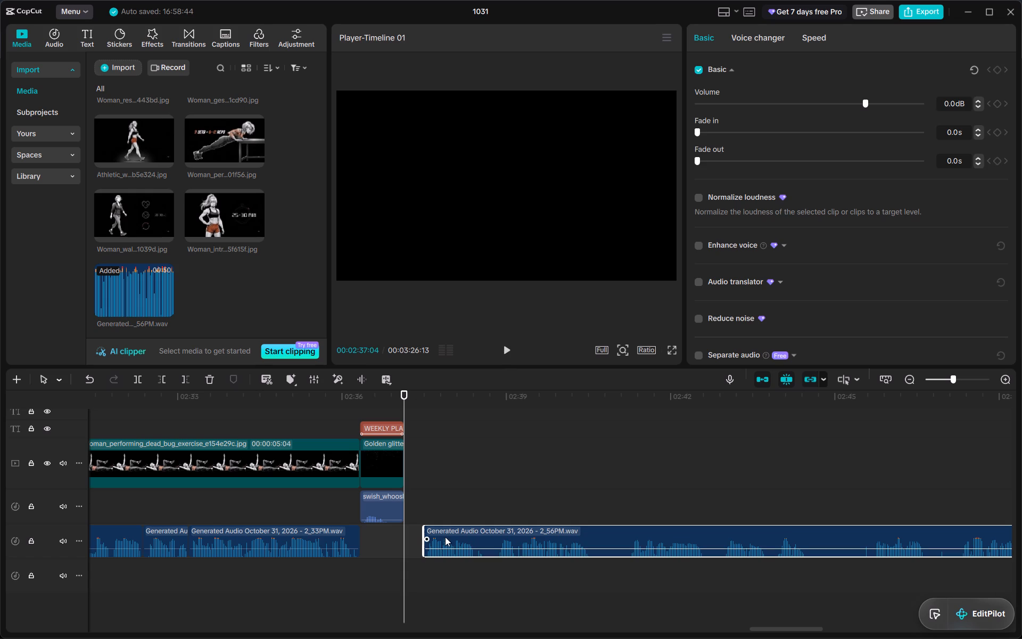
{"action": "left_click_drag", "start_coordinate": [445, 537], "coordinate": [427, 537]}
Split the 2_56PM audio clip at 00:02:40:06, after its first spoken section.
{"action": "scroll", "coordinate": [427, 537], "scroll_direction": "left", "scroll_amount": 1}
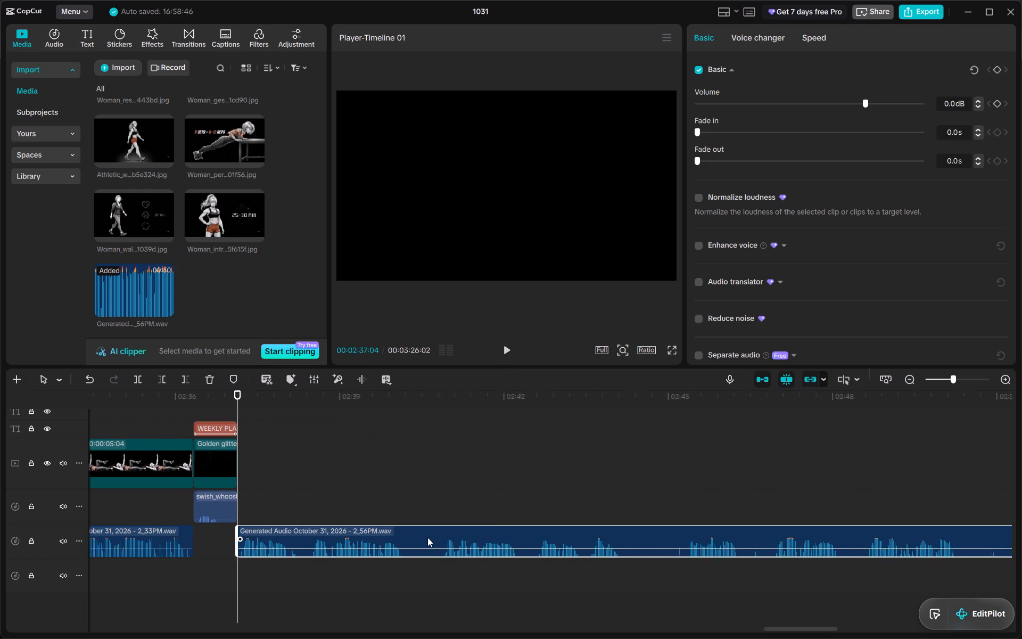
{"action": "scroll", "coordinate": [427, 537], "scroll_direction": "left", "scroll_amount": 1}
{"action": "left_click", "coordinate": [375, 396]}
{"action": "left_click_drag", "start_coordinate": [375, 396], "coordinate": [386, 401]}
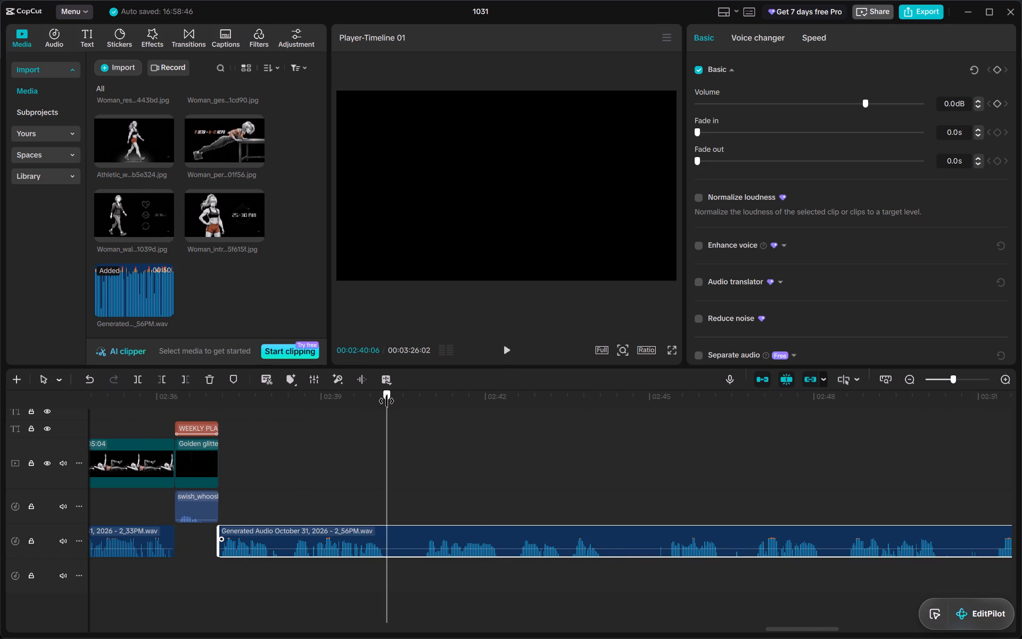
{"action": "left_click_drag", "start_coordinate": [386, 401], "coordinate": [386, 402]}
{"action": "key", "text": "ctrl+b"}
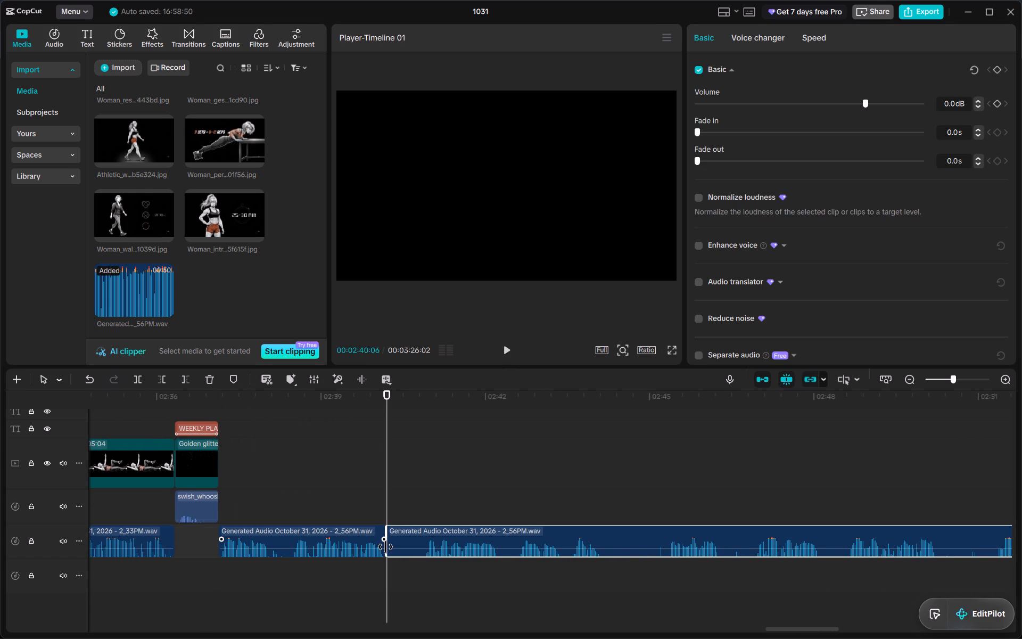
Trim about 19 frames off the start of the remaining 2_56PM audio and move it back against the cut at 00:02:40:06.
{"action": "left_click_drag", "start_coordinate": [386, 547], "coordinate": [420, 580]}
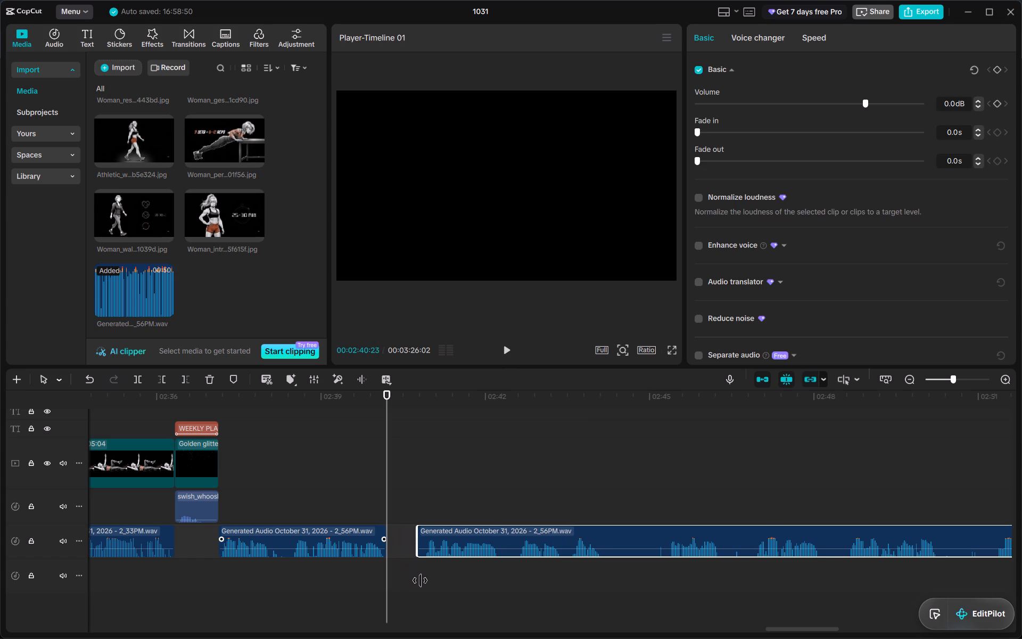
{"action": "left_click_drag", "start_coordinate": [420, 580], "coordinate": [423, 583]}
{"action": "left_click_drag", "start_coordinate": [450, 542], "coordinate": [420, 541]}
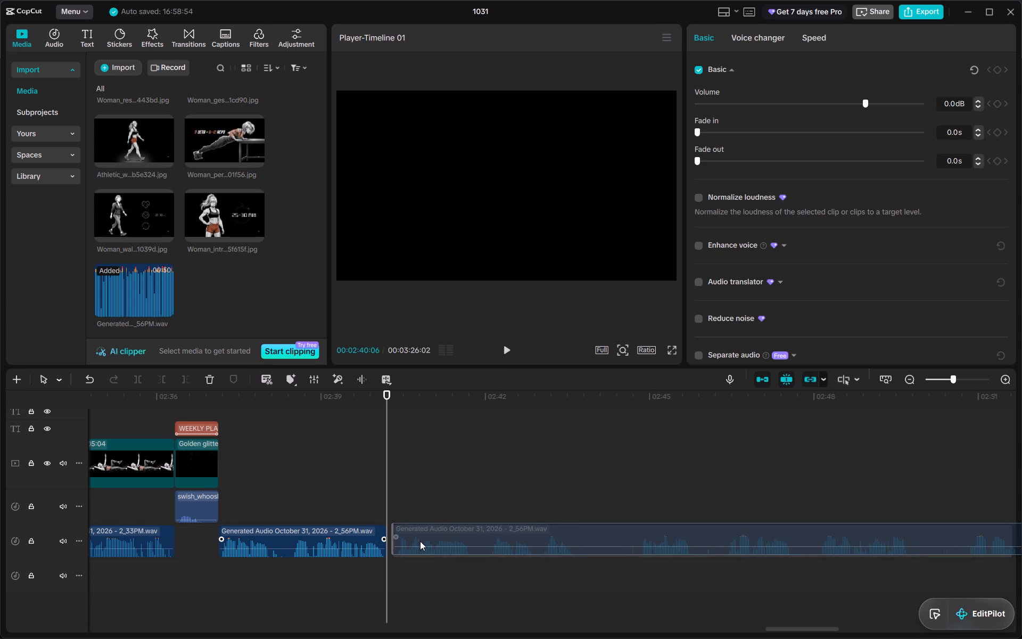
{"action": "left_click_drag", "start_coordinate": [420, 541], "coordinate": [418, 543]}
Split the 2_56PM audio at 00:02:41:20 and remove about 7 frames of silence after the cut, closing the gap.
{"action": "scroll", "coordinate": [418, 543], "scroll_direction": "left", "scroll_amount": 1}
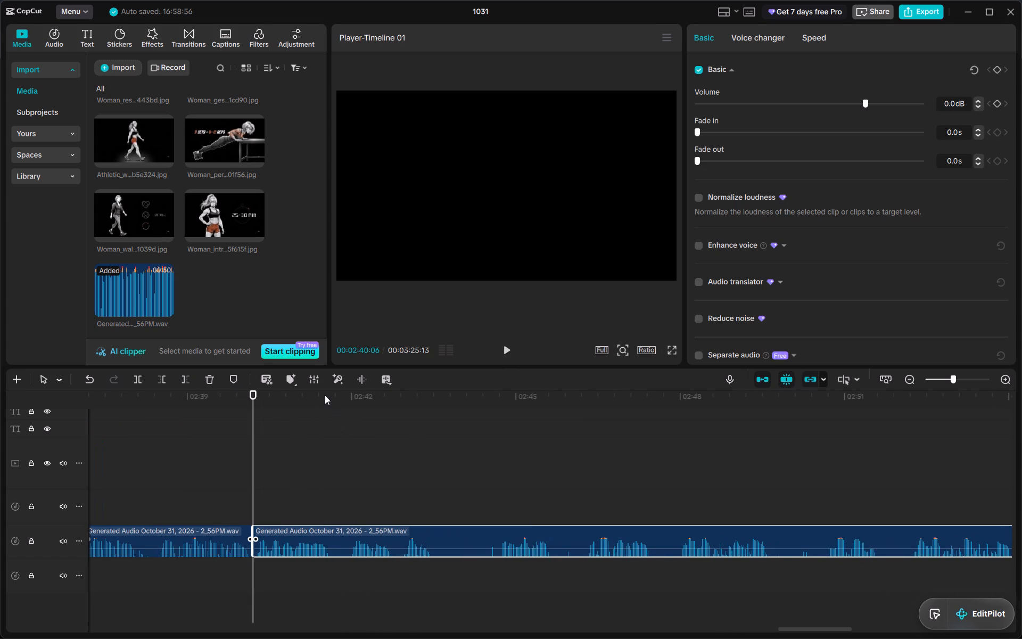
{"action": "left_click_drag", "start_coordinate": [325, 395], "coordinate": [333, 403]}
{"action": "key", "text": "ctrl+b"}
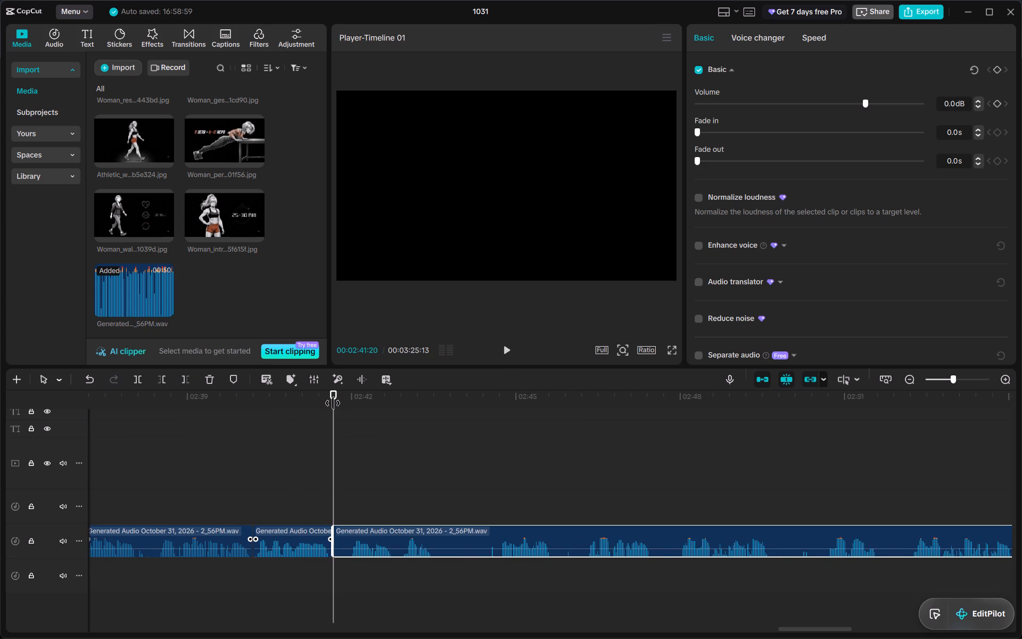
{"action": "left_click_drag", "start_coordinate": [335, 544], "coordinate": [348, 567]}
{"action": "left_click_drag", "start_coordinate": [368, 542], "coordinate": [355, 544]}
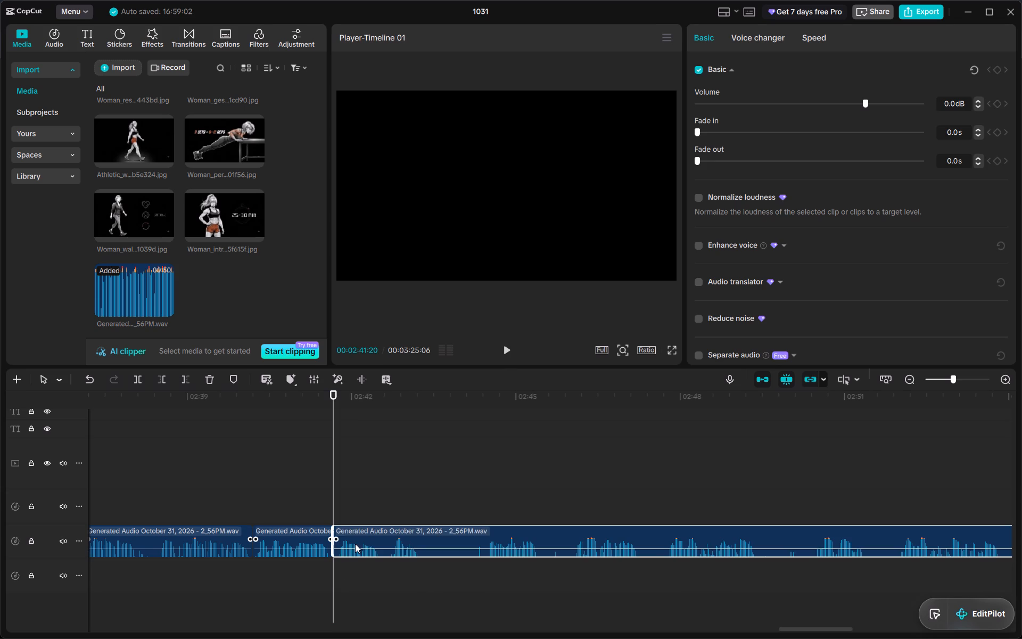
Split the 2_56PM audio at 00:02:43:08, after its next spoken section.
{"action": "left_click_drag", "start_coordinate": [422, 392], "coordinate": [427, 406]}
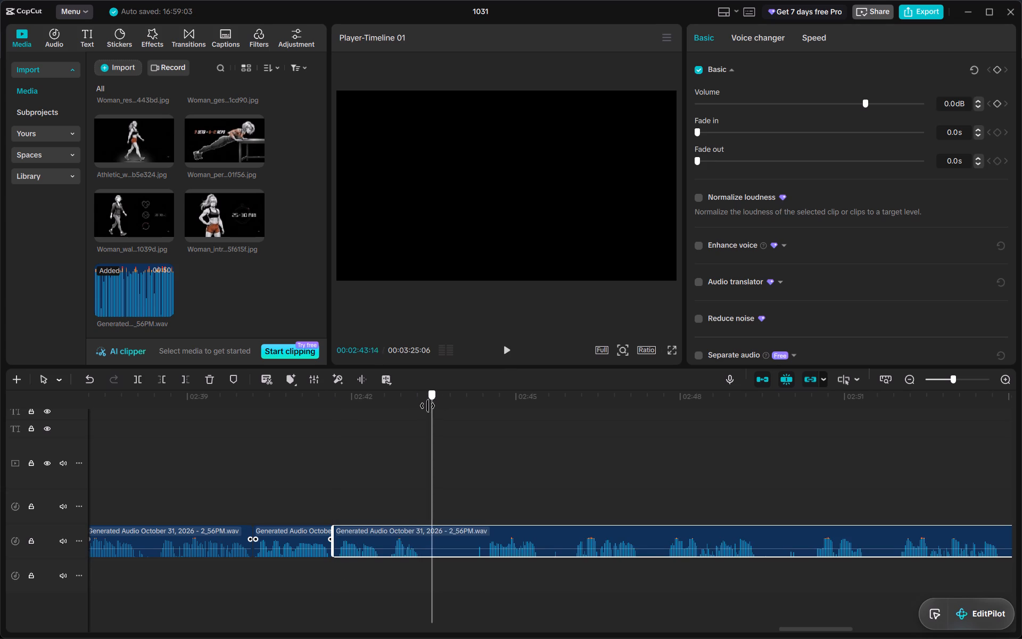
{"action": "left_click_drag", "start_coordinate": [427, 406], "coordinate": [419, 406]}
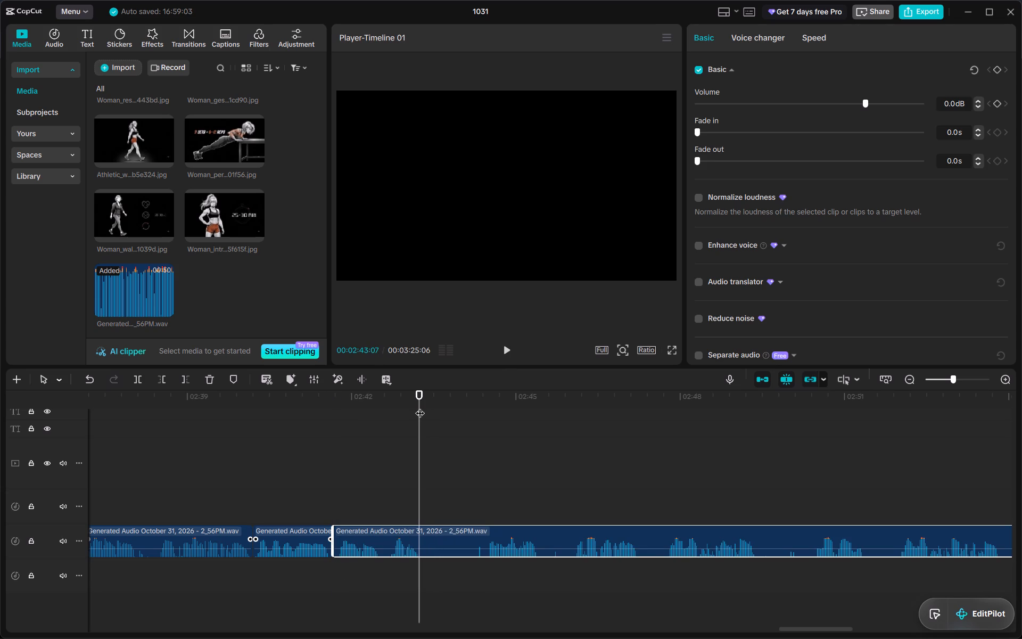
{"action": "left_click", "coordinate": [420, 406], "text": "ctrl"}
{"action": "key", "text": "ctrl+b"}
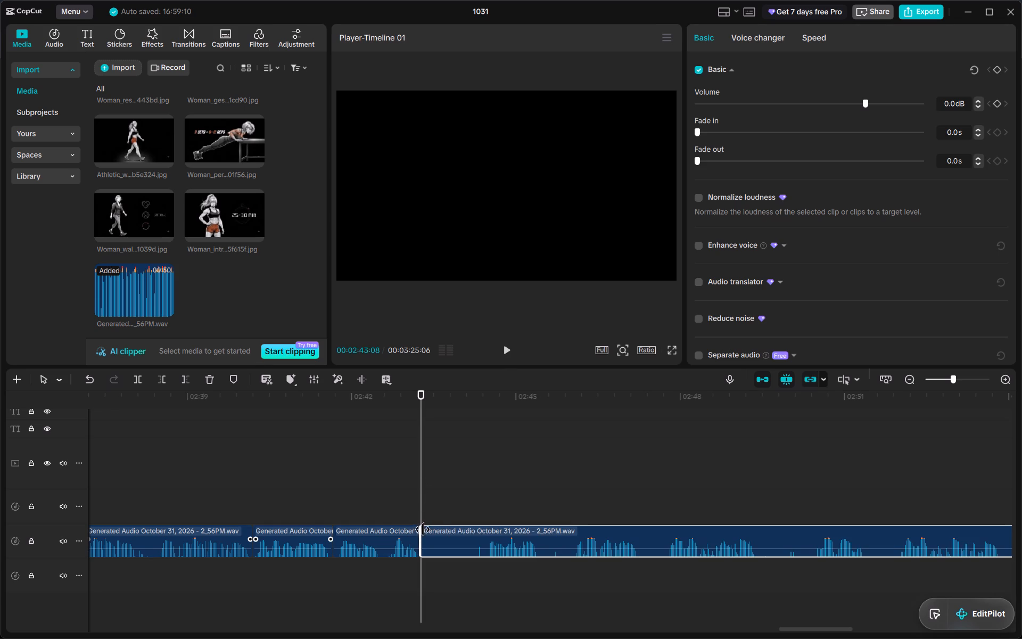
Trim about 1 second 4 frames off the start of the remaining audio and move it back against the cut at 00:02:43:08.
{"action": "left_click", "coordinate": [420, 539]}
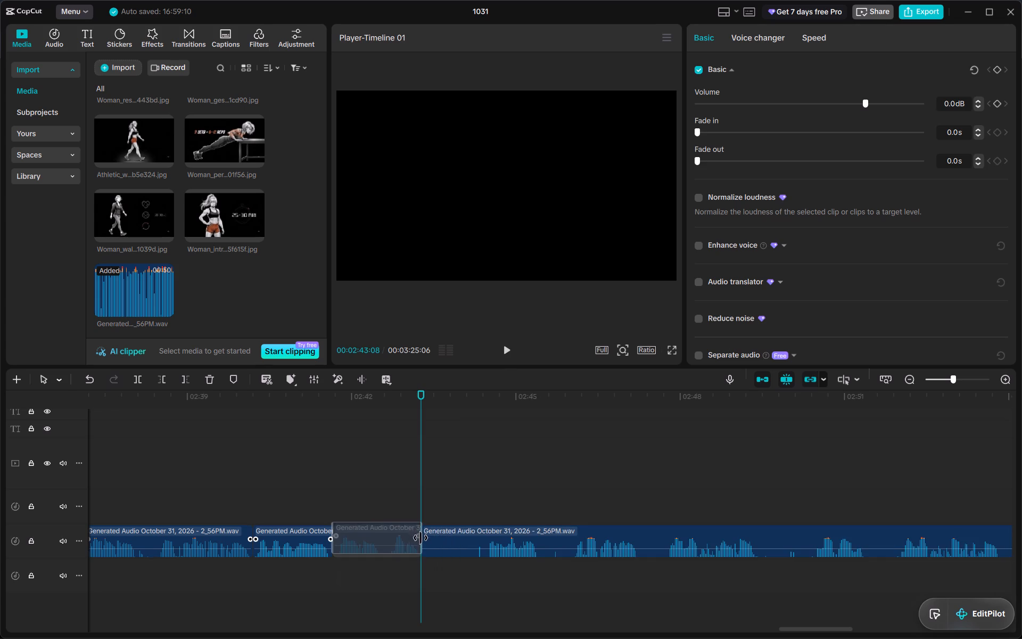
{"action": "left_click", "coordinate": [439, 538]}
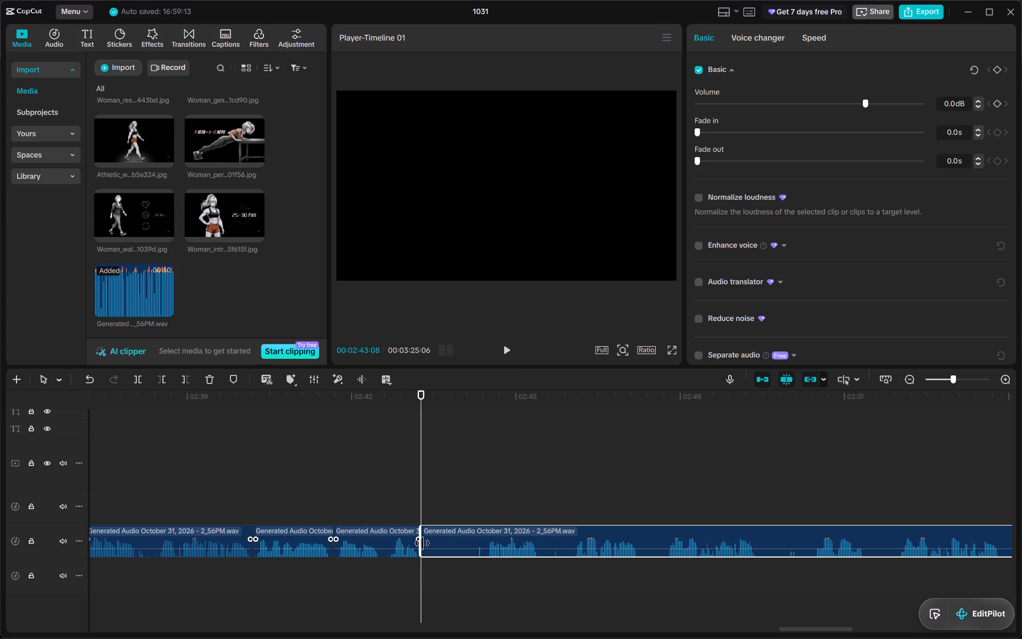
{"action": "left_click_drag", "start_coordinate": [421, 543], "coordinate": [441, 544]}
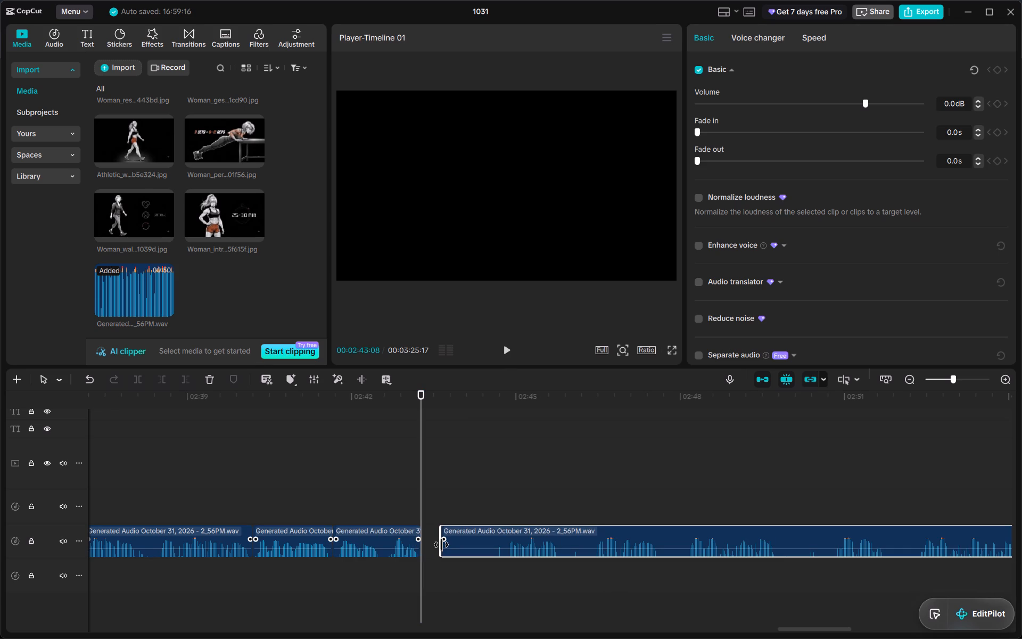
{"action": "double_click", "coordinate": [441, 545]}
{"action": "double_click", "coordinate": [441, 543]}
{"action": "left_click_drag", "start_coordinate": [441, 544], "coordinate": [449, 546]}
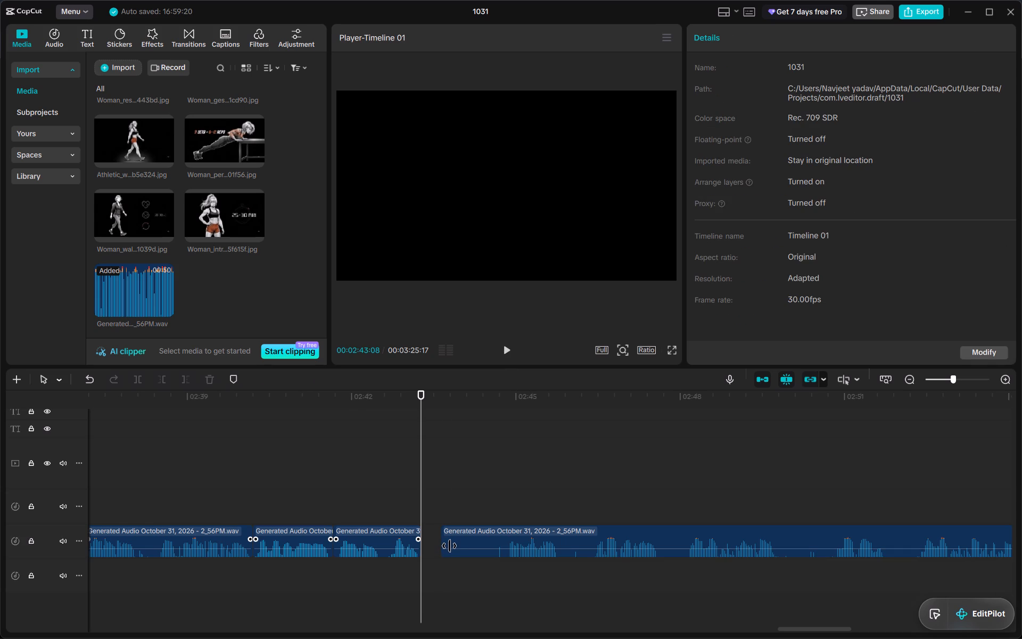
{"action": "left_click", "coordinate": [449, 546]}
{"action": "left_click", "coordinate": [445, 546]}
{"action": "left_click", "coordinate": [445, 546]}
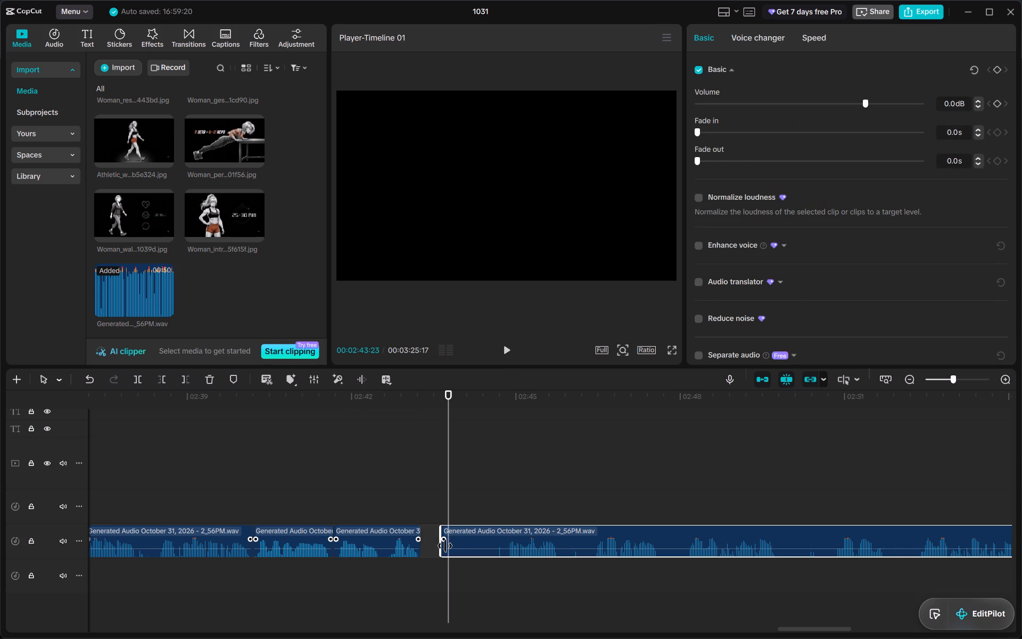
{"action": "left_click_drag", "start_coordinate": [441, 546], "coordinate": [489, 559]}
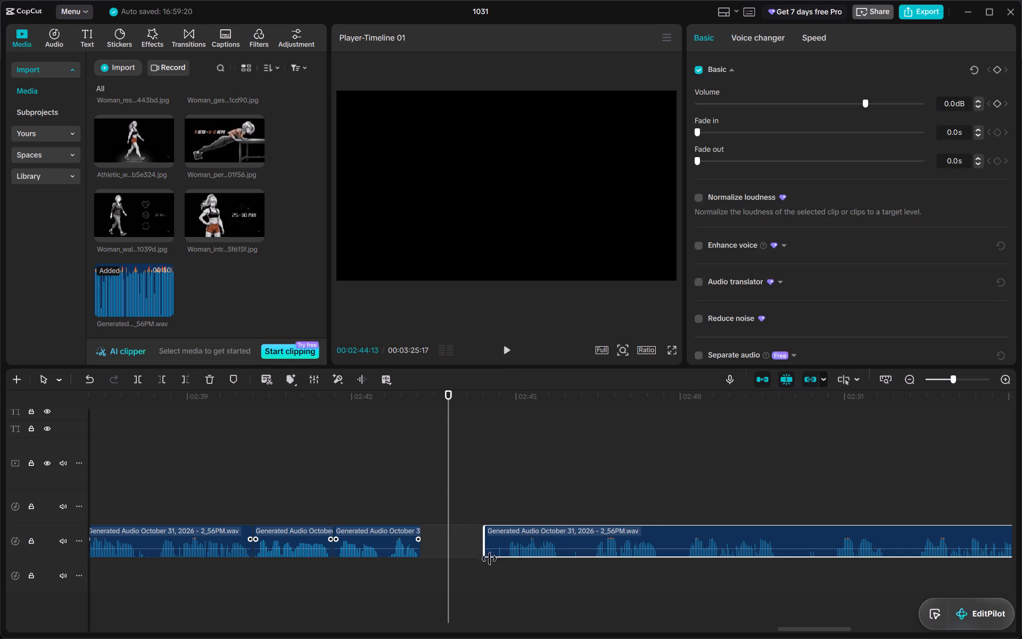
{"action": "left_click_drag", "start_coordinate": [489, 559], "coordinate": [504, 570]}
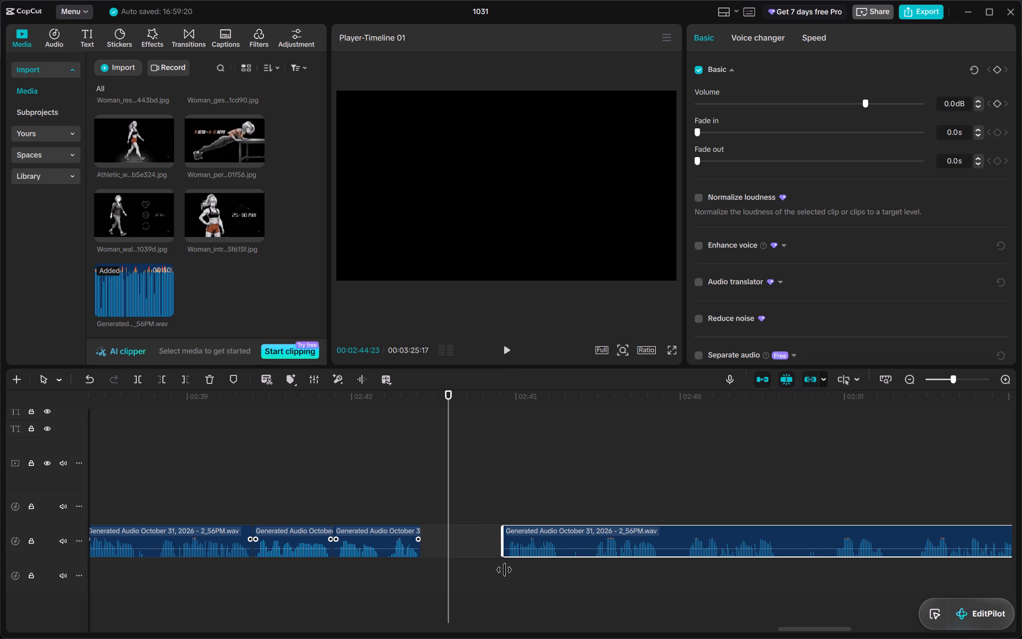
{"action": "left_click_drag", "start_coordinate": [504, 570], "coordinate": [505, 574]}
{"action": "left_click_drag", "start_coordinate": [524, 532], "coordinate": [445, 532]}
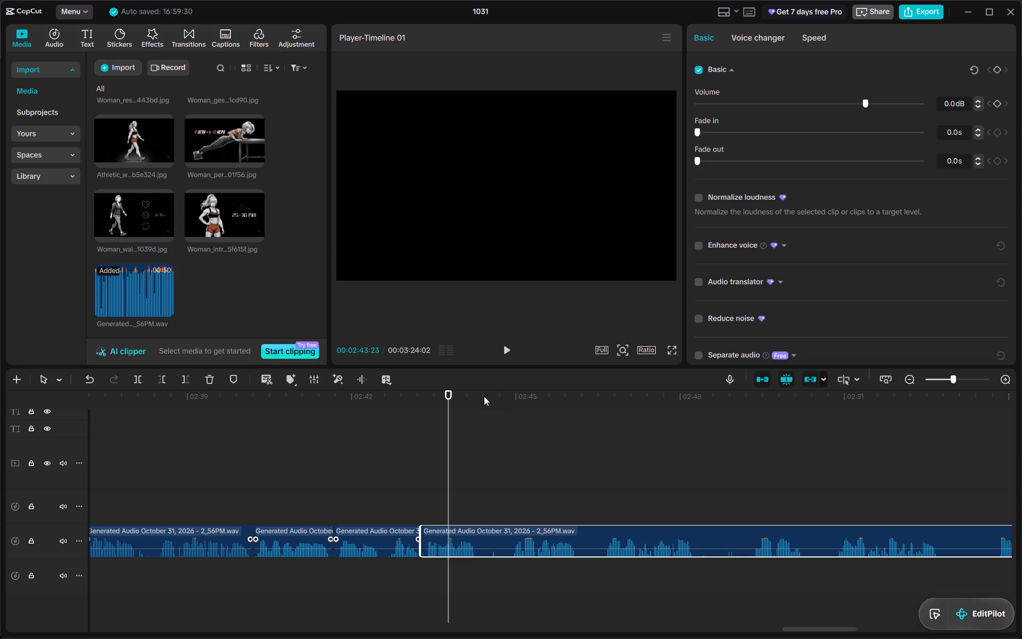
Split the 2_56PM audio at 00:02:44:10 and remove about 15 frames of silence after the cut, closing the gap.
{"action": "left_click_drag", "start_coordinate": [484, 396], "coordinate": [479, 400]}
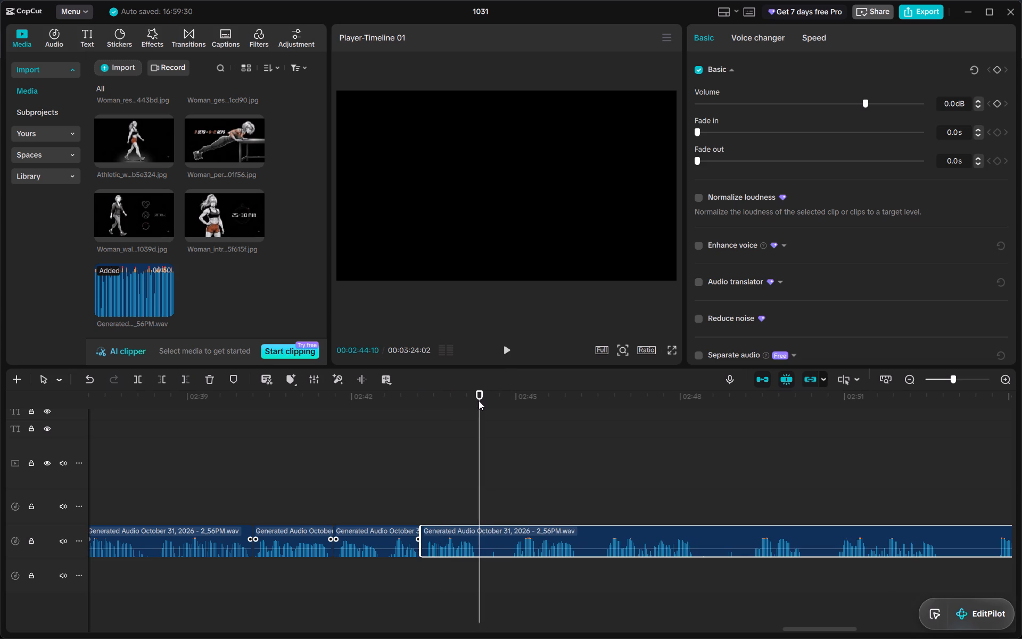
{"action": "key", "text": "ctrl+b"}
{"action": "left_click_drag", "start_coordinate": [479, 548], "coordinate": [499, 551]}
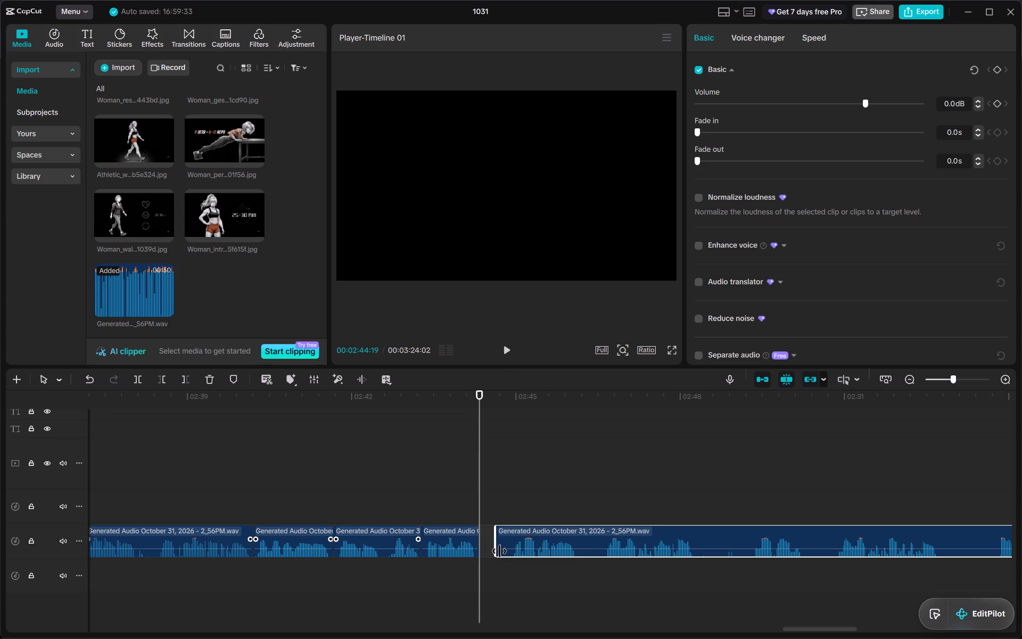
{"action": "left_click_drag", "start_coordinate": [499, 551], "coordinate": [509, 568]}
{"action": "left_click_drag", "start_coordinate": [525, 540], "coordinate": [509, 540]}
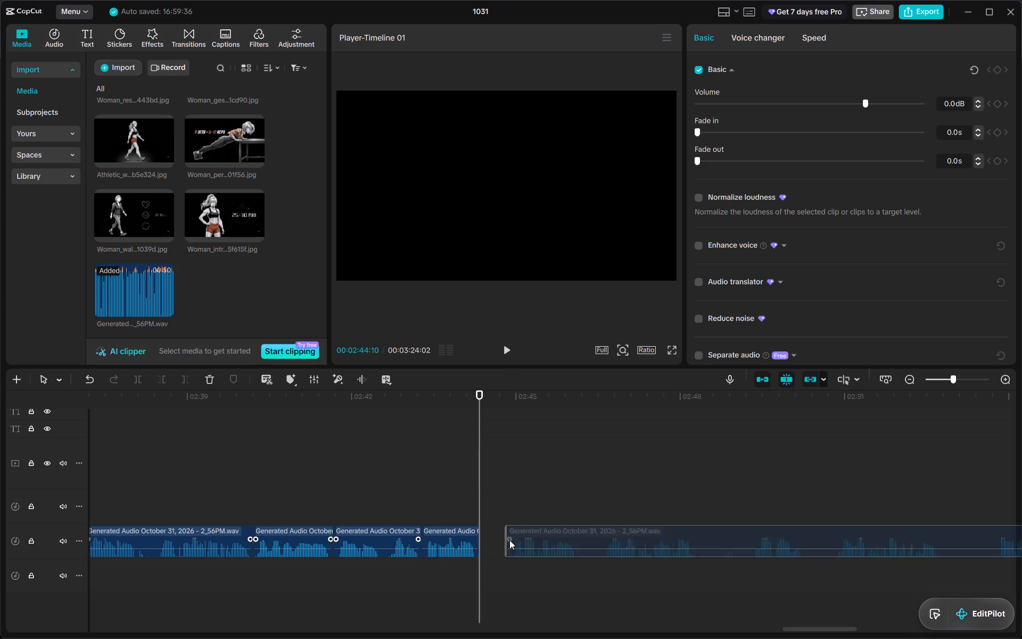
{"action": "left_click_drag", "start_coordinate": [509, 540], "coordinate": [499, 541]}
Split the 2_56PM audio at 00:02:45:19 and remove about 14 frames of silence after the cut, closing the gap.
{"action": "left_click_drag", "start_coordinate": [538, 395], "coordinate": [548, 400]}
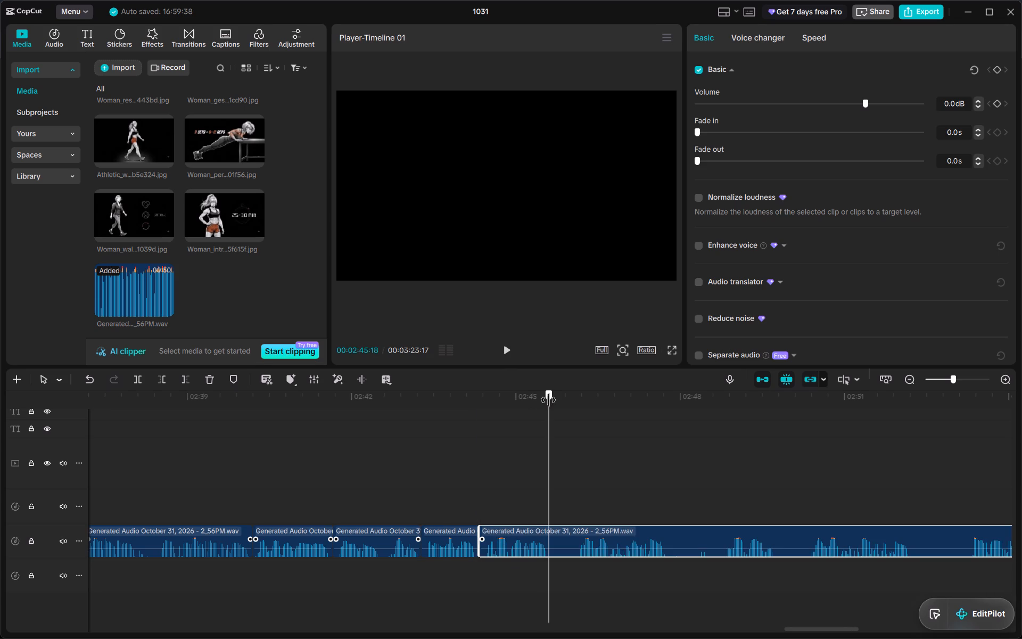
{"action": "left_click_drag", "start_coordinate": [548, 400], "coordinate": [551, 405]}
{"action": "key", "text": "ctrl+b"}
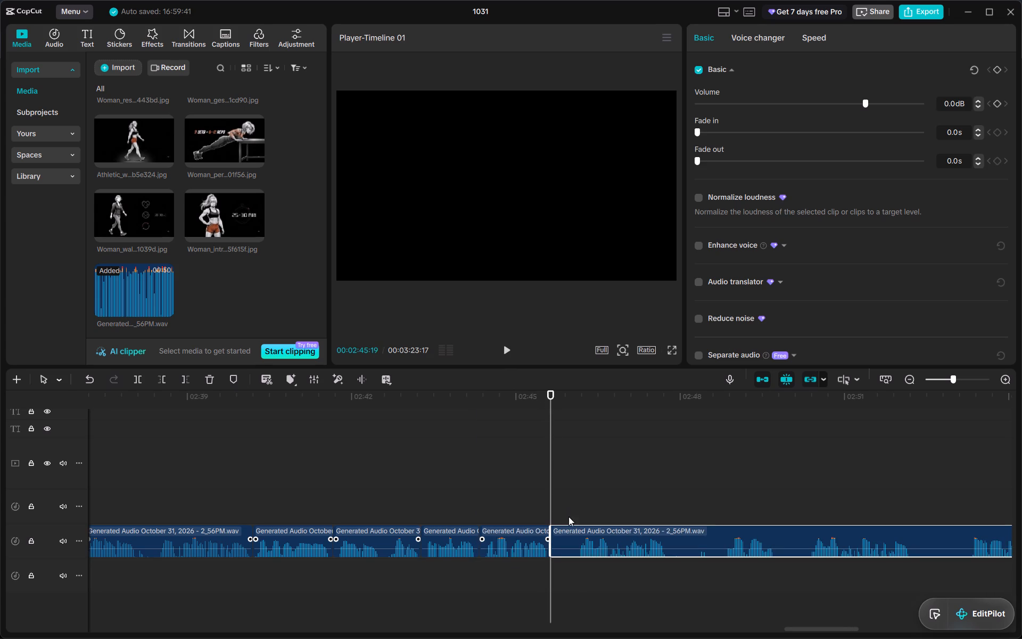
{"action": "left_click_drag", "start_coordinate": [549, 546], "coordinate": [573, 561]}
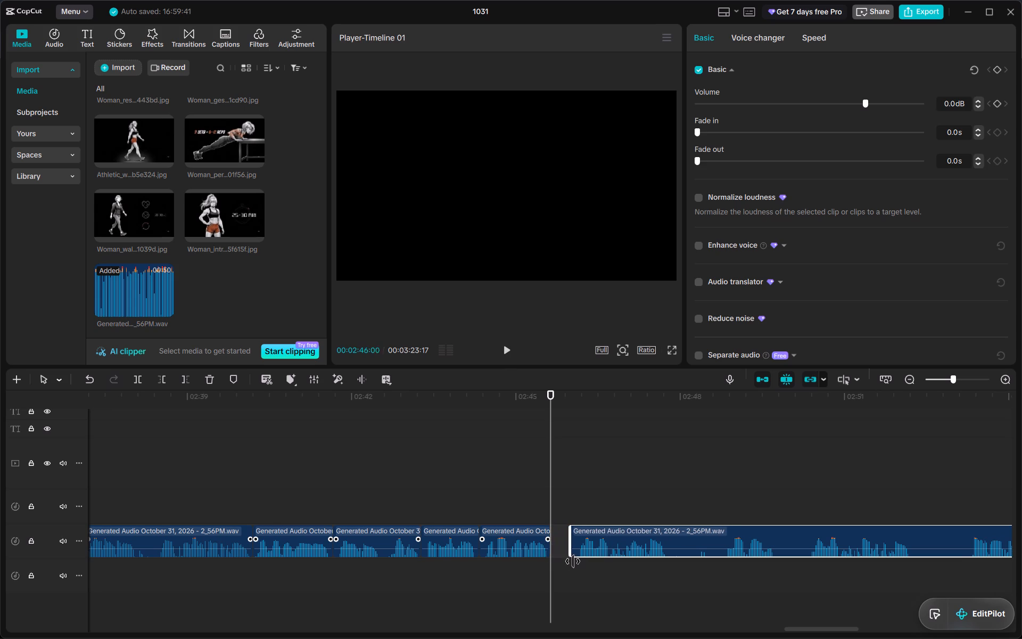
{"action": "left_click_drag", "start_coordinate": [573, 561], "coordinate": [576, 568]}
{"action": "left_click_drag", "start_coordinate": [591, 546], "coordinate": [562, 547]}
Split the 2_56PM audio at 00:02:47:10 and remove about 1 second of silence after the cut, closing the gap.
{"action": "scroll", "coordinate": [562, 547], "scroll_direction": "left", "scroll_amount": 1}
{"action": "left_click", "coordinate": [476, 399]}
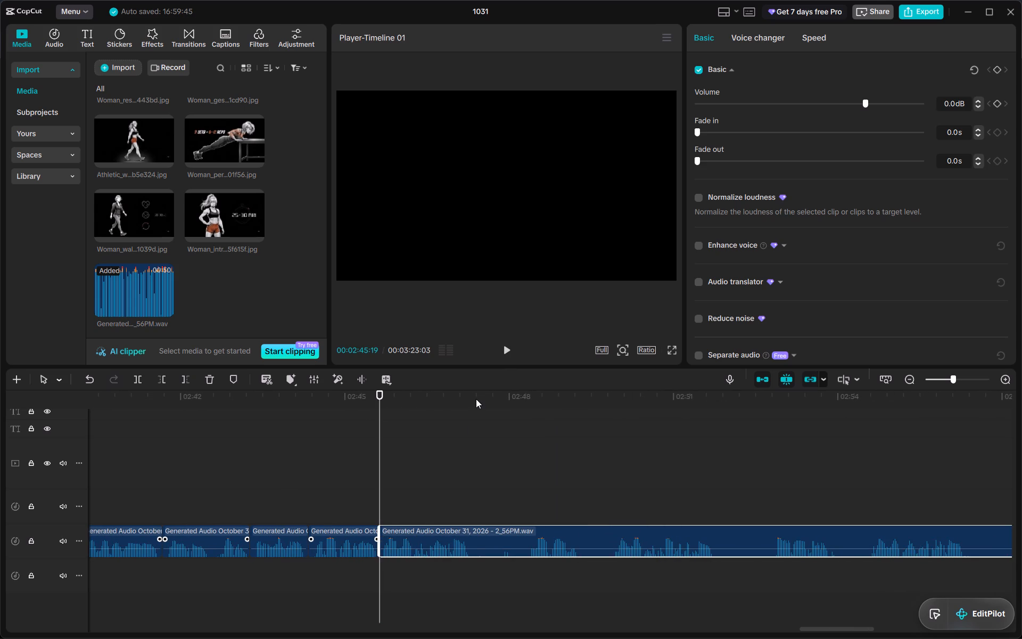
{"action": "key", "text": "ctrl+b"}
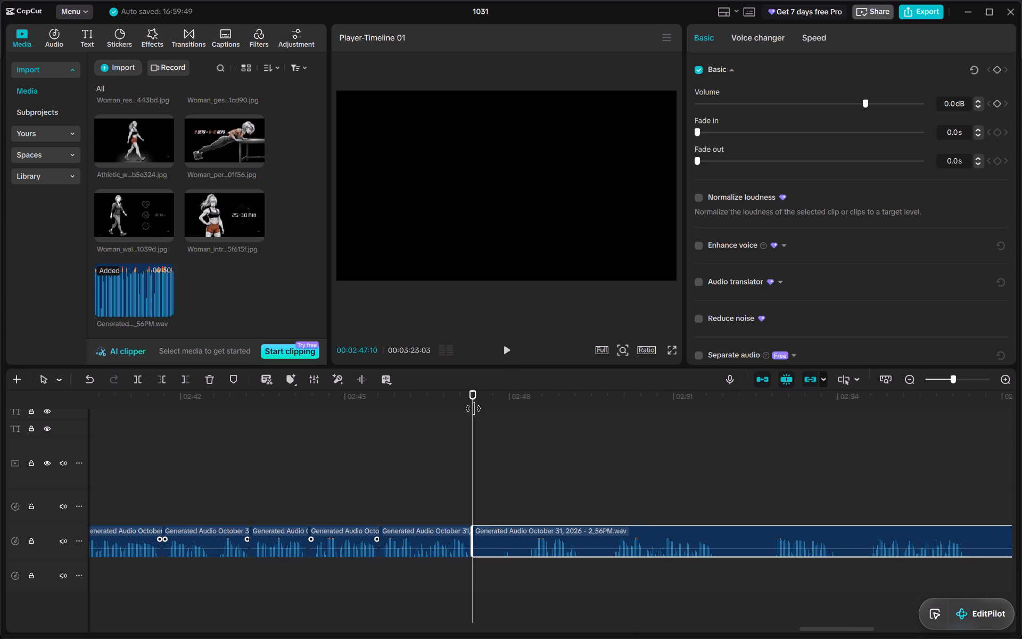
{"action": "left_click_drag", "start_coordinate": [474, 543], "coordinate": [504, 549]}
{"action": "left_click_drag", "start_coordinate": [501, 550], "coordinate": [557, 565]}
{"action": "left_click_drag", "start_coordinate": [572, 533], "coordinate": [496, 534]}
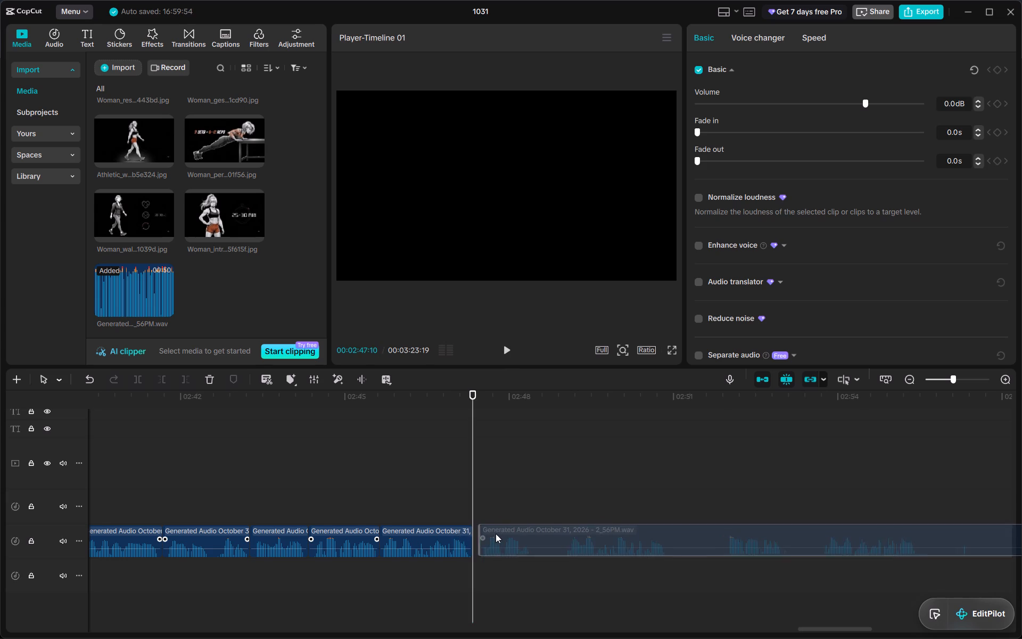
{"action": "left_click_drag", "start_coordinate": [496, 534], "coordinate": [491, 534]}
Split the 2_56PM audio at 00:02:48:09 and remove about 16 frames of silence after the cut, closing the gap.
{"action": "left_click", "coordinate": [521, 403]}
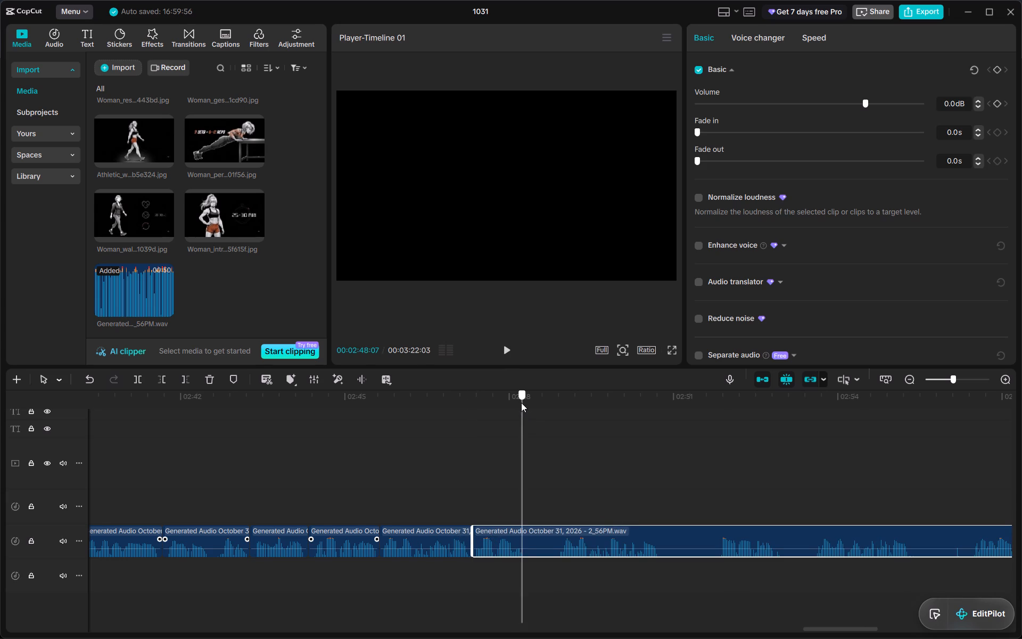
{"action": "key", "text": "ctrl+b"}
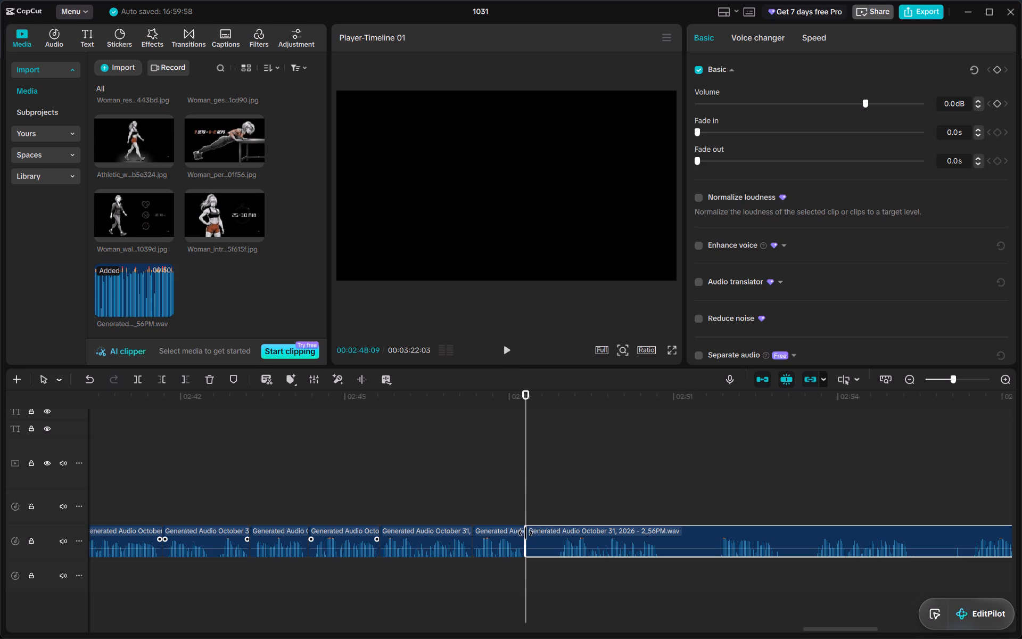
{"action": "left_click_drag", "start_coordinate": [526, 537], "coordinate": [543, 542]}
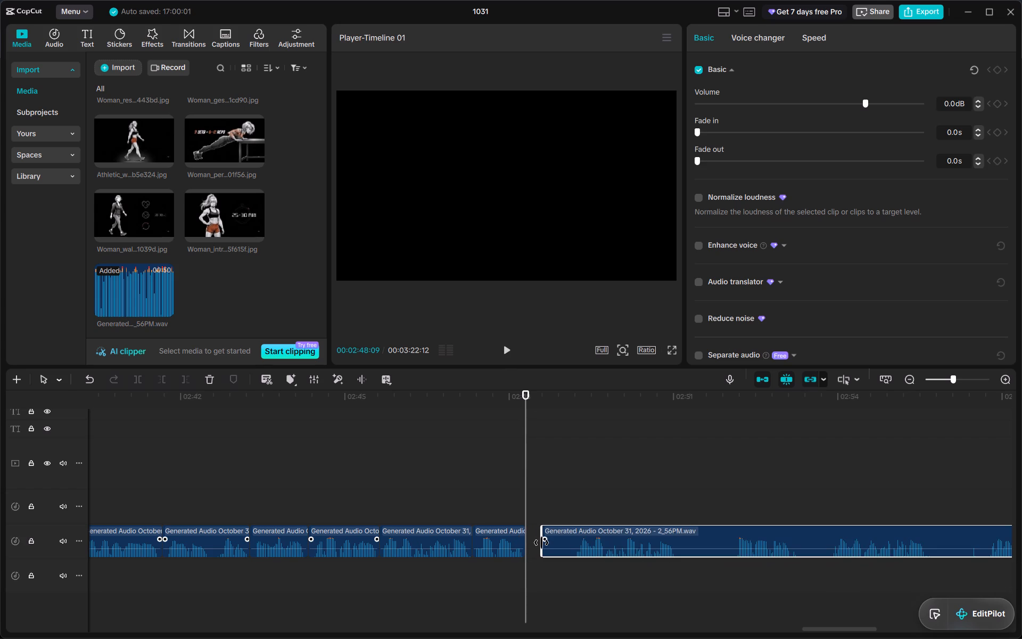
{"action": "left_click_drag", "start_coordinate": [541, 543], "coordinate": [556, 548]}
{"action": "left_click", "coordinate": [556, 548]}
{"action": "left_click_drag", "start_coordinate": [541, 545], "coordinate": [573, 559]}
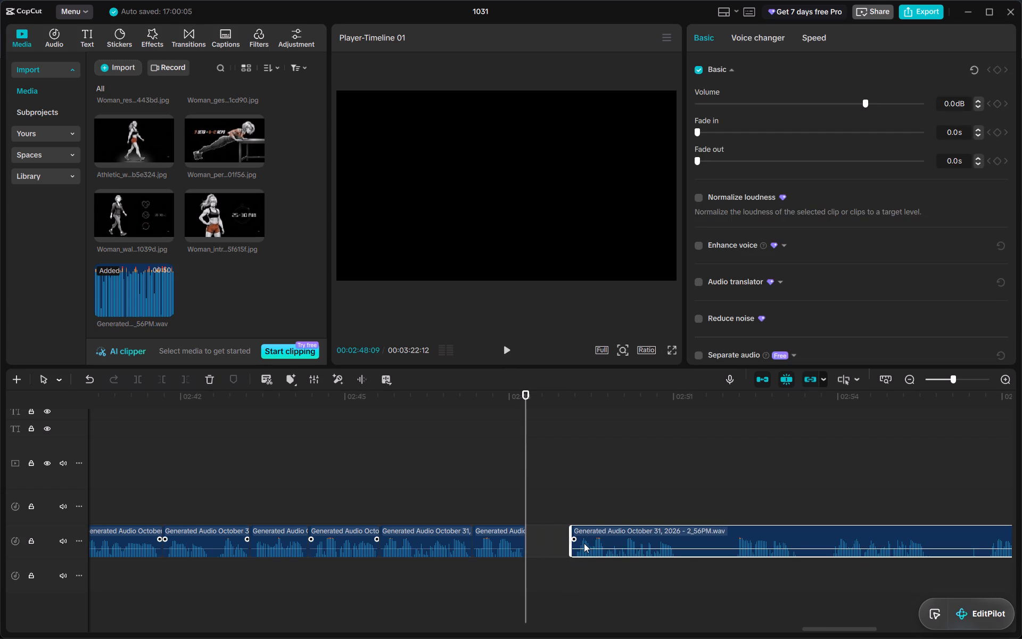
{"action": "left_click_drag", "start_coordinate": [588, 540], "coordinate": [543, 546]}
Split the 2_56PM audio at 00:02:50:08 and remove about 1 second of silence after the cut, closing the gap.
{"action": "scroll", "coordinate": [543, 546], "scroll_direction": "left", "scroll_amount": 1}
{"action": "left_click_drag", "start_coordinate": [480, 395], "coordinate": [499, 408]}
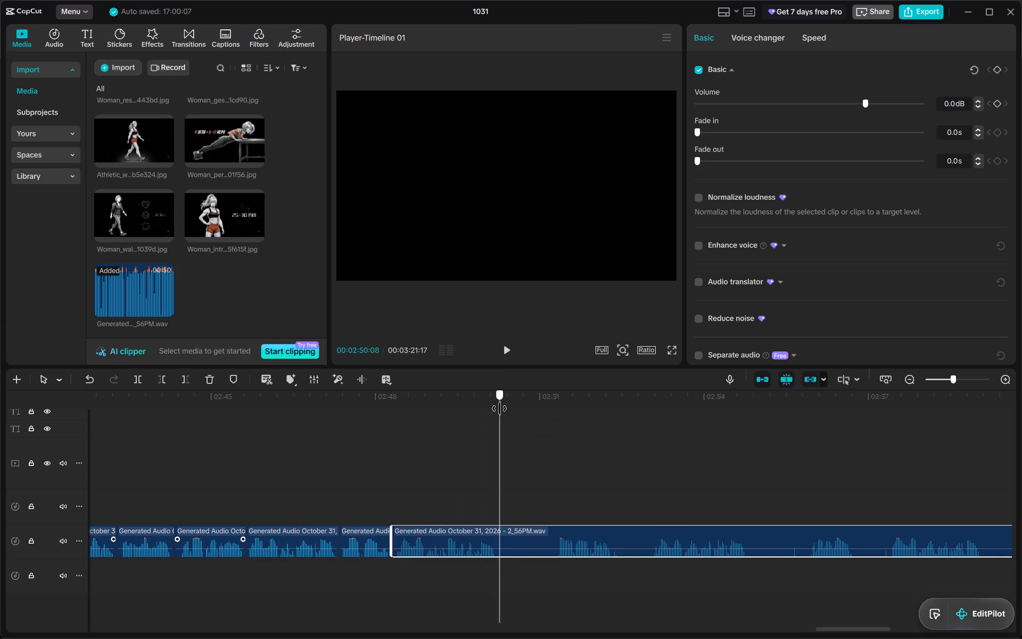
{"action": "left_click_drag", "start_coordinate": [499, 408], "coordinate": [499, 411]}
{"action": "key", "text": "ctrl+b"}
{"action": "left_click", "coordinate": [498, 540]}
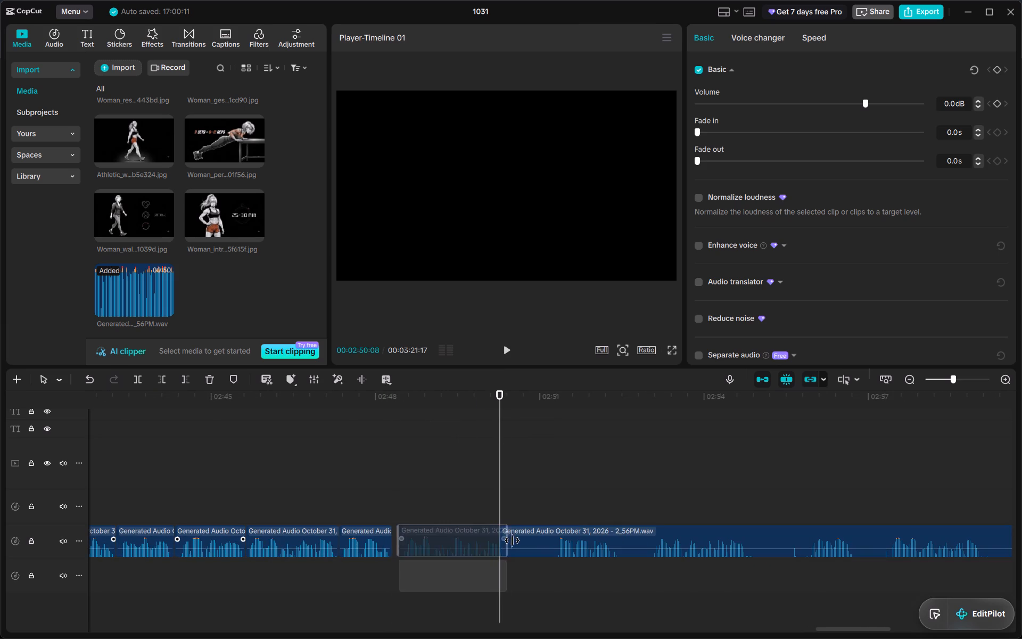
{"action": "left_click", "coordinate": [514, 542]}
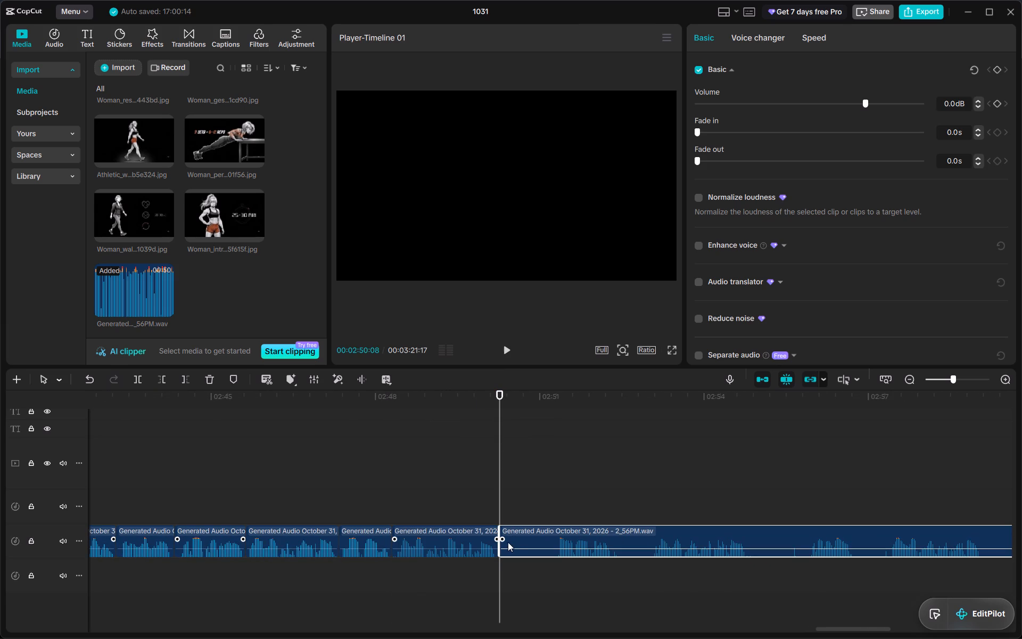
{"action": "left_click_drag", "start_coordinate": [501, 543], "coordinate": [530, 543]}
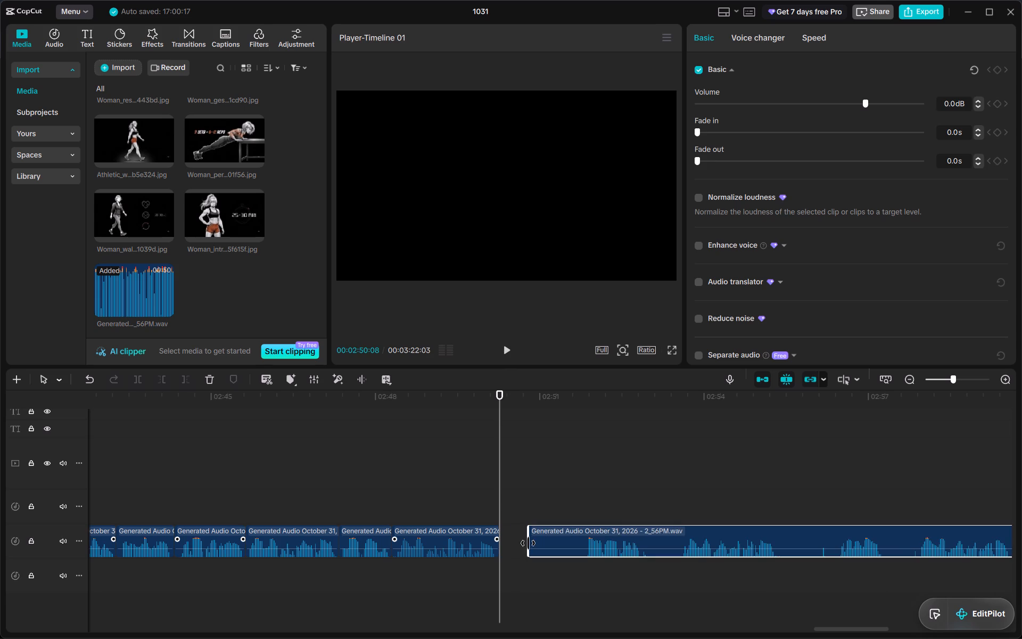
{"action": "left_click_drag", "start_coordinate": [528, 543], "coordinate": [561, 553]}
{"action": "left_click", "coordinate": [561, 553]}
{"action": "left_click_drag", "start_coordinate": [528, 548], "coordinate": [584, 580]}
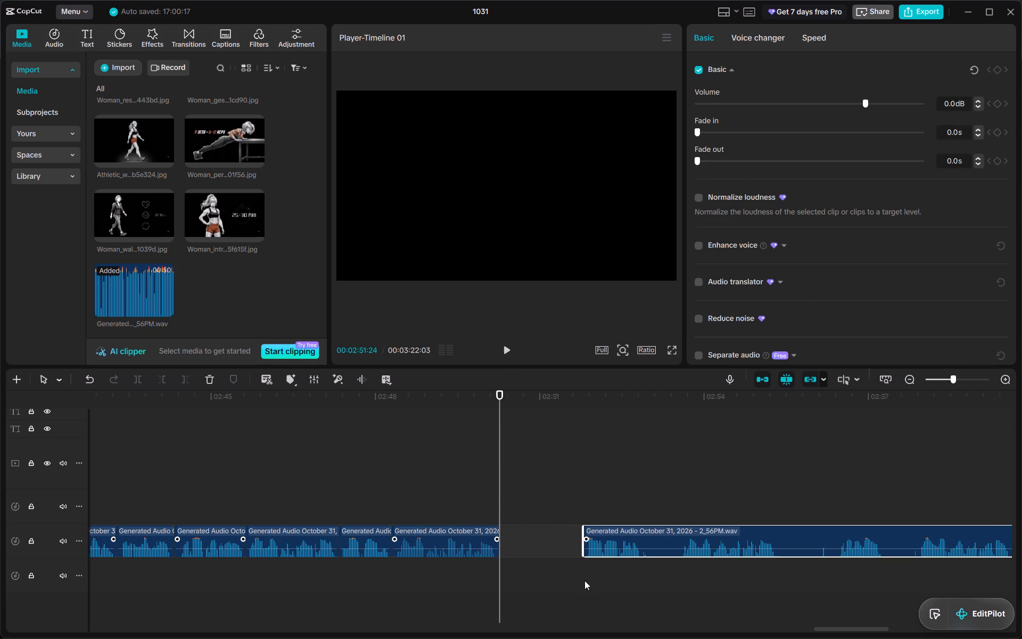
{"action": "left_click_drag", "start_coordinate": [602, 542], "coordinate": [522, 545]}
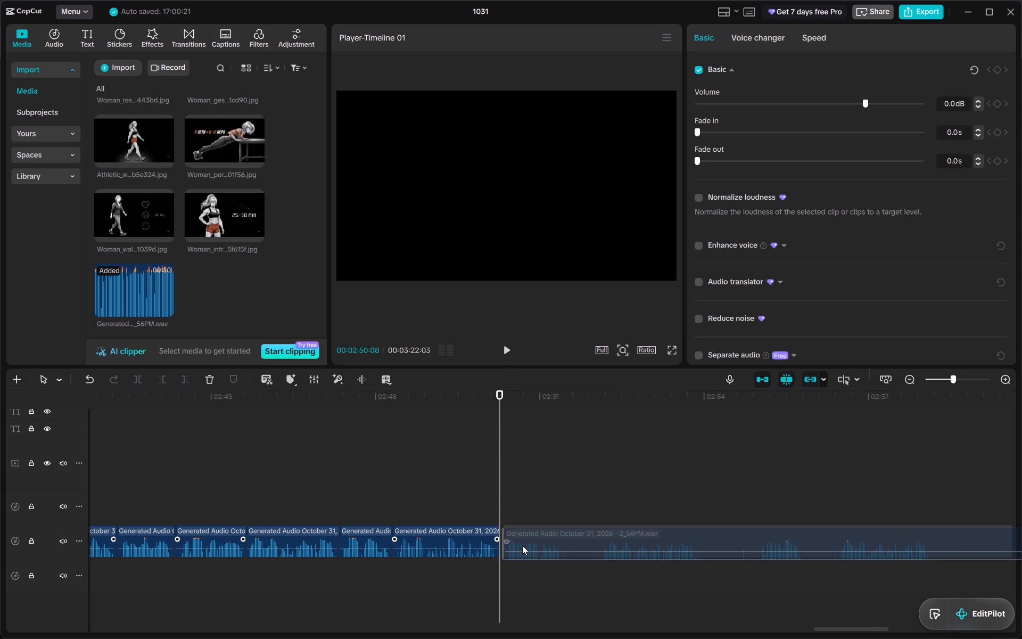
{"action": "left_click_drag", "start_coordinate": [522, 545], "coordinate": [521, 545]}
Split the 2_56PM audio at 00:02:51:15 and remove about 17 frames of silence after the cut, closing the gap.
{"action": "scroll", "coordinate": [521, 545], "scroll_direction": "left", "scroll_amount": 2}
{"action": "left_click_drag", "start_coordinate": [306, 399], "coordinate": [316, 405]}
{"action": "key", "text": "ctrl+b"}
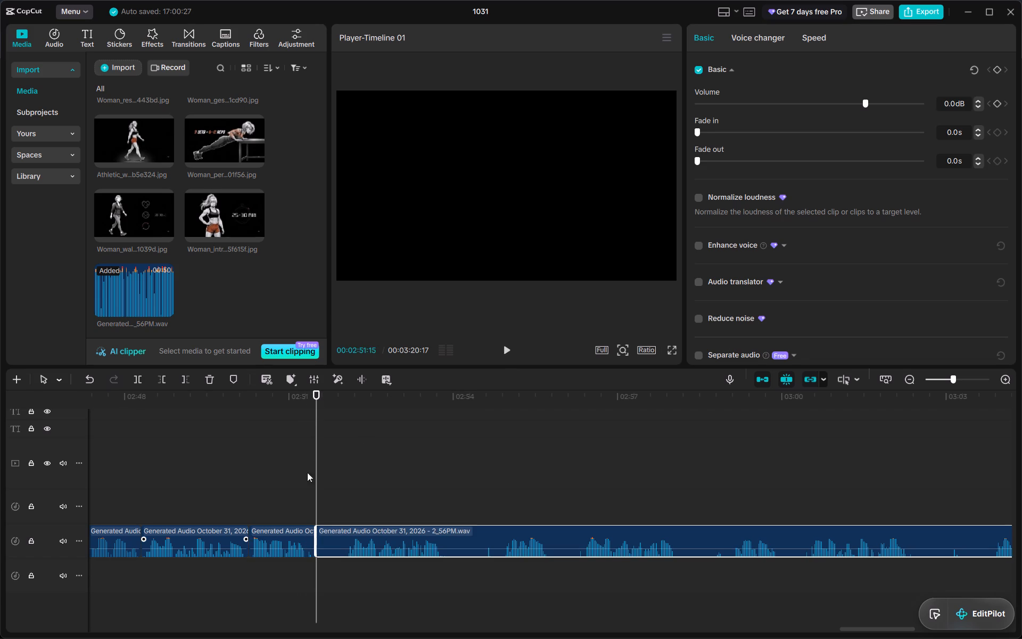
{"action": "left_click", "coordinate": [314, 540]}
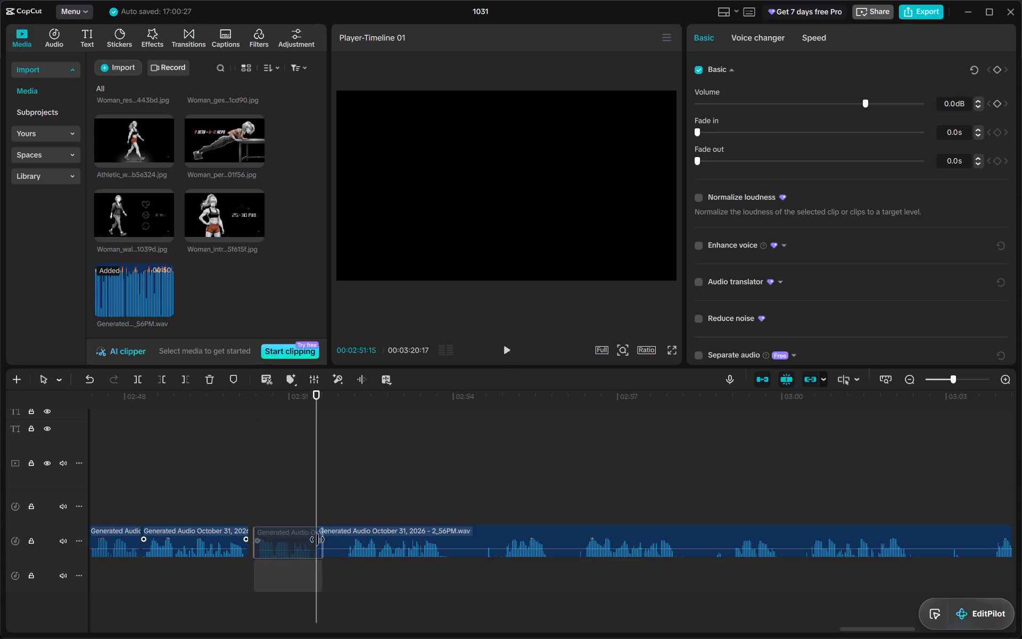
{"action": "left_click", "coordinate": [329, 540]}
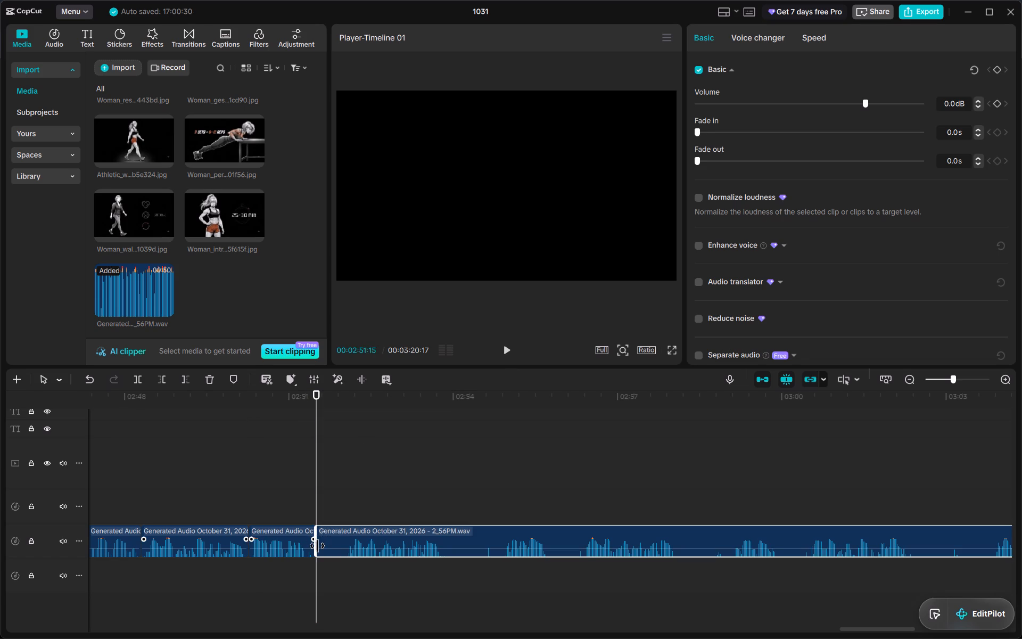
{"action": "left_click_drag", "start_coordinate": [317, 546], "coordinate": [348, 578]}
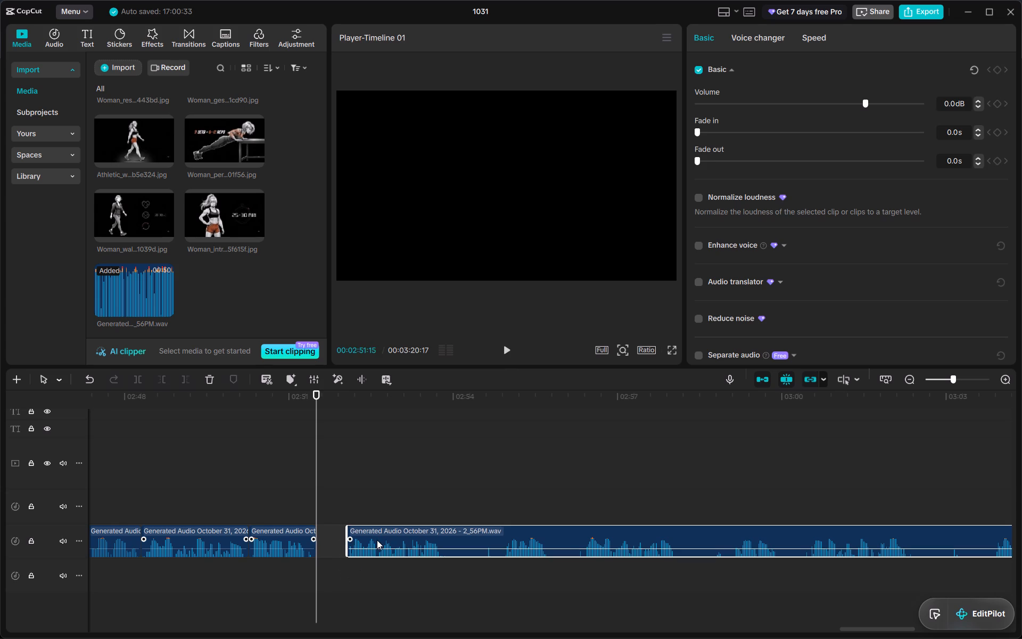
{"action": "left_click_drag", "start_coordinate": [377, 540], "coordinate": [349, 540]}
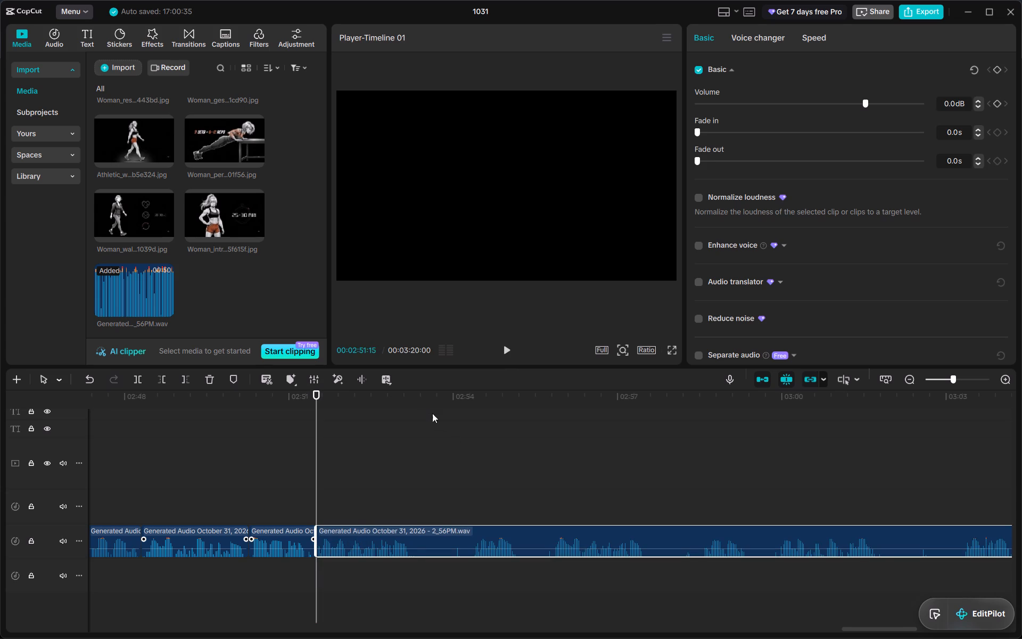
Split the 2_56PM audio at 00:02:53:08 and remove about 1 second of silence after the cut, closing the gap.
{"action": "left_click_drag", "start_coordinate": [415, 391], "coordinate": [413, 406]}
{"action": "key", "text": "ctrl+b"}
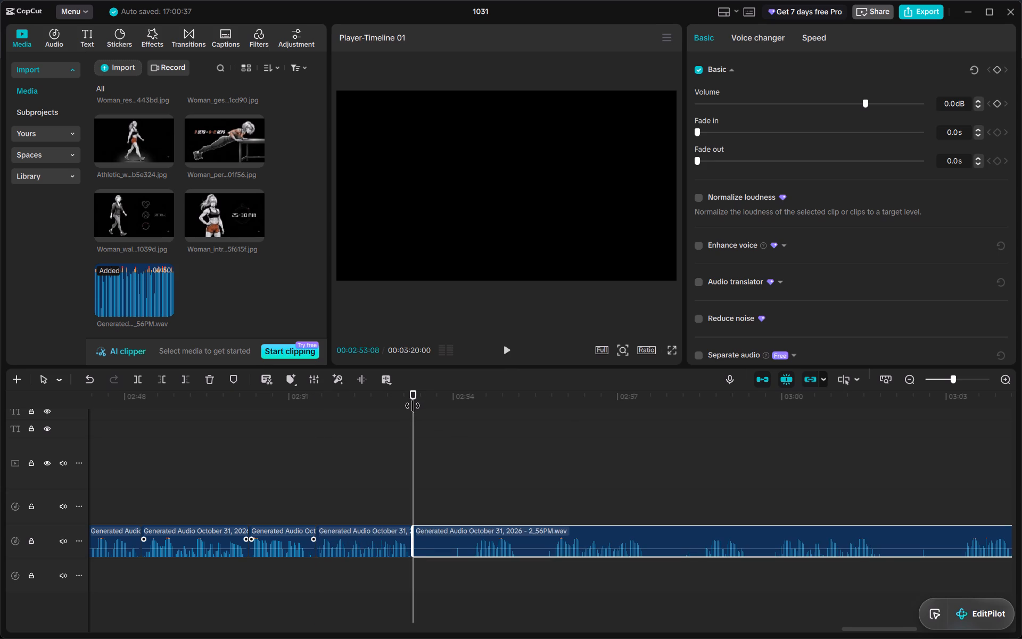
{"action": "left_click", "coordinate": [411, 543]}
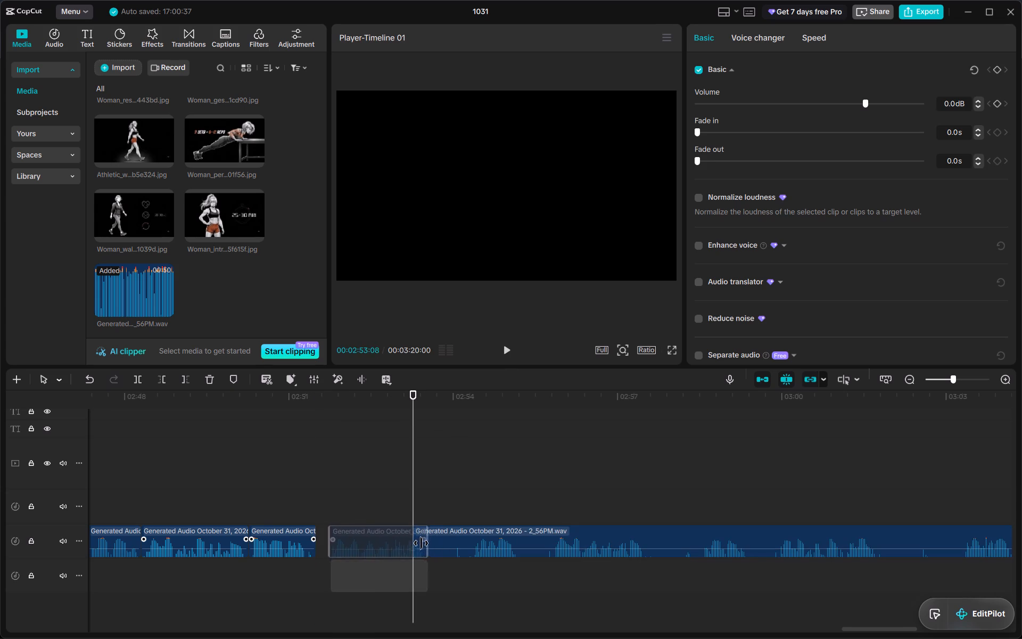
{"action": "left_click", "coordinate": [426, 543]}
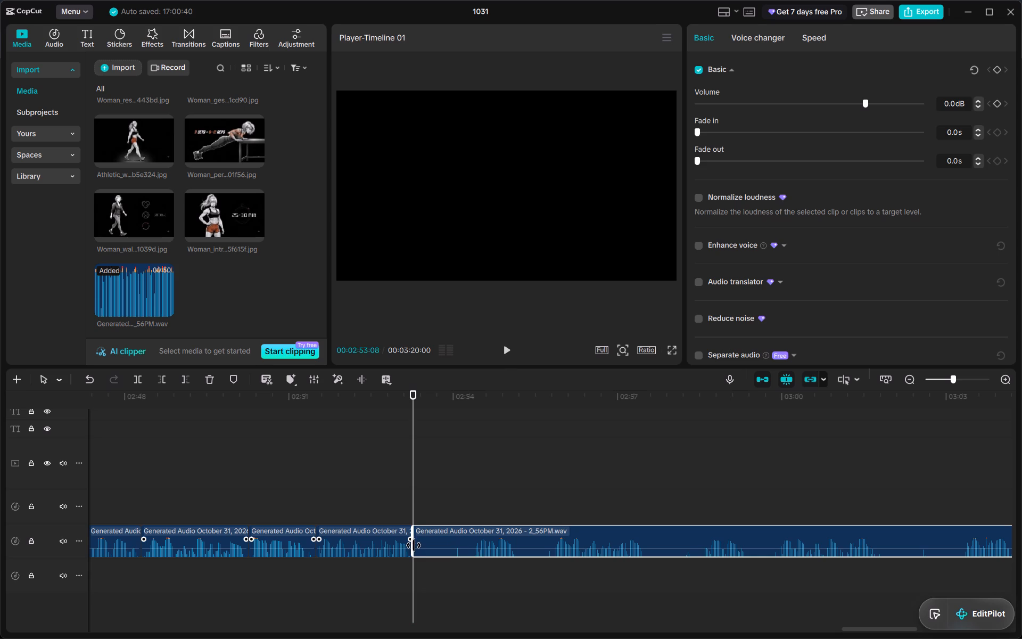
{"action": "left_click_drag", "start_coordinate": [414, 545], "coordinate": [471, 585]}
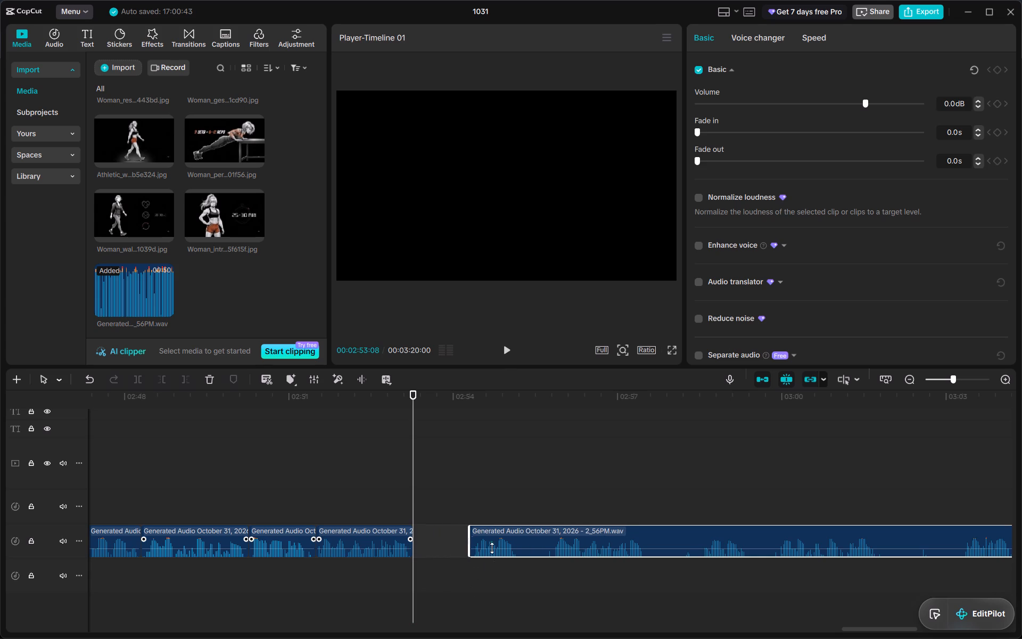
{"action": "left_click_drag", "start_coordinate": [497, 535], "coordinate": [443, 536]}
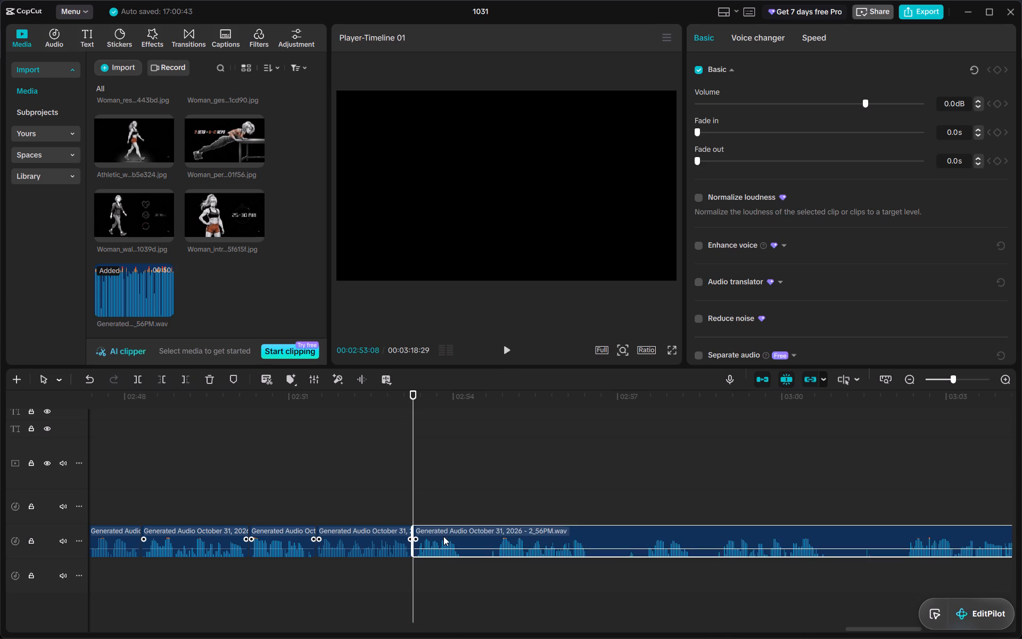
Split the 2_56PM audio at 00:02:54:06 and remove about 17 frames of silence after the cut, closing the gap.
{"action": "left_click_drag", "start_coordinate": [457, 399], "coordinate": [464, 401]}
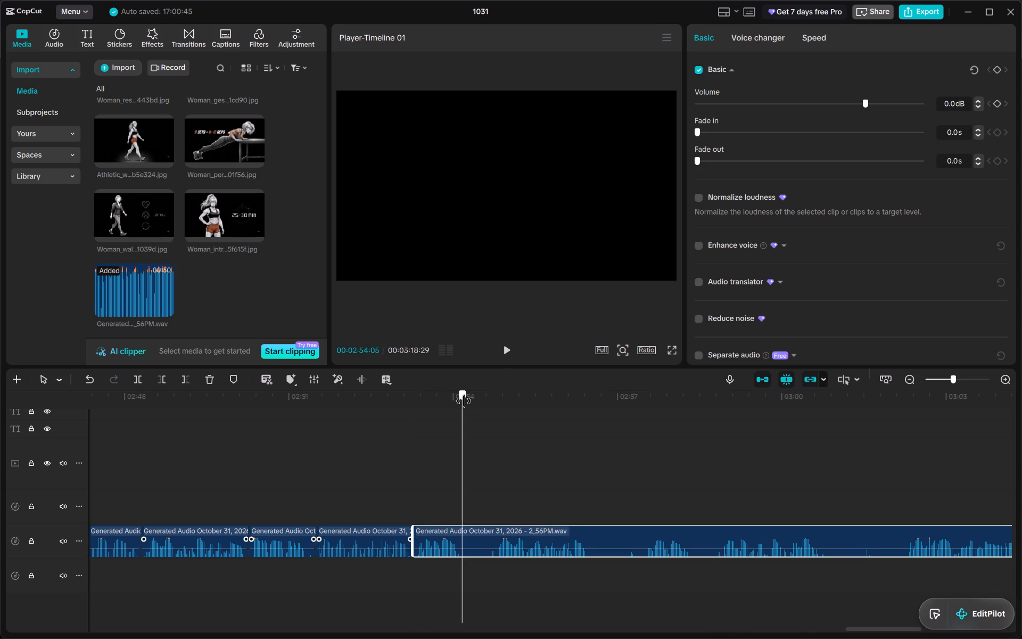
{"action": "left_click_drag", "start_coordinate": [464, 401], "coordinate": [464, 401]}
{"action": "key", "text": "ctrl+b"}
{"action": "left_click_drag", "start_coordinate": [466, 542], "coordinate": [483, 550]}
{"action": "double_click", "coordinate": [481, 544]}
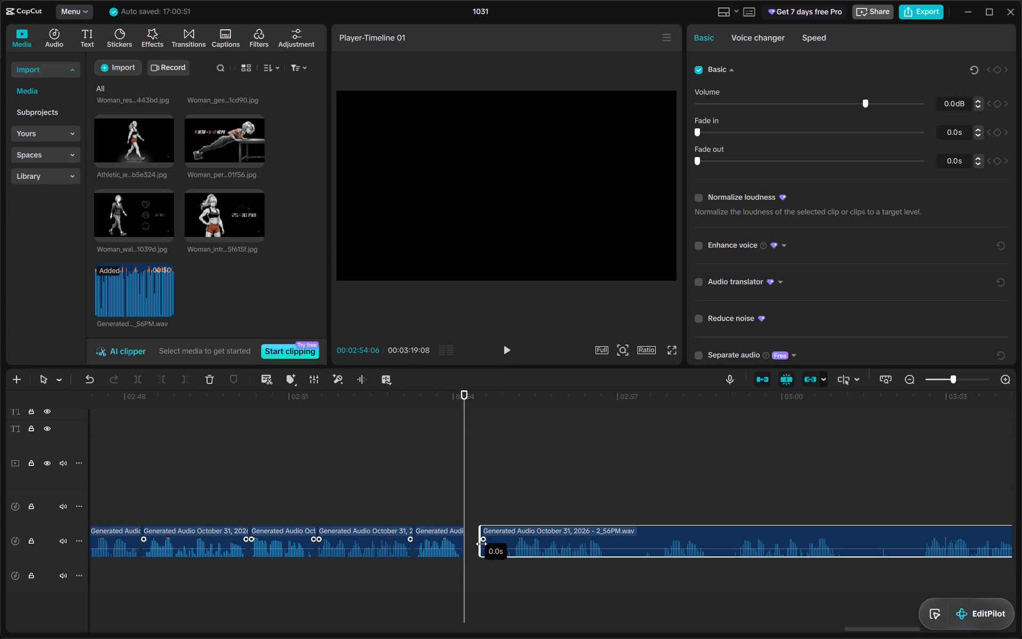
{"action": "left_click_drag", "start_coordinate": [479, 544], "coordinate": [512, 576]}
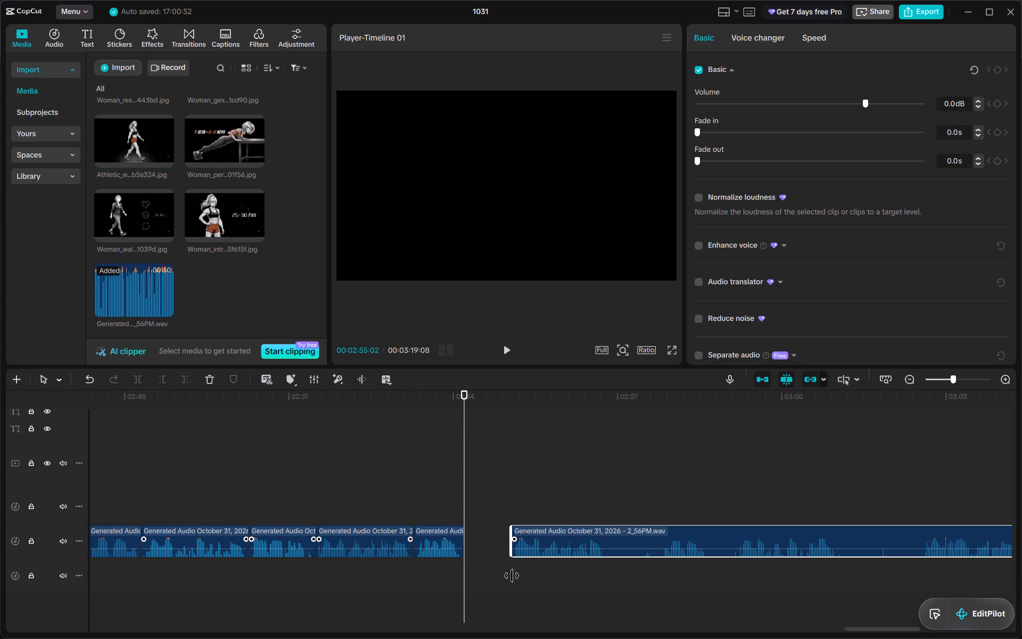
{"action": "left_click_drag", "start_coordinate": [512, 576], "coordinate": [512, 577]}
{"action": "left_click_drag", "start_coordinate": [531, 544], "coordinate": [488, 544]}
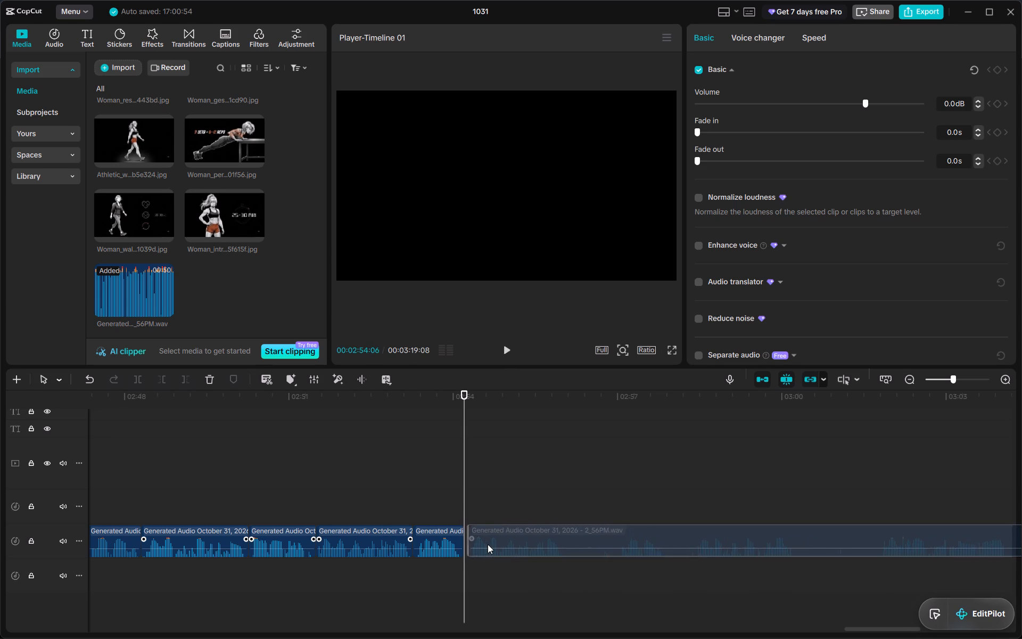
{"action": "left_click_drag", "start_coordinate": [488, 544], "coordinate": [486, 545]}
Split the 2_56PM audio at 00:02:55:28 and remove about 1 second of silence after the cut, closing the gap.
{"action": "left_click_drag", "start_coordinate": [551, 391], "coordinate": [561, 406]}
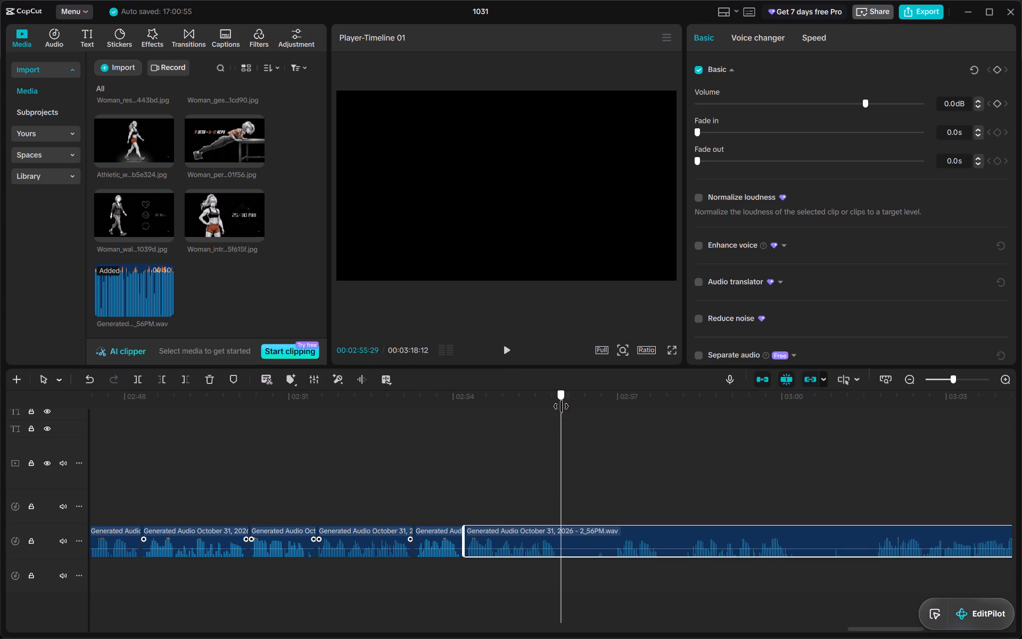
{"action": "left_click_drag", "start_coordinate": [561, 406], "coordinate": [559, 407]}
{"action": "key", "text": "ctrl+b"}
{"action": "left_click_drag", "start_coordinate": [562, 543], "coordinate": [586, 552]}
{"action": "left_click_drag", "start_coordinate": [582, 546], "coordinate": [605, 553]}
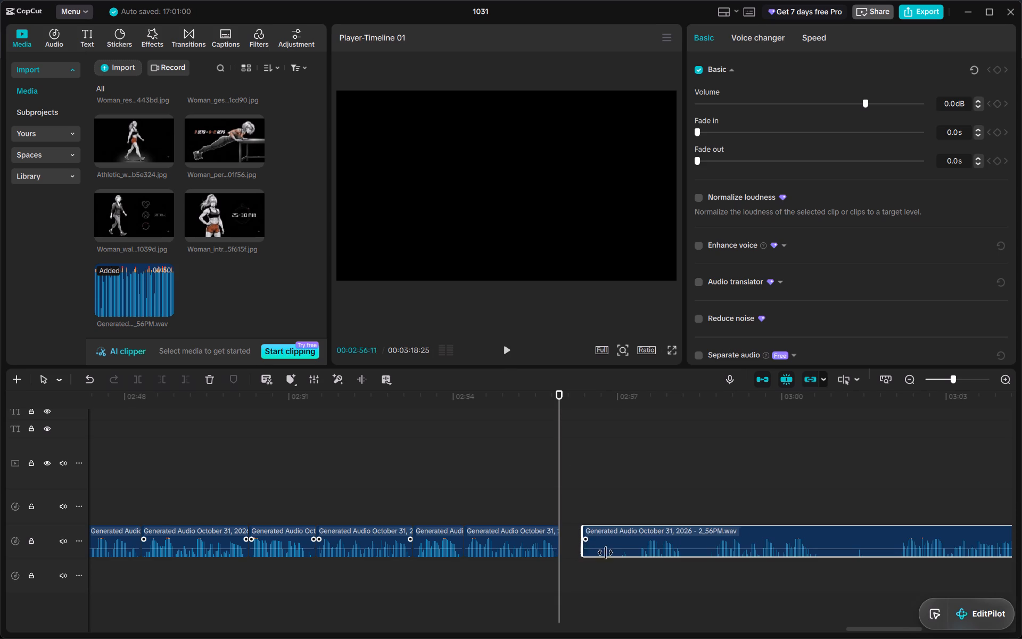
{"action": "left_click_drag", "start_coordinate": [605, 553], "coordinate": [636, 591]}
{"action": "left_click_drag", "start_coordinate": [661, 541], "coordinate": [611, 541]}
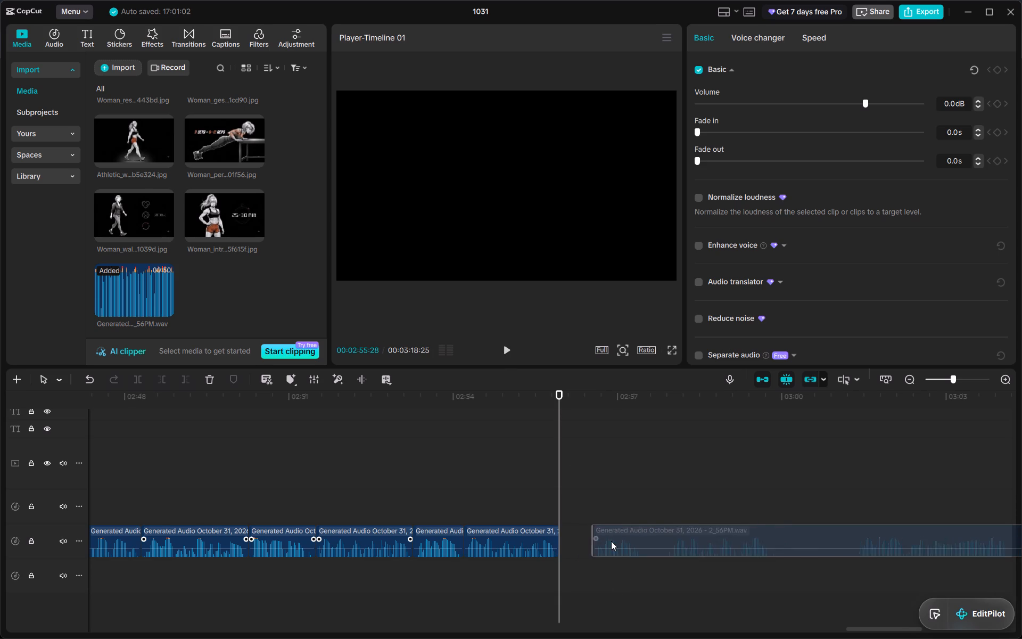
{"action": "left_click_drag", "start_coordinate": [611, 541], "coordinate": [587, 542]}
Split the 2_56PM audio at 00:02:56:24 and remove about 16 frames of silence after the cut, closing the gap.
{"action": "scroll", "coordinate": [587, 542], "scroll_direction": "left", "scroll_amount": 1}
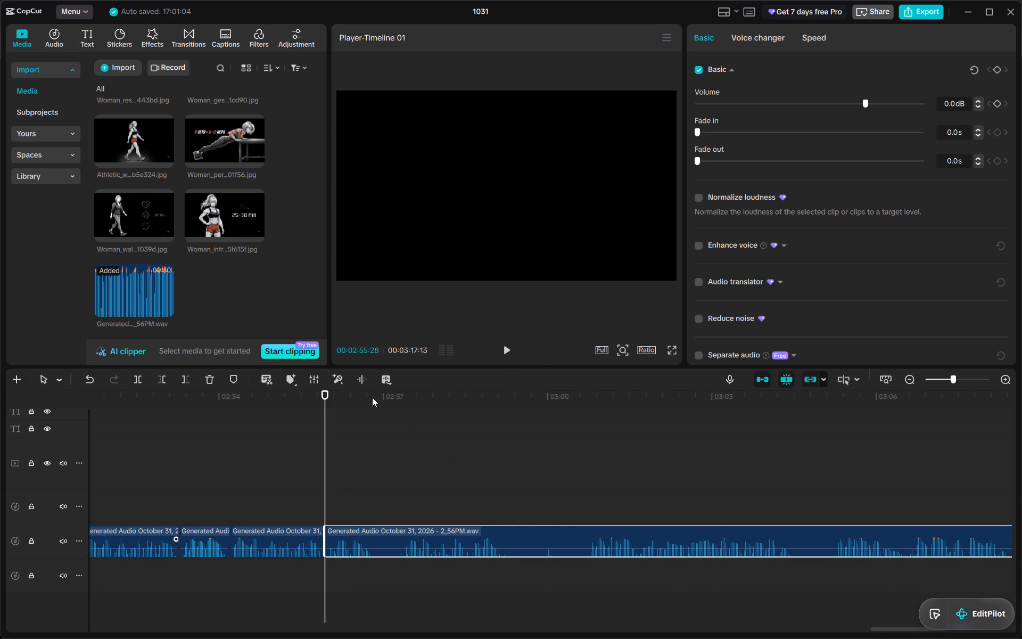
{"action": "left_click", "coordinate": [372, 397]}
{"action": "key", "text": "ctrl+b"}
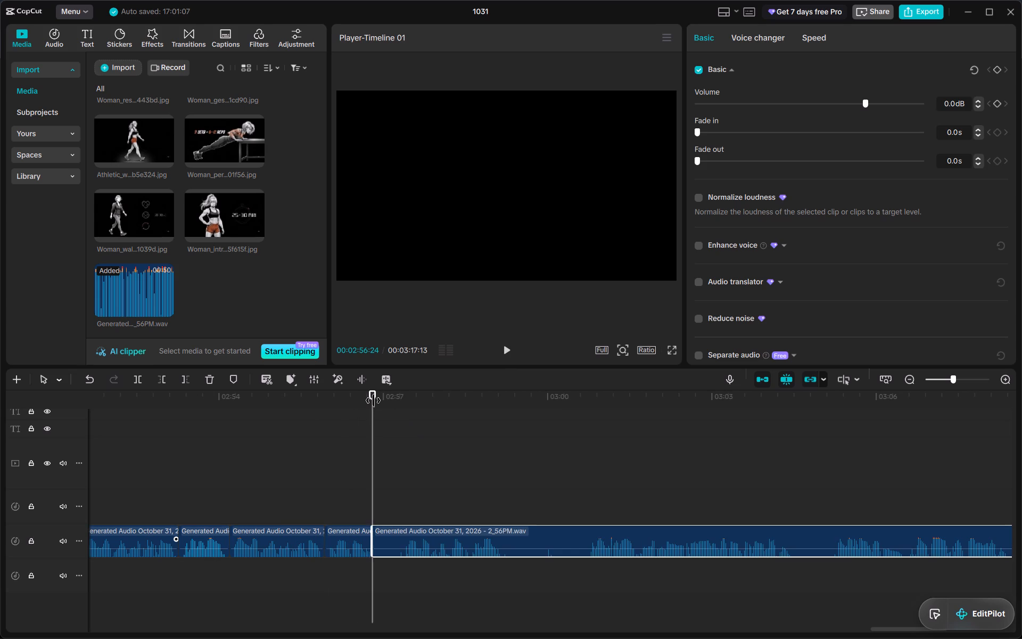
{"action": "left_click", "coordinate": [372, 534]}
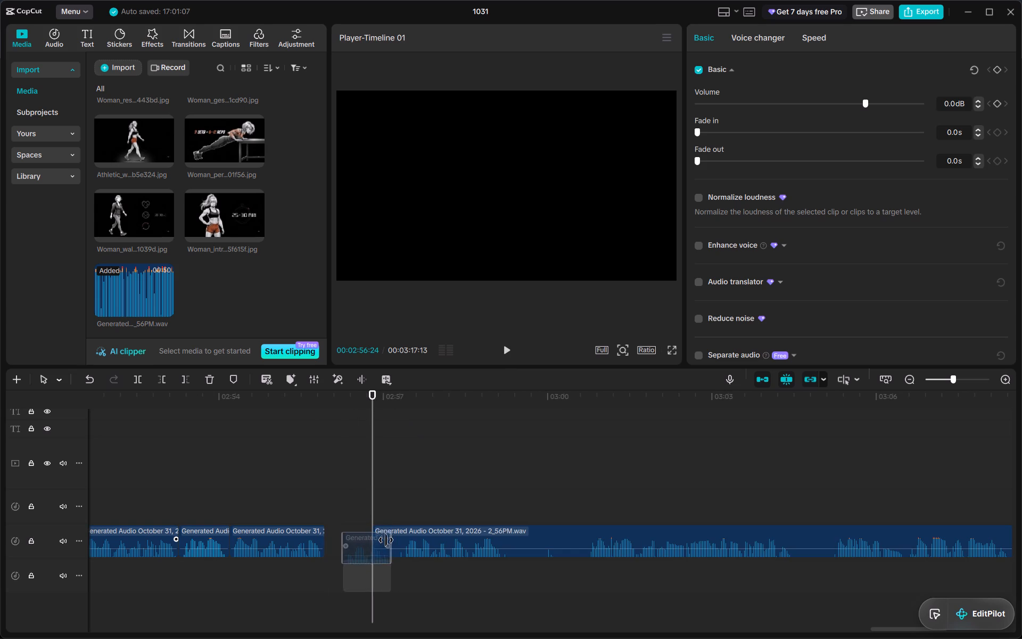
{"action": "left_click", "coordinate": [384, 536]}
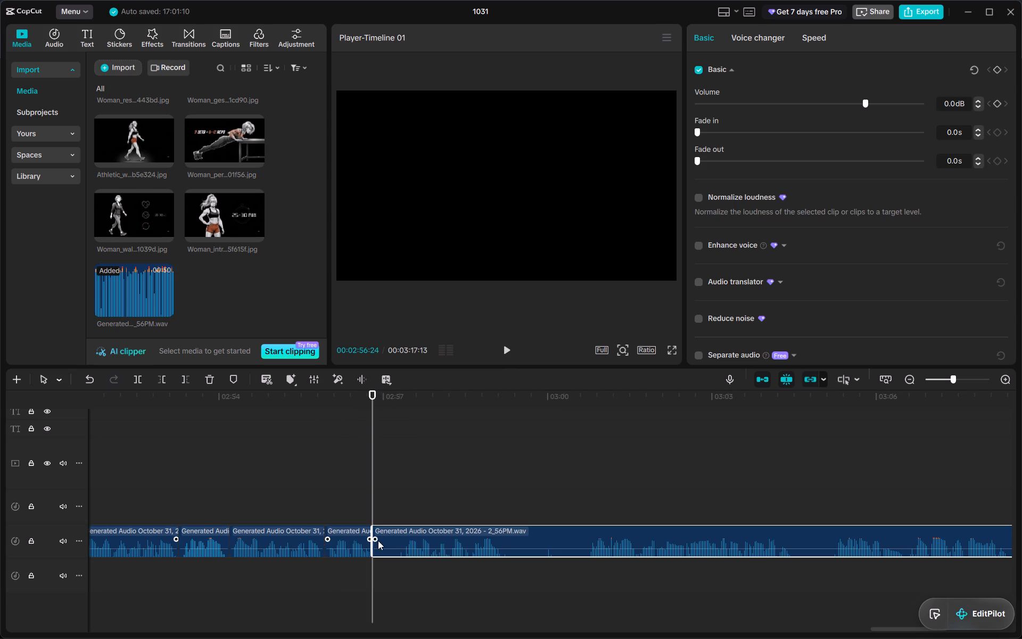
{"action": "left_click_drag", "start_coordinate": [375, 542], "coordinate": [394, 547]}
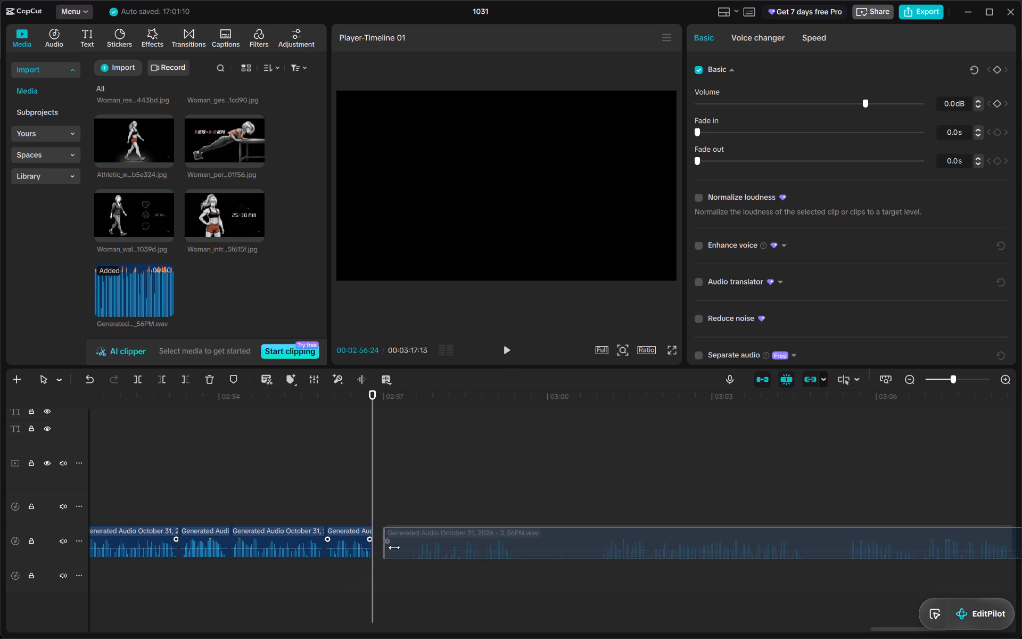
{"action": "left_click_drag", "start_coordinate": [394, 547], "coordinate": [399, 549]}
{"action": "left_click_drag", "start_coordinate": [396, 546], "coordinate": [421, 569]}
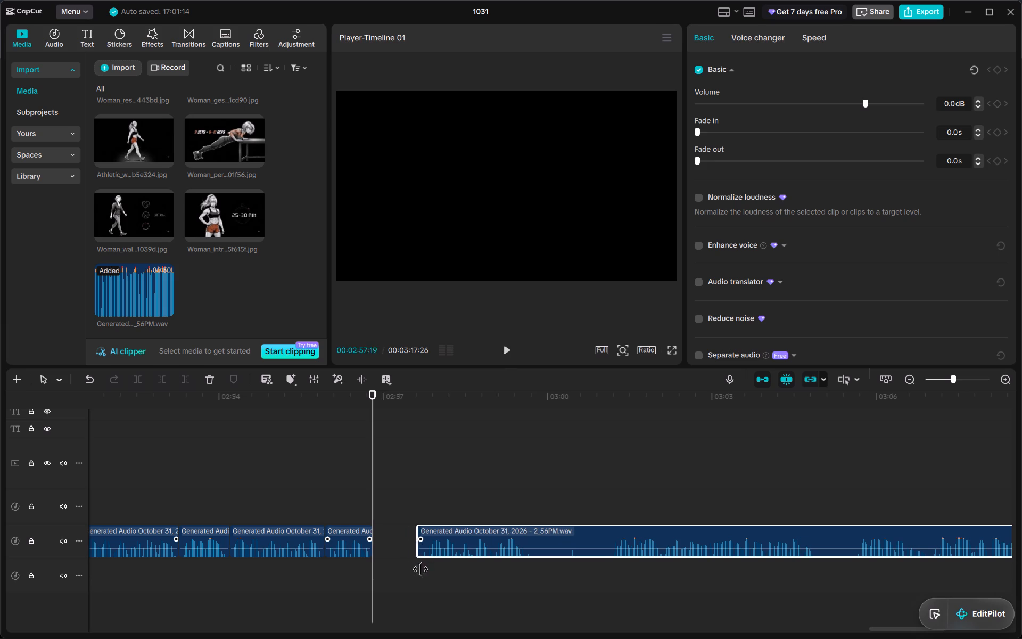
{"action": "left_click_drag", "start_coordinate": [421, 569], "coordinate": [426, 577]}
{"action": "left_click_drag", "start_coordinate": [449, 535], "coordinate": [398, 536]}
Split the 2_56PM audio at 00:02:58:24 and remove about 1 second 11 frames of silence after the cut, closing the gap.
{"action": "left_click_drag", "start_coordinate": [491, 400], "coordinate": [483, 402]}
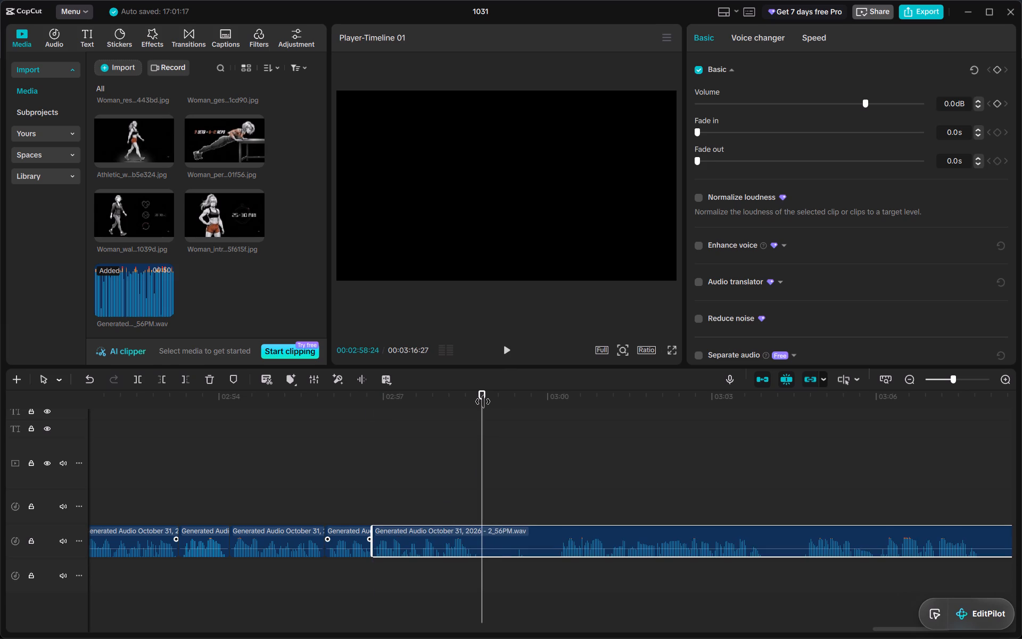
{"action": "key", "text": "ctrl+b"}
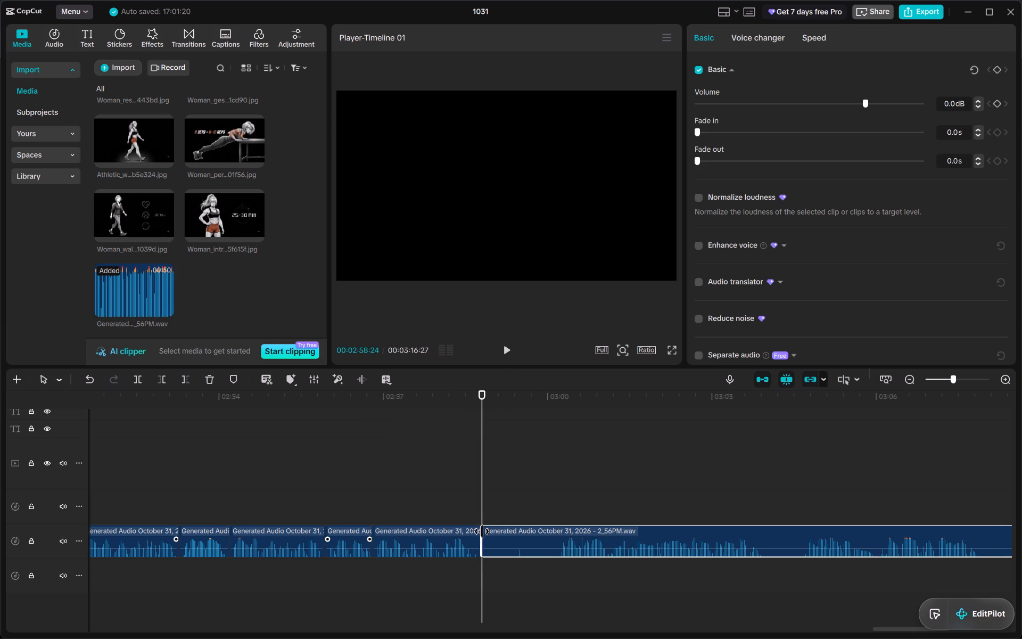
{"action": "left_click_drag", "start_coordinate": [482, 531], "coordinate": [559, 550]}
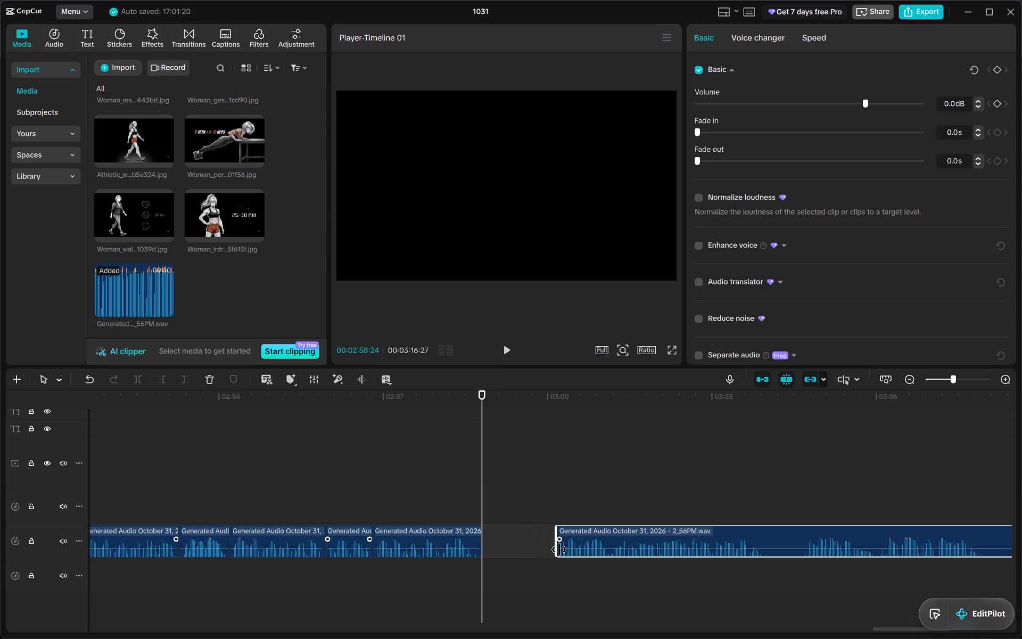
{"action": "left_click_drag", "start_coordinate": [604, 528], "coordinate": [532, 531]}
{"action": "scroll", "coordinate": [532, 531], "scroll_direction": "left", "scroll_amount": 1}
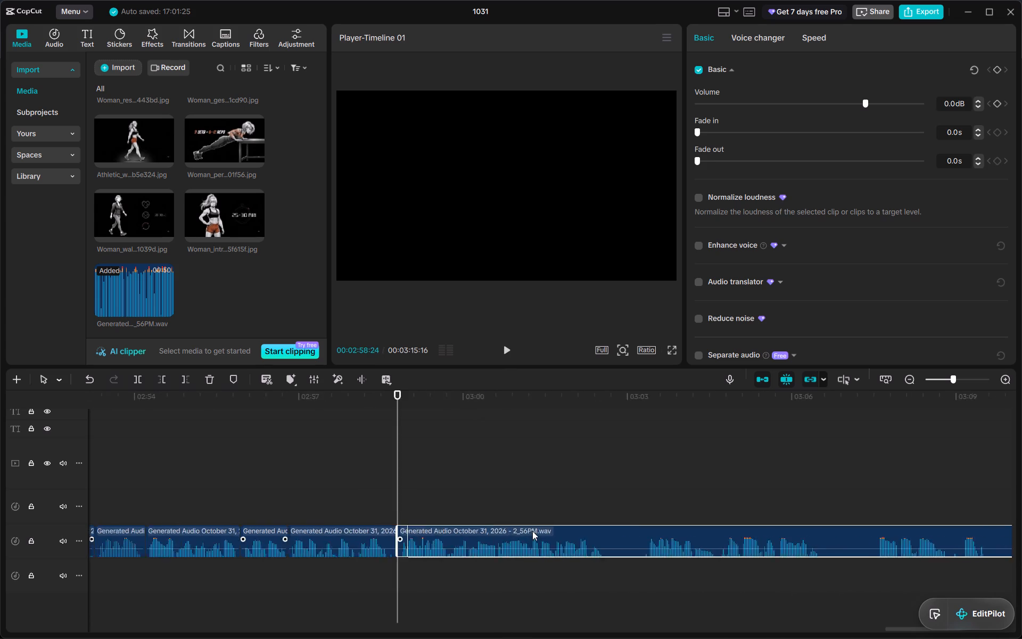
Split the 2_56PM audio at 00:03:02:18 and remove about 21 frames of silence after the cut, closing the gap.
{"action": "scroll", "coordinate": [532, 531], "scroll_direction": "left", "scroll_amount": 1}
{"action": "left_click_drag", "start_coordinate": [398, 403], "coordinate": [404, 405]}
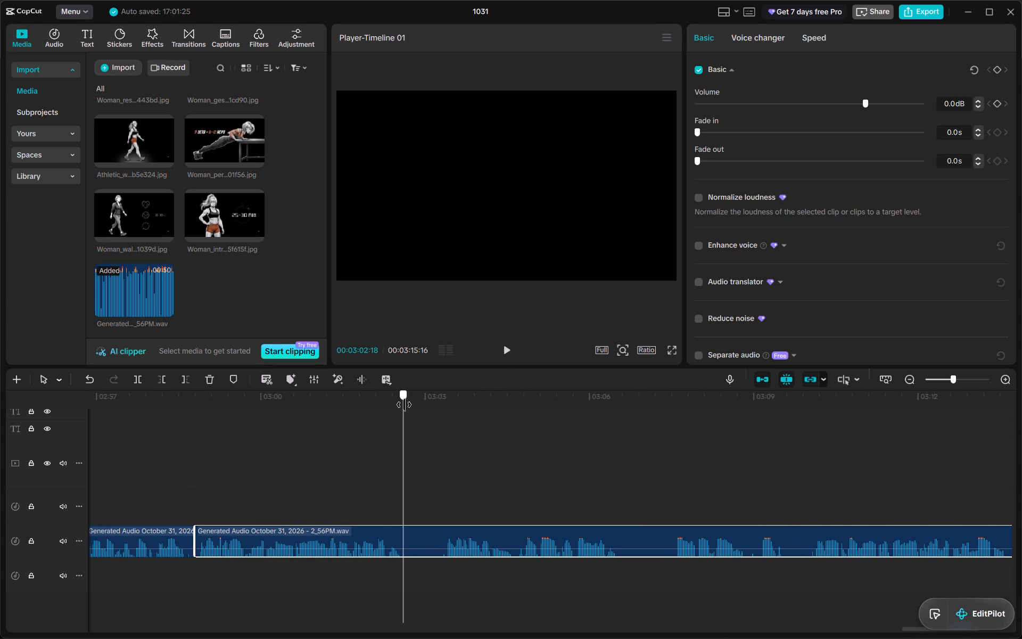
{"action": "left_click_drag", "start_coordinate": [404, 405], "coordinate": [404, 406]}
{"action": "key", "text": "ctrl+b"}
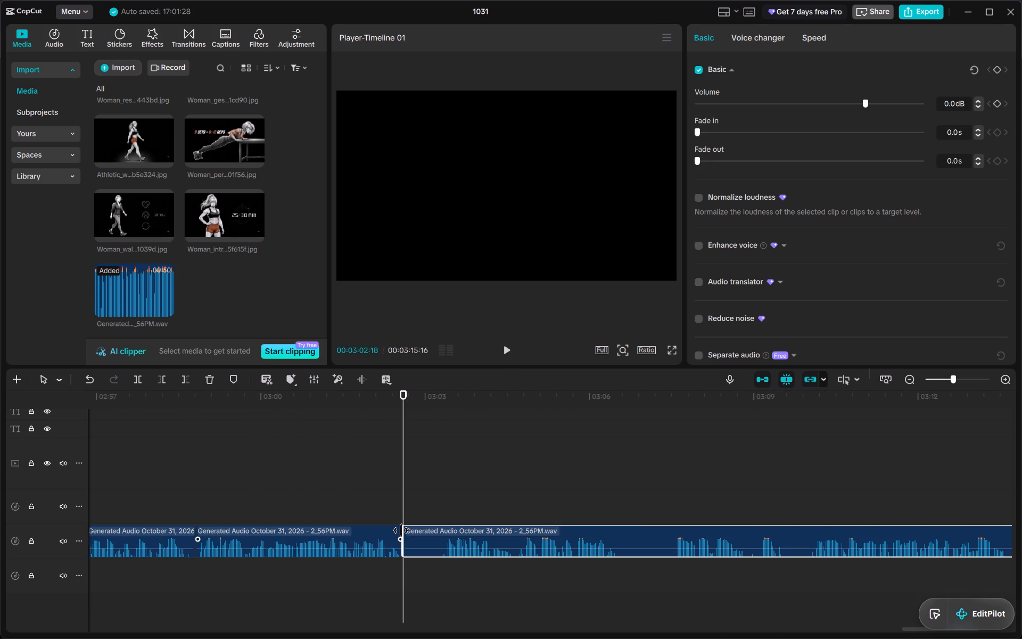
{"action": "left_click_drag", "start_coordinate": [401, 530], "coordinate": [441, 553]}
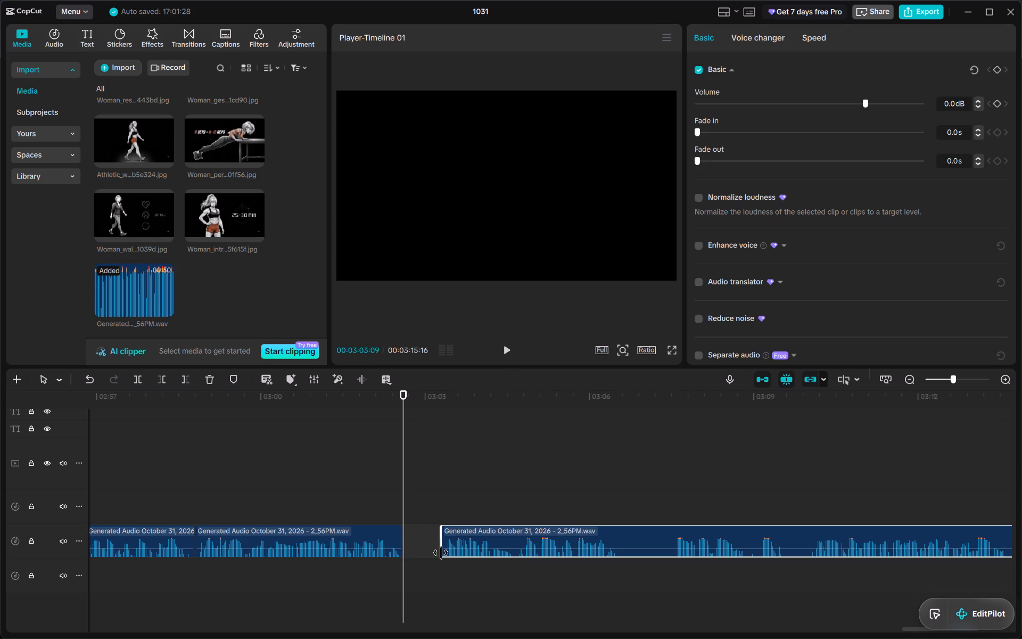
{"action": "left_click_drag", "start_coordinate": [461, 545], "coordinate": [424, 546]}
Split the 2_56PM audio at 00:03:05:26 and remove about 29 frames of silence after the cut, closing the gap.
{"action": "scroll", "coordinate": [424, 546], "scroll_direction": "left", "scroll_amount": 1}
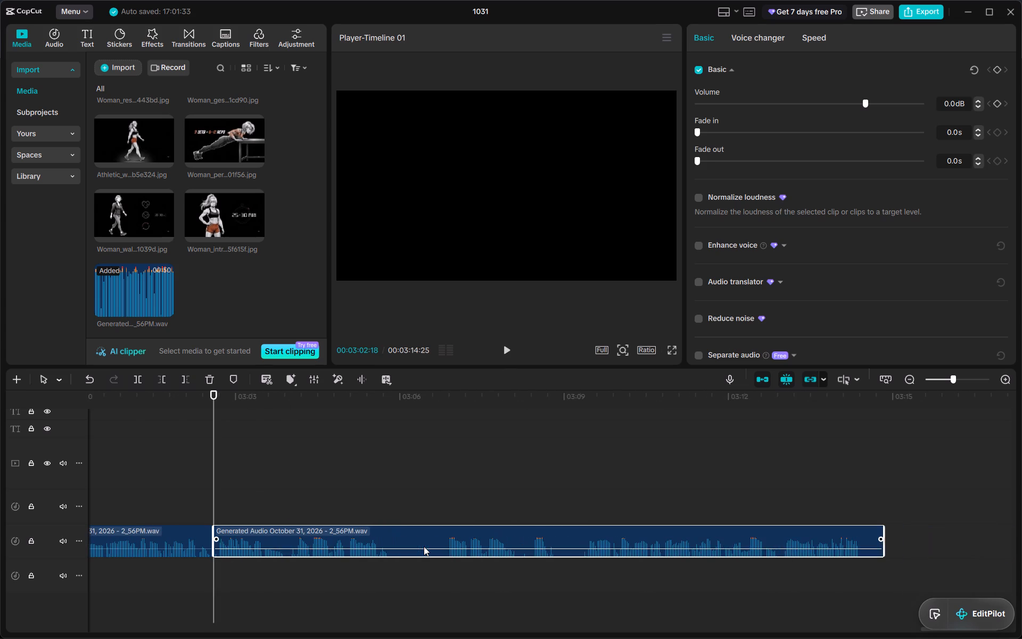
{"action": "left_click_drag", "start_coordinate": [392, 395], "coordinate": [392, 402]}
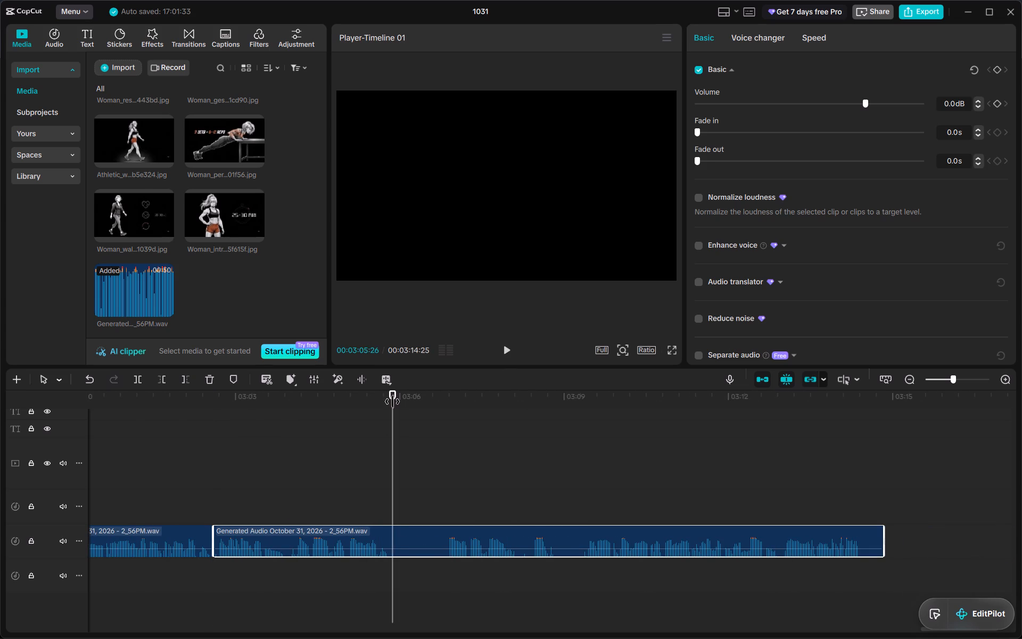
{"action": "key", "text": "ctrl+b"}
{"action": "left_click_drag", "start_coordinate": [394, 530], "coordinate": [420, 539]}
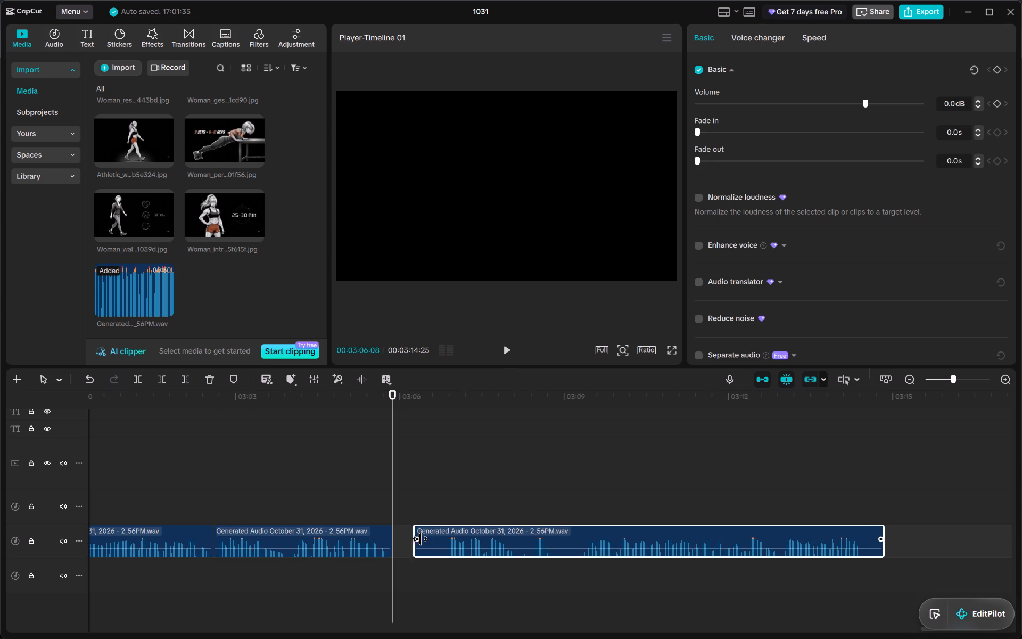
{"action": "left_click_drag", "start_coordinate": [420, 539], "coordinate": [448, 573]}
{"action": "left_click_drag", "start_coordinate": [468, 538], "coordinate": [417, 538]}
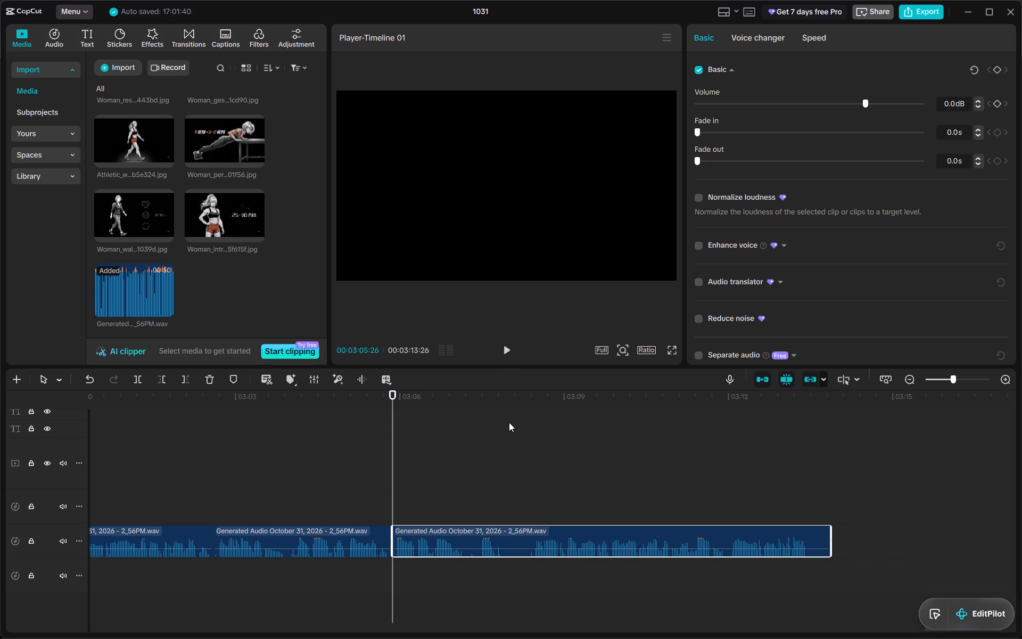
Split the 2_56PM audio at 00:03:07:27 and remove about 13 frames of silence after the cut, closing the gap.
{"action": "left_click_drag", "start_coordinate": [495, 405], "coordinate": [504, 406]}
{"action": "key", "text": "ctrl+b"}
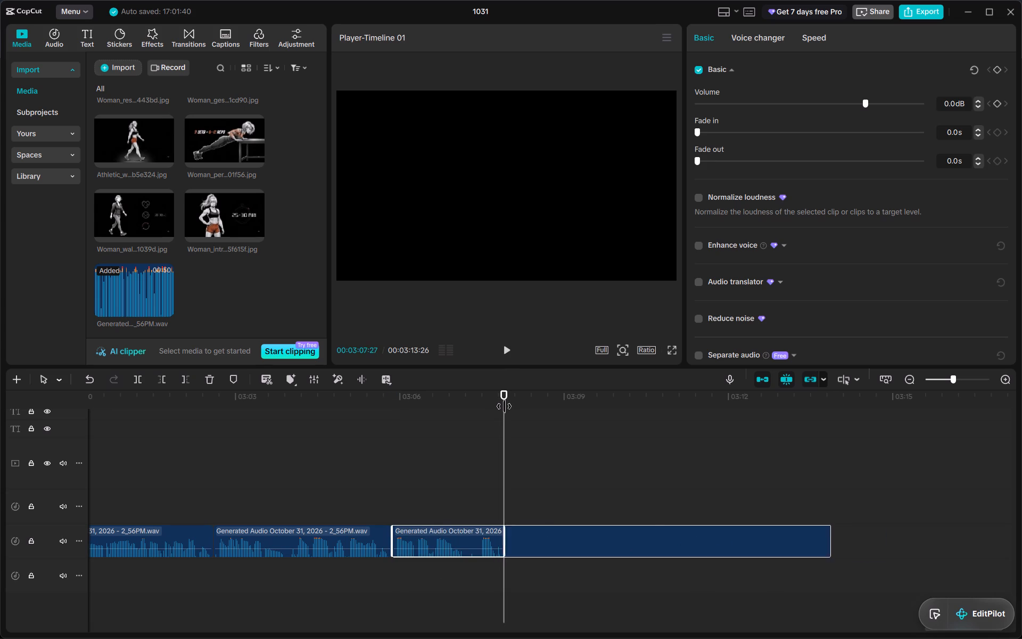
{"action": "left_click_drag", "start_coordinate": [502, 533], "coordinate": [528, 551]}
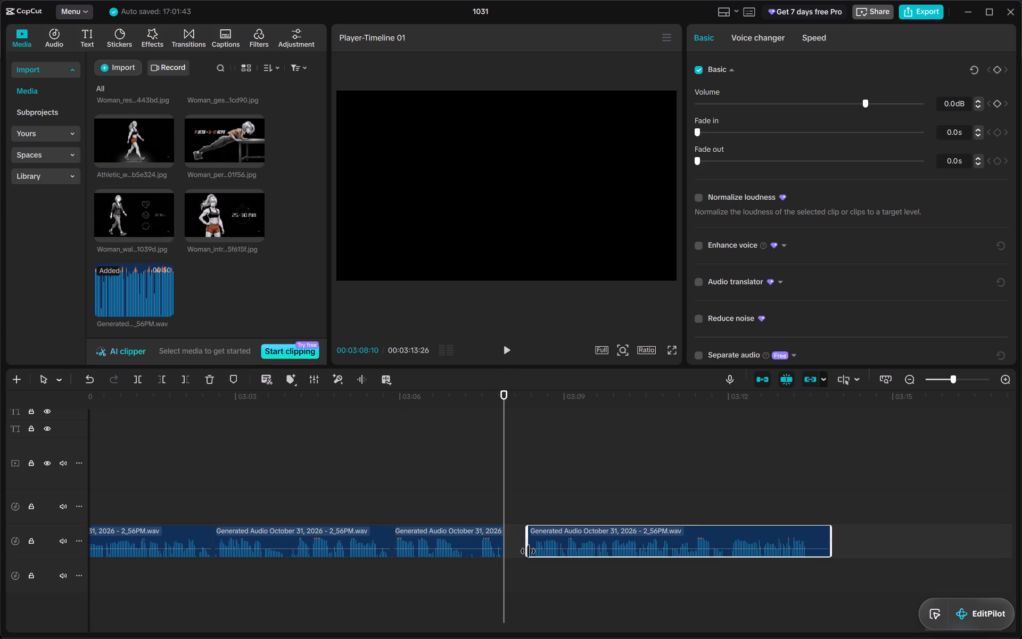
{"action": "left_click_drag", "start_coordinate": [528, 551], "coordinate": [528, 553]}
{"action": "left_click_drag", "start_coordinate": [550, 539], "coordinate": [530, 542]}
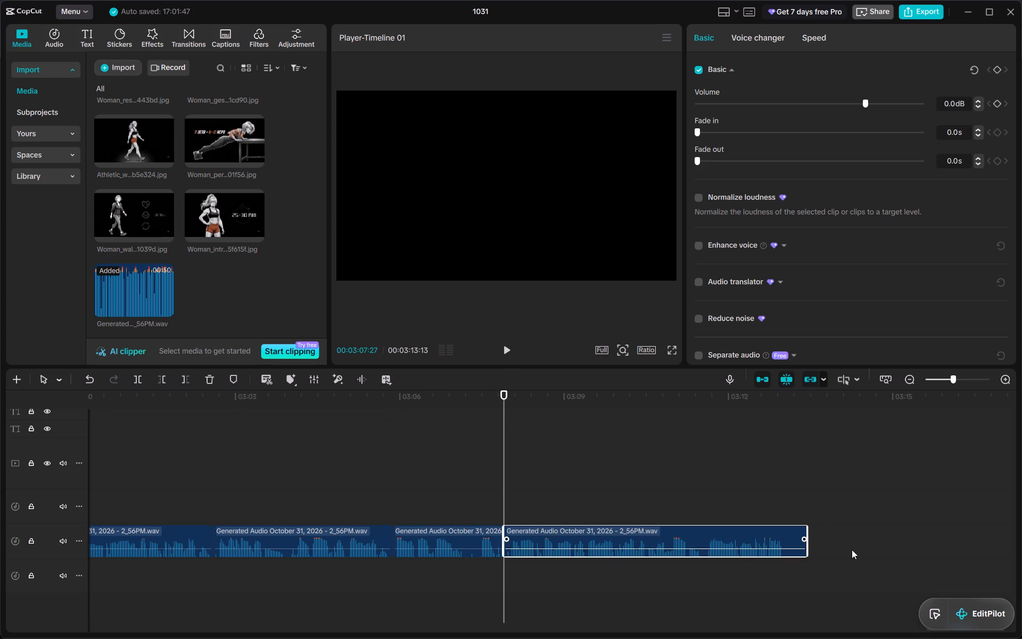
Trim the silent tail of the last 2_56PM audio clip so it ends at 00:03:13:03.
{"action": "left_click_drag", "start_coordinate": [807, 539], "coordinate": [794, 557]}
{"action": "left_click_drag", "start_coordinate": [808, 548], "coordinate": [787, 569]}
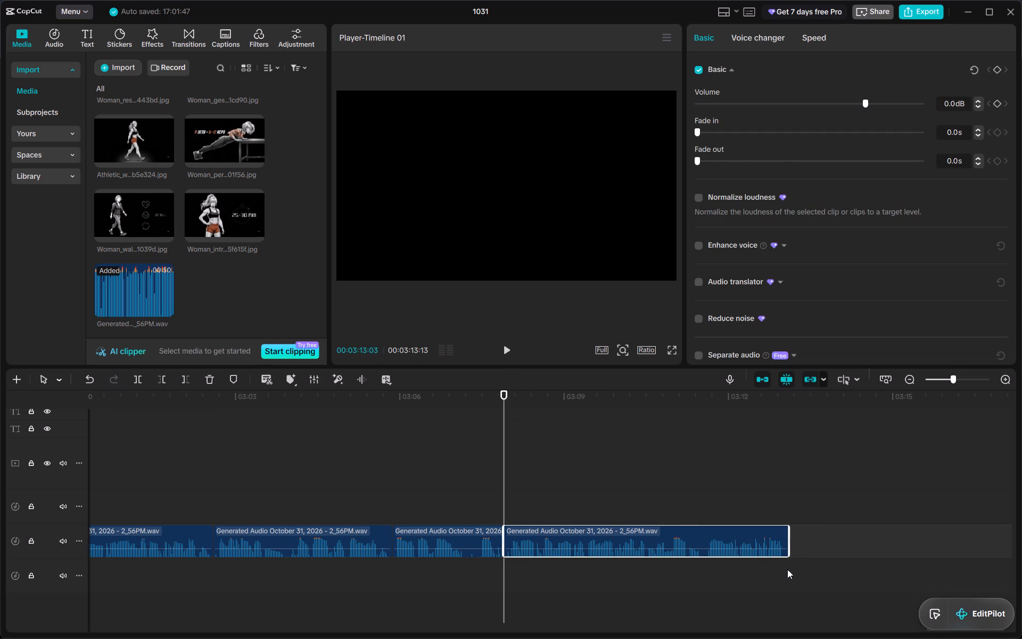
Play back the WEEKLY PLAN title and the transition into the start of the 2_56PM voiceover.
{"action": "scroll", "coordinate": [599, 579], "scroll_direction": "right", "scroll_amount": 3}
{"action": "scroll", "coordinate": [599, 579], "scroll_direction": "down", "scroll_amount": 8, "text": "ctrl"}
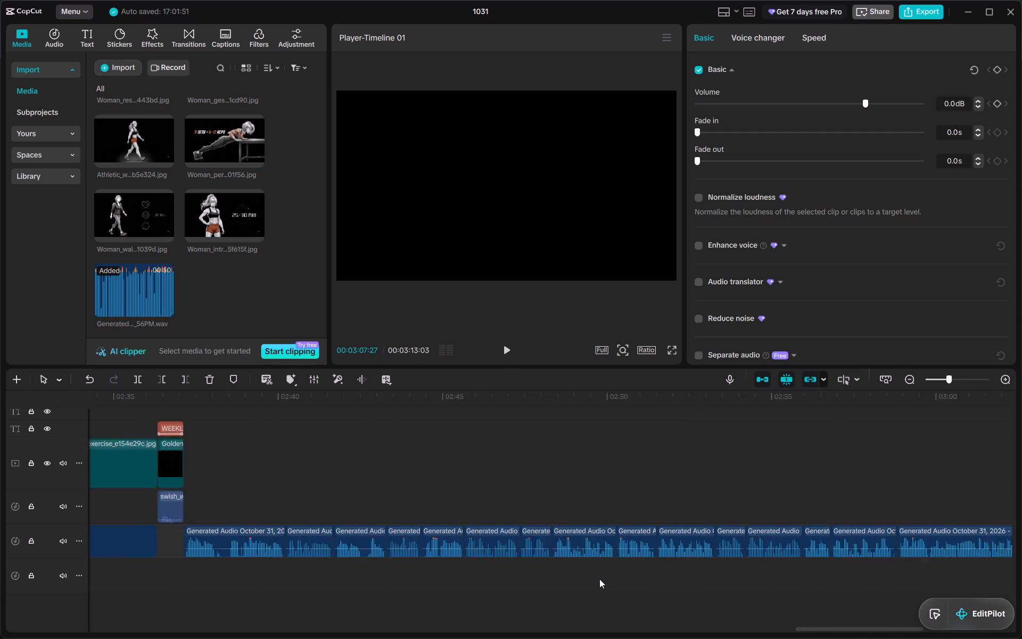
{"action": "scroll", "coordinate": [599, 579], "scroll_direction": "down", "scroll_amount": 3, "text": "ctrl"}
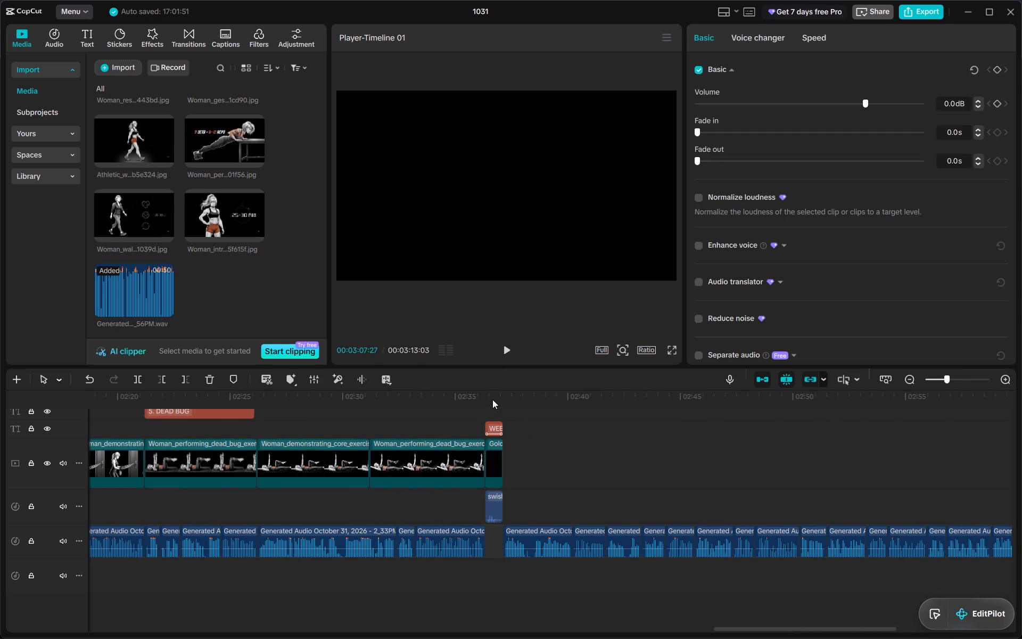
{"action": "left_click", "coordinate": [492, 399]}
{"action": "key", "text": "space"}
{"action": "scroll", "coordinate": [472, 472], "scroll_direction": "left", "scroll_amount": 1}
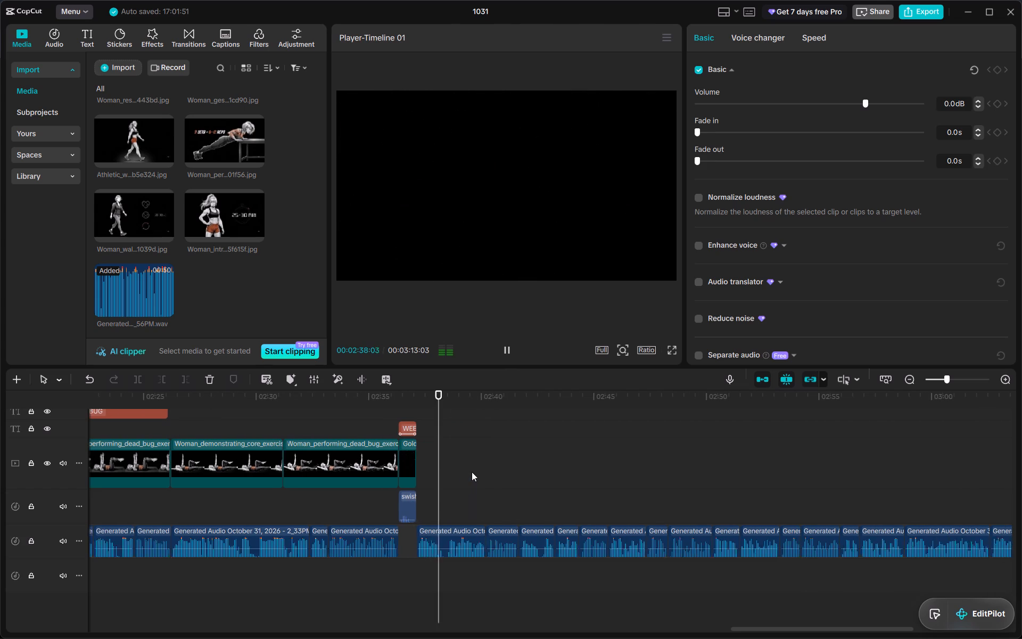
{"action": "scroll", "coordinate": [472, 472], "scroll_direction": "left", "scroll_amount": 1}
{"action": "left_click_drag", "start_coordinate": [394, 399], "coordinate": [389, 399]}
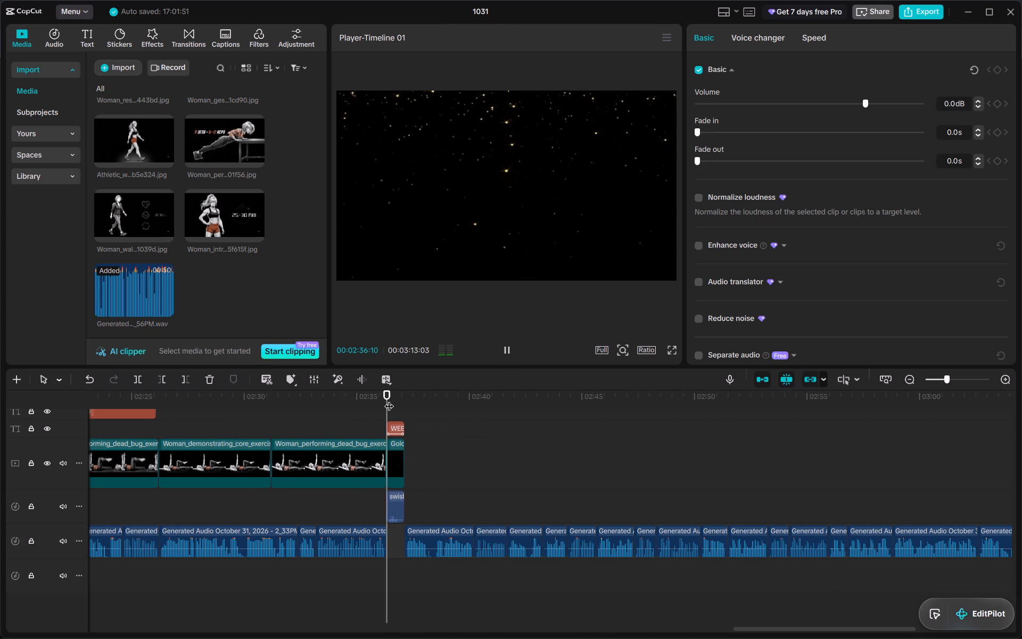
{"action": "key", "text": "space"}
{"action": "key", "text": "space"}
{"action": "key", "text": "space"}
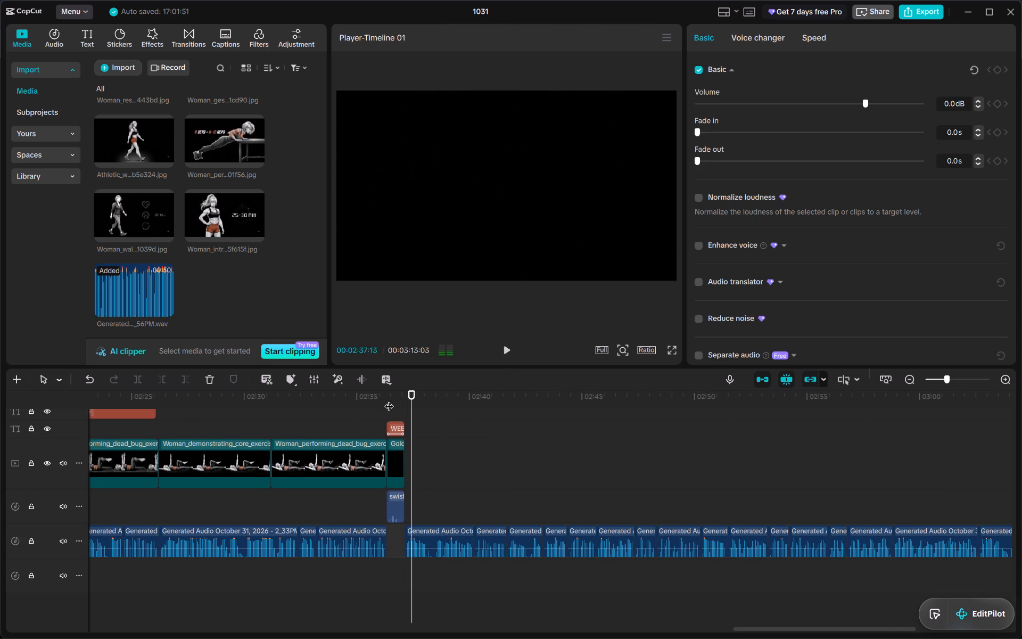
Add the image of the woman gesturing at the training calendar to the main track right after the WEEKLY PLAN title background.
{"action": "scroll", "coordinate": [262, 259], "scroll_direction": "up", "scroll_amount": 1}
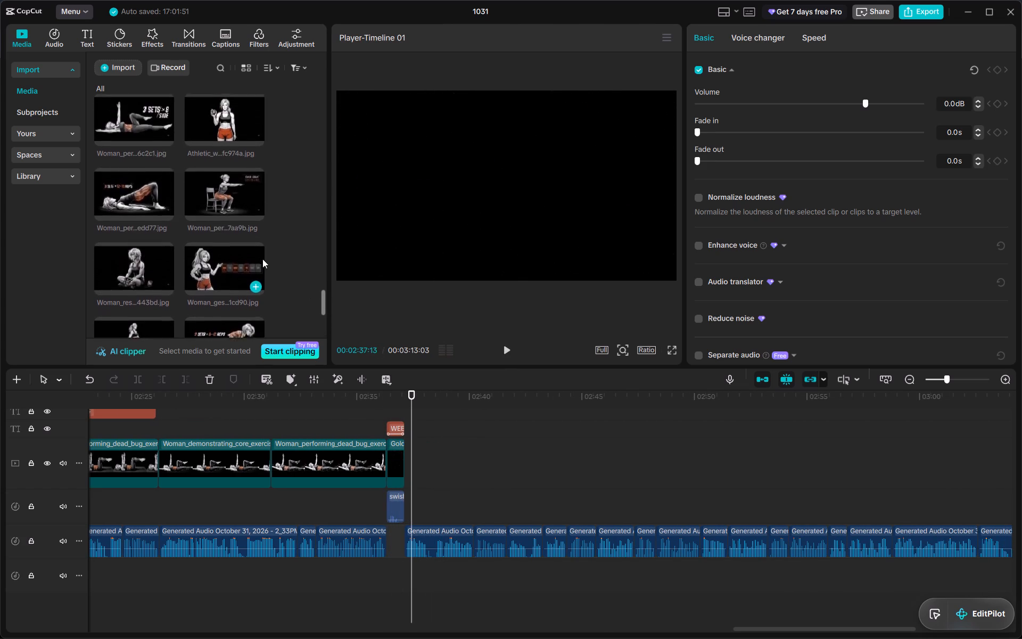
{"action": "scroll", "coordinate": [262, 259], "scroll_direction": "up", "scroll_amount": 2}
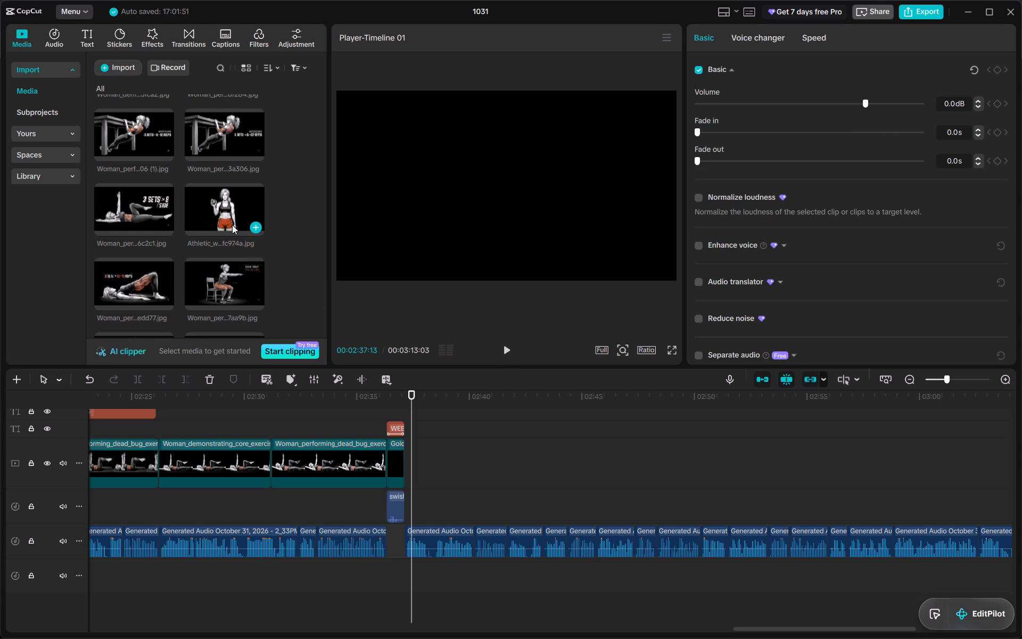
{"action": "scroll", "coordinate": [218, 210], "scroll_direction": "right", "scroll_amount": 1}
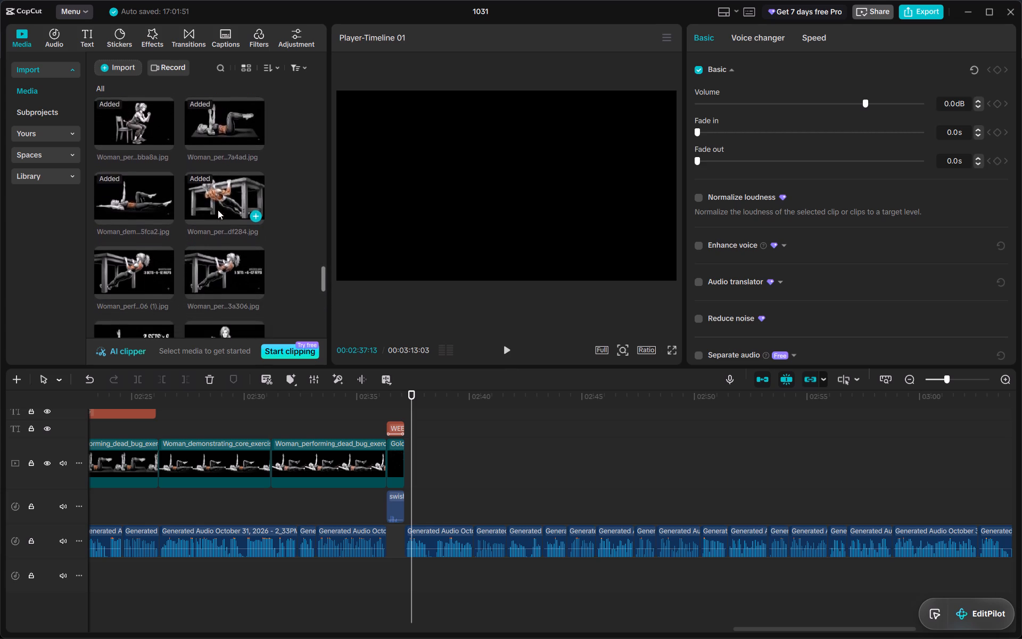
{"action": "scroll", "coordinate": [218, 210], "scroll_direction": "right", "scroll_amount": 1}
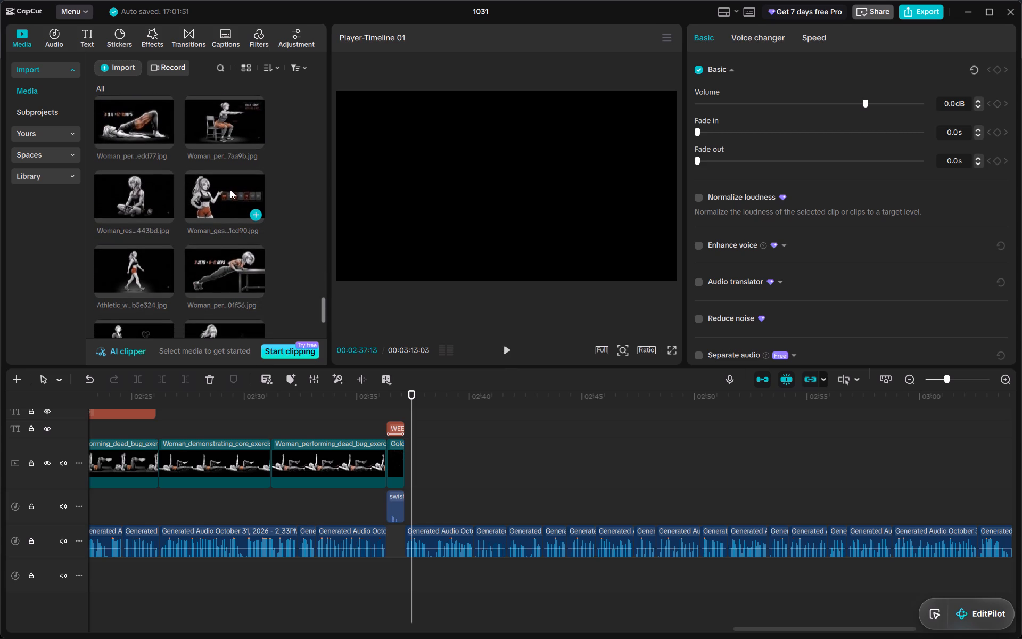
{"action": "left_click_drag", "start_coordinate": [232, 189], "coordinate": [409, 463]}
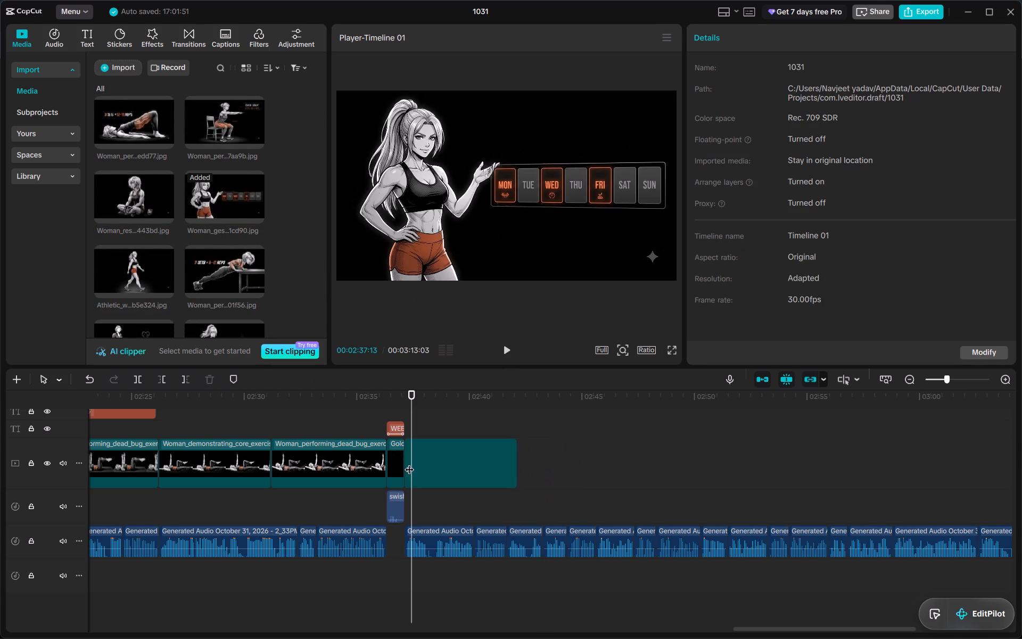
Add the Woman_resting_after_exercise image to the main track directly after the training calendar image.
{"action": "scroll", "coordinate": [213, 263], "scroll_direction": "down", "scroll_amount": 1}
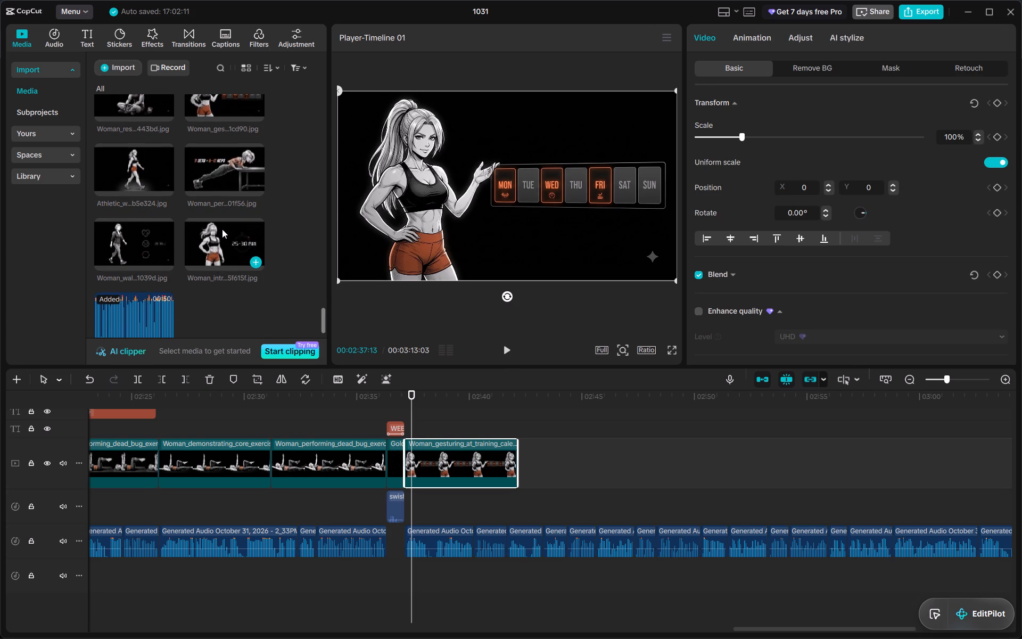
{"action": "scroll", "coordinate": [222, 229], "scroll_direction": "up", "scroll_amount": 1}
{"action": "left_click_drag", "start_coordinate": [141, 266], "coordinate": [140, 245]}
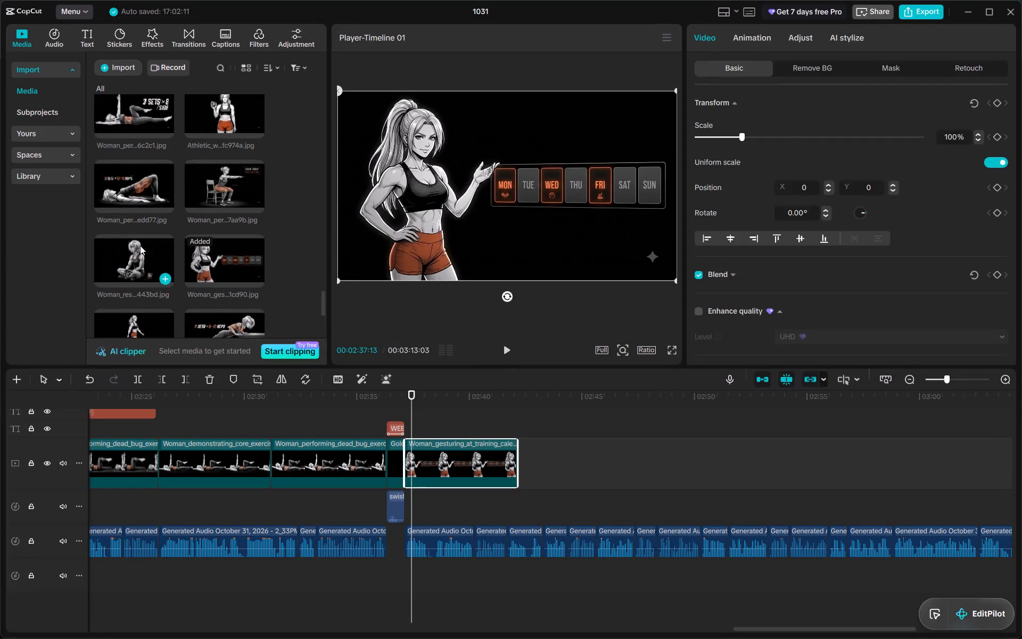
{"action": "left_click_drag", "start_coordinate": [140, 245], "coordinate": [522, 457]}
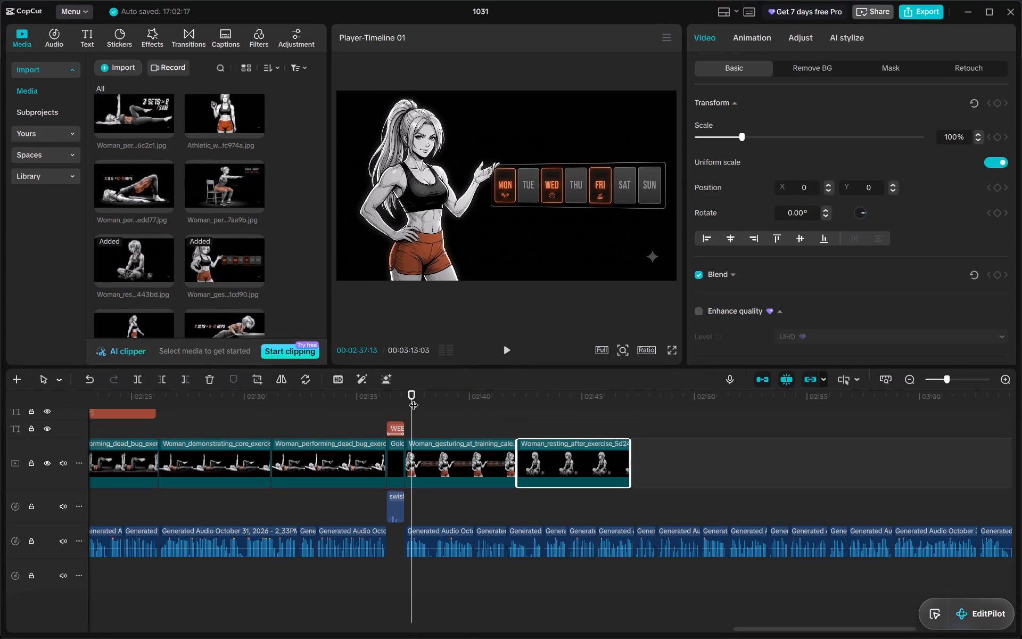
Play the voiceover over the new images and shorten the training calendar image to about 1.4 seconds, closing the gap.
{"action": "left_click_drag", "start_coordinate": [414, 398], "coordinate": [408, 399]}
{"action": "key", "text": "space"}
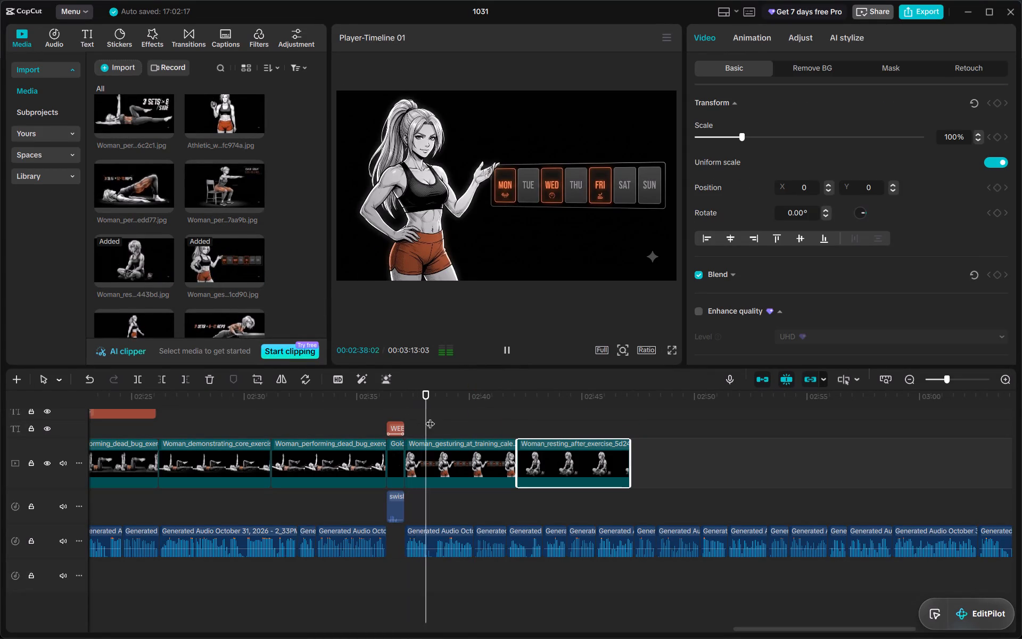
{"action": "left_click", "coordinate": [498, 469]}
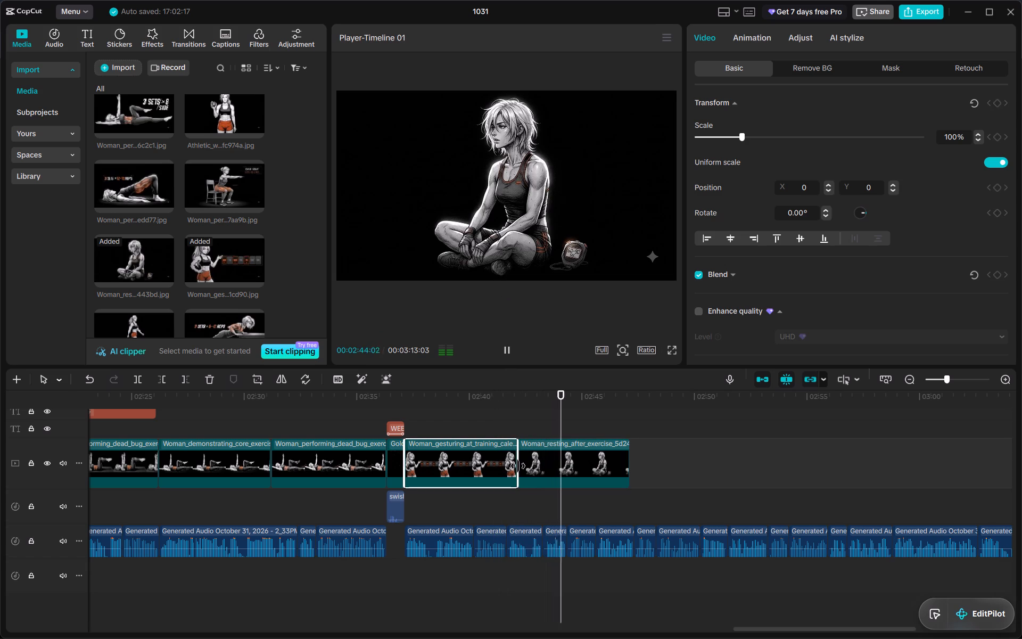
{"action": "left_click_drag", "start_coordinate": [518, 466], "coordinate": [432, 478]}
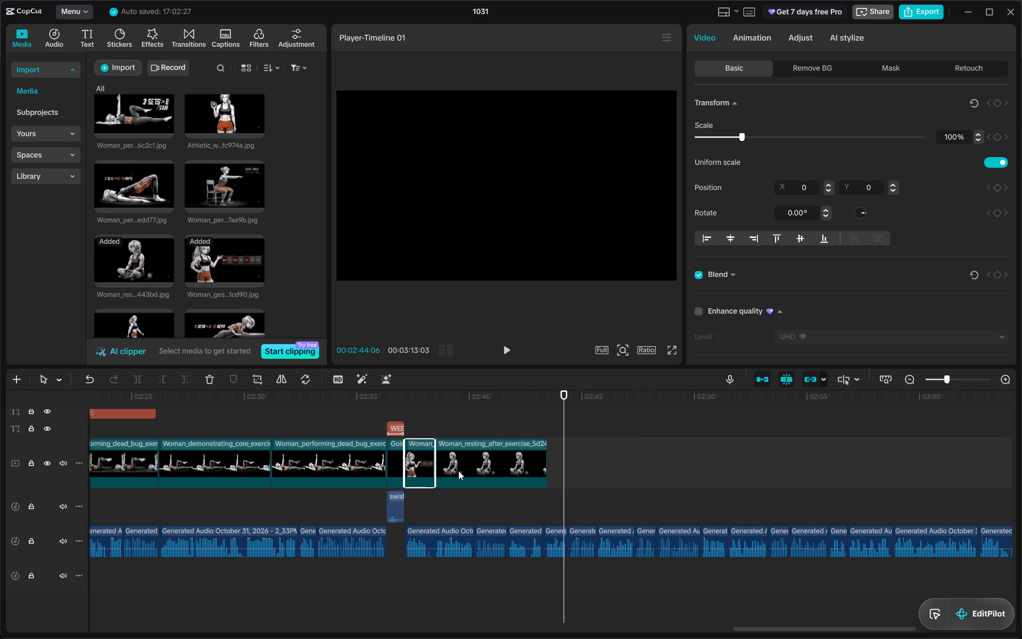
Play the voiceover from 00:02:41:06 and trim the resting woman image to end at the phrase break at 00:02:43:08.
{"action": "left_click", "coordinate": [497, 393]}
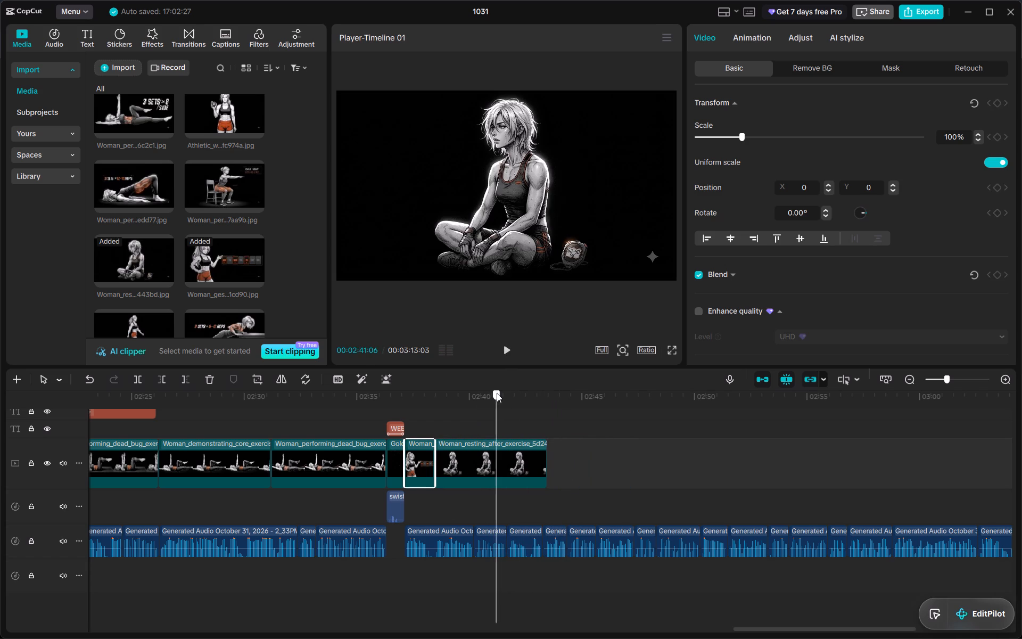
{"action": "key", "text": "space"}
{"action": "left_click", "coordinate": [513, 469]}
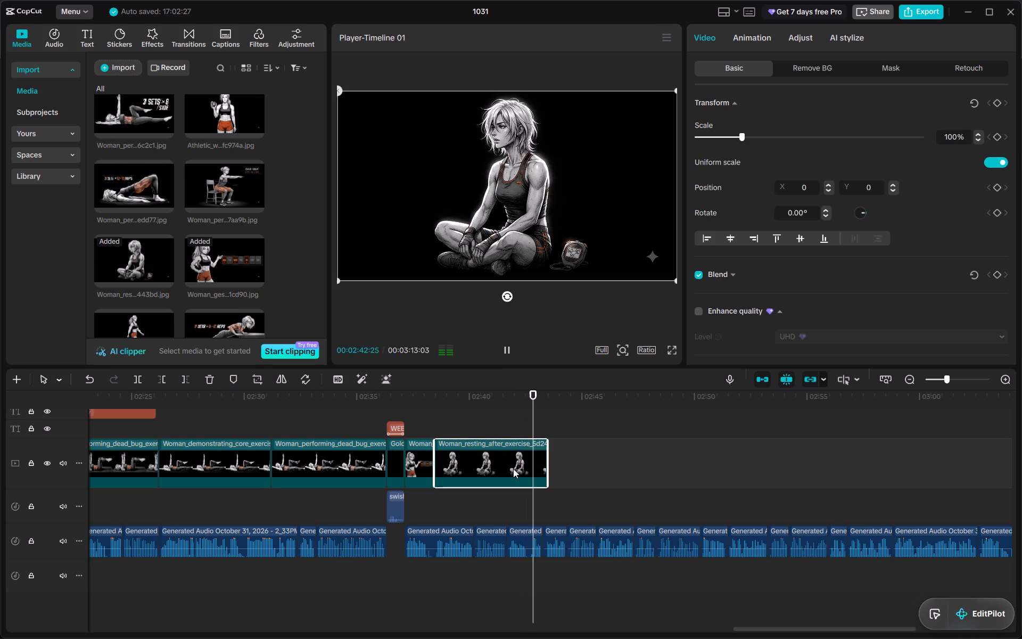
{"action": "left_click_drag", "start_coordinate": [547, 466], "coordinate": [542, 467]}
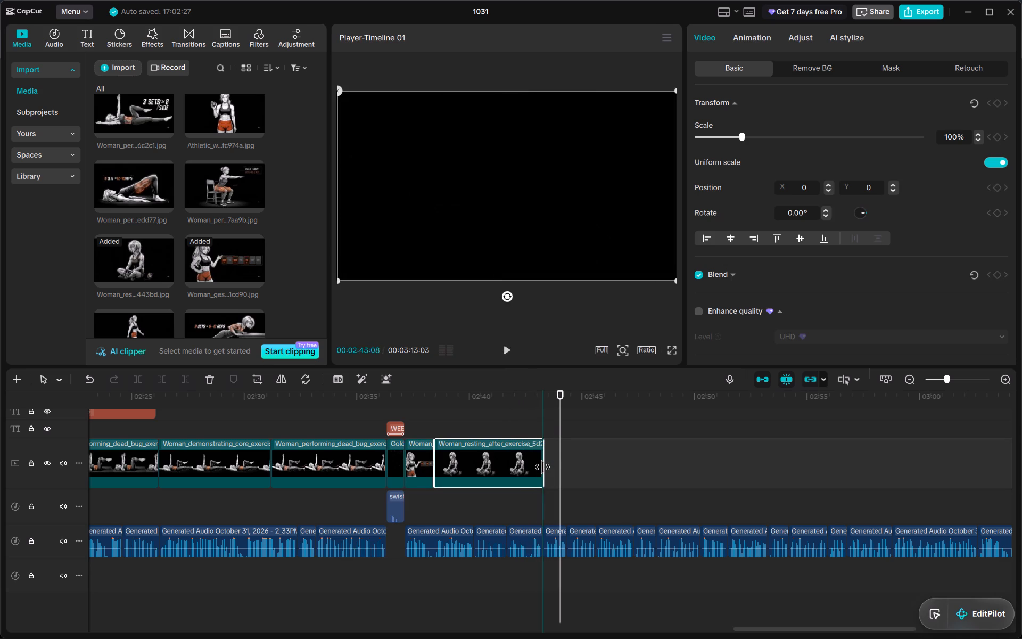
{"action": "key", "text": "space"}
{"action": "left_click", "coordinate": [544, 402]}
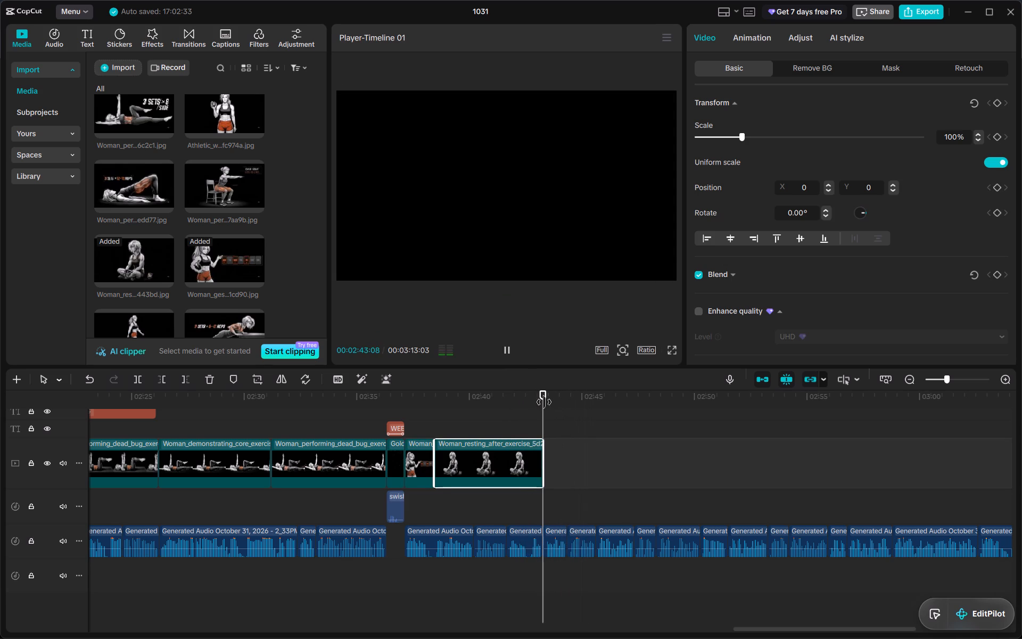
Add the Woman_performing_chair_squat image to the main track at 00:02:43:08 and play it against the voiceover.
{"action": "scroll", "coordinate": [105, 186], "scroll_direction": "up", "scroll_amount": 1}
{"action": "left_click_drag", "start_coordinate": [204, 196], "coordinate": [538, 474]}
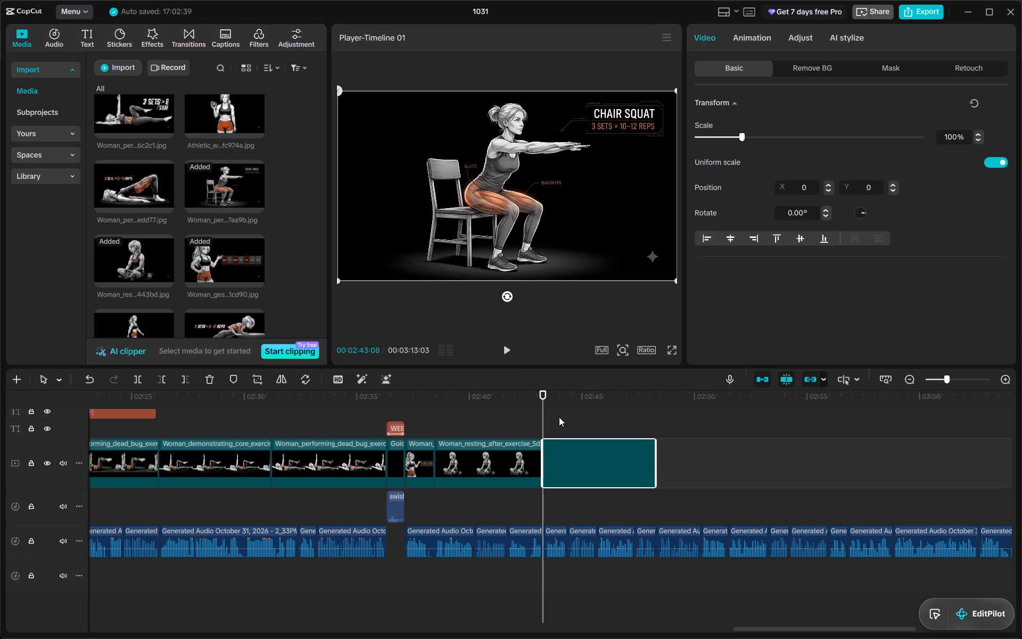
{"action": "key", "text": "space"}
{"action": "scroll", "coordinate": [512, 475], "scroll_direction": "left", "scroll_amount": 1}
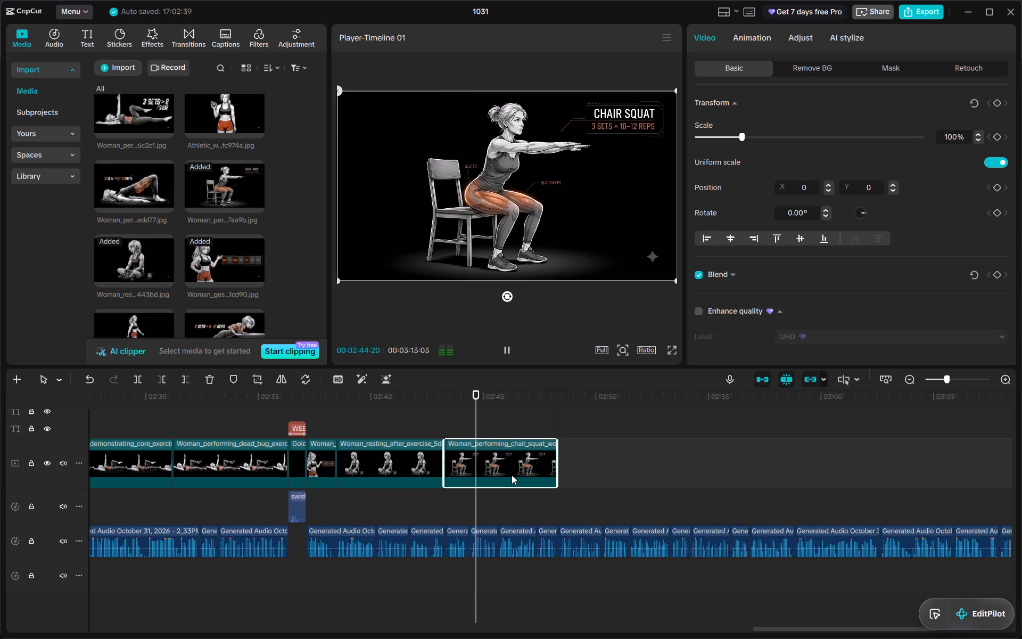
Trim the chair squat image on the main track to end at the voiceover phrase break at about 00:02:47.
{"action": "scroll", "coordinate": [512, 475], "scroll_direction": "left", "scroll_amount": 1}
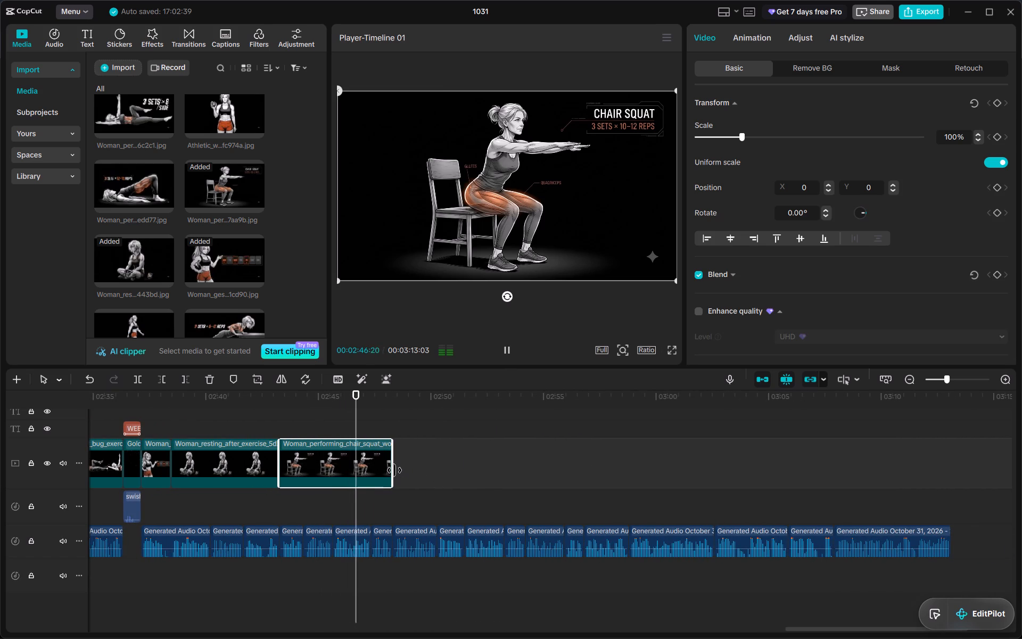
{"action": "left_click_drag", "start_coordinate": [394, 470], "coordinate": [372, 470]}
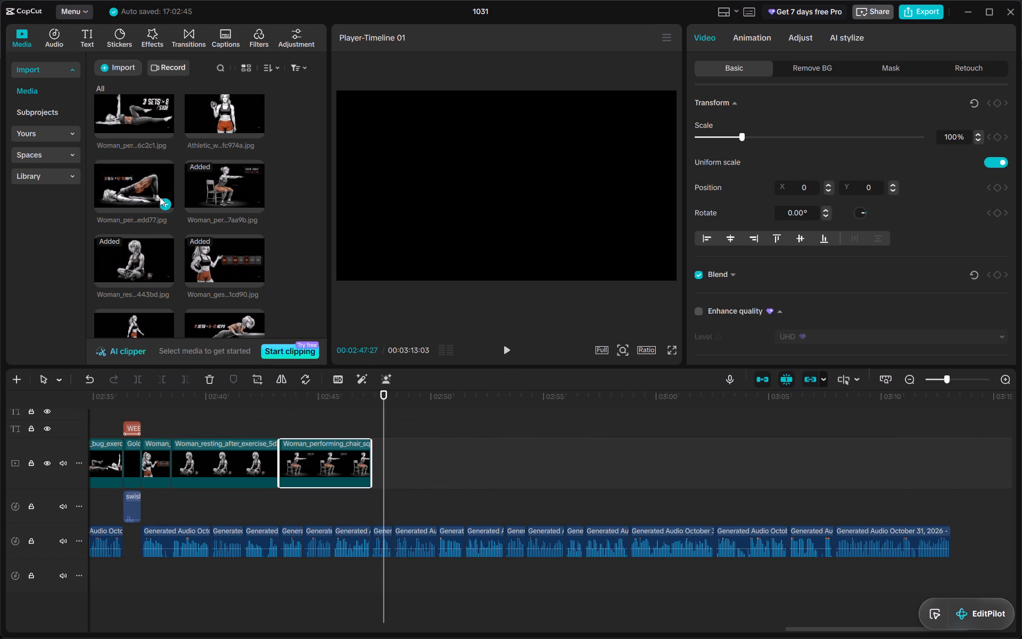
Add the glute bridge image directly after the chair squat image, play it, and trim it to the voiceover phrase break at about 00:02:50.
{"action": "left_click_drag", "start_coordinate": [139, 194], "coordinate": [376, 452]}
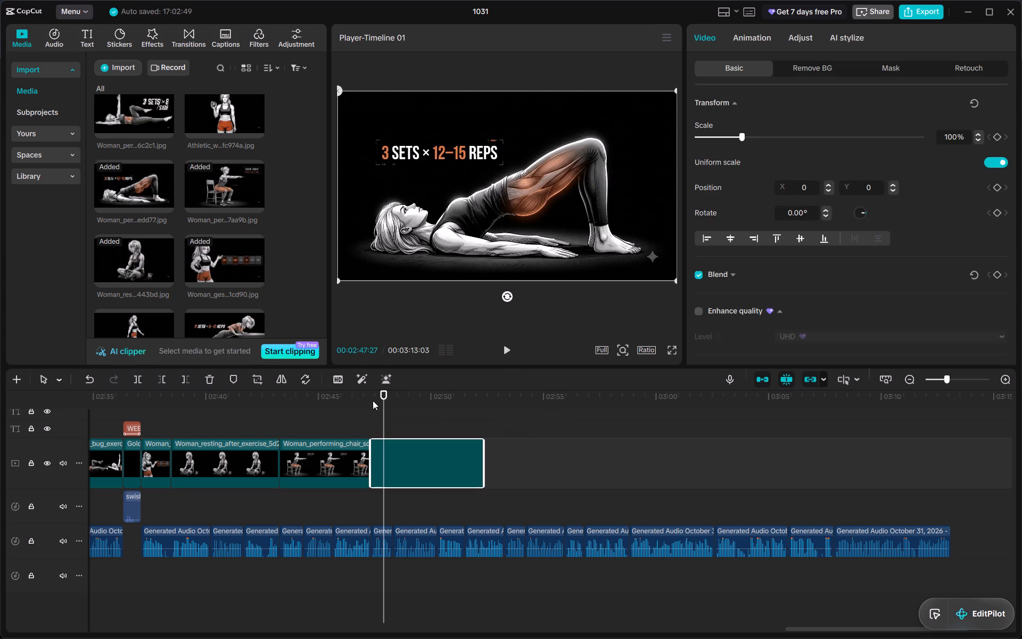
{"action": "left_click", "coordinate": [372, 397]}
{"action": "key", "text": "space"}
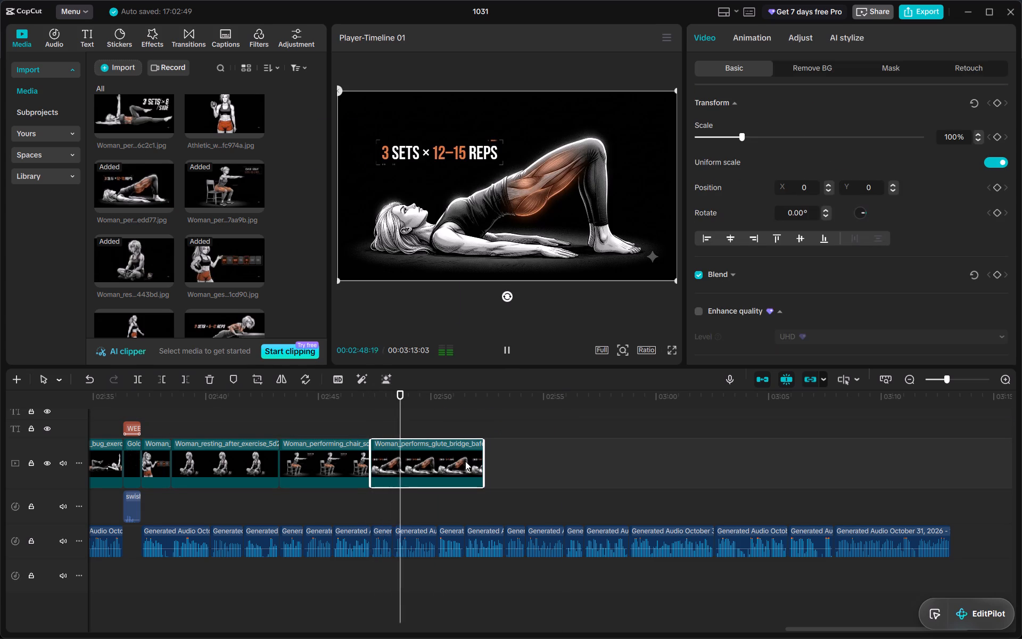
{"action": "left_click_drag", "start_coordinate": [486, 465], "coordinate": [460, 468]}
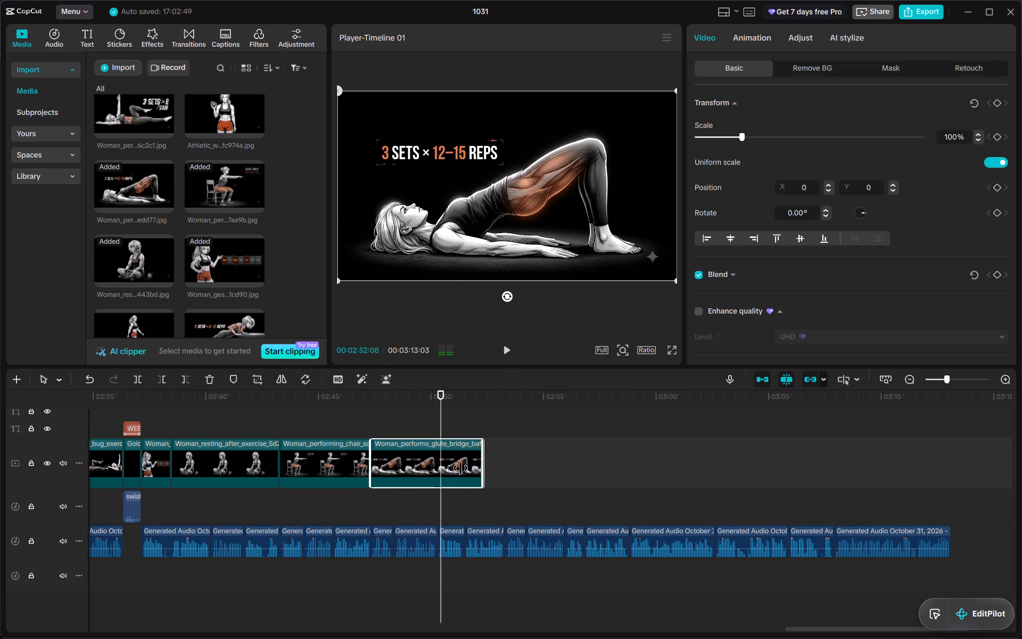
{"action": "left_click_drag", "start_coordinate": [460, 468], "coordinate": [433, 474]}
{"action": "key", "text": "space"}
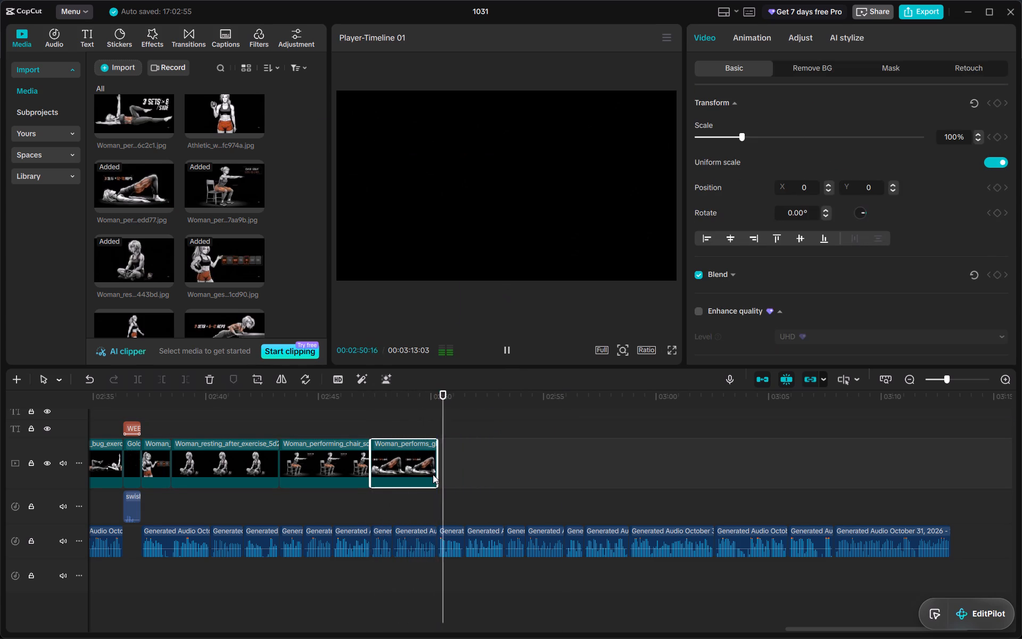
{"action": "key", "text": "space"}
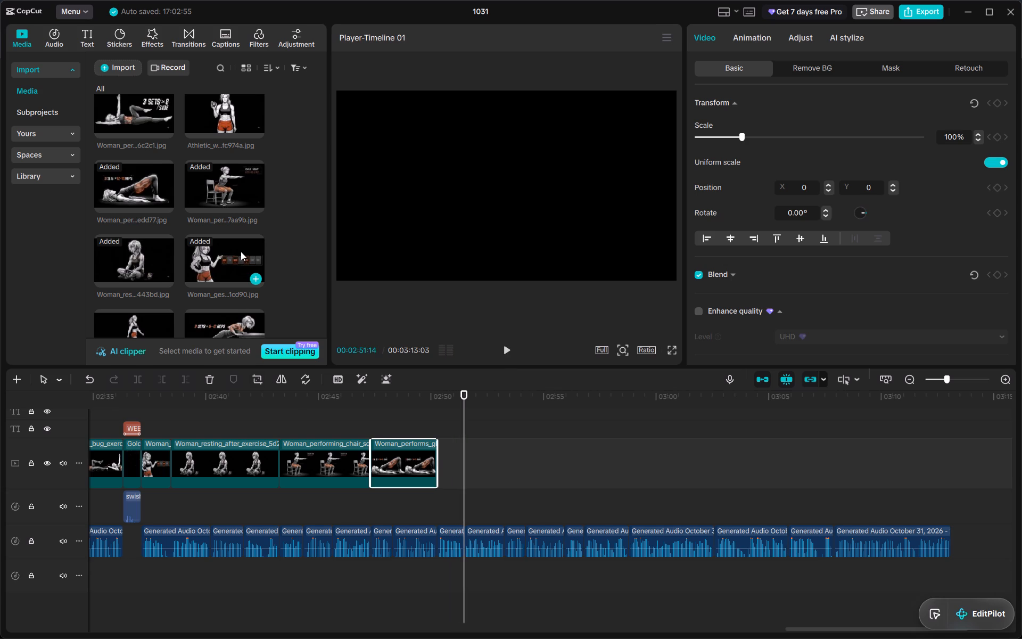
Add the incline push-up image directly after the glute bridge image and trim it to the voiceover phrase break at about 00:02:53.
{"action": "scroll", "coordinate": [241, 251], "scroll_direction": "down", "scroll_amount": 1}
{"action": "left_click_drag", "start_coordinate": [226, 251], "coordinate": [466, 490]}
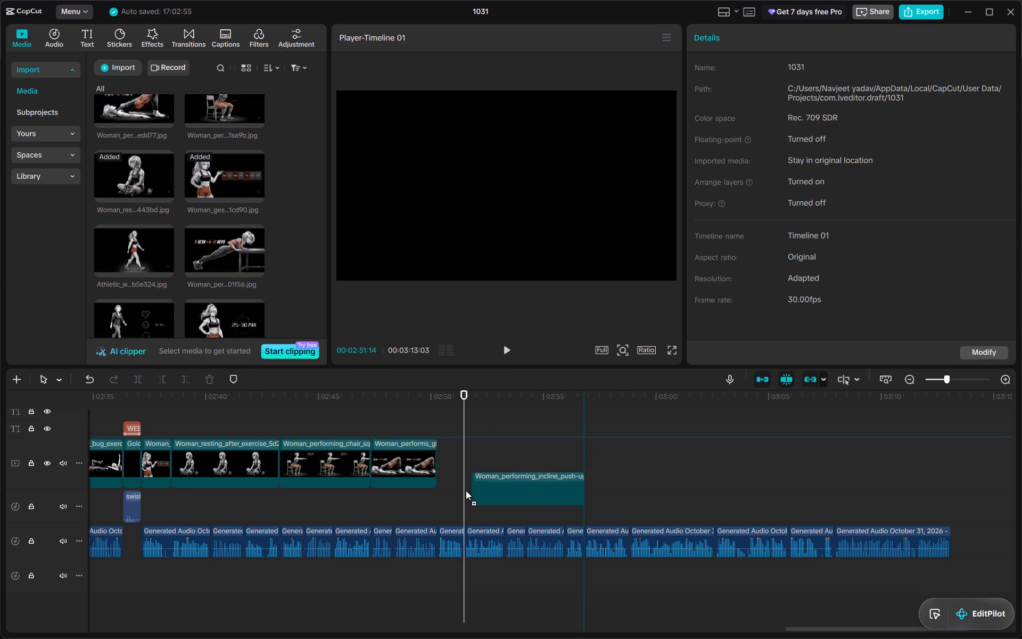
{"action": "left_click_drag", "start_coordinate": [466, 490], "coordinate": [440, 456]}
{"action": "key", "text": "space"}
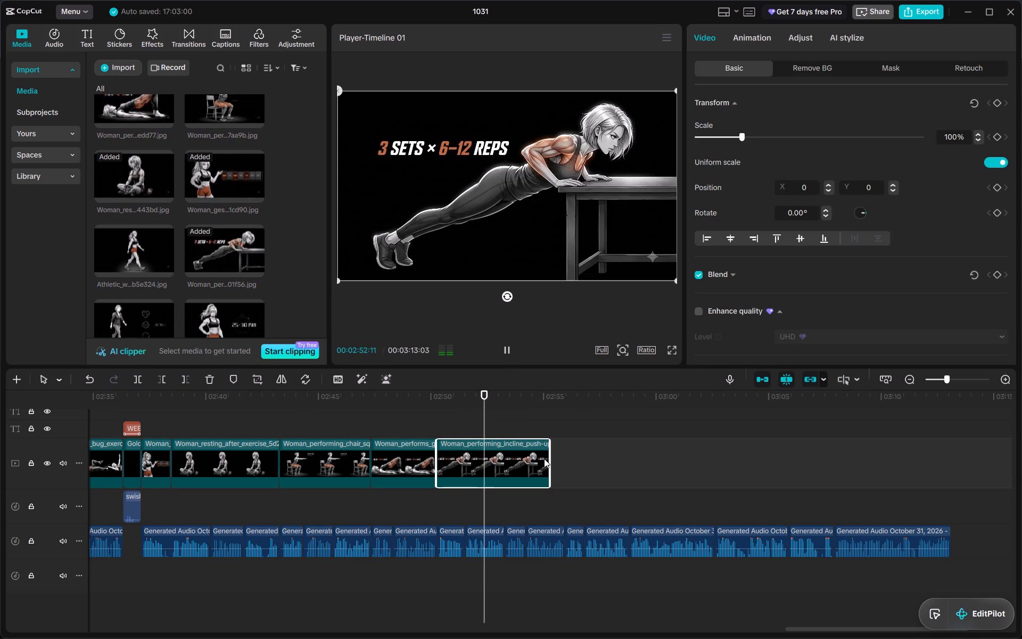
{"action": "left_click_drag", "start_coordinate": [550, 460], "coordinate": [506, 469]}
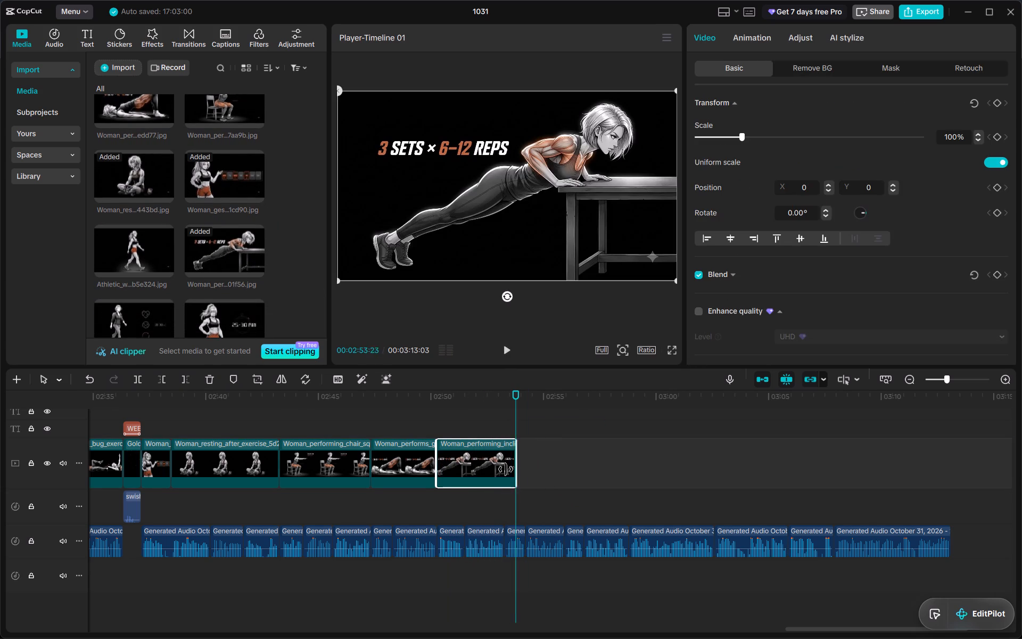
{"action": "left_click_drag", "start_coordinate": [506, 469], "coordinate": [504, 470]}
Add the inverted row image directly after the incline push-up image and trim it to the voiceover phrase break at about 00:02:56.
{"action": "scroll", "coordinate": [204, 270], "scroll_direction": "down", "scroll_amount": 1}
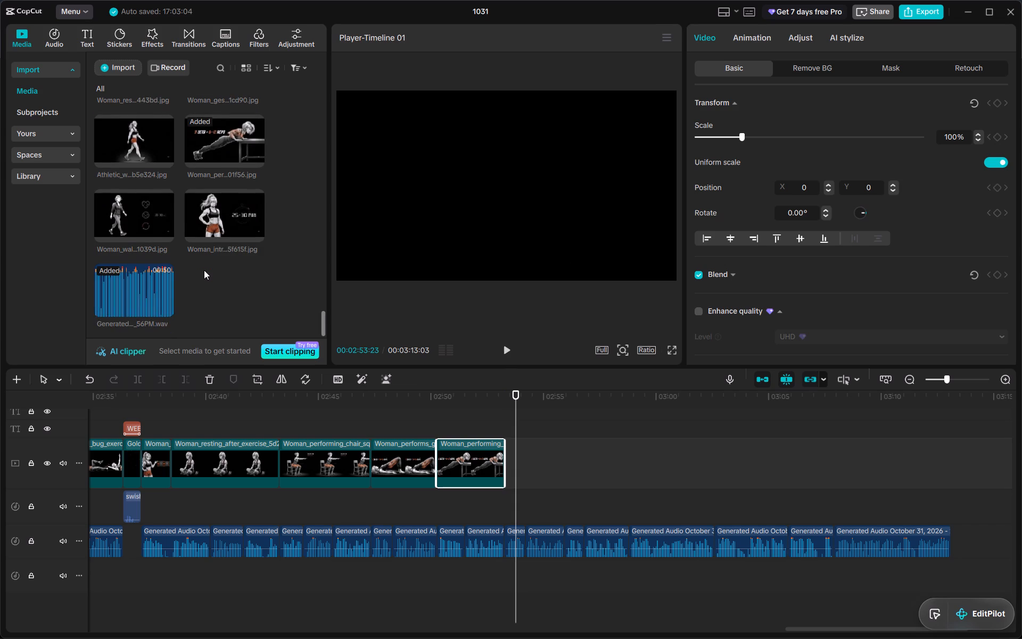
{"action": "scroll", "coordinate": [204, 270], "scroll_direction": "down", "scroll_amount": 1}
{"action": "scroll", "coordinate": [204, 260], "scroll_direction": "up", "scroll_amount": 2}
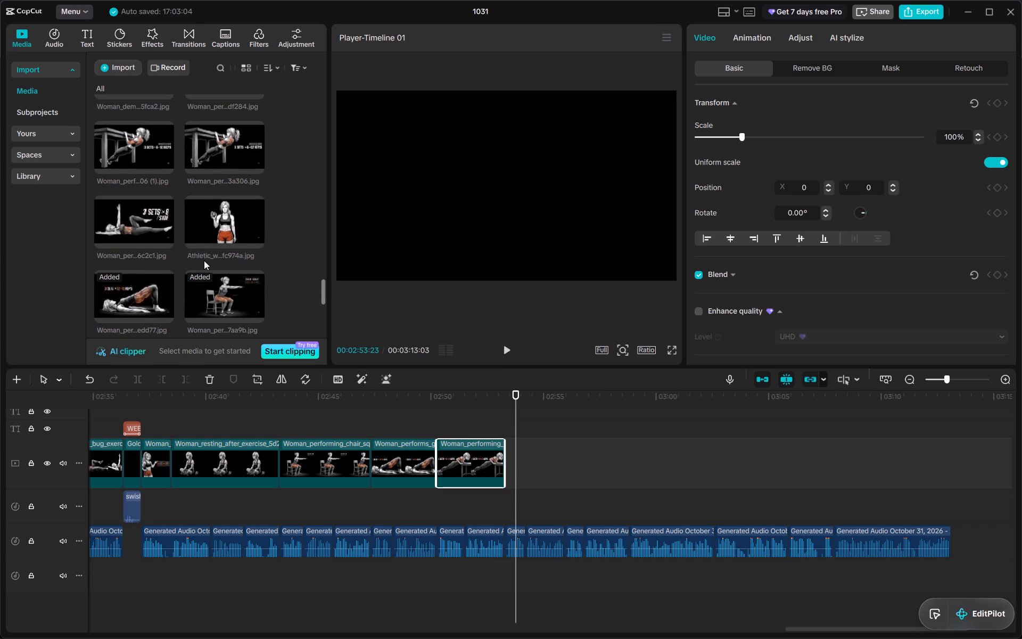
{"action": "left_click_drag", "start_coordinate": [130, 152], "coordinate": [541, 481]}
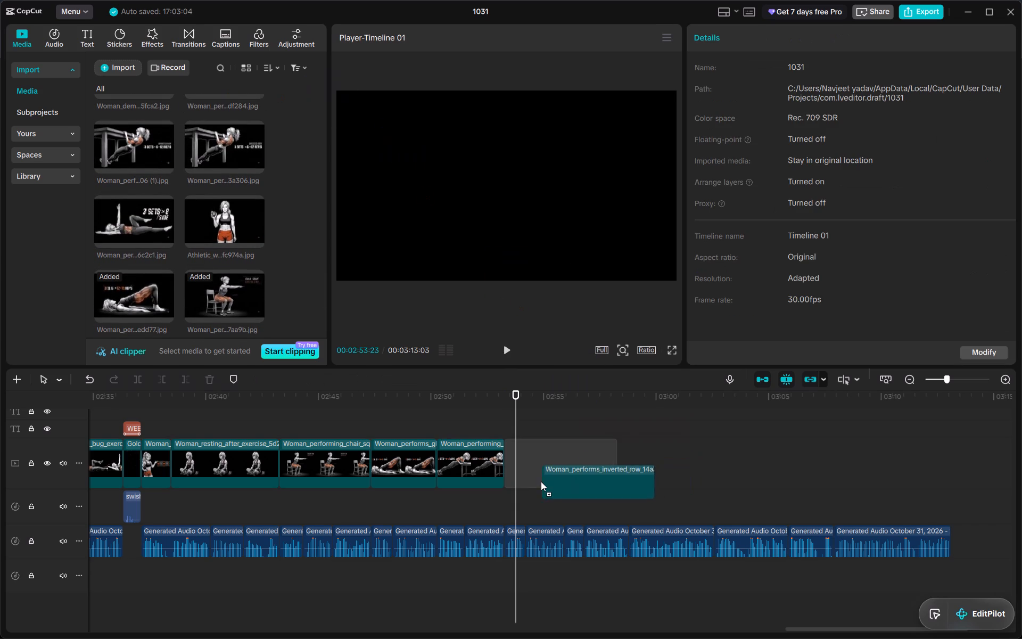
{"action": "key", "text": "space"}
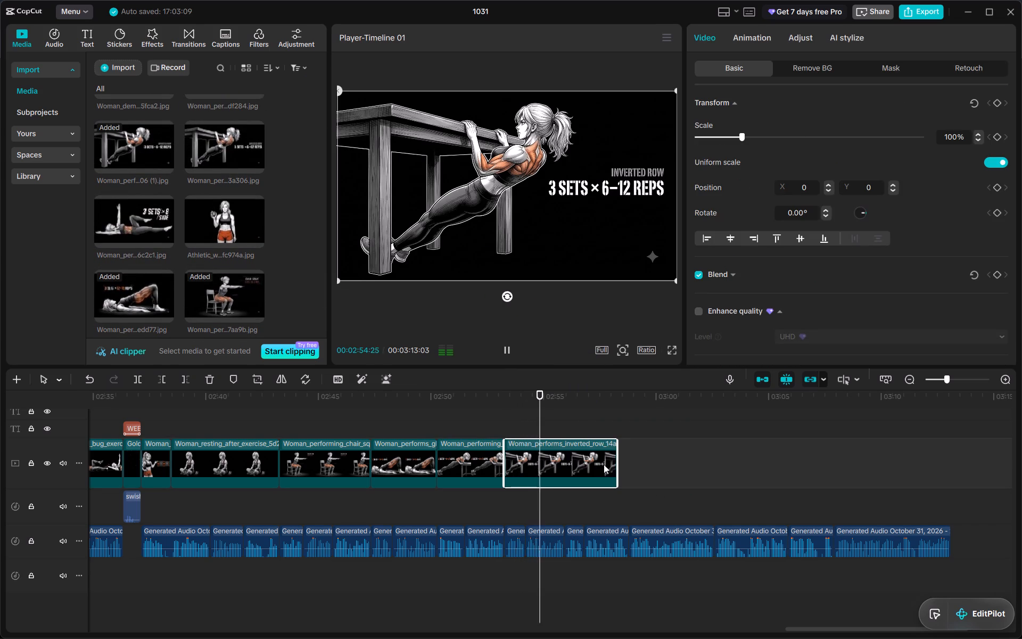
{"action": "key", "text": "space"}
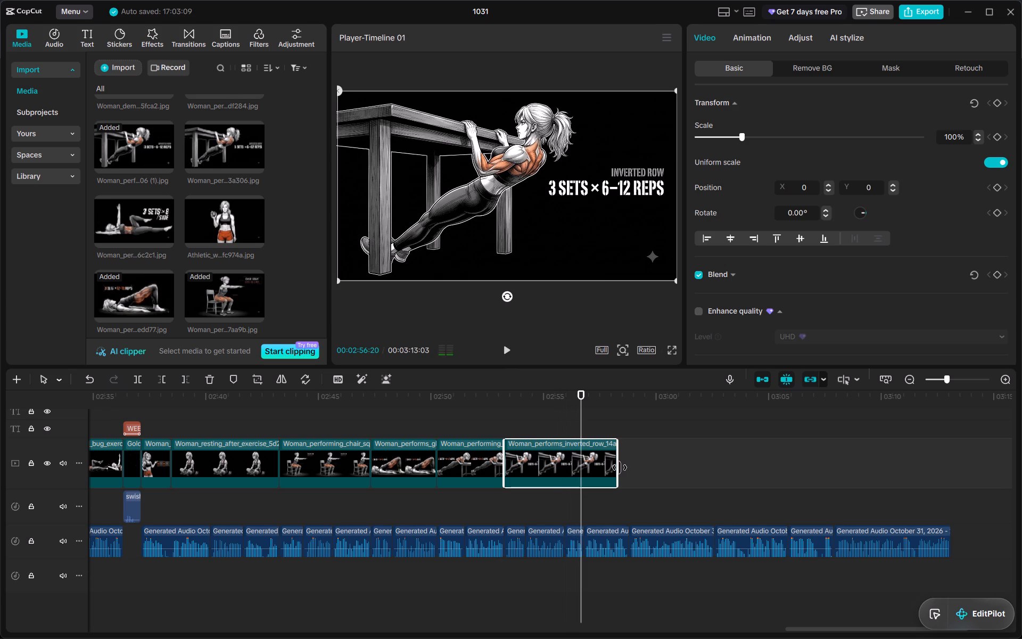
{"action": "left_click_drag", "start_coordinate": [618, 461], "coordinate": [586, 462]}
{"action": "left_click_drag", "start_coordinate": [586, 462], "coordinate": [564, 466]}
Add the "3 SETS × 8 SIDE" dead bug image after the inverted row image and trim it to the voiceover phrase break at about 00:02:59.
{"action": "left_click_drag", "start_coordinate": [124, 237], "coordinate": [139, 160]}
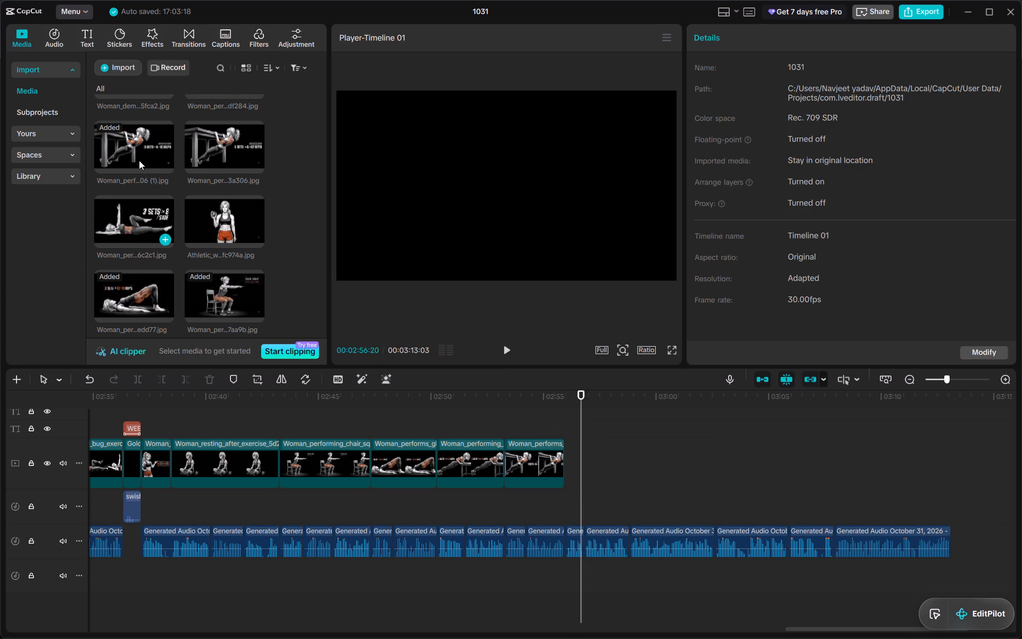
{"action": "left_click_drag", "start_coordinate": [139, 160], "coordinate": [568, 455]}
{"action": "key", "text": "space"}
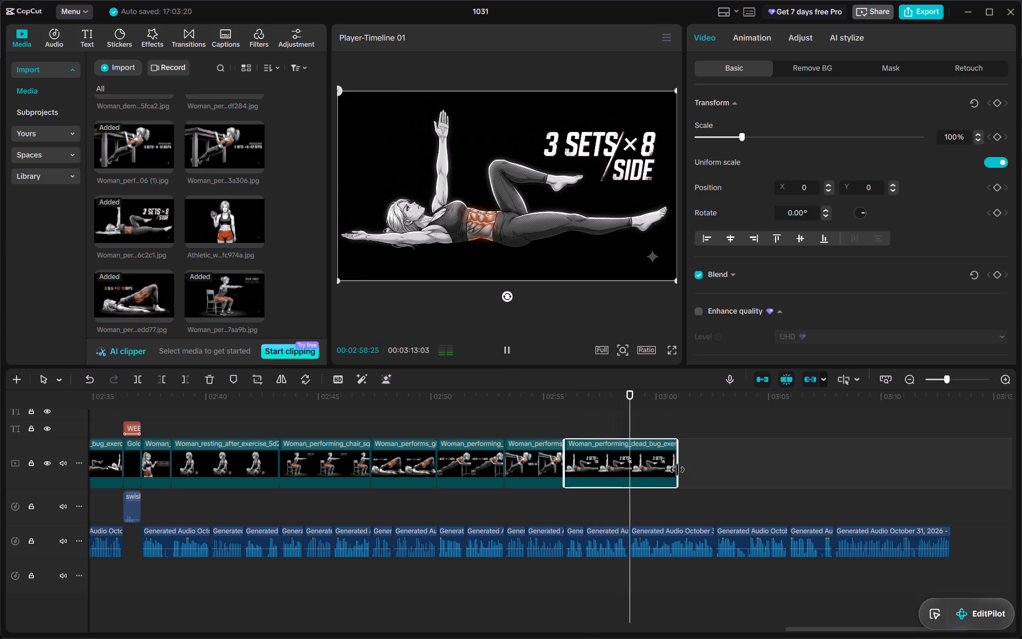
{"action": "left_click_drag", "start_coordinate": [677, 470], "coordinate": [628, 472]}
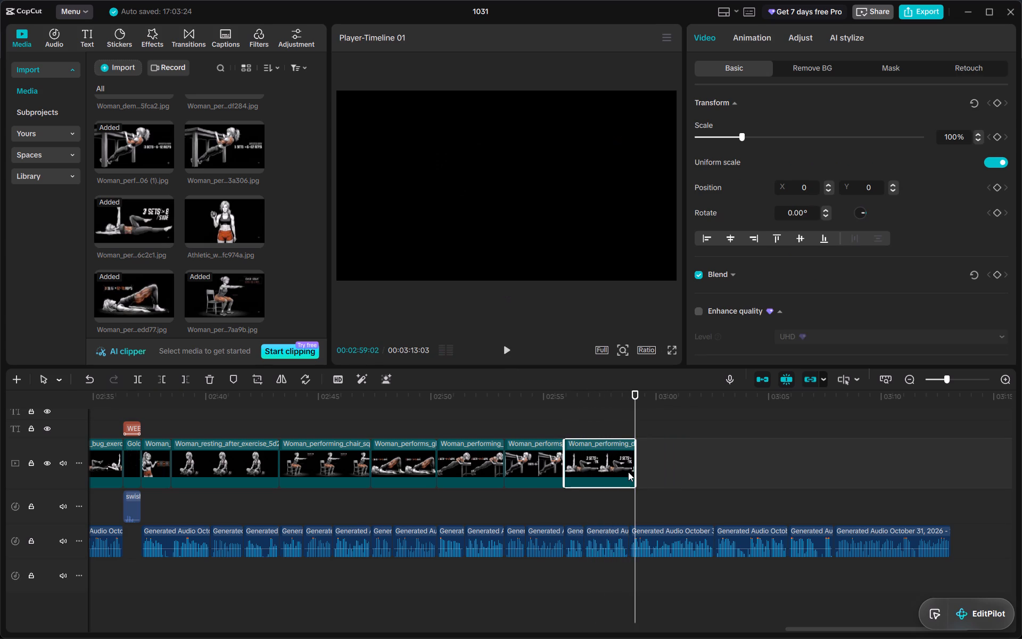
{"action": "key", "text": "space"}
{"action": "left_click_drag", "start_coordinate": [635, 463], "coordinate": [629, 467]}
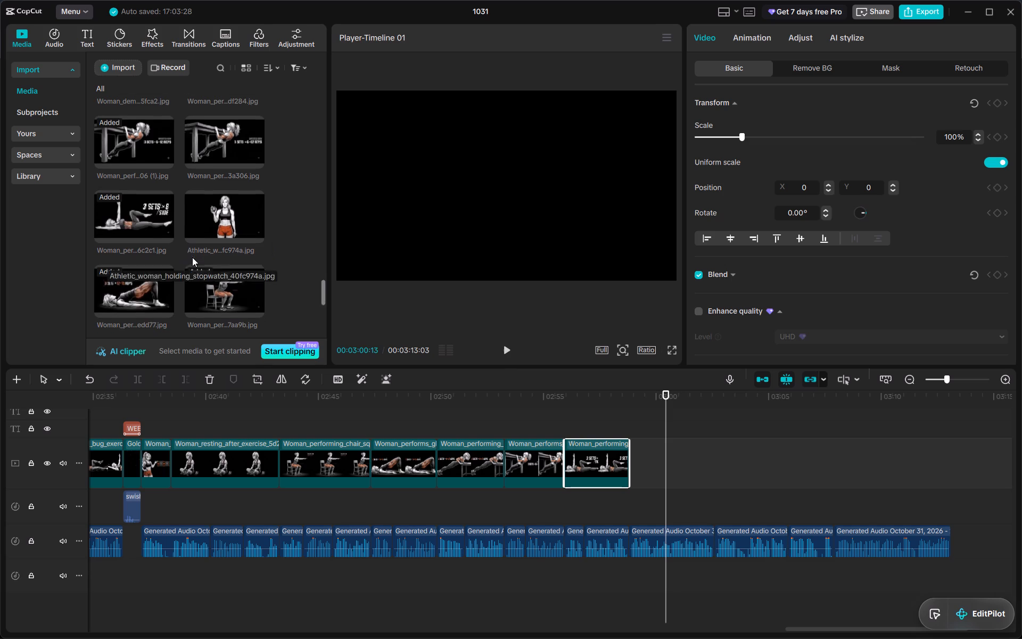
Add the Athletic_woman_holding_stopwatch image directly after the dead bug image, play it, and trim it to the voiceover phrase break at about 00:03:02.5.
{"action": "left_click_drag", "start_coordinate": [229, 214], "coordinate": [630, 458]}
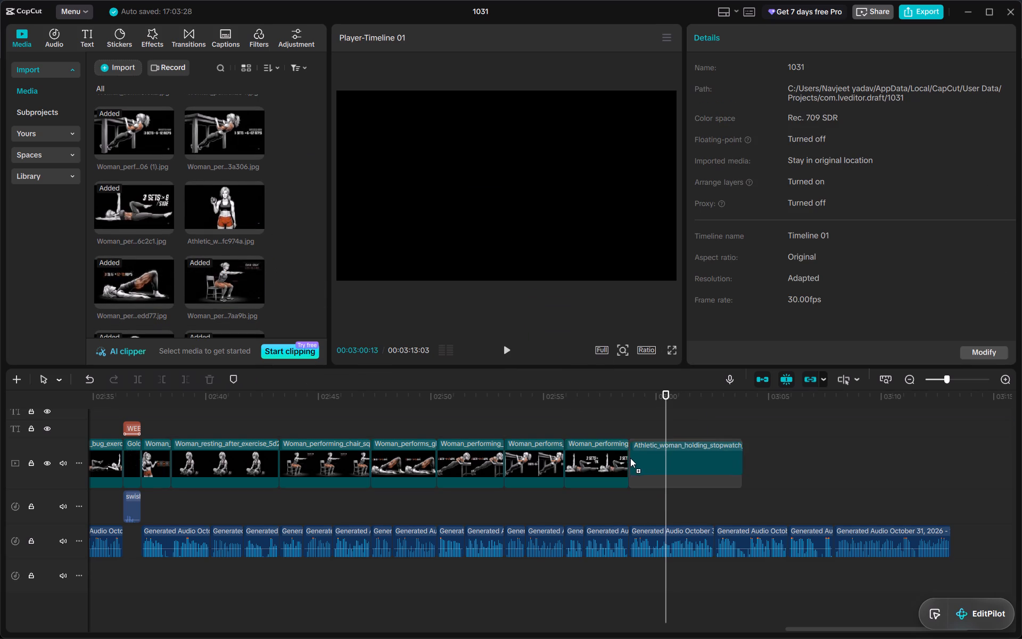
{"action": "left_click_drag", "start_coordinate": [630, 458], "coordinate": [630, 457]}
{"action": "left_click", "coordinate": [627, 395]}
{"action": "key", "text": "space"}
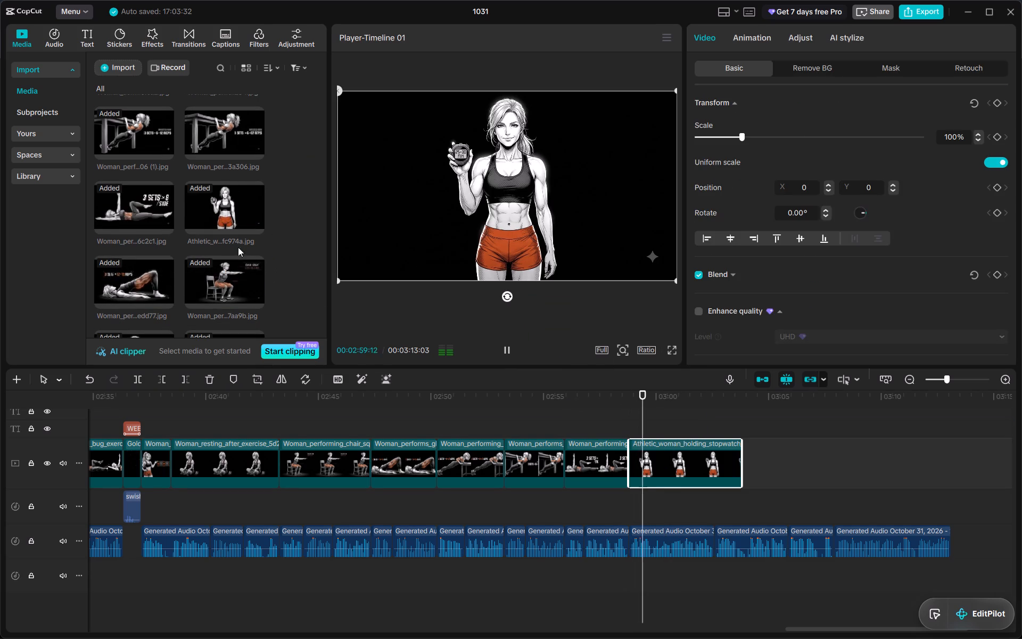
{"action": "scroll", "coordinate": [167, 261], "scroll_direction": "down", "scroll_amount": 1}
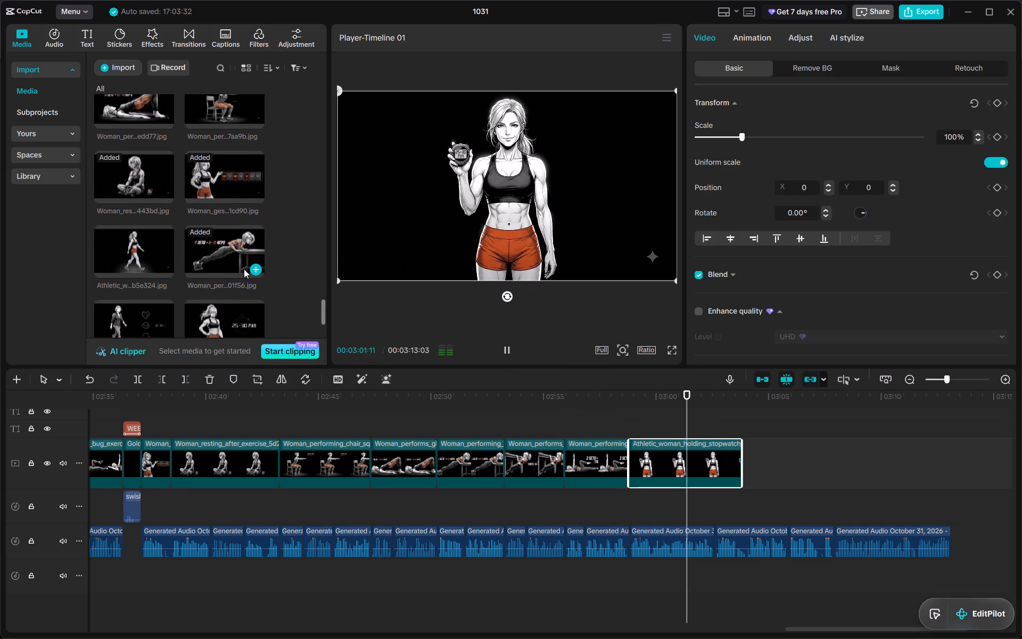
{"action": "scroll", "coordinate": [236, 272], "scroll_direction": "down", "scroll_amount": 1}
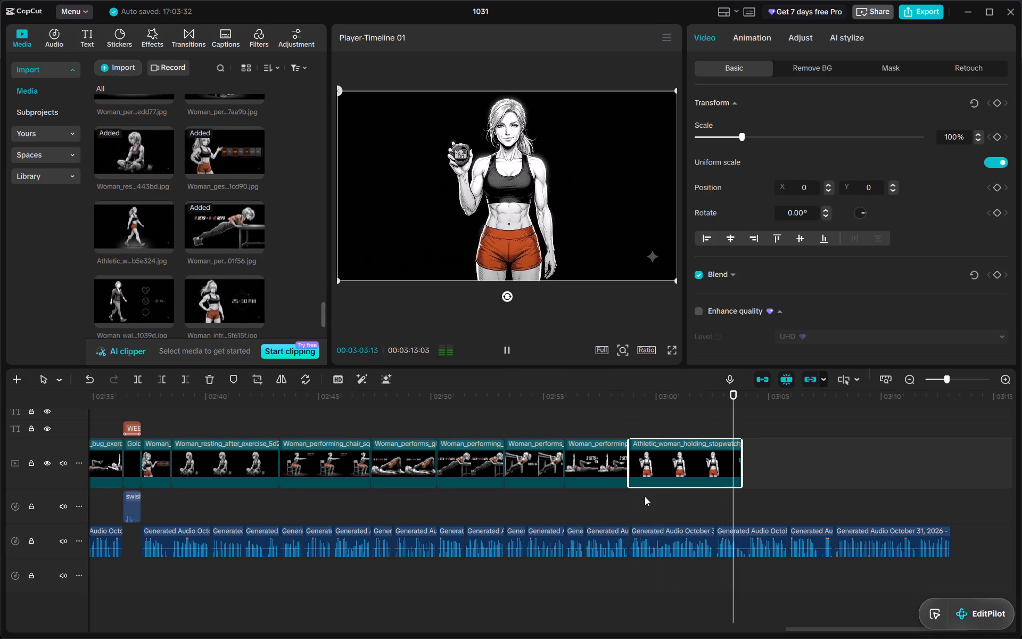
{"action": "scroll", "coordinate": [645, 496], "scroll_direction": "left", "scroll_amount": 1}
{"action": "left_click_drag", "start_coordinate": [555, 463], "coordinate": [526, 469]}
Add the 25-30 MIN Woman_introducing_beginner_workout image after the stopwatch image and trim it to the voiceover phrase break at about 00:03:06.
{"action": "left_click_drag", "start_coordinate": [229, 313], "coordinate": [591, 497]}
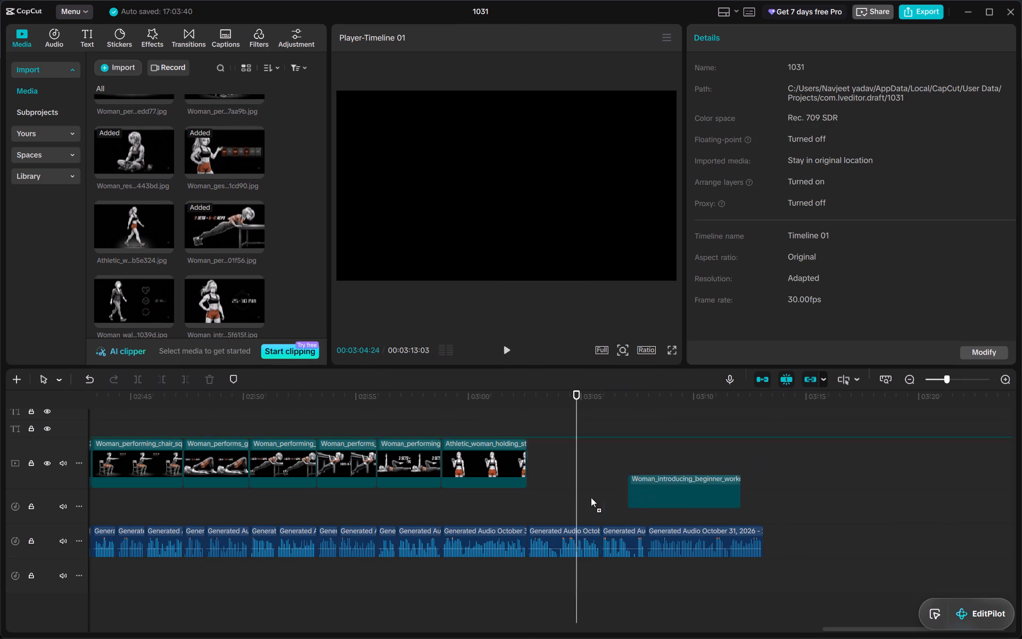
{"action": "left_click_drag", "start_coordinate": [591, 497], "coordinate": [540, 462]}
{"action": "left_click", "coordinate": [535, 405]}
{"action": "key", "text": "space"}
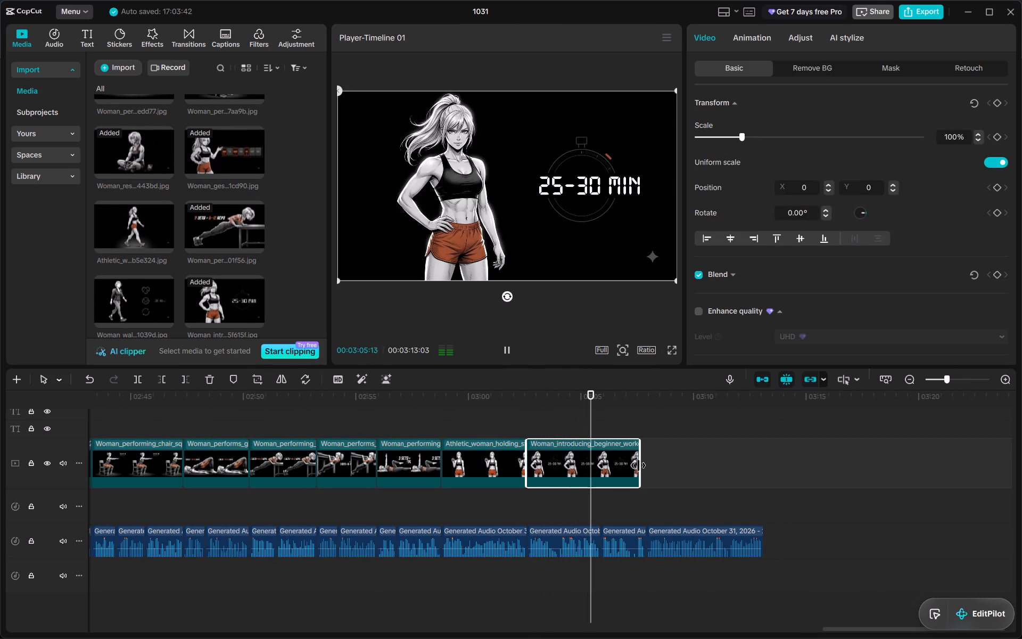
{"action": "left_click_drag", "start_coordinate": [640, 465], "coordinate": [597, 474]}
Add the Woman_walking_with_fitness_symbols image after the 25-30 MIN image, extend it to the voiceover's end at 00:03:13:03, and play it through.
{"action": "left_click_drag", "start_coordinate": [138, 300], "coordinate": [686, 415]}
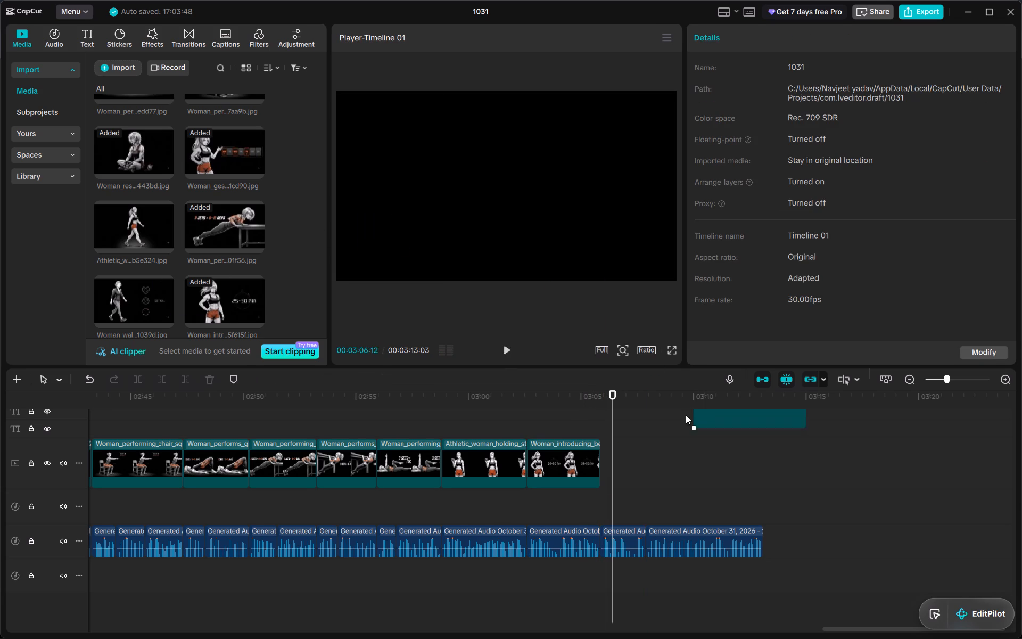
{"action": "left_click_drag", "start_coordinate": [686, 415], "coordinate": [606, 454]}
{"action": "key", "text": "space"}
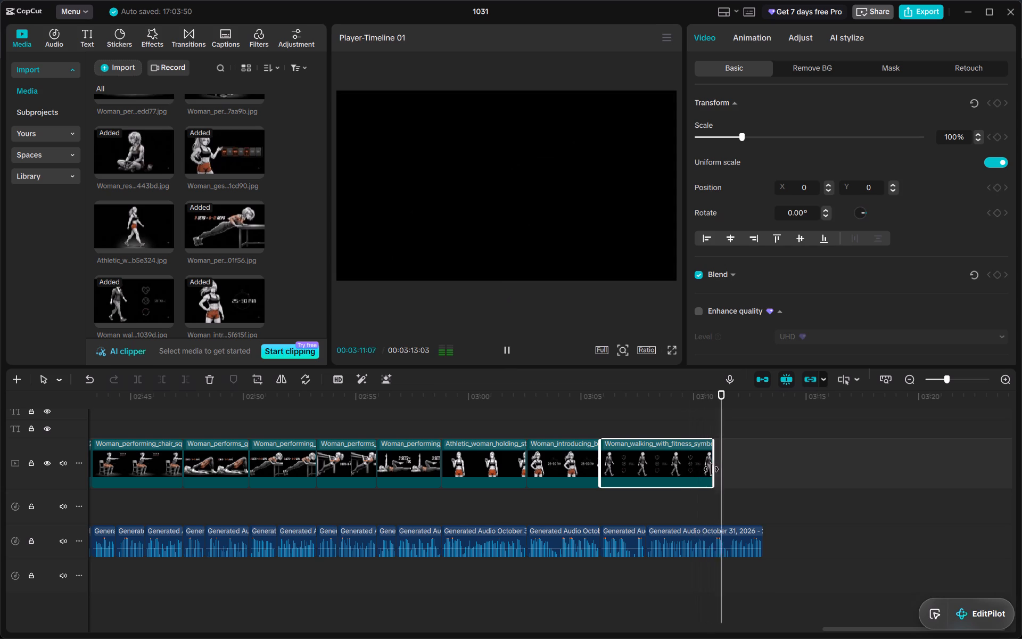
{"action": "left_click_drag", "start_coordinate": [711, 469], "coordinate": [760, 471]}
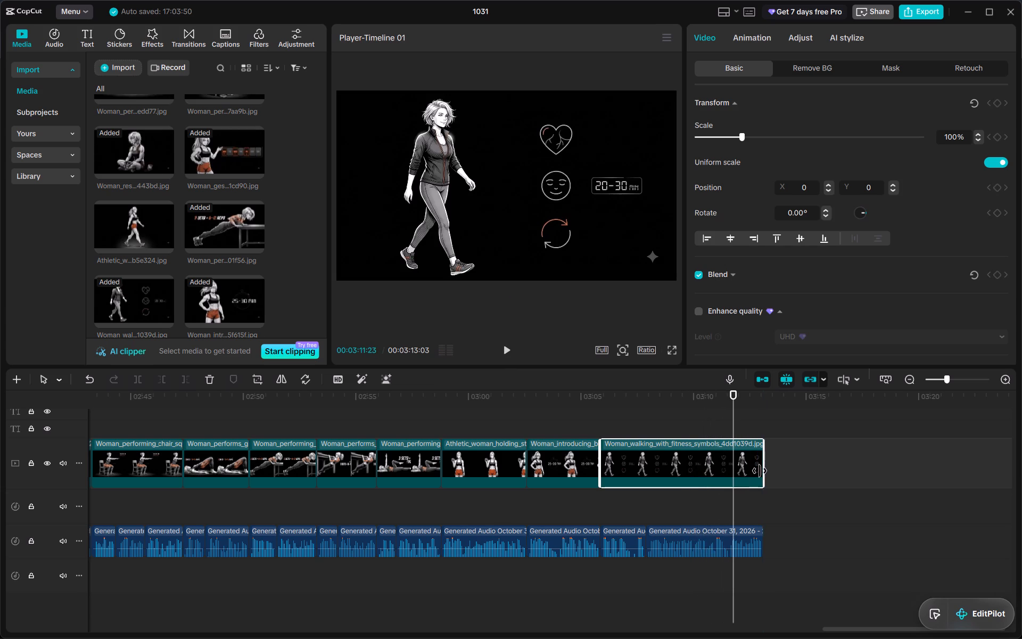
{"action": "key", "text": "space"}
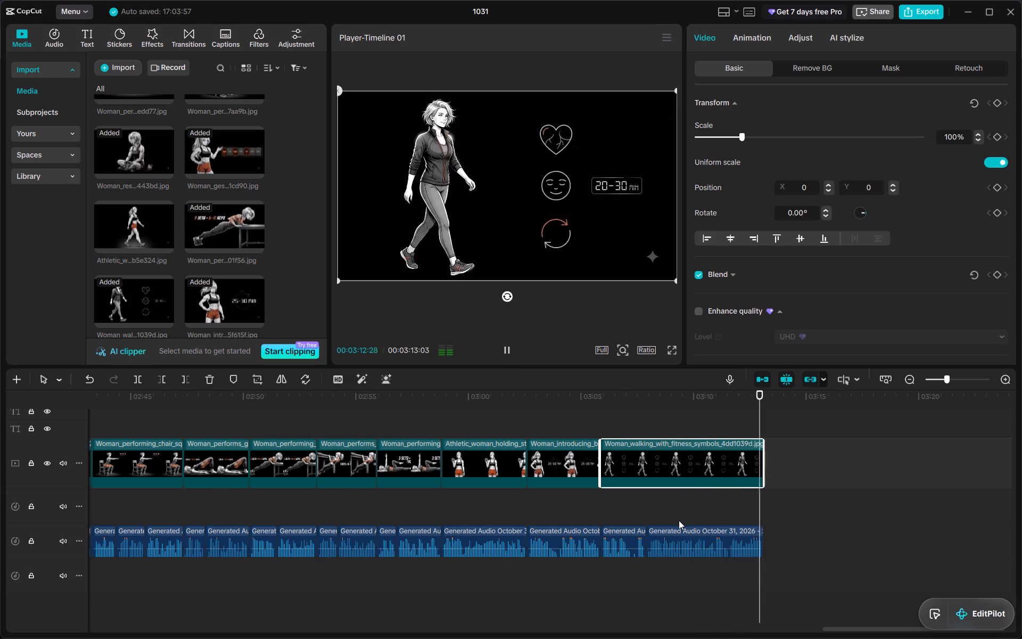
{"action": "scroll", "coordinate": [679, 520], "scroll_direction": "left", "scroll_amount": 2}
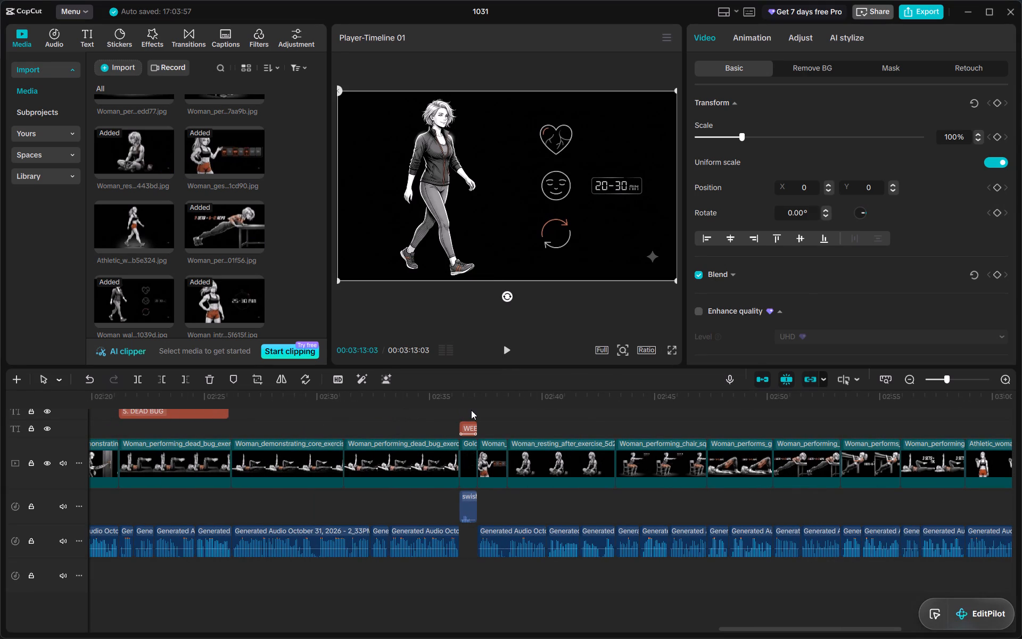
{"action": "left_click_drag", "start_coordinate": [471, 410], "coordinate": [465, 507]}
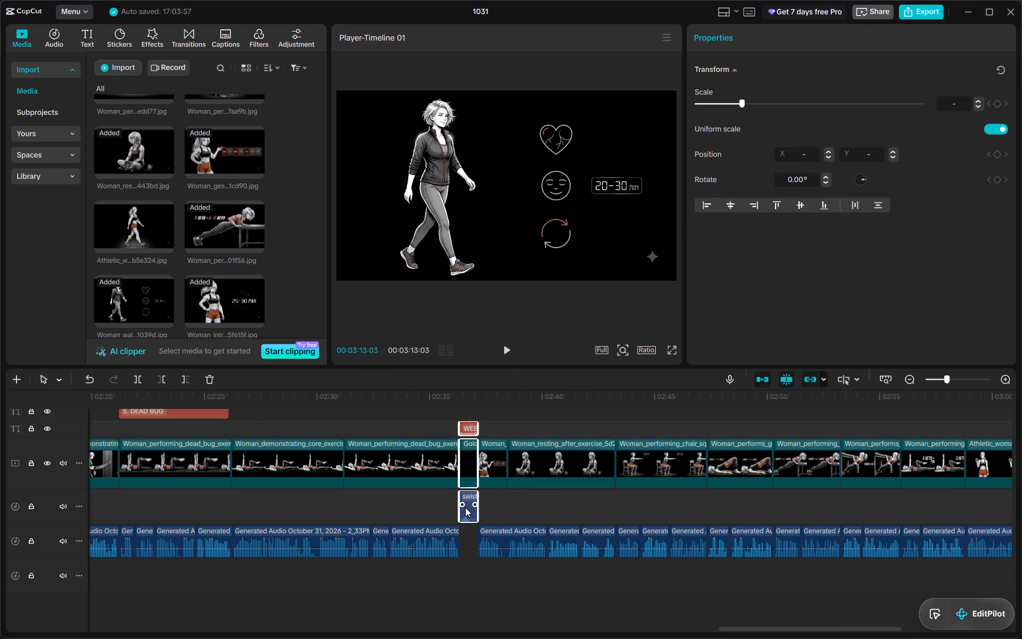
{"action": "key", "text": "ctrl+c"}
{"action": "scroll", "coordinate": [465, 507], "scroll_direction": "left", "scroll_amount": 8}
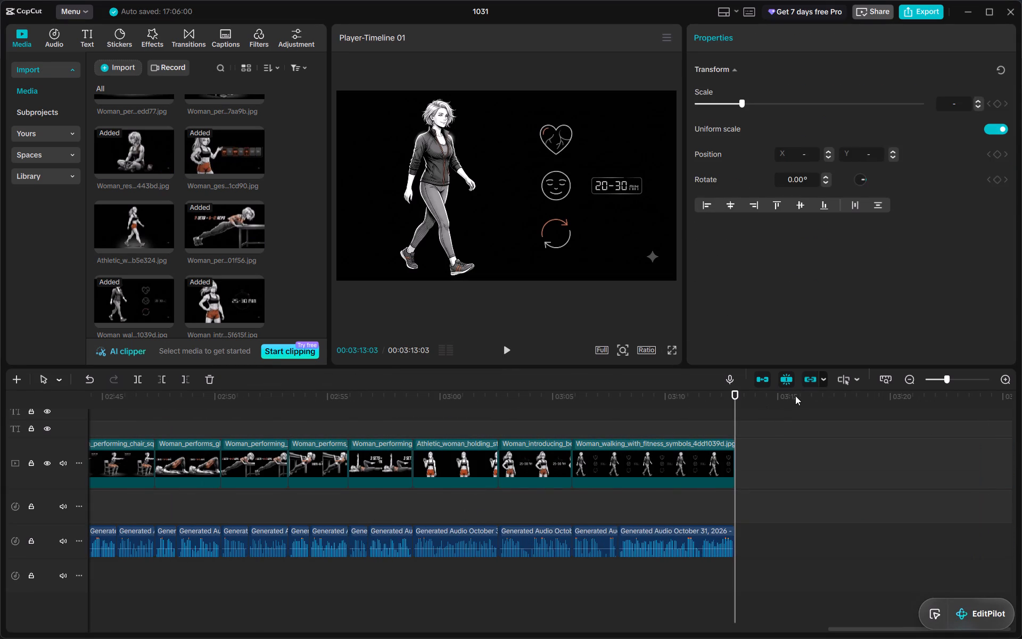
{"action": "key", "text": "ctrl+v"}
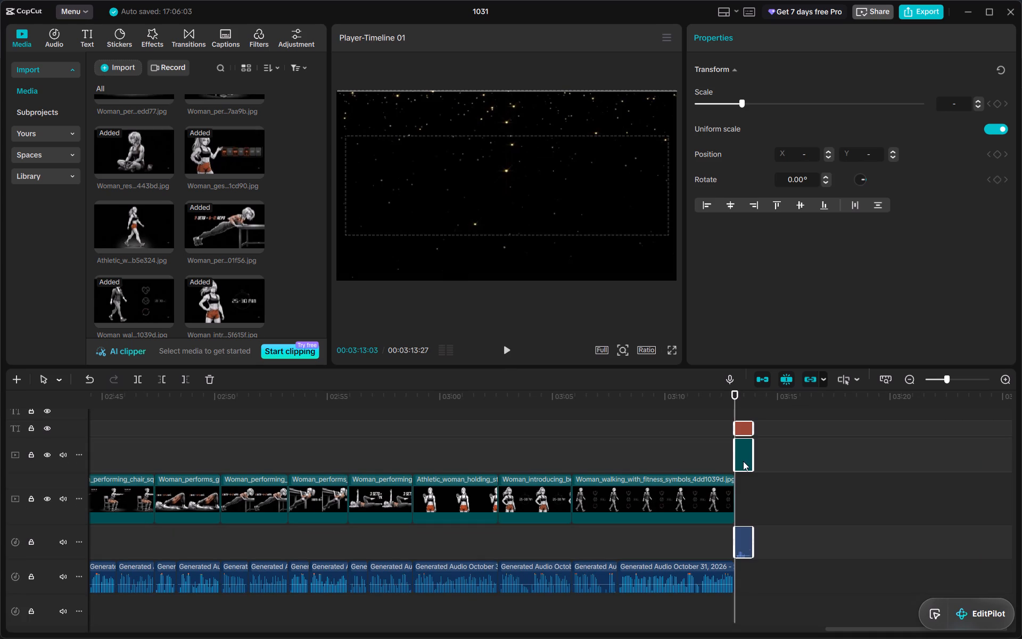
{"action": "left_click_drag", "start_coordinate": [743, 461], "coordinate": [748, 511]}
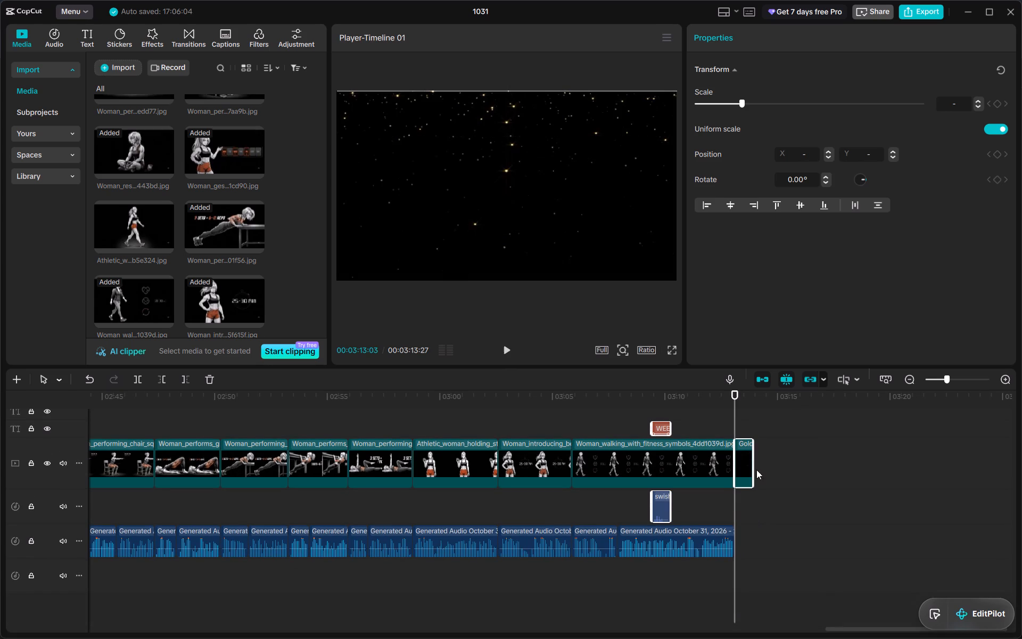
Extend the pasted golden background clip at the end of the main track to 00:03:14:13.
{"action": "left_click_drag", "start_coordinate": [755, 469], "coordinate": [761, 469]}
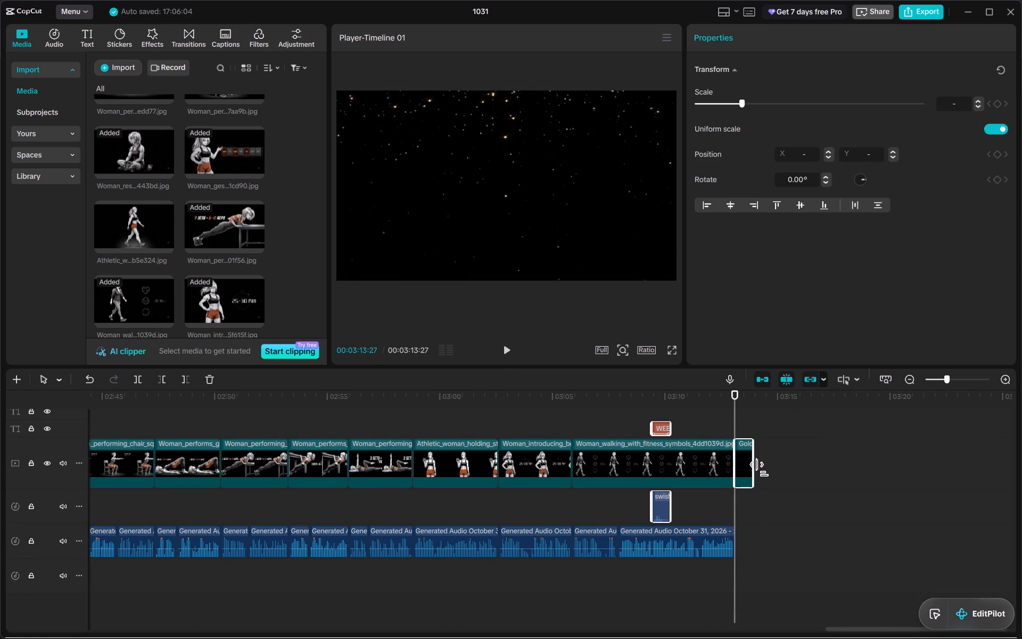
{"action": "left_click_drag", "start_coordinate": [761, 469], "coordinate": [760, 469]}
{"action": "left_click", "coordinate": [760, 469]}
{"action": "left_click", "coordinate": [750, 467]}
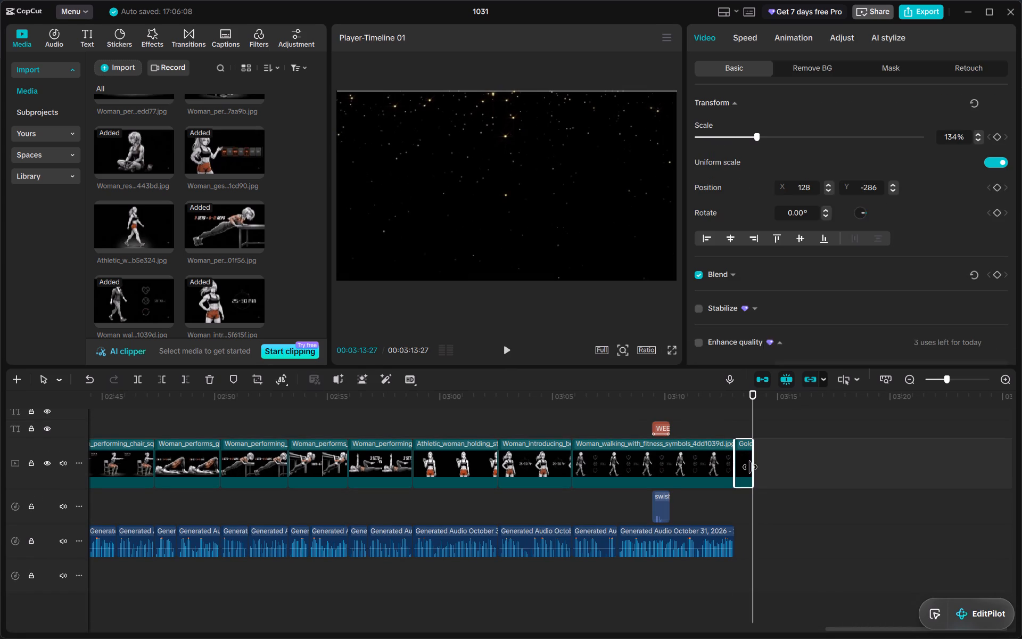
{"action": "left_click_drag", "start_coordinate": [754, 466], "coordinate": [763, 466]}
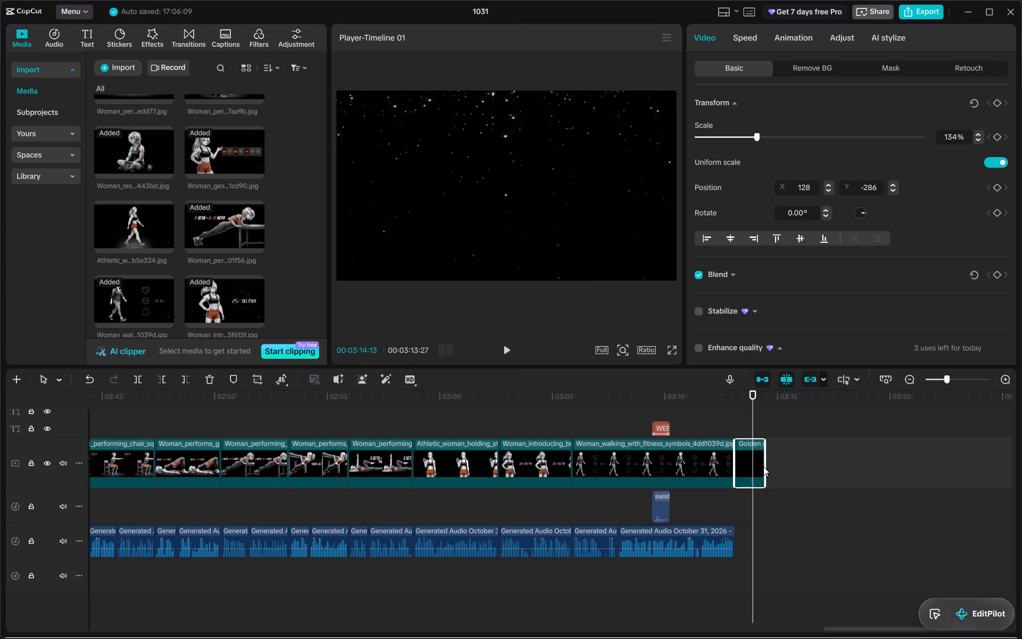
Move the pasted WEEKLY PLAN title above the last golden background clip and extend it to 00:03:14:13.
{"action": "left_click_drag", "start_coordinate": [659, 430], "coordinate": [737, 431]}
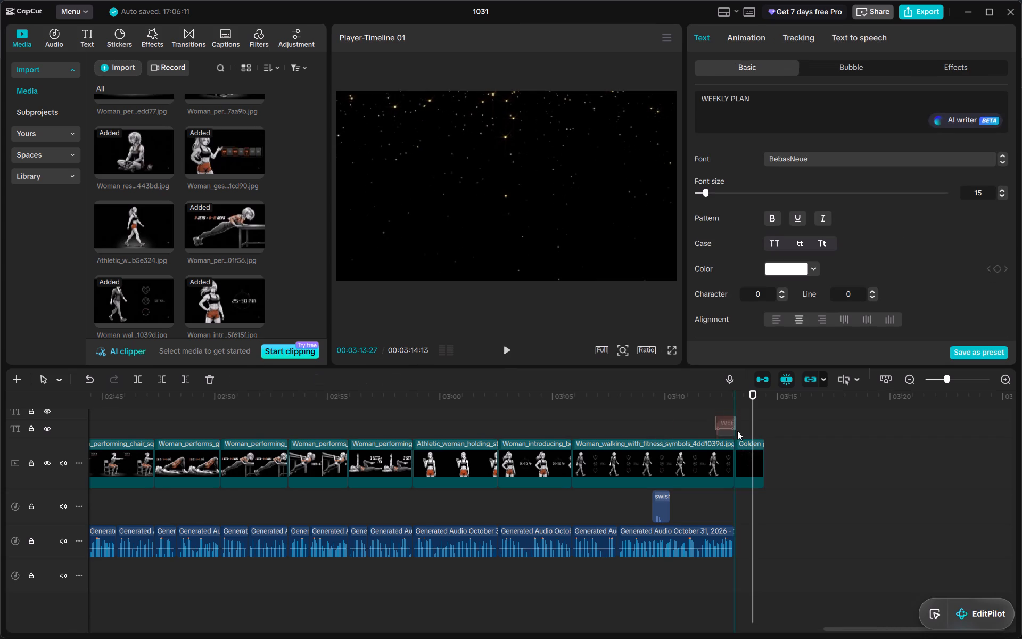
{"action": "left_click_drag", "start_coordinate": [737, 431], "coordinate": [744, 433]}
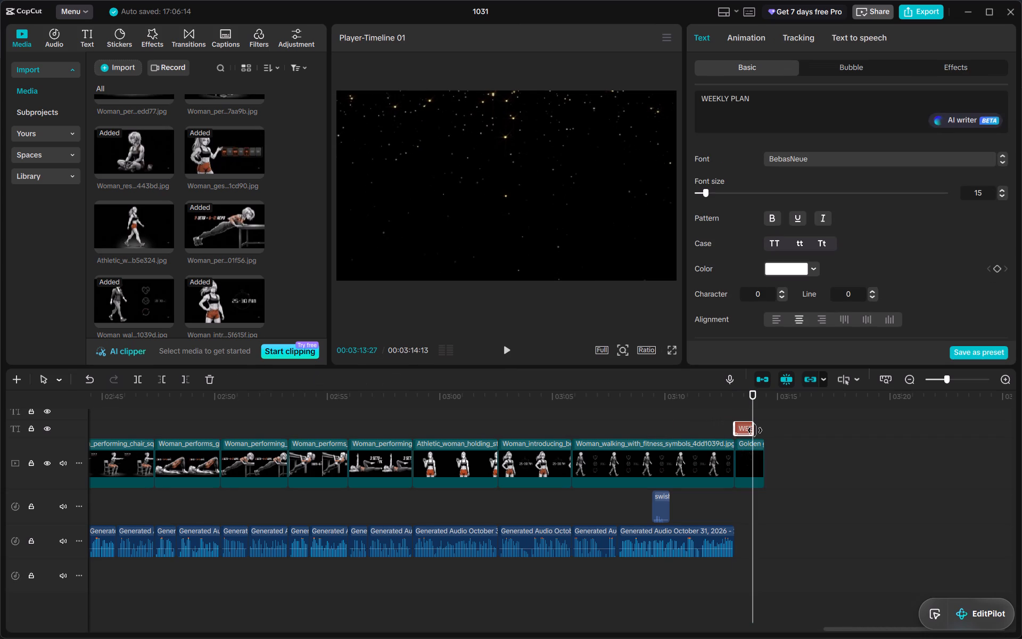
{"action": "left_click", "coordinate": [757, 428]}
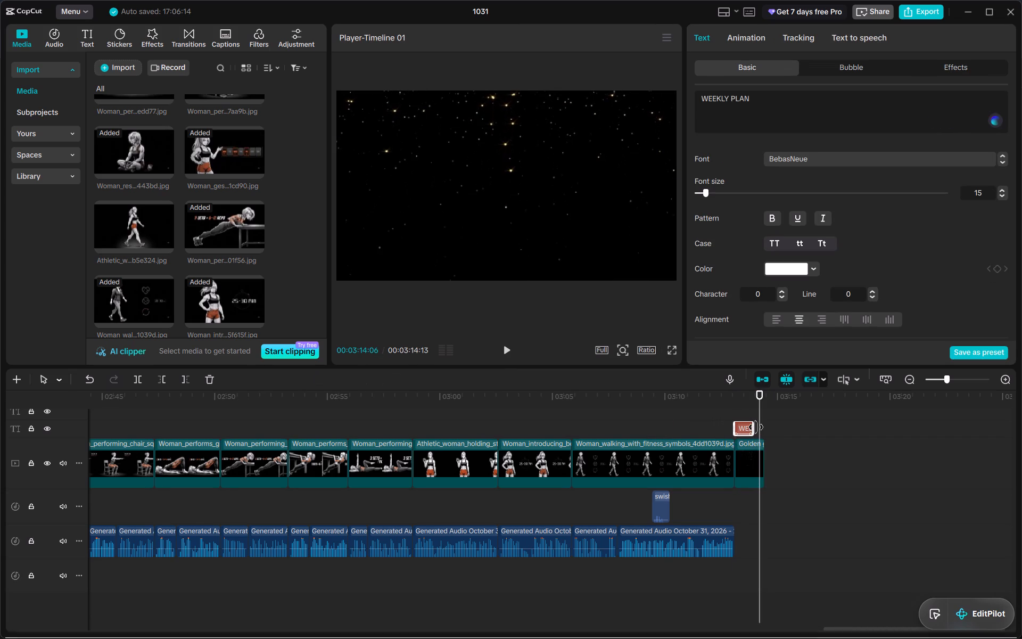
{"action": "left_click_drag", "start_coordinate": [756, 426], "coordinate": [765, 429]}
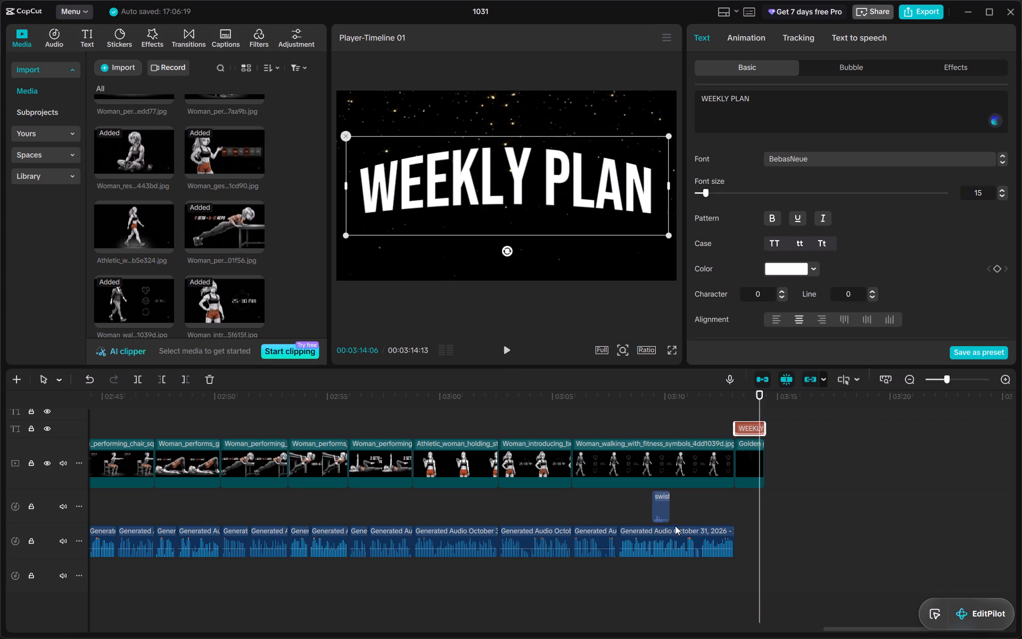
Move the pasted swish sound to the start of the last golden background clip and try to extend it to the clip's end.
{"action": "left_click_drag", "start_coordinate": [663, 510], "coordinate": [745, 503]}
{"action": "left_click_drag", "start_coordinate": [754, 506], "coordinate": [764, 508]}
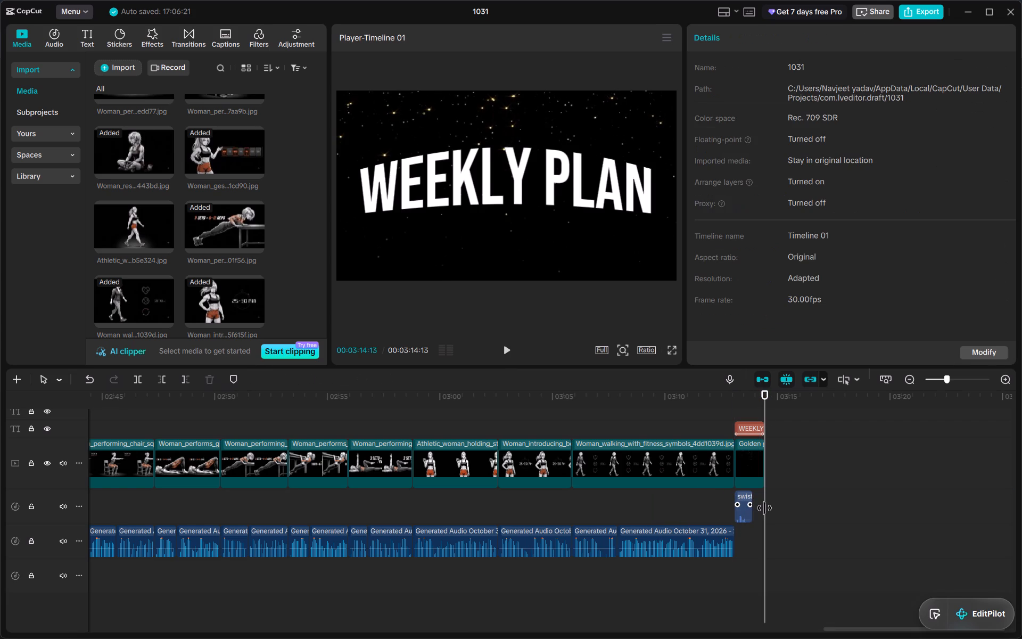
{"action": "left_click", "coordinate": [748, 510]}
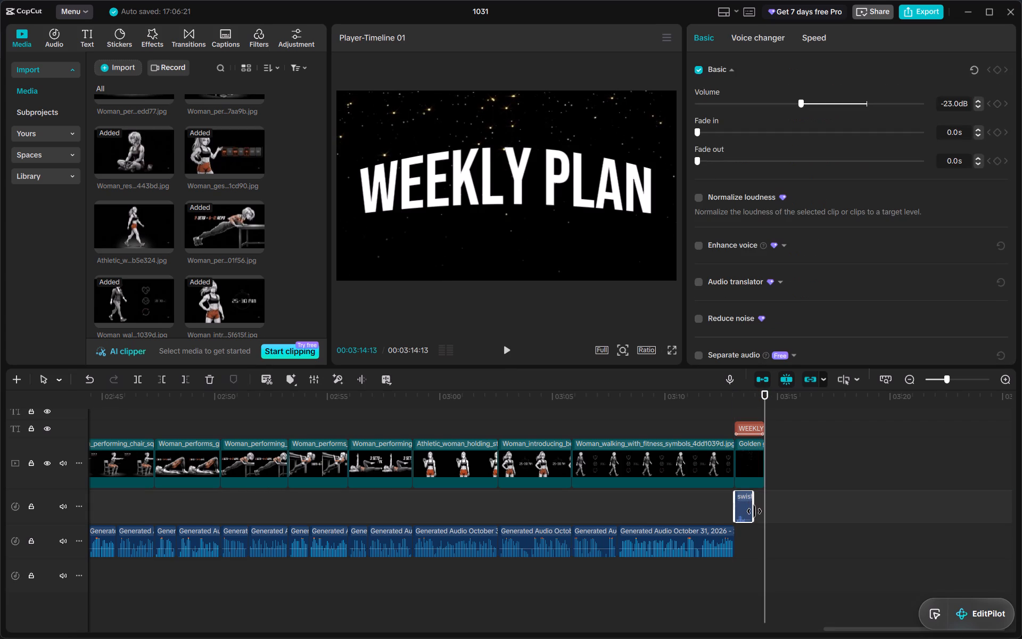
{"action": "left_click", "coordinate": [754, 511]}
{"action": "left_click_drag", "start_coordinate": [755, 512], "coordinate": [773, 509]}
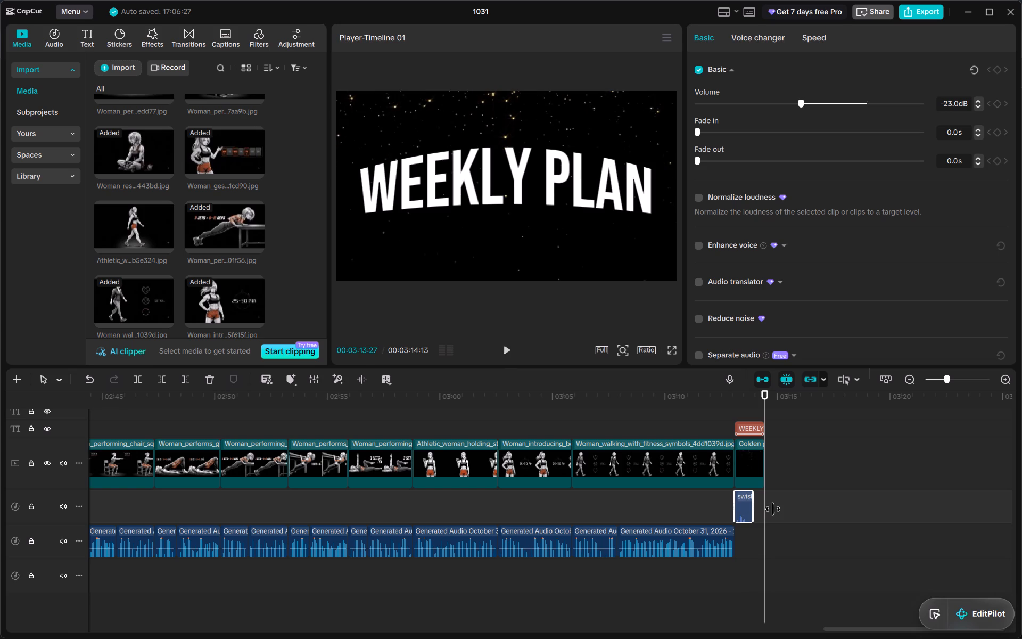
{"action": "left_click_drag", "start_coordinate": [773, 509], "coordinate": [760, 511]}
{"action": "left_click_drag", "start_coordinate": [755, 506], "coordinate": [775, 506]}
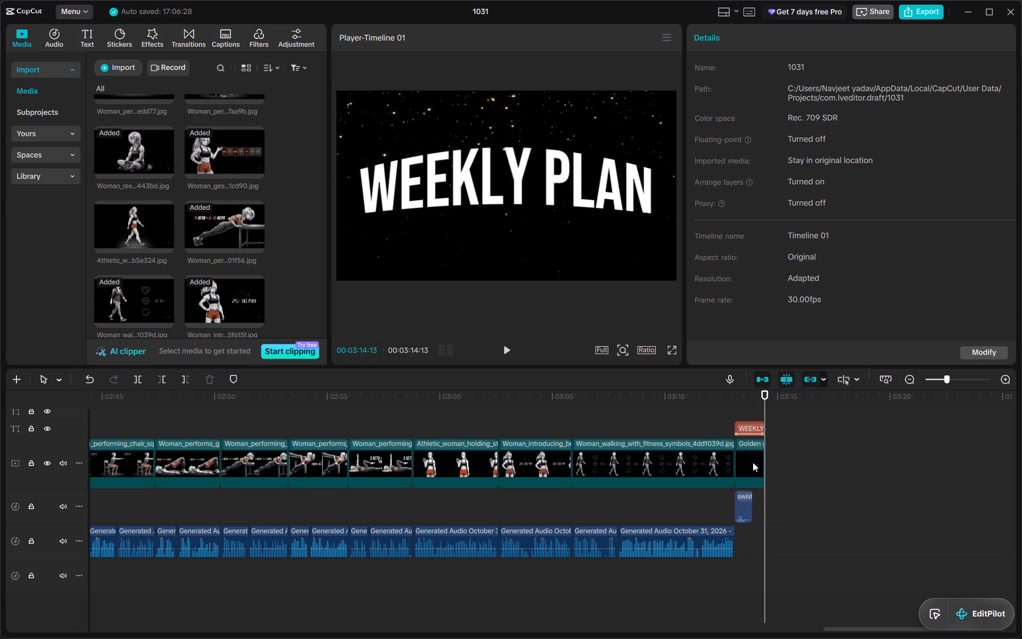
Replace the text of the last WEEKLY PLAN title with "HOW to progress".
{"action": "left_click", "coordinate": [748, 427]}
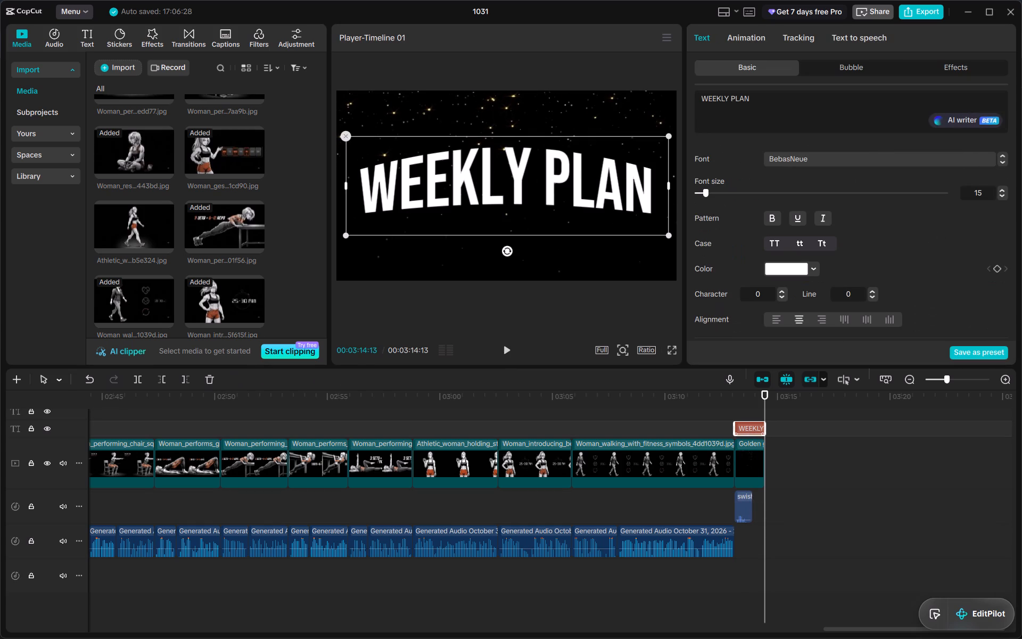
{"action": "left_click_drag", "start_coordinate": [769, 99], "coordinate": [692, 100]}
{"action": "key", "text": "BackSpace"}
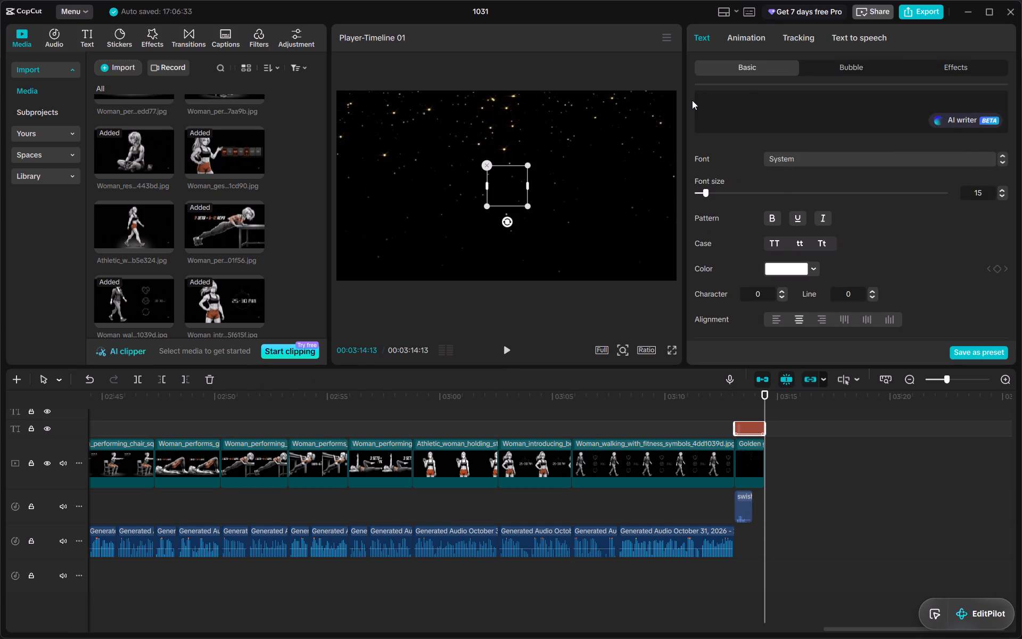
{"action": "type", "text": "HOW"}
{"action": "key", "text": "space"}
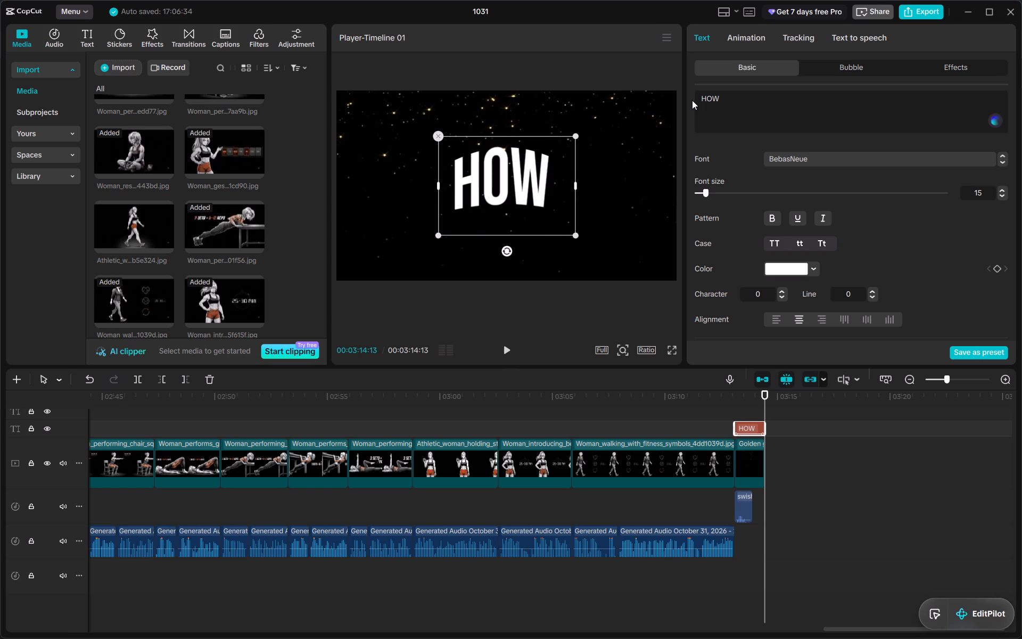
{"action": "type", "text": "to progress"}
{"action": "key", "text": "space"}
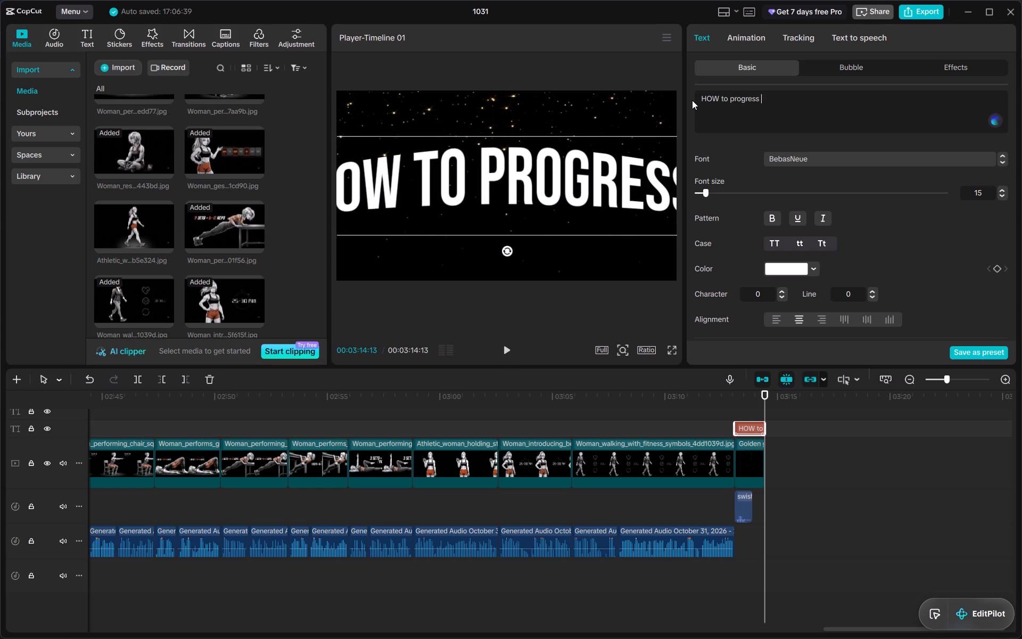
Scale down the "HOW to progress" title until the whole text fits inside the video frame.
{"action": "scroll", "coordinate": [554, 166], "scroll_direction": "down", "scroll_amount": 6, "text": "ctrl"}
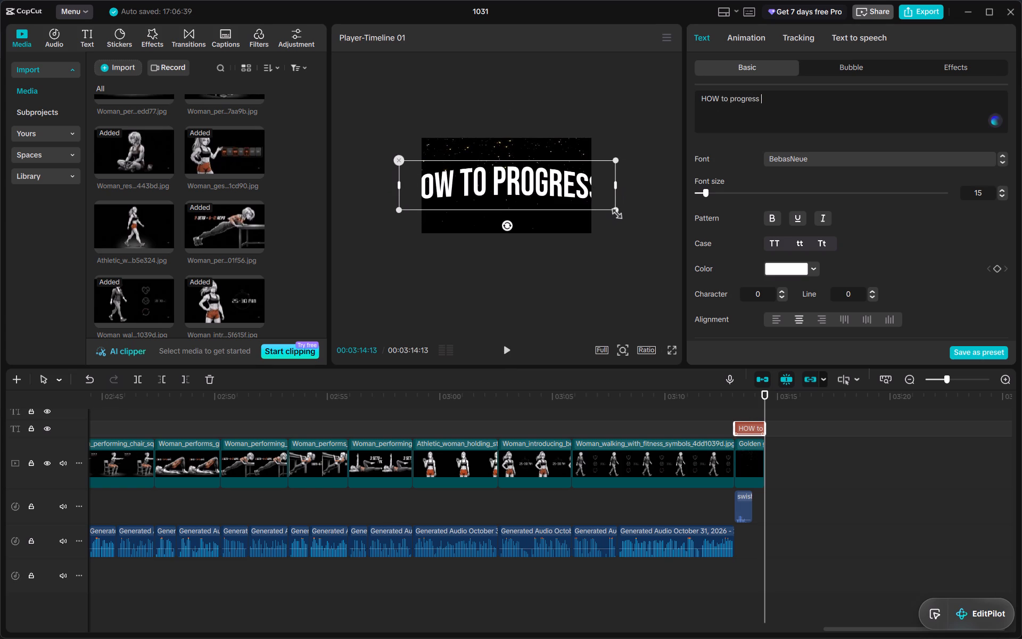
{"action": "left_click_drag", "start_coordinate": [614, 211], "coordinate": [578, 196]}
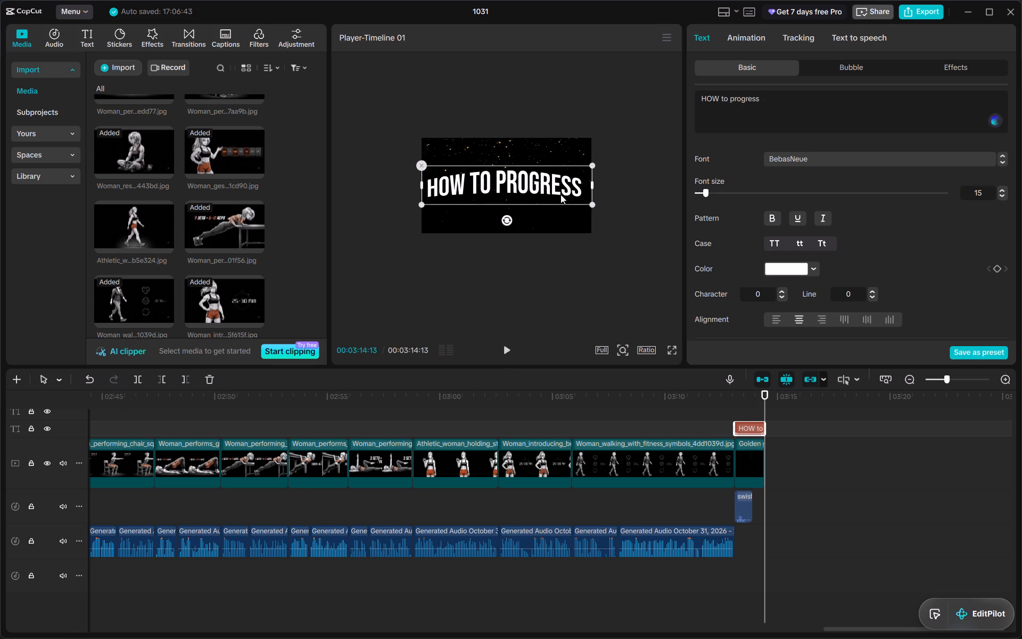
{"action": "left_click_drag", "start_coordinate": [589, 207], "coordinate": [578, 201]}
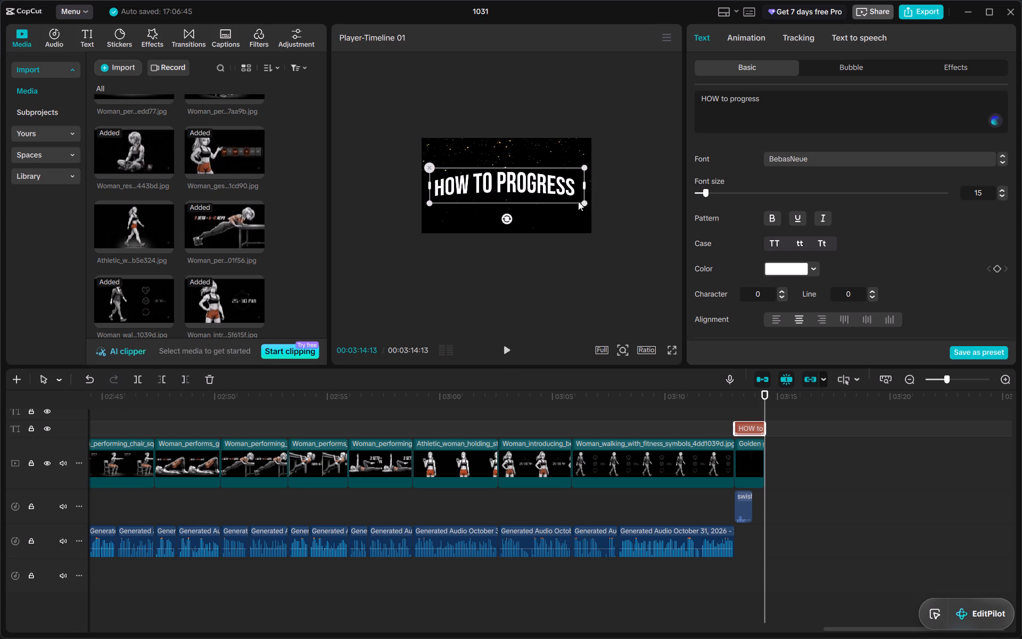
{"action": "left_click", "coordinate": [628, 230]}
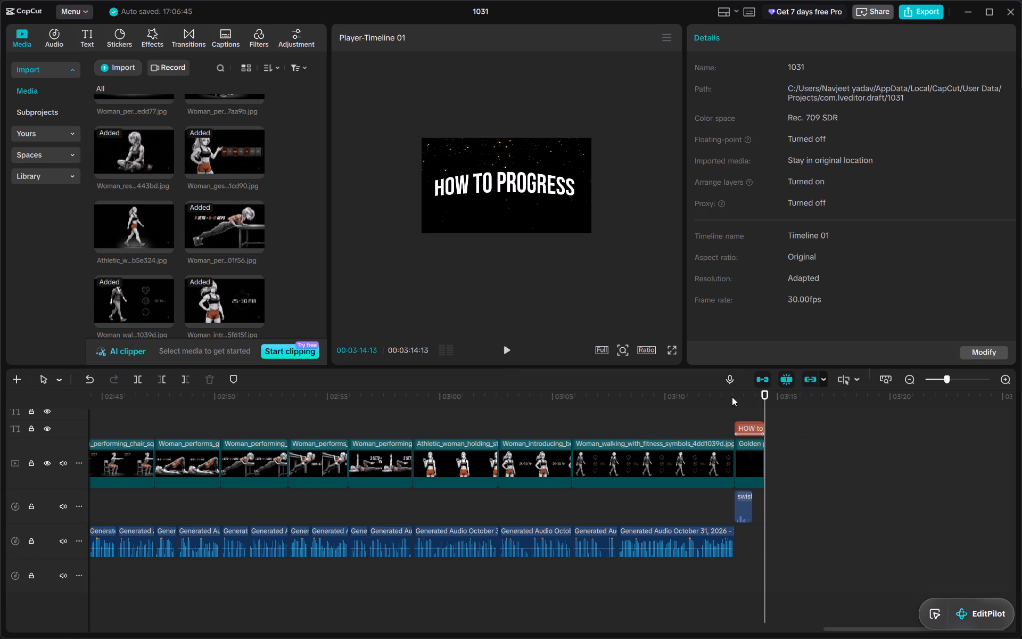
Play back the "HOW to progress" title card to check its animation and sound.
{"action": "left_click", "coordinate": [732, 397]}
{"action": "key", "text": "space"}
{"action": "key", "text": "space"}
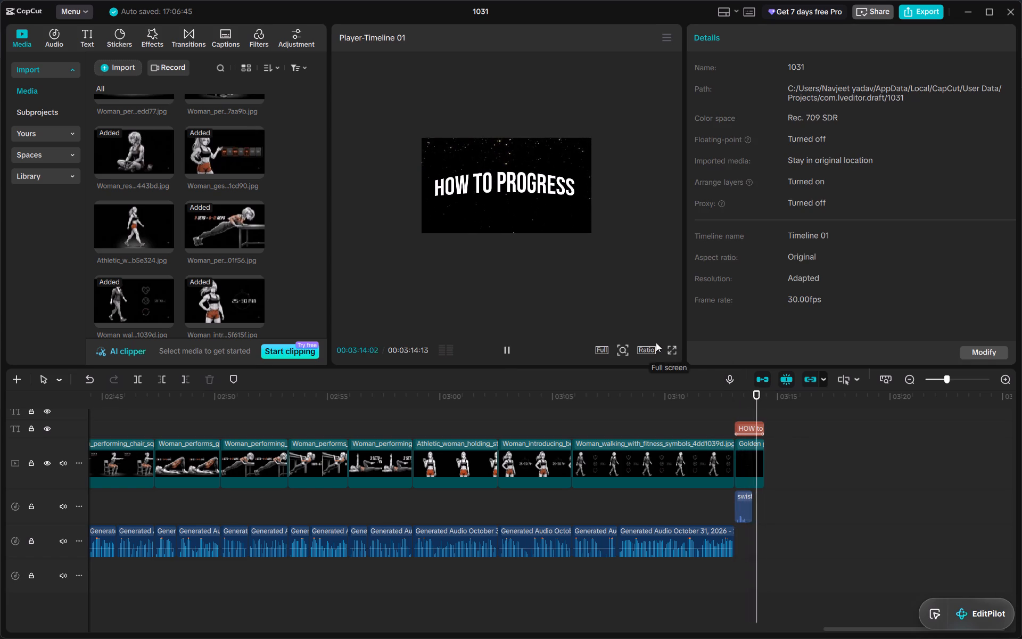
{"action": "key", "text": "space"}
{"action": "scroll", "coordinate": [538, 257], "scroll_direction": "up", "scroll_amount": 2, "text": "ctrl"}
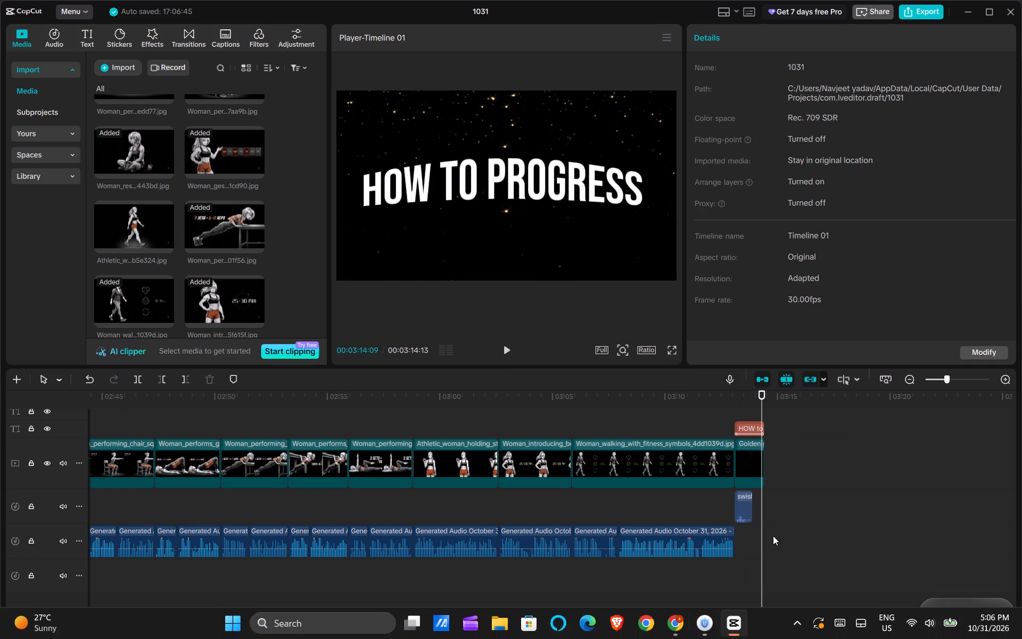
{"action": "left_click", "coordinate": [735, 404]}
{"action": "key", "text": "space"}
{"action": "key", "text": "space"}
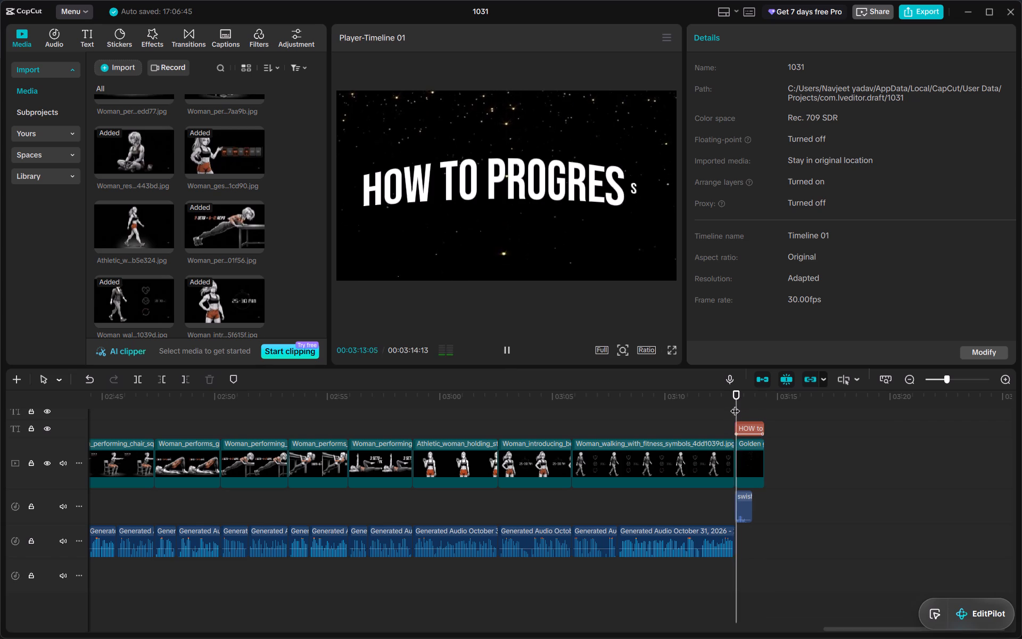
{"action": "key", "text": "space"}
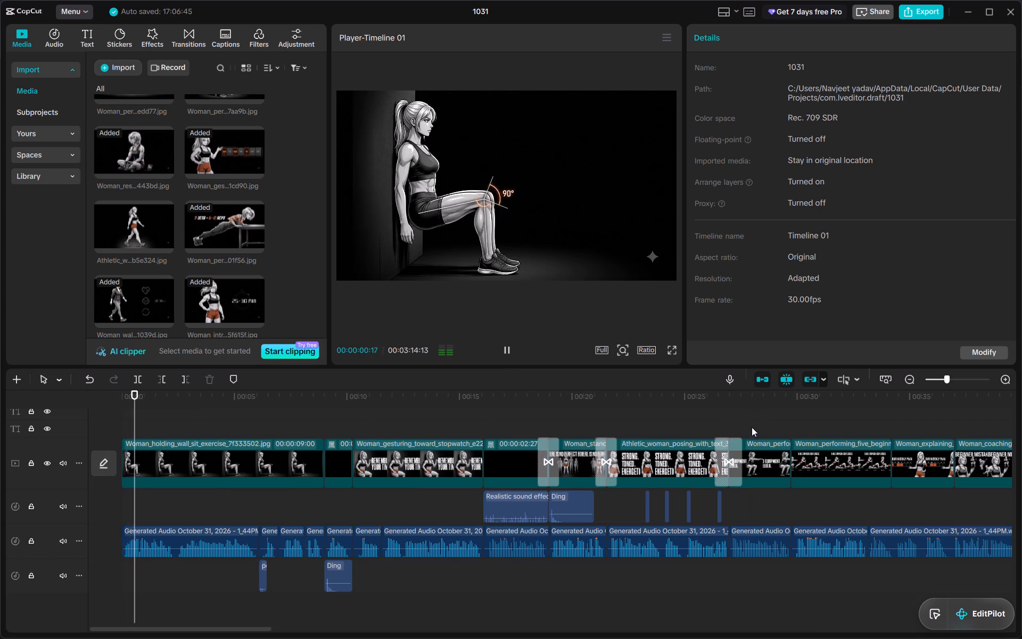
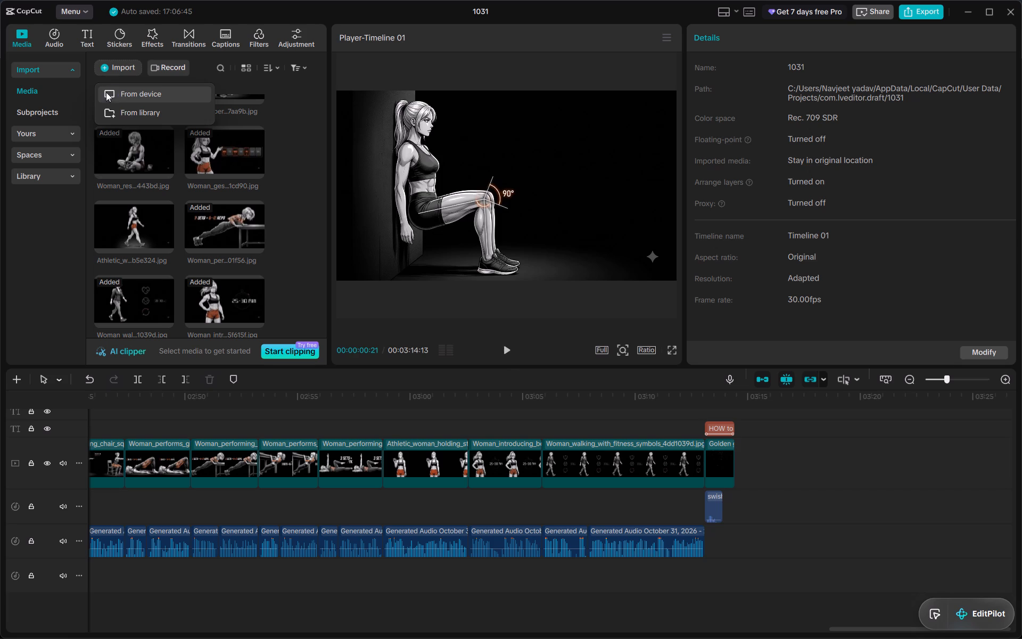
Import the eleven newest images and the Generated Audio October 31, 2026 - 5_13PM voice-over from the Downloads folder.
{"action": "left_click", "coordinate": [137, 92]}
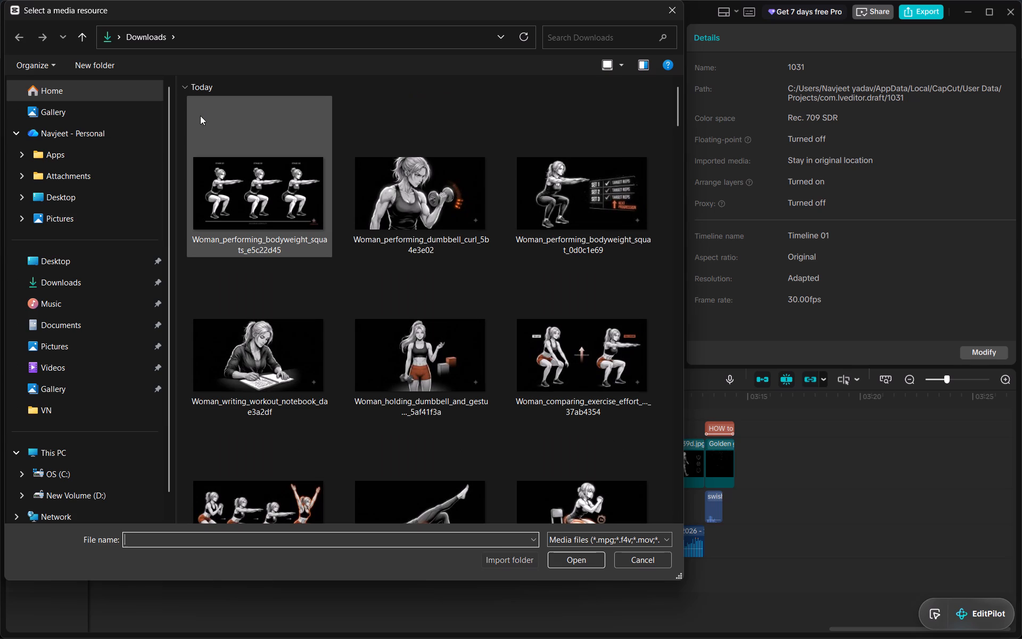
{"action": "left_click_drag", "start_coordinate": [200, 116], "coordinate": [568, 381]}
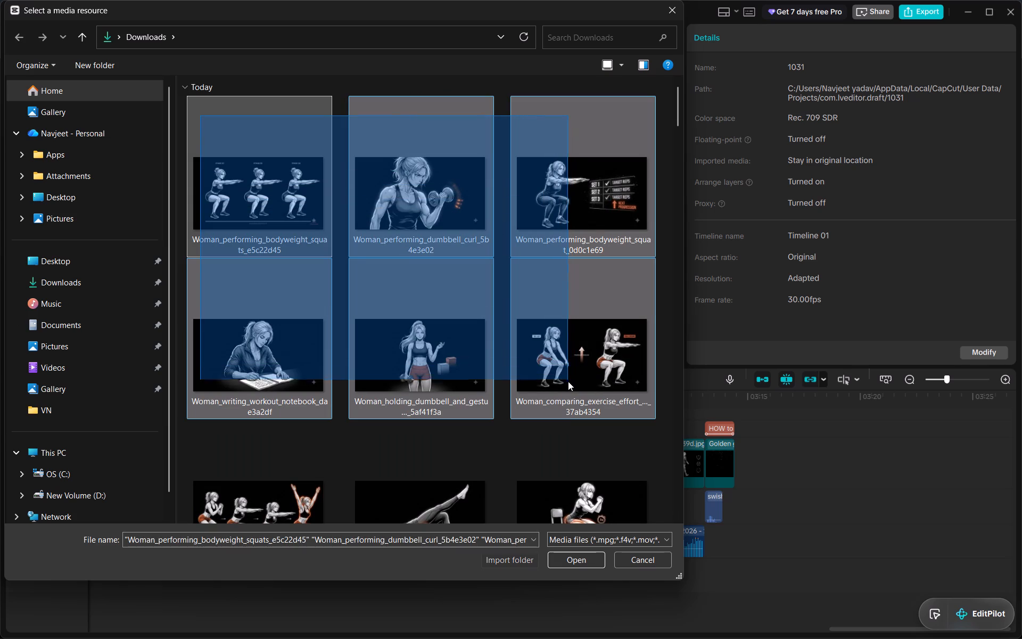
{"action": "left_click_drag", "start_coordinate": [568, 381], "coordinate": [602, 529]}
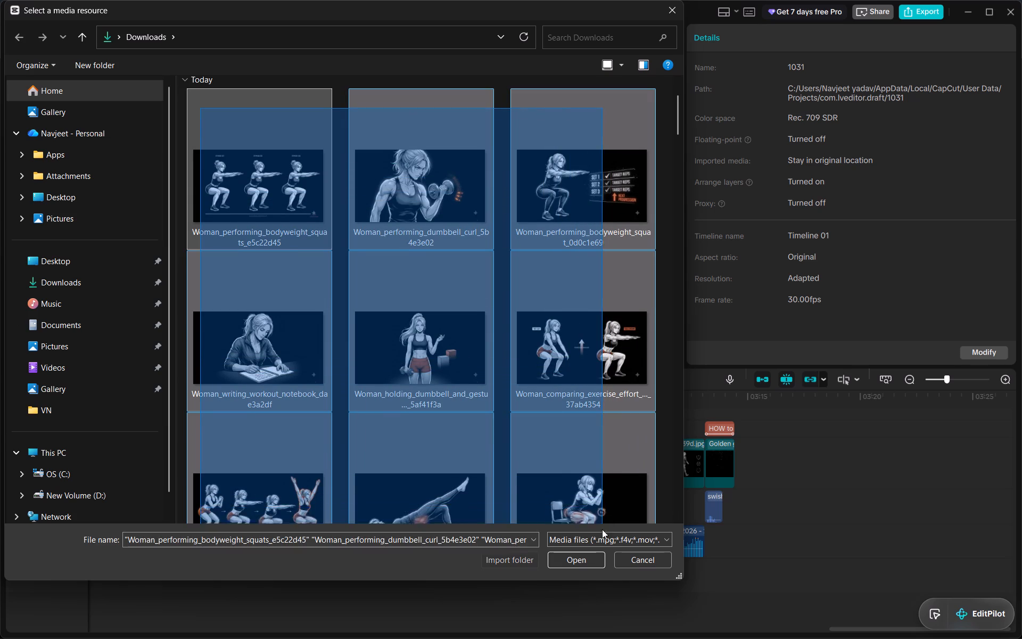
{"action": "left_click_drag", "start_coordinate": [602, 529], "coordinate": [649, 380]}
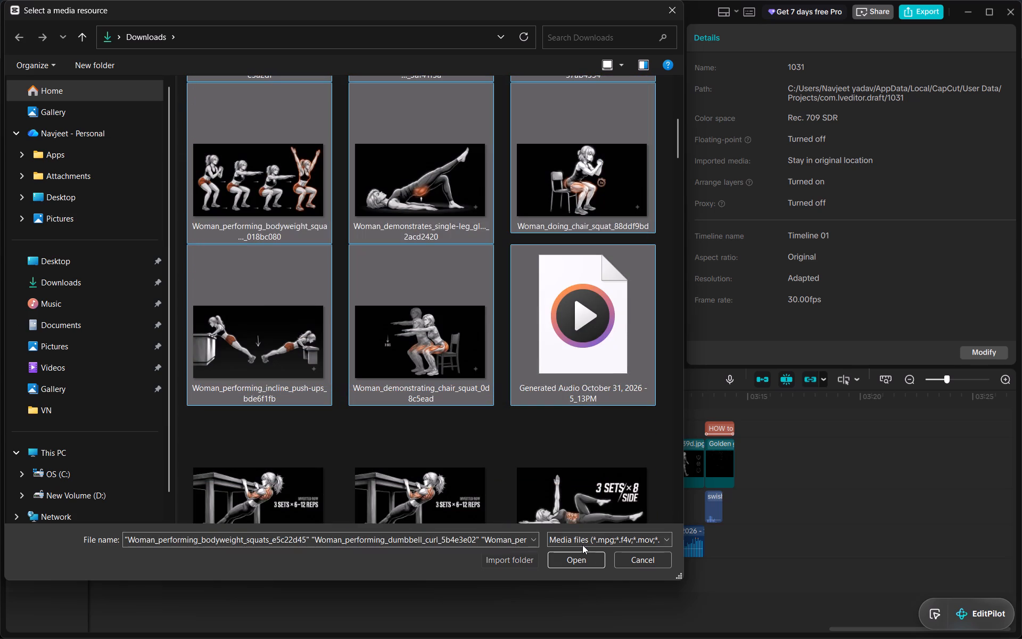
{"action": "left_click", "coordinate": [579, 559]}
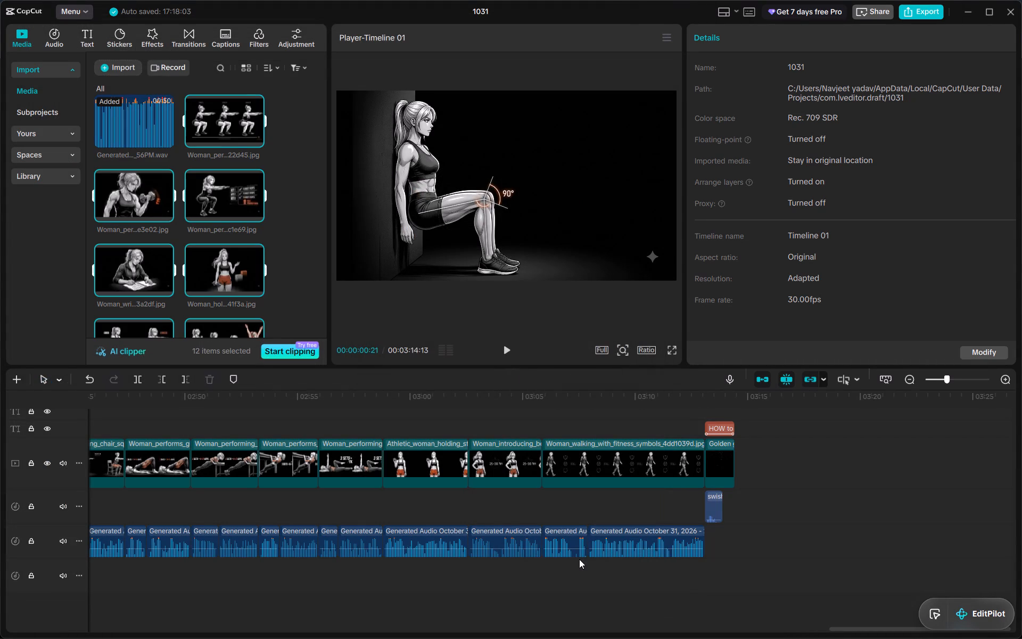
Place the 5_13PM voice-over on the existing voice-over track, starting where the Golden glitter title clip ends.
{"action": "scroll", "coordinate": [240, 298], "scroll_direction": "down", "scroll_amount": 6}
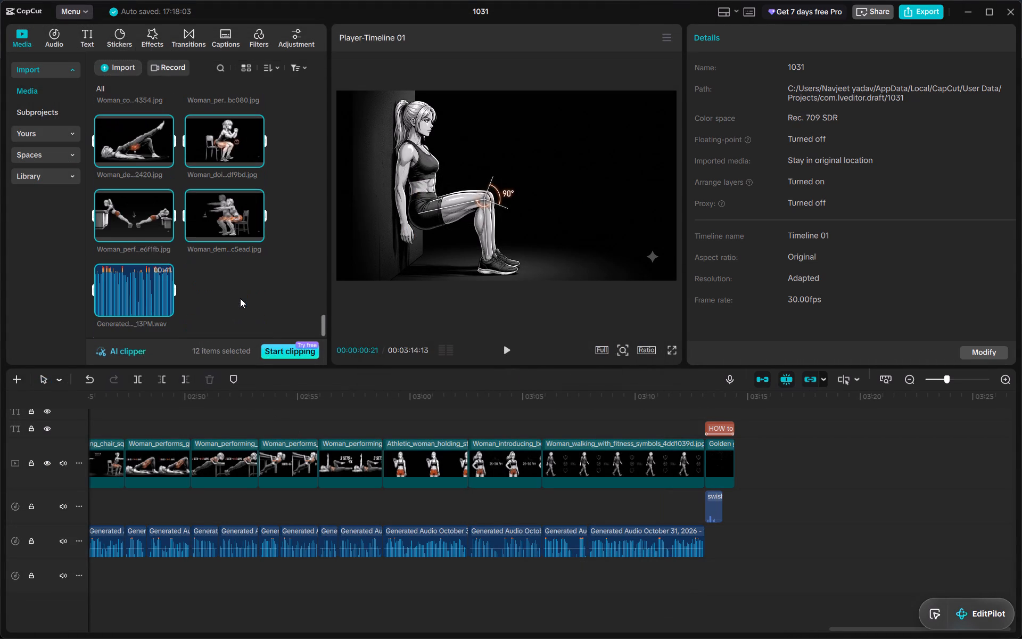
{"action": "double_click", "coordinate": [151, 299]}
{"action": "left_click_drag", "start_coordinate": [151, 299], "coordinate": [780, 420]}
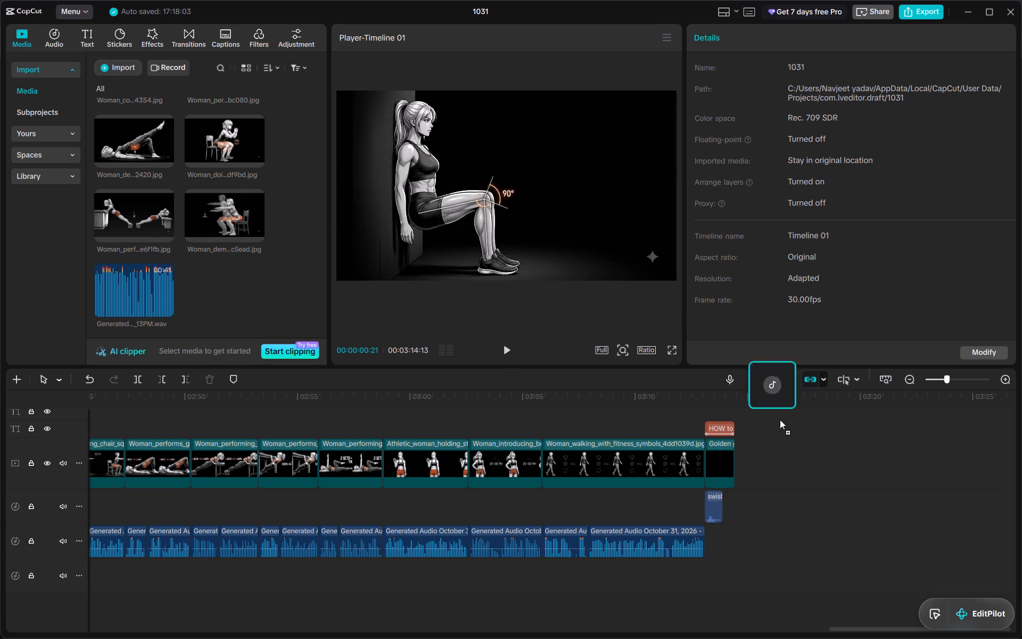
{"action": "left_click_drag", "start_coordinate": [780, 420], "coordinate": [734, 535]}
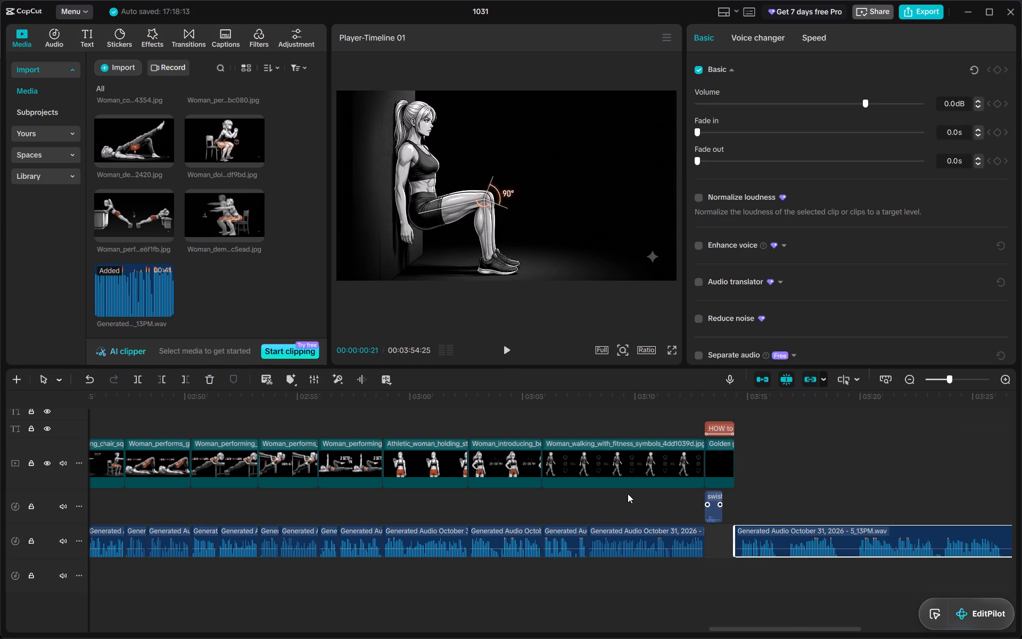
Trim the silence off the start of the 5_13PM voice-over and realign it with the title clip's end at 00:03:14:13.
{"action": "scroll", "coordinate": [621, 491], "scroll_direction": "left", "scroll_amount": 3}
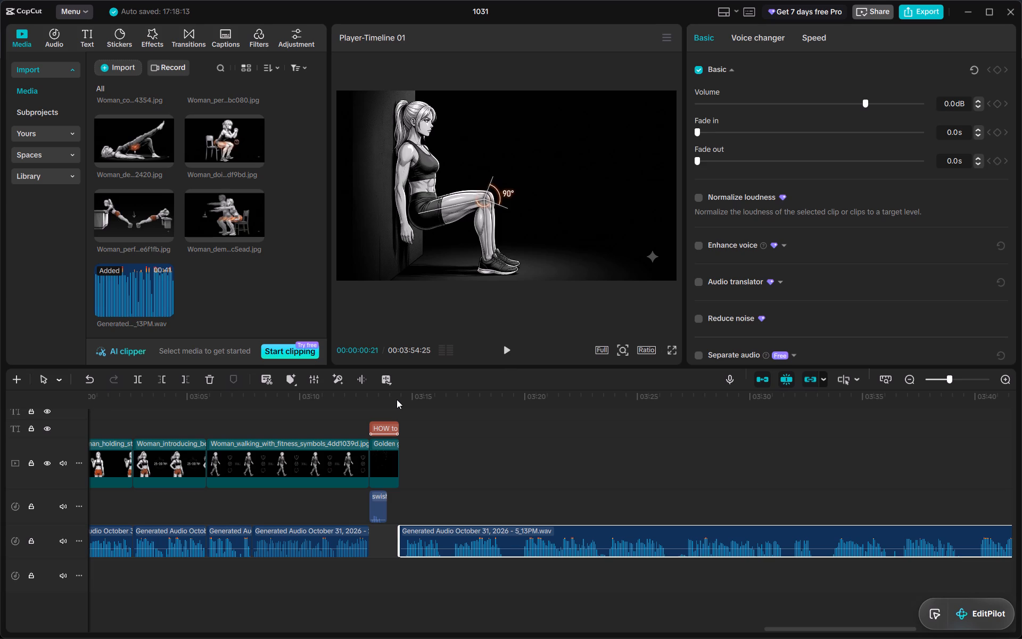
{"action": "left_click", "coordinate": [397, 399]}
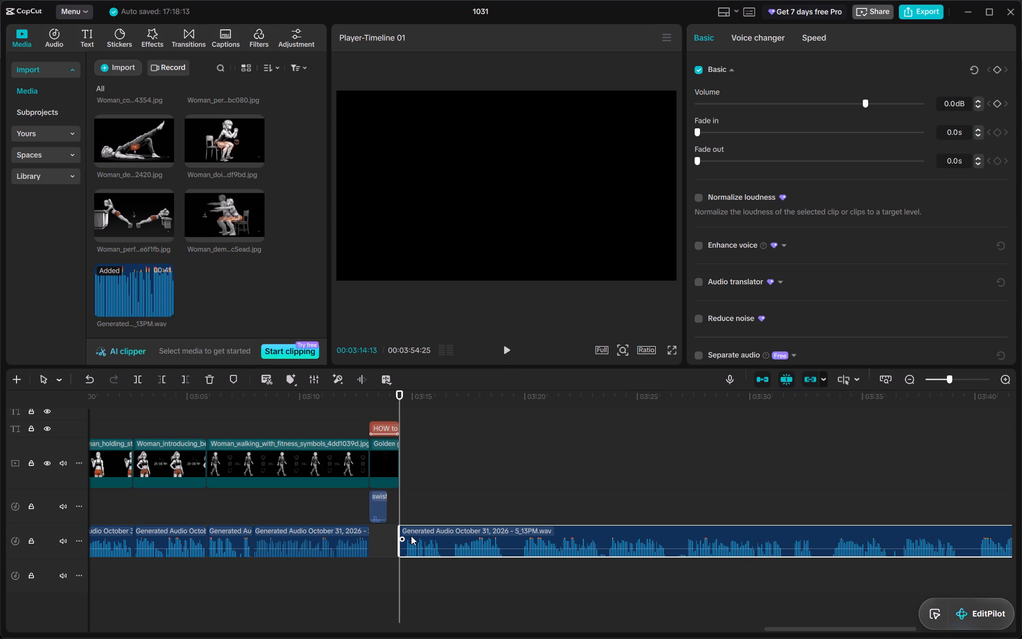
{"action": "scroll", "coordinate": [411, 536], "scroll_direction": "up", "scroll_amount": 5, "text": "ctrl"}
{"action": "scroll", "coordinate": [411, 536], "scroll_direction": "down", "scroll_amount": 16}
{"action": "scroll", "coordinate": [411, 536], "scroll_direction": "up", "scroll_amount": 4, "text": "ctrl"}
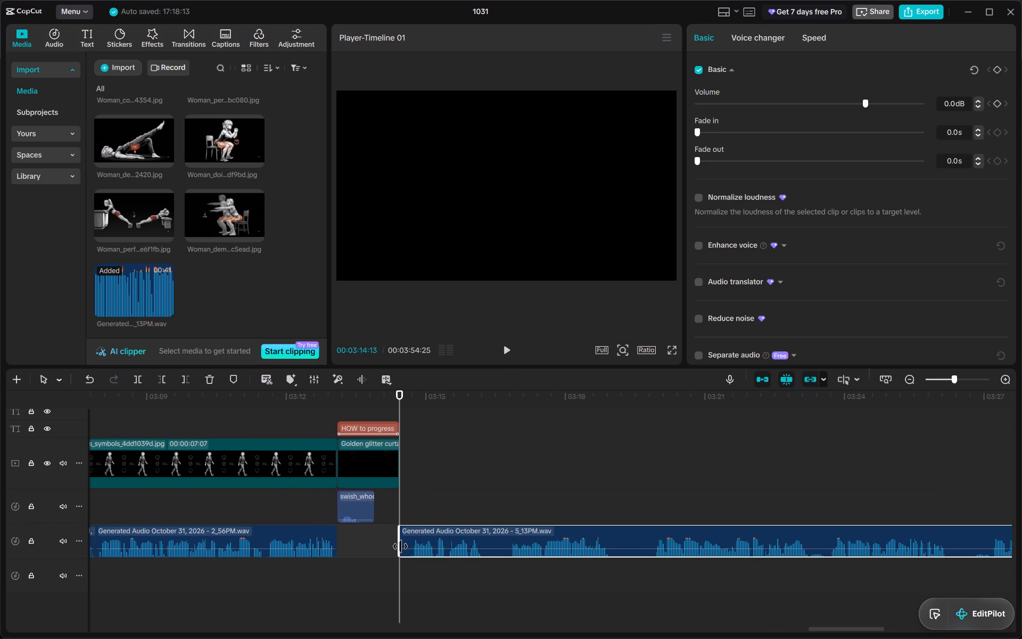
{"action": "left_click_drag", "start_coordinate": [400, 546], "coordinate": [410, 566]}
{"action": "left_click_drag", "start_coordinate": [431, 538], "coordinate": [425, 538]}
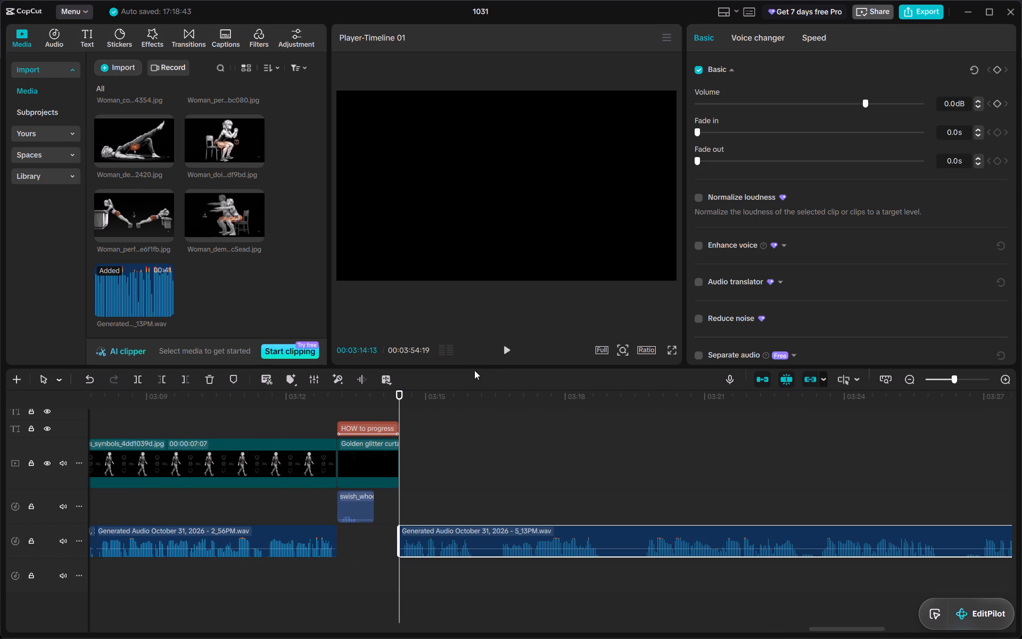
Split the voice-over at 00:03:16:02, trim the silence from the start of the second part, and close the gap.
{"action": "left_click_drag", "start_coordinate": [460, 391], "coordinate": [474, 406]}
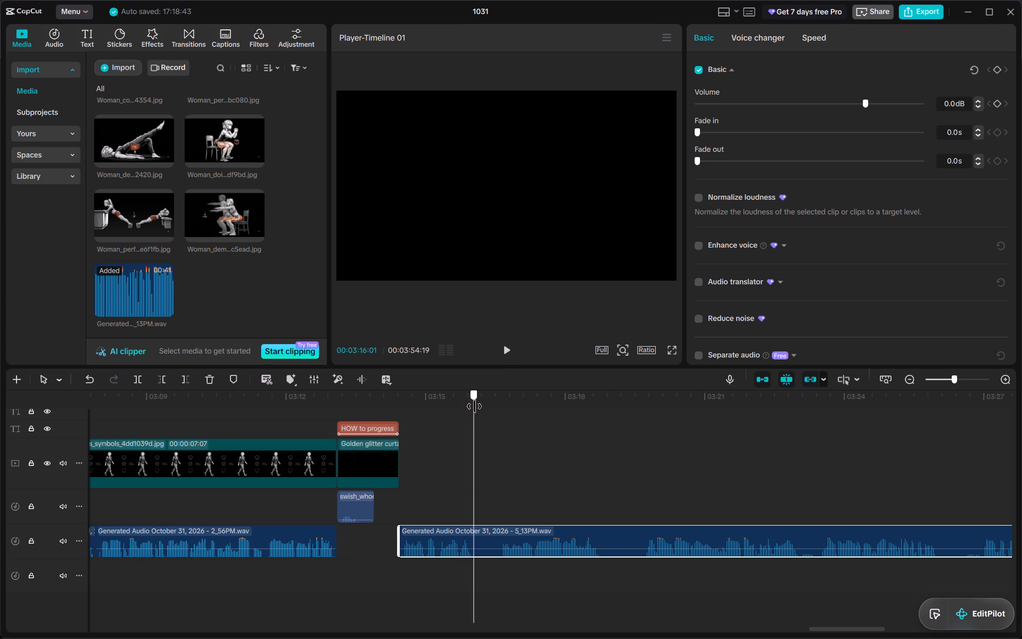
{"action": "left_click_drag", "start_coordinate": [474, 406], "coordinate": [475, 407]}
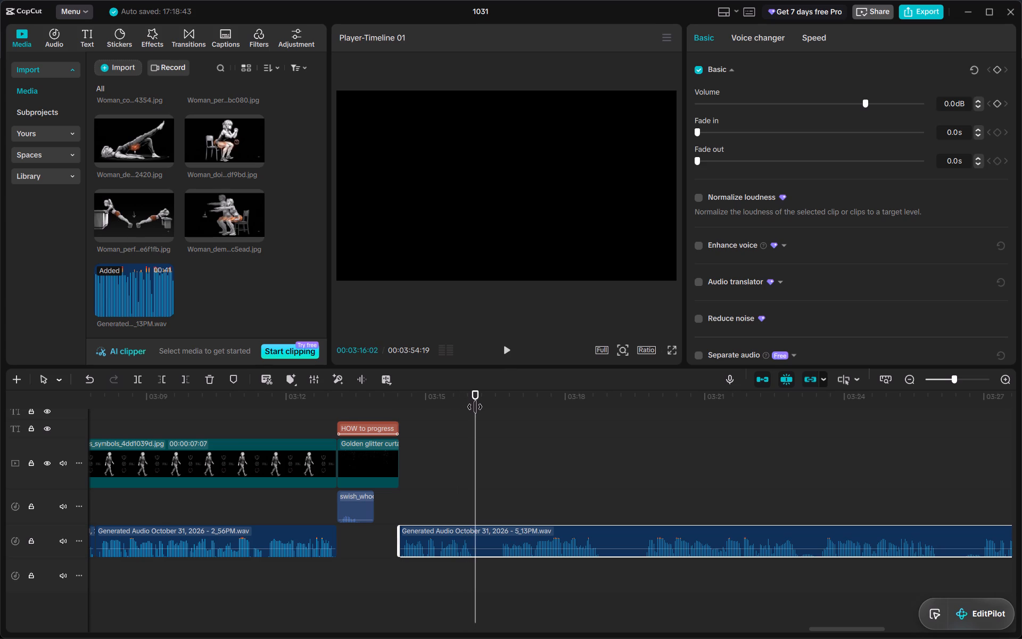
{"action": "key", "text": "ctrl+b"}
{"action": "left_click_drag", "start_coordinate": [475, 553], "coordinate": [498, 571]}
{"action": "left_click_drag", "start_coordinate": [510, 539], "coordinate": [492, 541]}
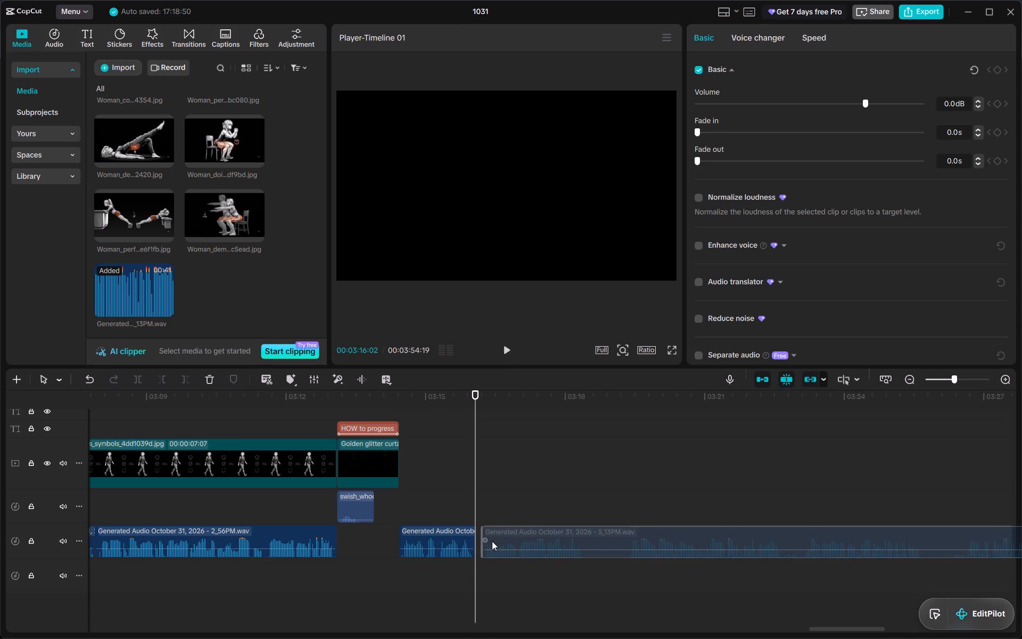
{"action": "left_click_drag", "start_coordinate": [492, 541], "coordinate": [489, 542]}
Split the voice-over at 00:03:18:11, trim the silent start of the remaining part, and butt it against the previous segment.
{"action": "left_click_drag", "start_coordinate": [558, 398], "coordinate": [580, 407]}
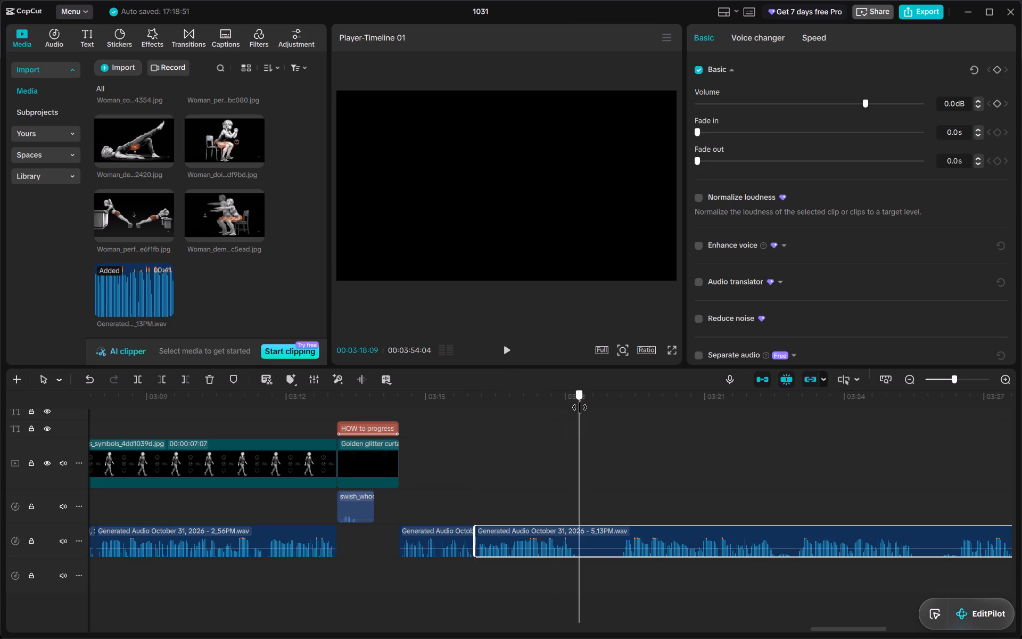
{"action": "left_click_drag", "start_coordinate": [580, 407], "coordinate": [582, 409]}
{"action": "key", "text": "ctrl+b"}
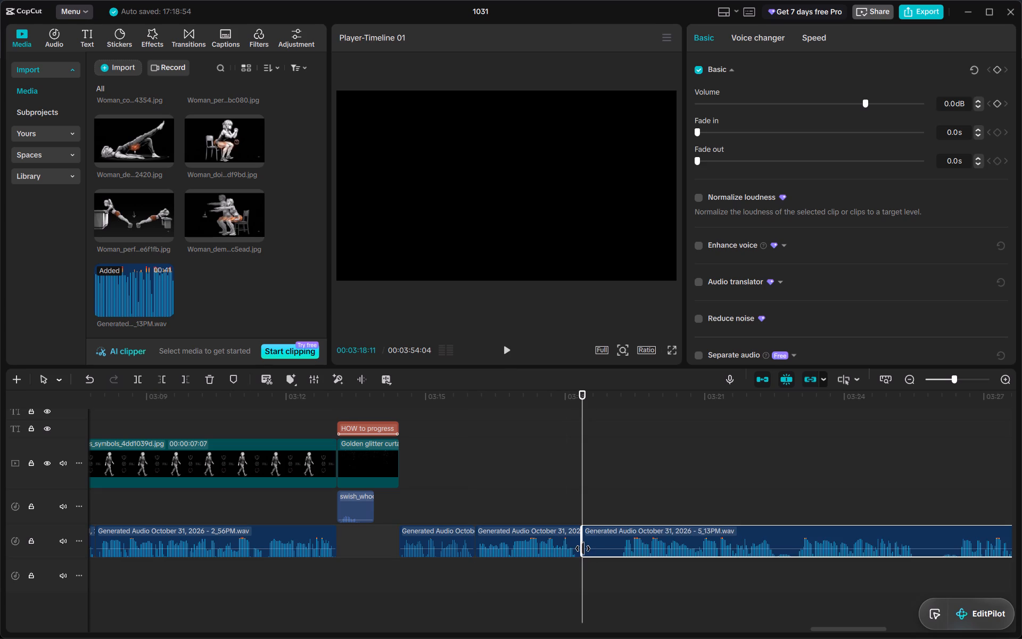
{"action": "left_click_drag", "start_coordinate": [582, 548], "coordinate": [617, 579]}
{"action": "left_click_drag", "start_coordinate": [648, 533], "coordinate": [615, 536]}
Split the voice-over at 00:03:24:25, cut the pause from the start of the remaining part, and close the gap.
{"action": "scroll", "coordinate": [615, 536], "scroll_direction": "left", "scroll_amount": 2}
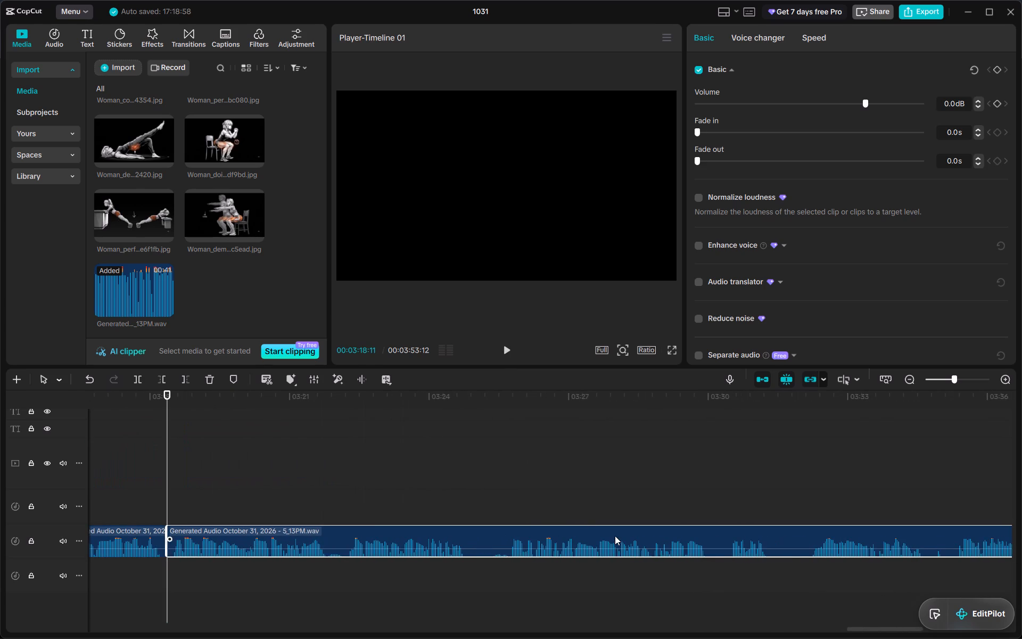
{"action": "left_click_drag", "start_coordinate": [460, 403], "coordinate": [467, 405]}
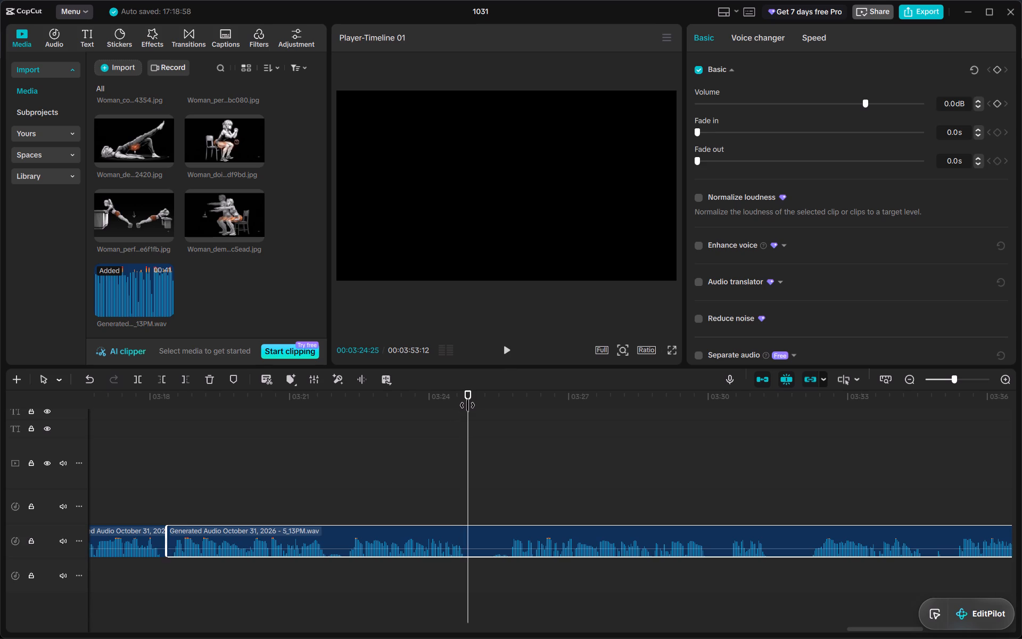
{"action": "key", "text": "ctrl+b"}
{"action": "left_click_drag", "start_coordinate": [466, 548], "coordinate": [508, 583]}
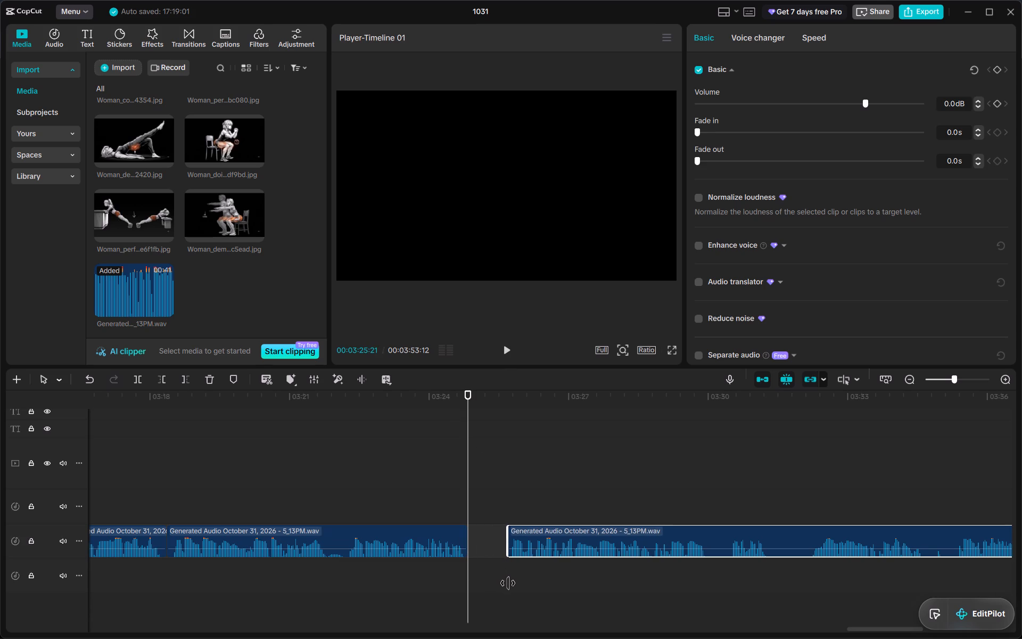
{"action": "left_click_drag", "start_coordinate": [508, 583], "coordinate": [508, 584]}
{"action": "left_click_drag", "start_coordinate": [522, 542], "coordinate": [486, 542]}
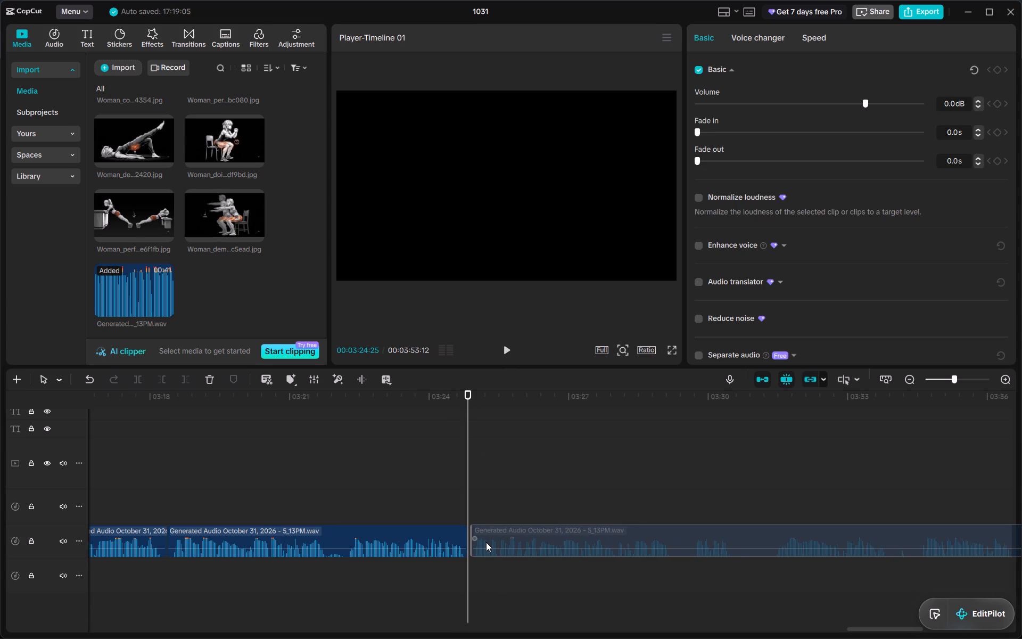
{"action": "left_click_drag", "start_coordinate": [486, 542], "coordinate": [485, 542]}
Split the voice-over at 00:03:29:04, trim the pause before the next short phrase, and rejoin it to the previous segment.
{"action": "scroll", "coordinate": [485, 542], "scroll_direction": "left", "scroll_amount": 1}
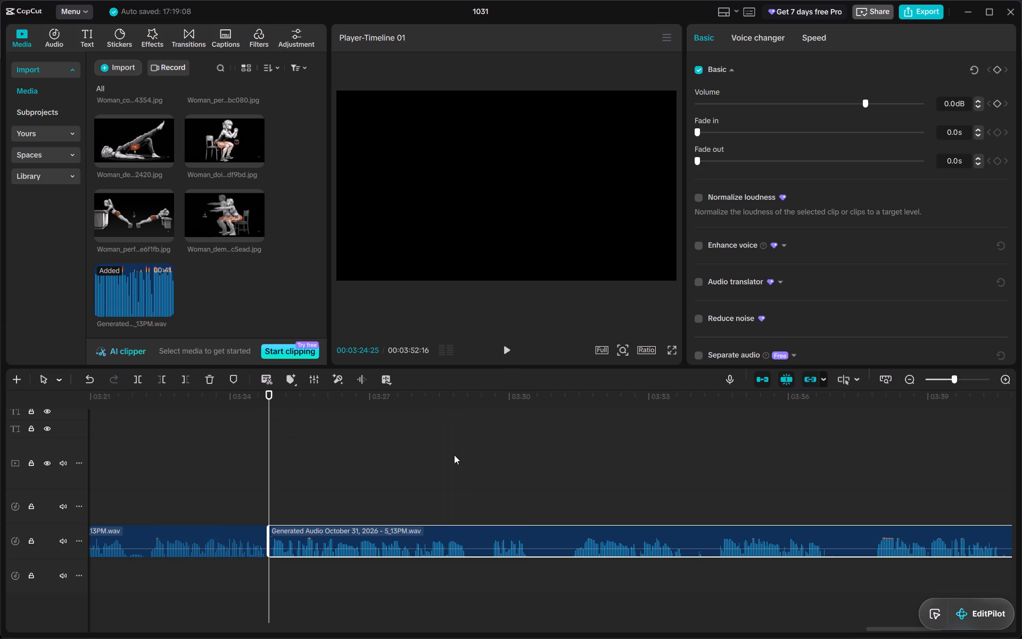
{"action": "left_click_drag", "start_coordinate": [467, 394], "coordinate": [468, 400]}
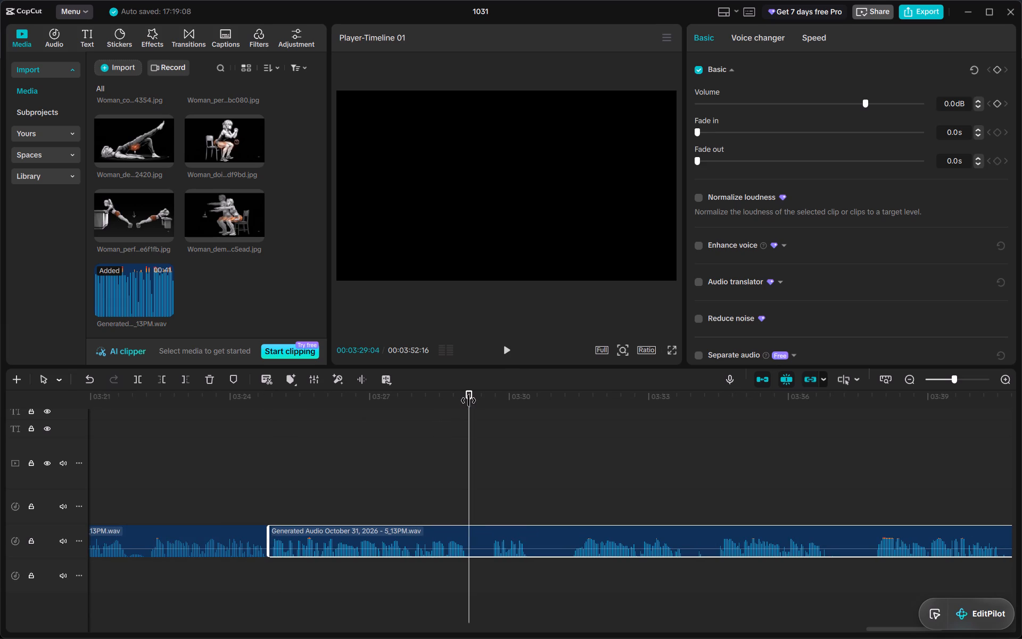
{"action": "key", "text": "ctrl+b"}
{"action": "left_click", "coordinate": [471, 542]}
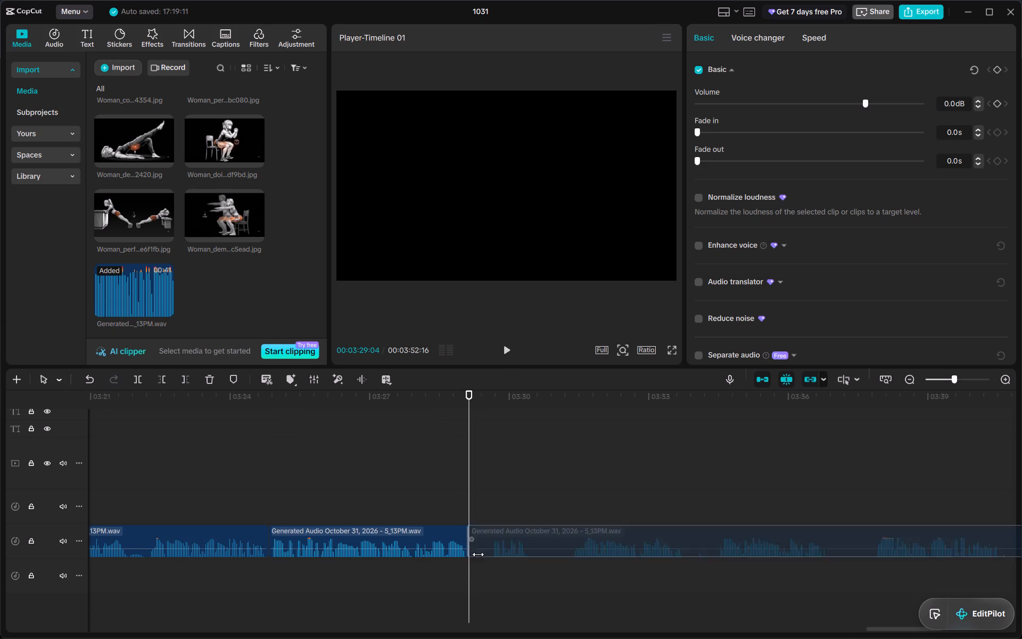
{"action": "left_click_drag", "start_coordinate": [469, 544], "coordinate": [480, 553]}
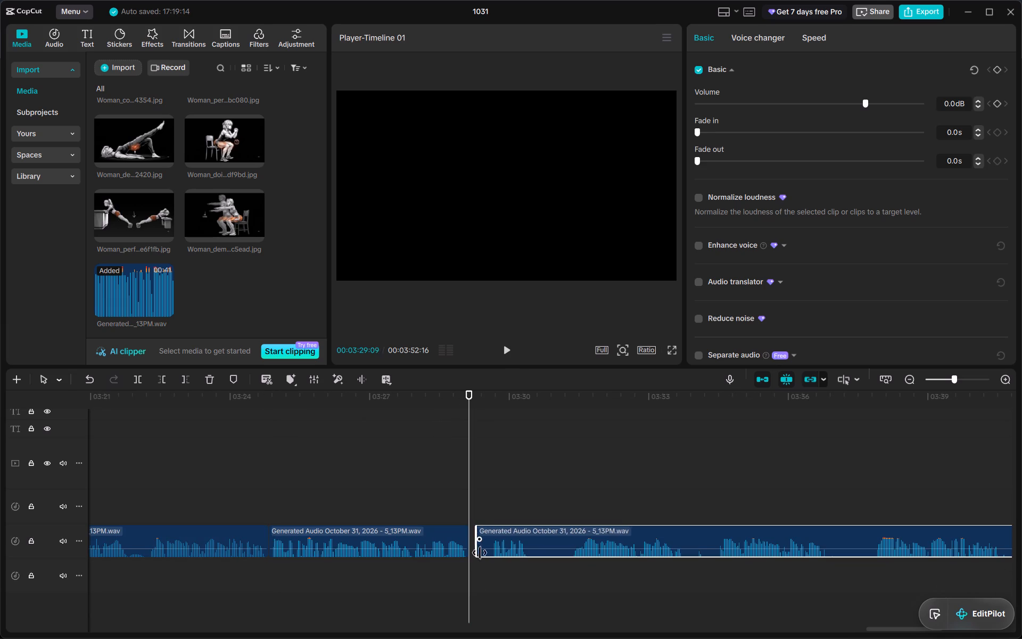
{"action": "left_click_drag", "start_coordinate": [480, 553], "coordinate": [491, 573]}
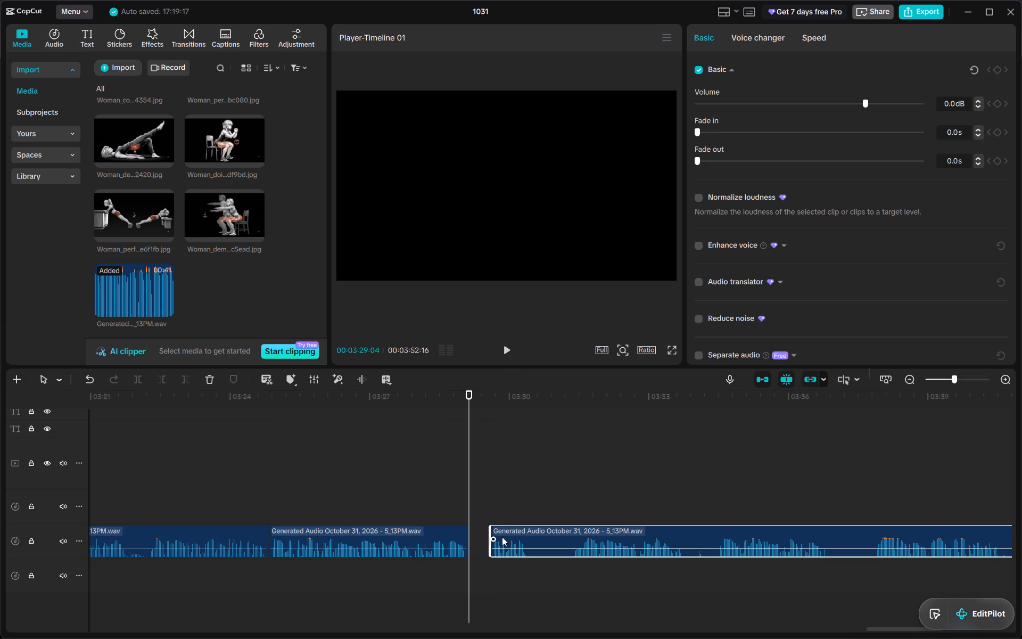
{"action": "left_click_drag", "start_coordinate": [502, 537], "coordinate": [482, 538]}
Split the voice-over at 00:03:30:00, trim the long silence from the start of the remaining part, and close the gap.
{"action": "left_click_drag", "start_coordinate": [502, 392], "coordinate": [506, 398]}
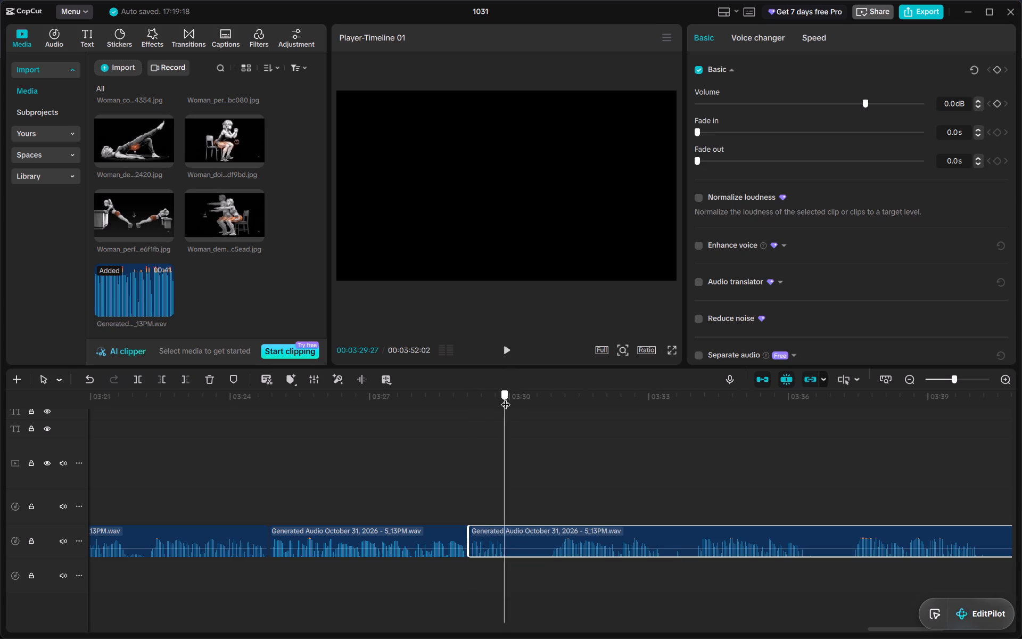
{"action": "left_click_drag", "start_coordinate": [506, 398], "coordinate": [510, 410]}
{"action": "key", "text": "ctrl+b"}
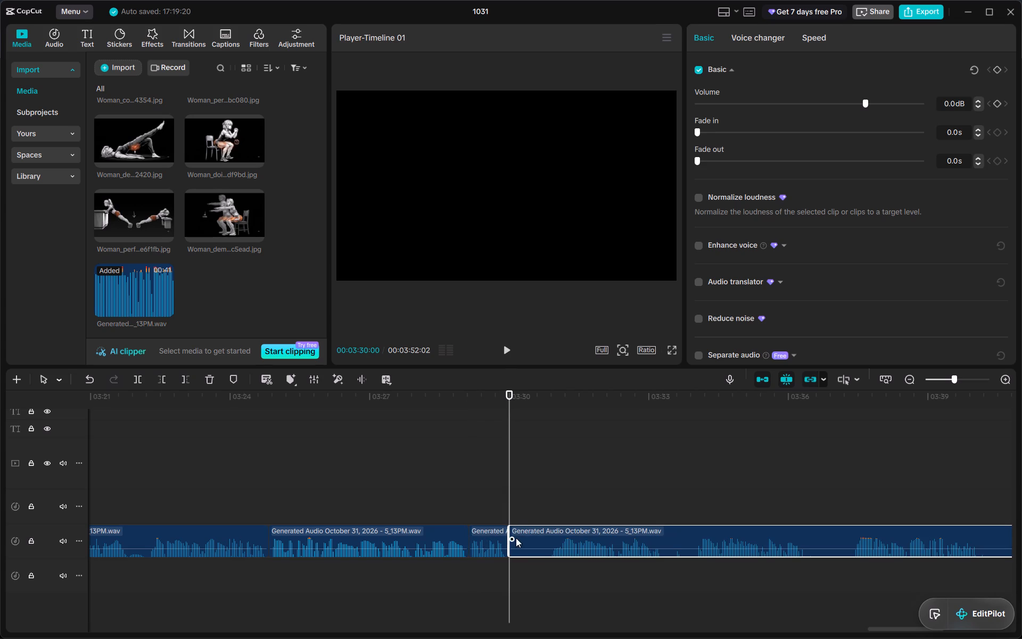
{"action": "left_click", "coordinate": [507, 540]}
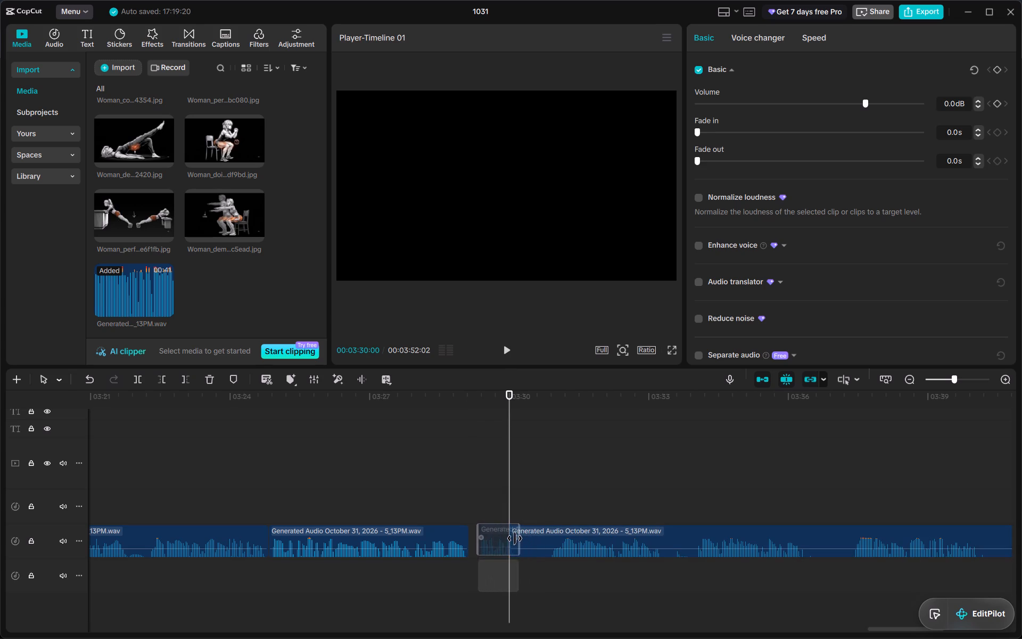
{"action": "left_click", "coordinate": [520, 539]}
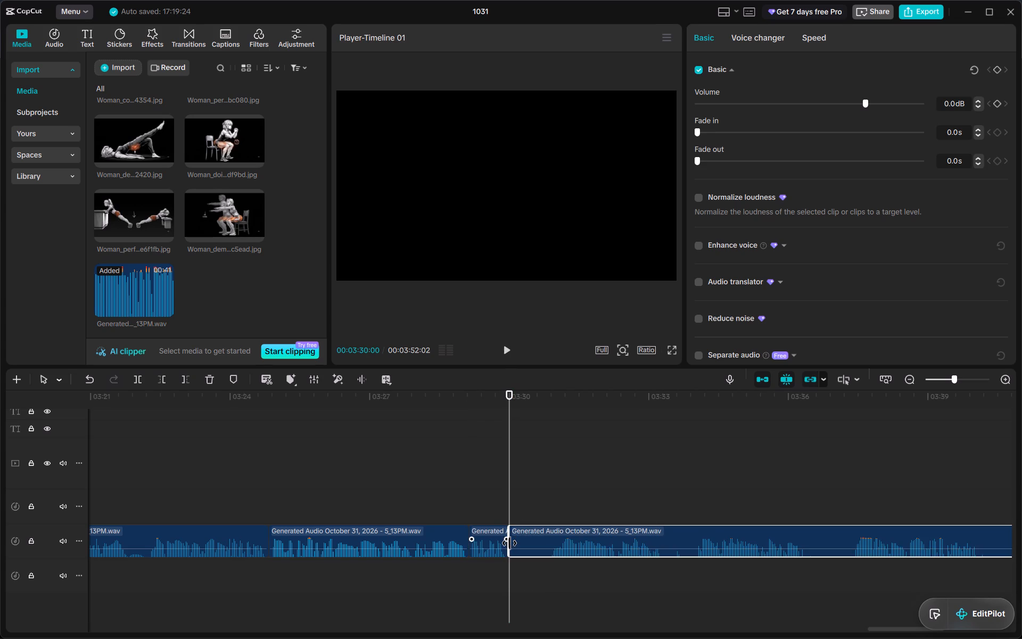
{"action": "left_click_drag", "start_coordinate": [509, 543], "coordinate": [529, 542]}
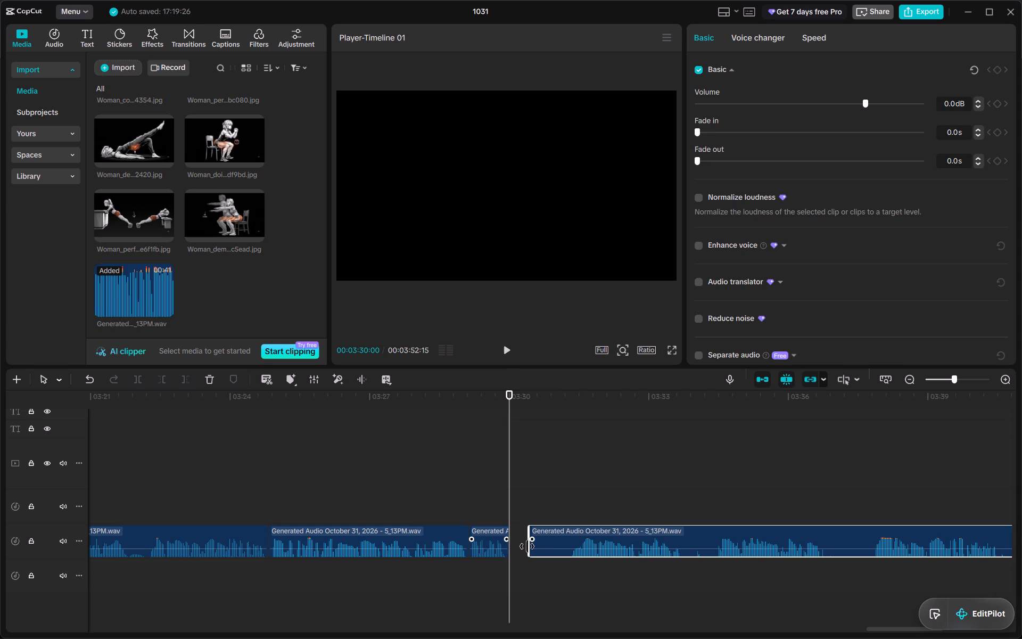
{"action": "left_click_drag", "start_coordinate": [527, 546], "coordinate": [568, 580]}
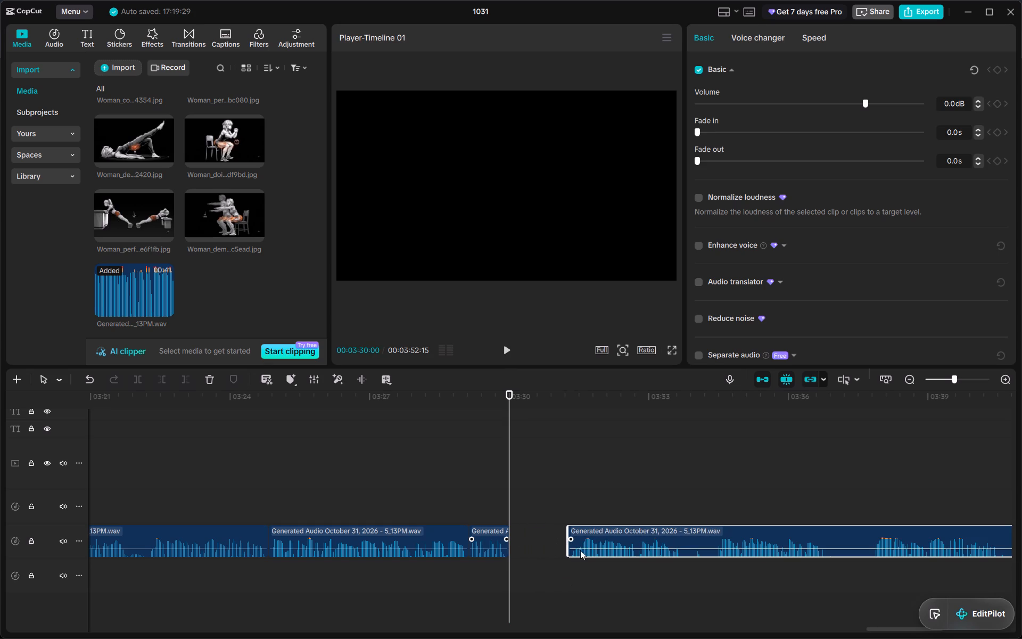
{"action": "left_click_drag", "start_coordinate": [587, 543], "coordinate": [528, 546]}
Split the voice-over at 00:03:32:15, trim the pause from the start of the remaining part, and butt it against the previous segment.
{"action": "scroll", "coordinate": [528, 546], "scroll_direction": "left", "scroll_amount": 1}
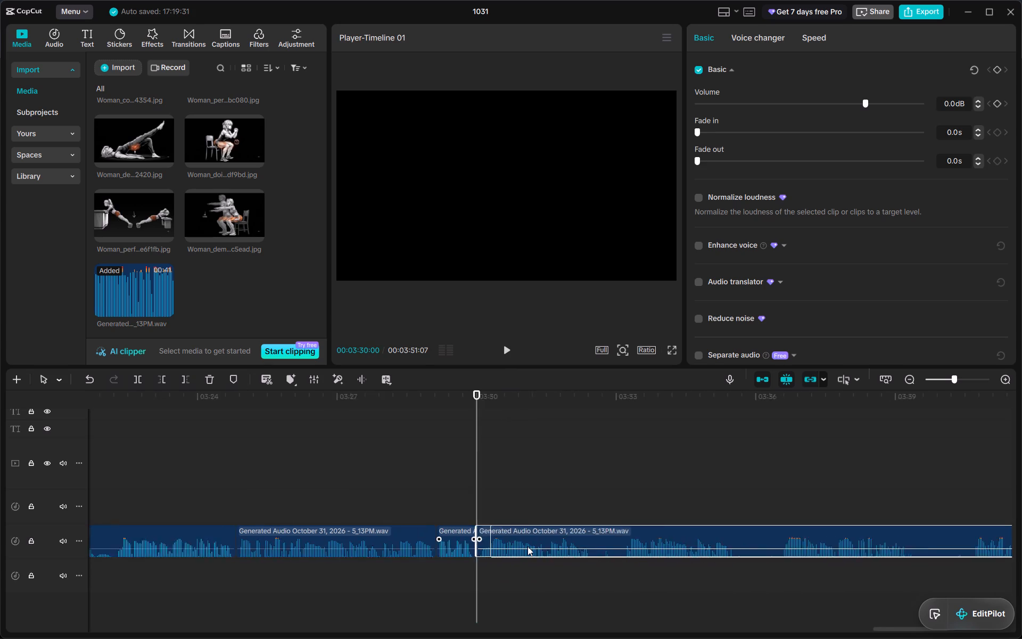
{"action": "scroll", "coordinate": [528, 546], "scroll_direction": "left", "scroll_amount": 1}
{"action": "left_click_drag", "start_coordinate": [319, 396], "coordinate": [320, 404]}
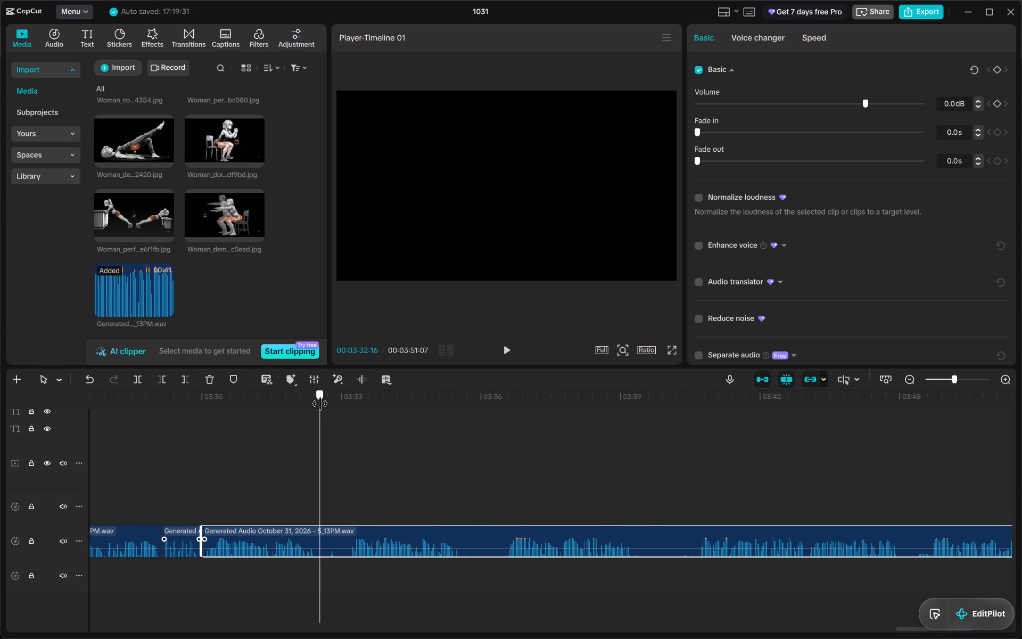
{"action": "left_click_drag", "start_coordinate": [320, 404], "coordinate": [319, 405]}
{"action": "key", "text": "ctrl+b"}
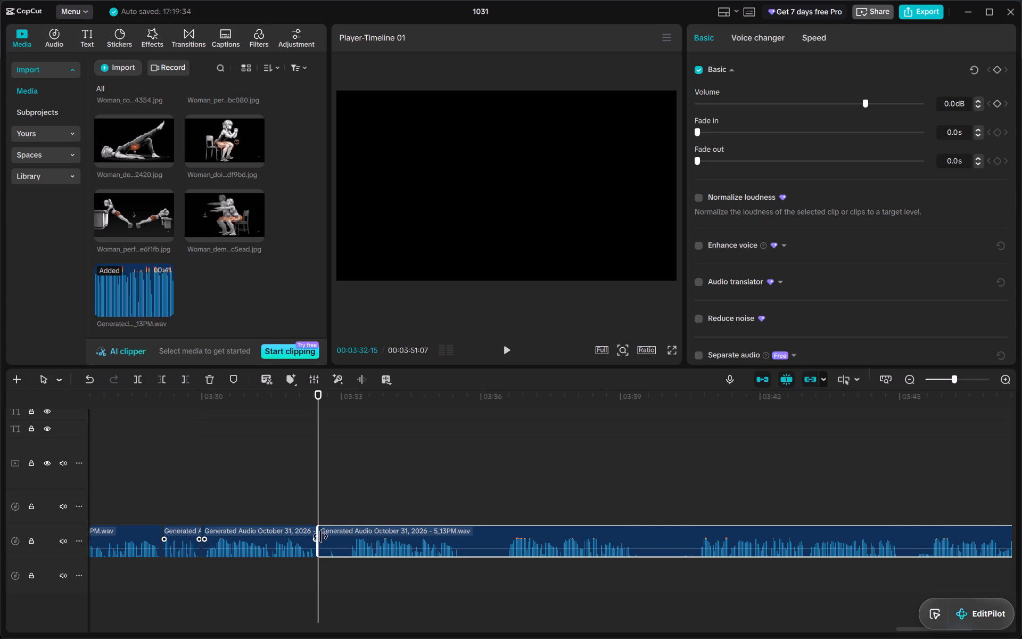
{"action": "left_click_drag", "start_coordinate": [317, 537], "coordinate": [329, 545]}
{"action": "left_click", "coordinate": [329, 545]}
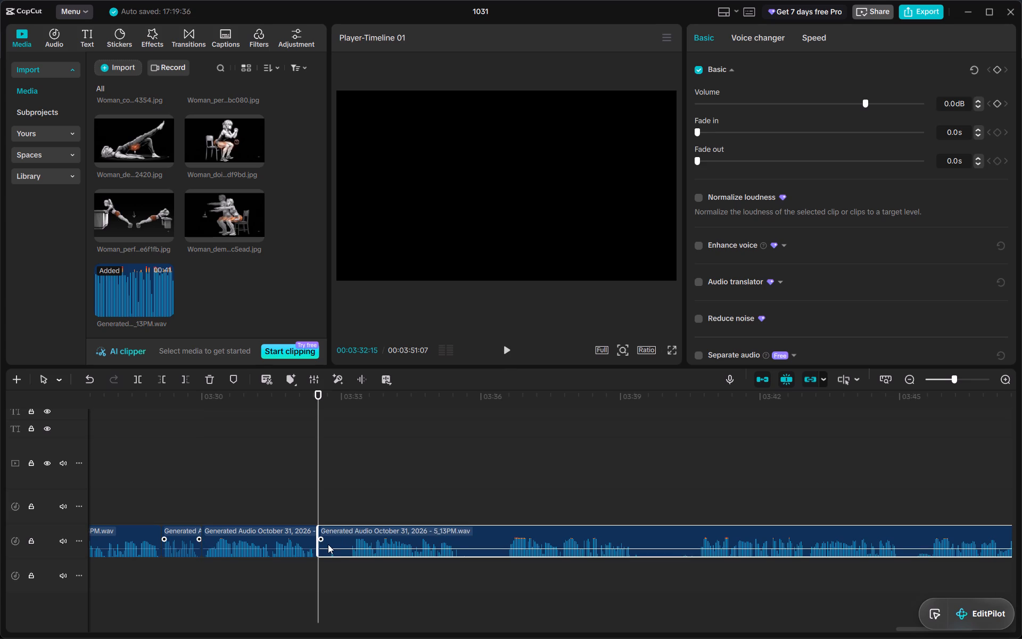
{"action": "left_click_drag", "start_coordinate": [321, 543], "coordinate": [343, 551]}
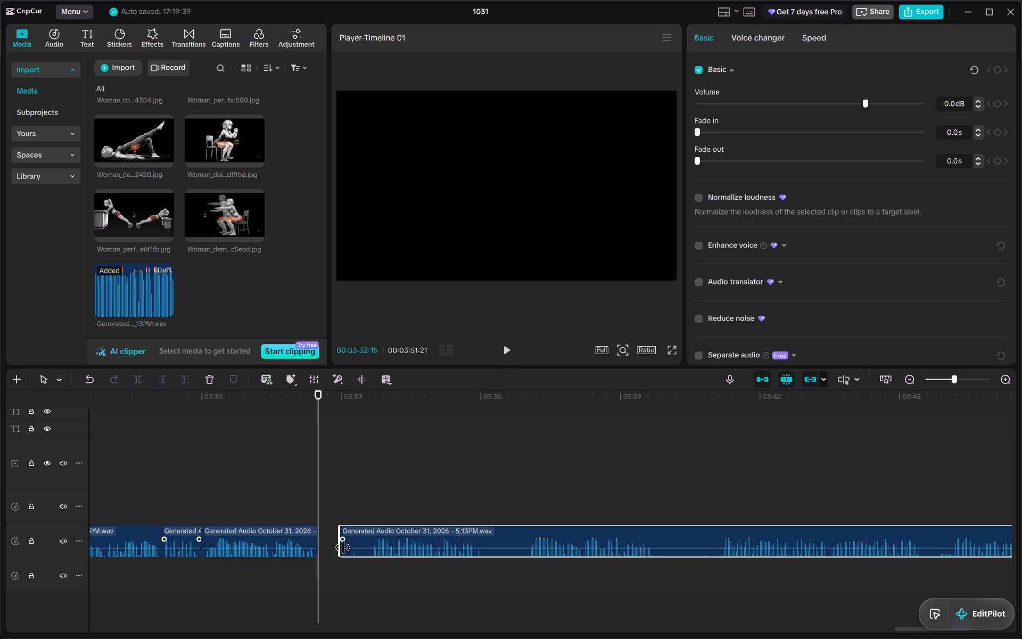
{"action": "left_click_drag", "start_coordinate": [343, 547], "coordinate": [371, 572]}
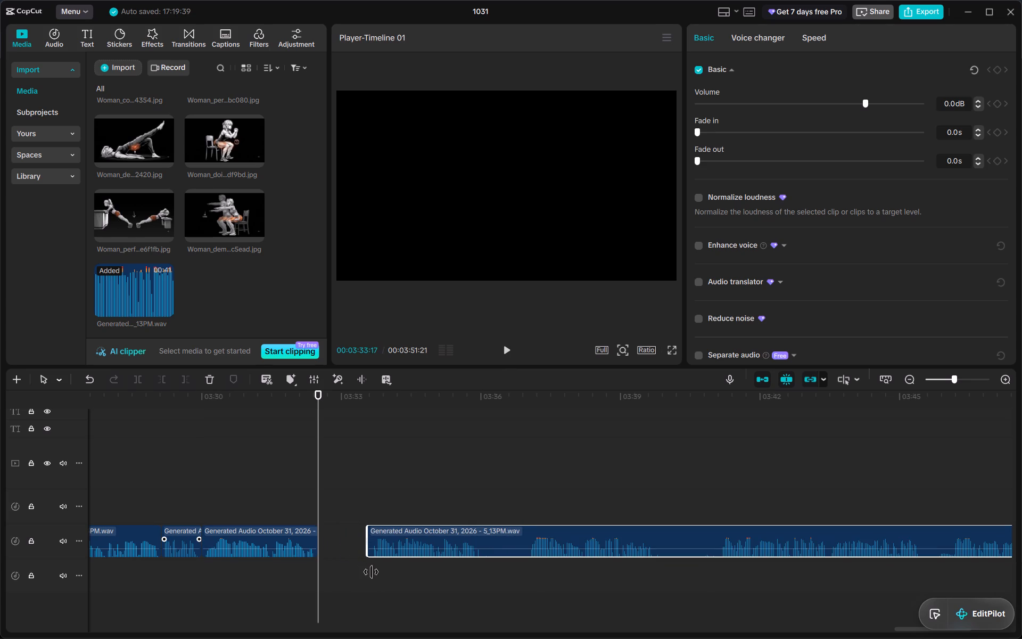
{"action": "left_click_drag", "start_coordinate": [371, 572], "coordinate": [374, 576]}
{"action": "left_click_drag", "start_coordinate": [388, 530], "coordinate": [340, 530]}
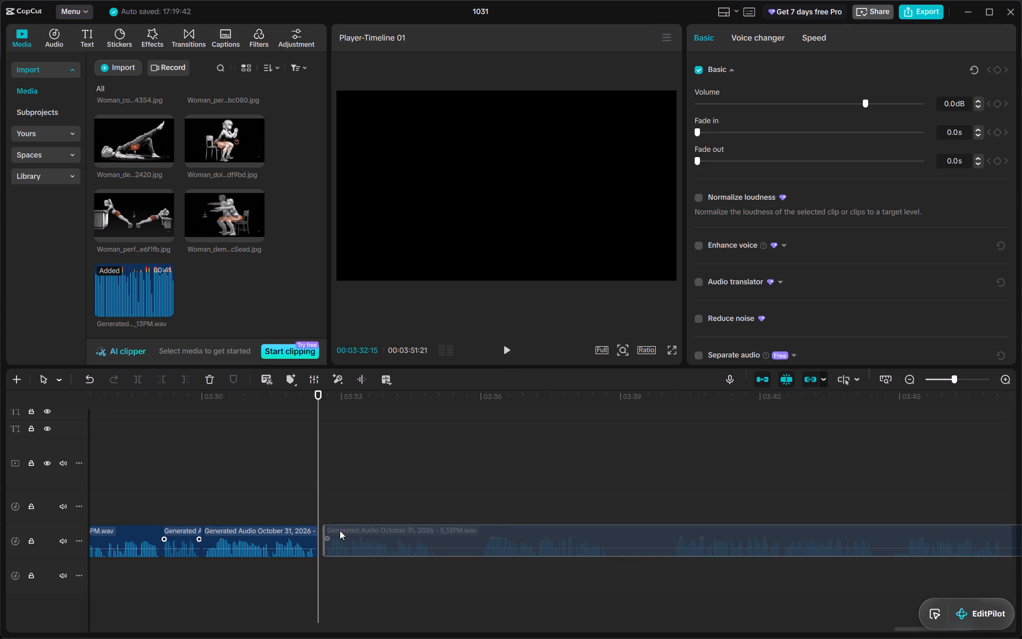
{"action": "left_click_drag", "start_coordinate": [340, 530], "coordinate": [335, 531]}
Split the voice-over at 00:03:34:28, cut the silent start of the remaining part, and close the gap.
{"action": "scroll", "coordinate": [335, 531], "scroll_direction": "left", "scroll_amount": 1}
{"action": "left_click_drag", "start_coordinate": [337, 394], "coordinate": [338, 403]}
{"action": "key", "text": "ctrl+b"}
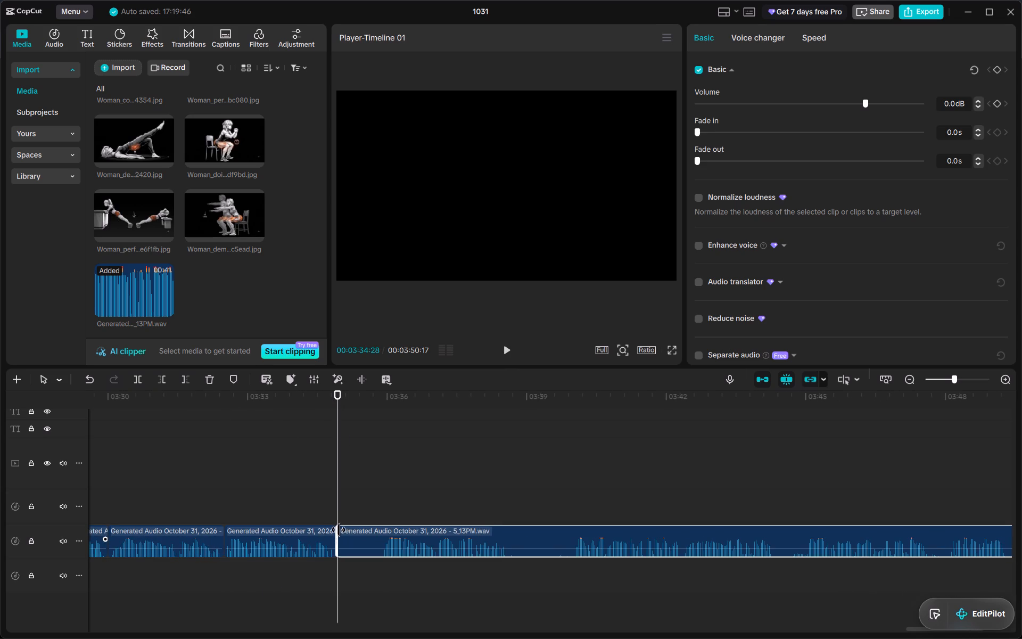
{"action": "left_click_drag", "start_coordinate": [337, 535], "coordinate": [353, 541]}
{"action": "left_click", "coordinate": [353, 541]}
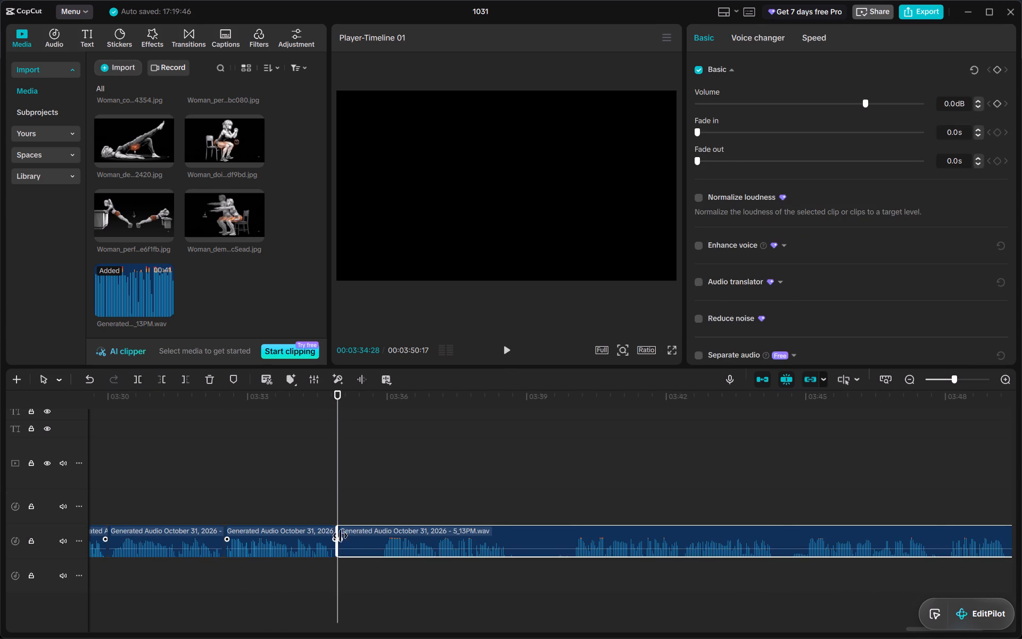
{"action": "left_click", "coordinate": [338, 534]}
{"action": "left_click_drag", "start_coordinate": [335, 533], "coordinate": [383, 529]}
{"action": "left_click", "coordinate": [383, 529]}
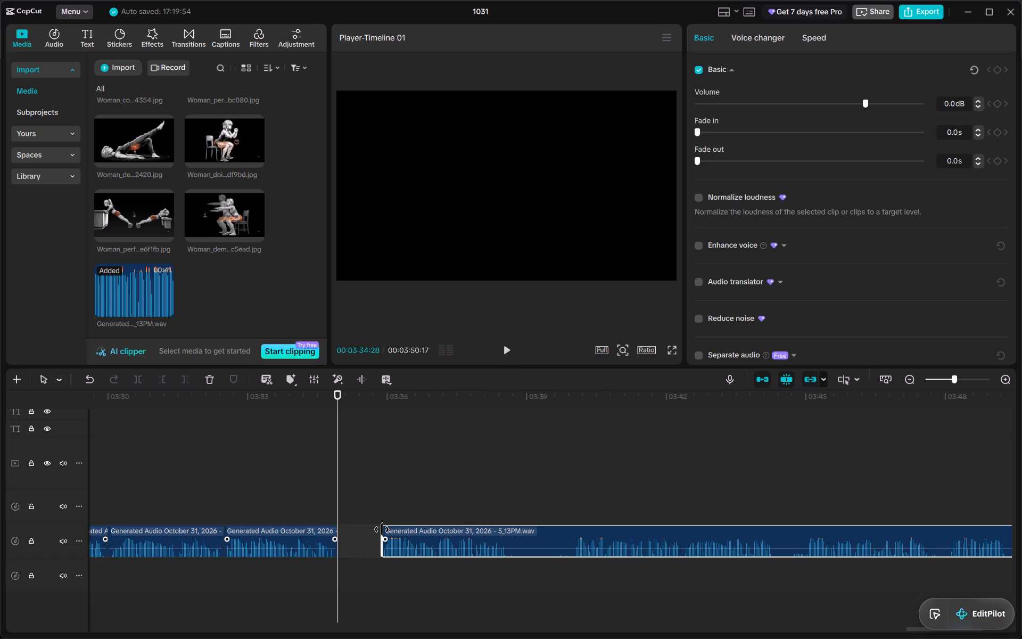
{"action": "left_click", "coordinate": [381, 529]}
{"action": "left_click_drag", "start_coordinate": [401, 534], "coordinate": [372, 534]}
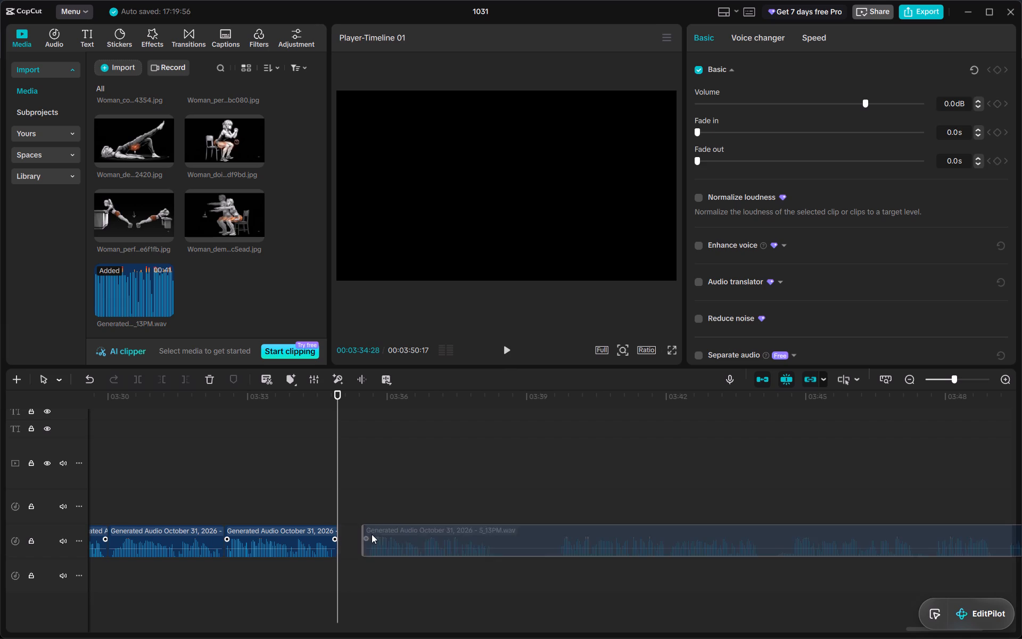
{"action": "left_click_drag", "start_coordinate": [372, 534], "coordinate": [360, 535]}
Split the voice-over at 00:03:37:23, trim the pause before the next phrase, and rejoin it to the previous segment.
{"action": "left_click_drag", "start_coordinate": [449, 396], "coordinate": [464, 403]}
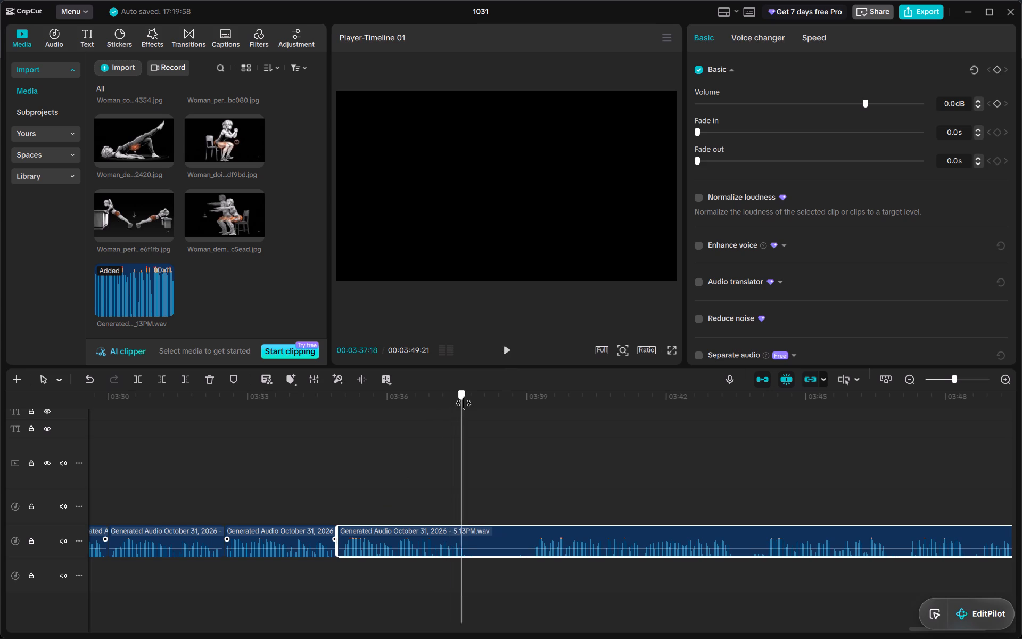
{"action": "left_click_drag", "start_coordinate": [464, 403], "coordinate": [469, 406]}
{"action": "key", "text": "ctrl+b"}
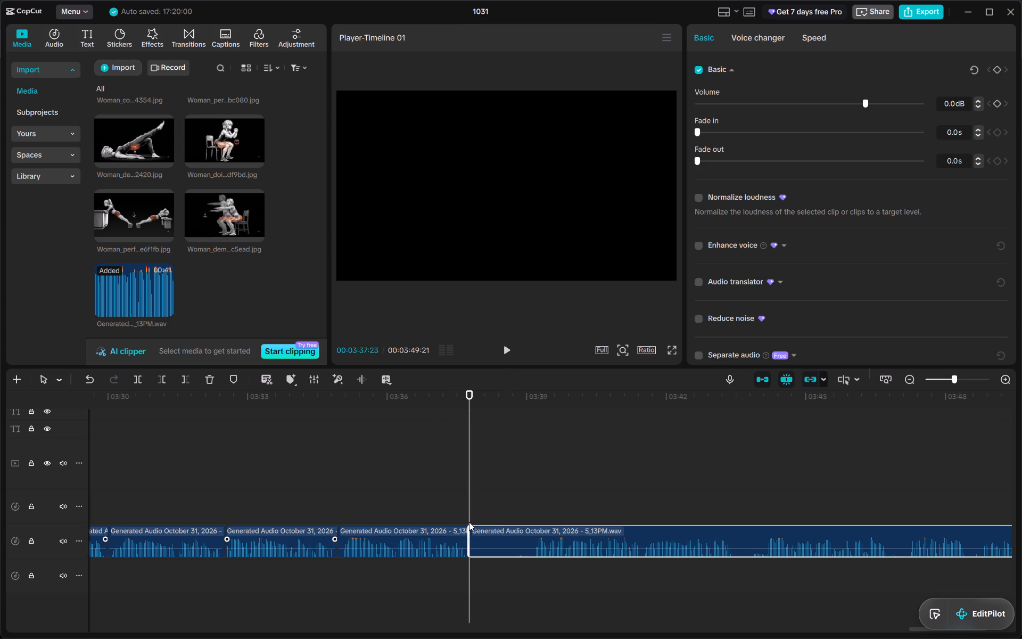
{"action": "left_click_drag", "start_coordinate": [467, 529], "coordinate": [530, 532]}
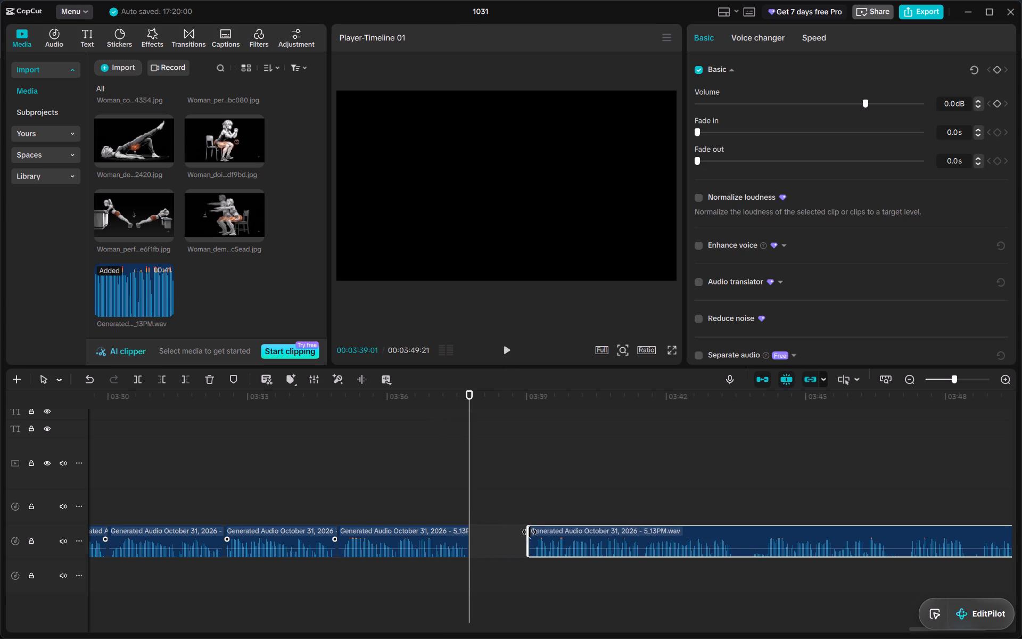
{"action": "left_click_drag", "start_coordinate": [530, 532], "coordinate": [532, 534]}
{"action": "left_click", "coordinate": [532, 530]}
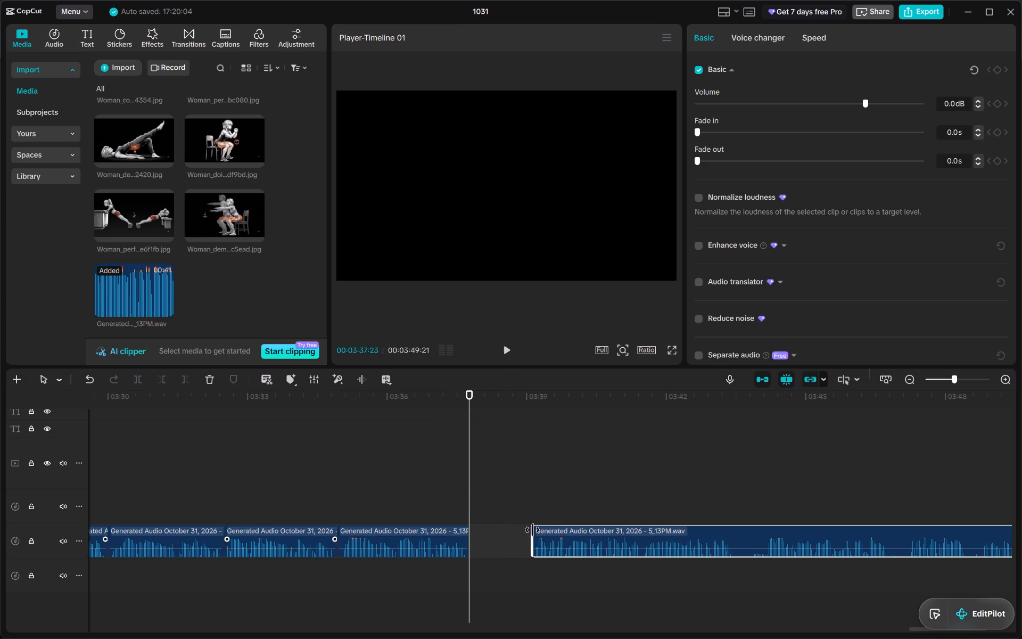
{"action": "left_click_drag", "start_coordinate": [554, 535], "coordinate": [499, 538]}
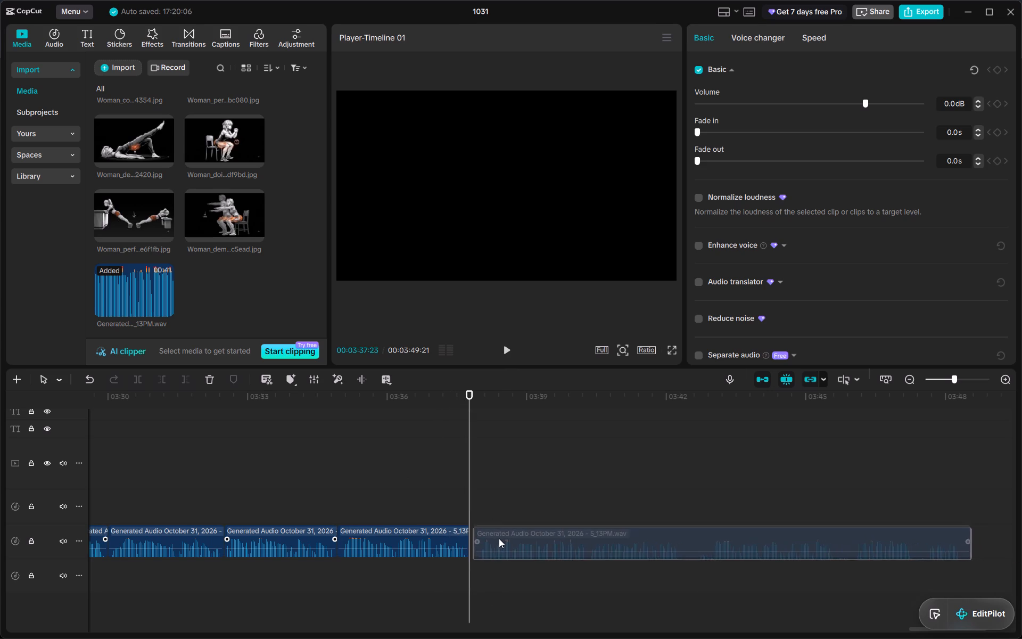
{"action": "left_click_drag", "start_coordinate": [499, 538], "coordinate": [494, 537]}
Split the voice-over at 00:03:42:07, trim the silence from the start of the remaining part, and close the gap.
{"action": "scroll", "coordinate": [494, 537], "scroll_direction": "left", "scroll_amount": 2}
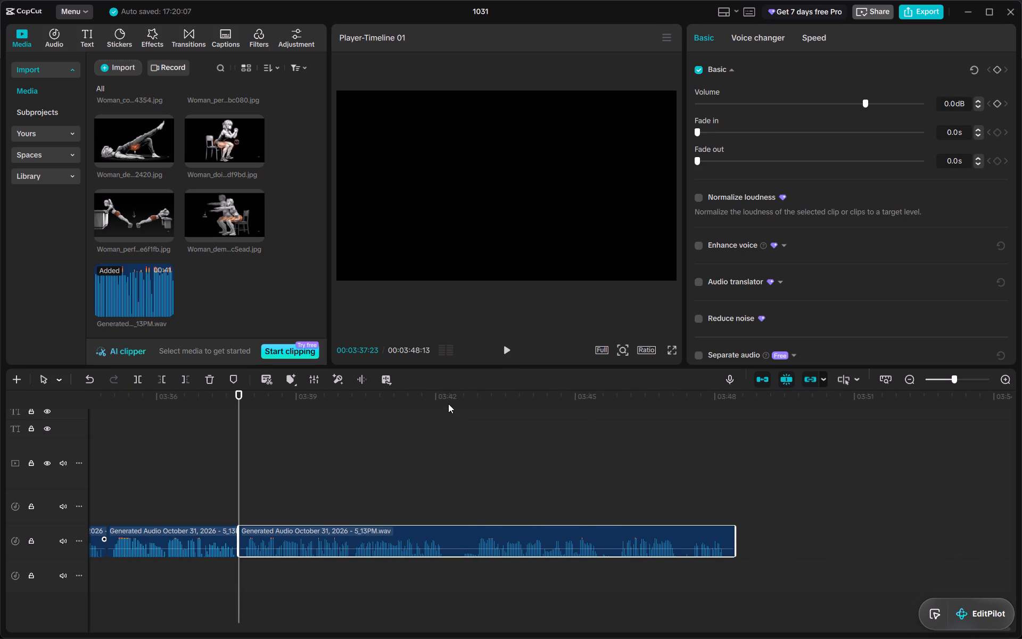
{"action": "left_click", "coordinate": [448, 404]}
{"action": "key", "text": "ctrl+b"}
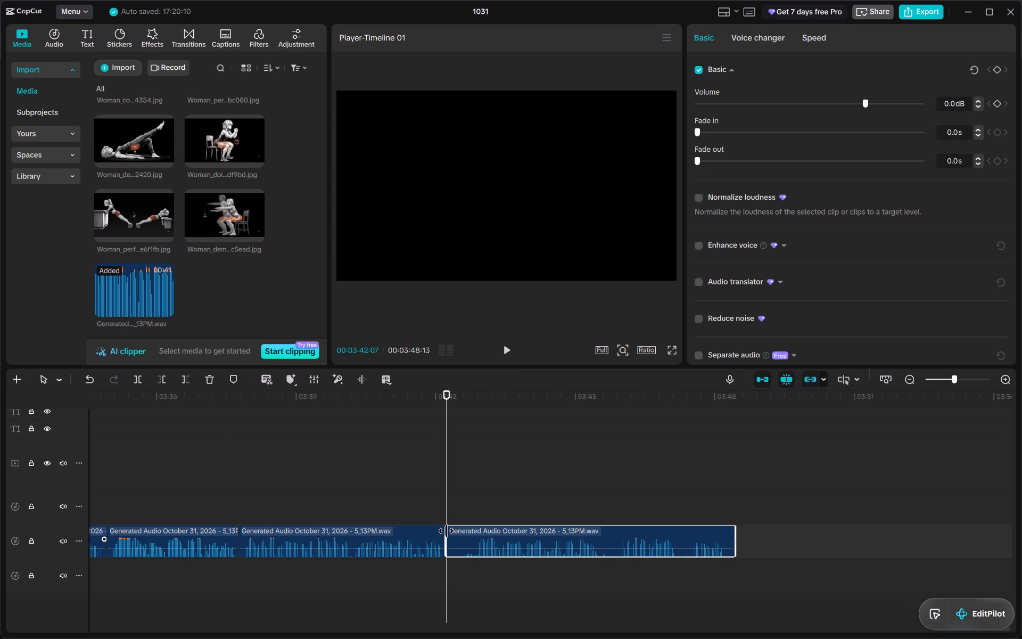
{"action": "left_click_drag", "start_coordinate": [446, 530], "coordinate": [476, 530]}
{"action": "left_click_drag", "start_coordinate": [493, 537], "coordinate": [467, 538]}
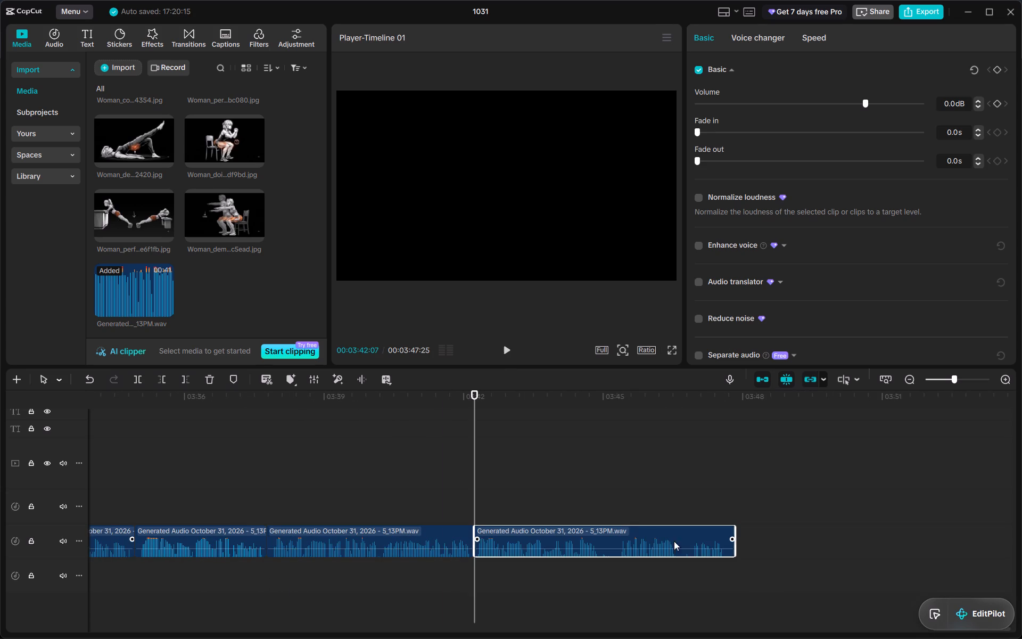
Split the voice-over at 00:03:44:29, trim the short pause from the start of the remaining part, and close the gap.
{"action": "left_click_drag", "start_coordinate": [595, 404], "coordinate": [601, 406]}
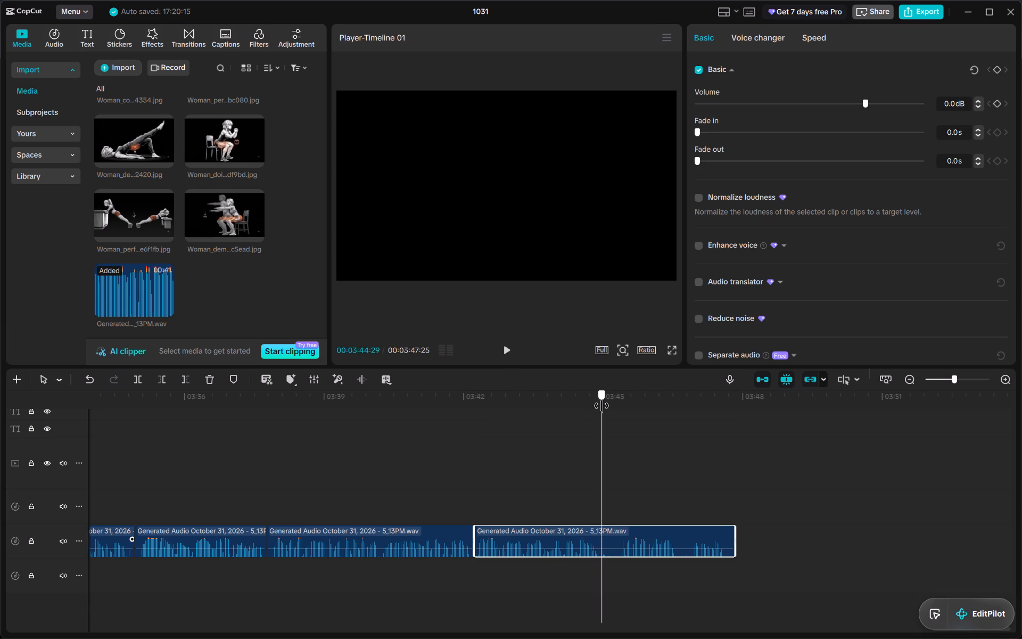
{"action": "left_click_drag", "start_coordinate": [601, 406], "coordinate": [601, 406]}
{"action": "key", "text": "ctrl+b"}
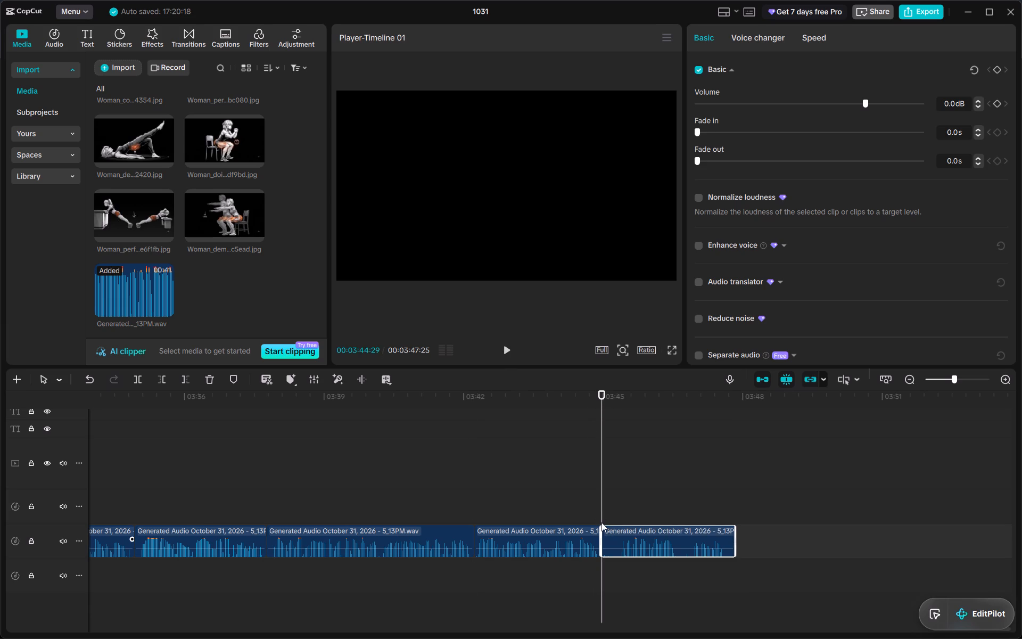
{"action": "left_click_drag", "start_coordinate": [604, 529], "coordinate": [618, 530]}
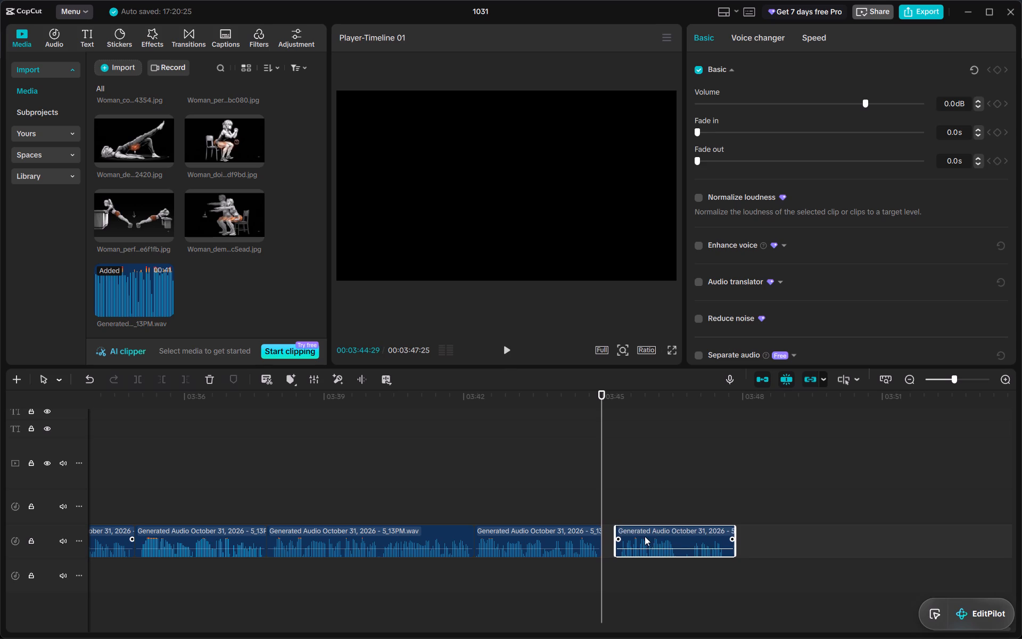
{"action": "left_click_drag", "start_coordinate": [645, 536], "coordinate": [630, 537]}
Trim the trailing silence off the last voice-over segment so it ends at 00:03:47:11.
{"action": "left_click_drag", "start_coordinate": [733, 529], "coordinate": [726, 528]}
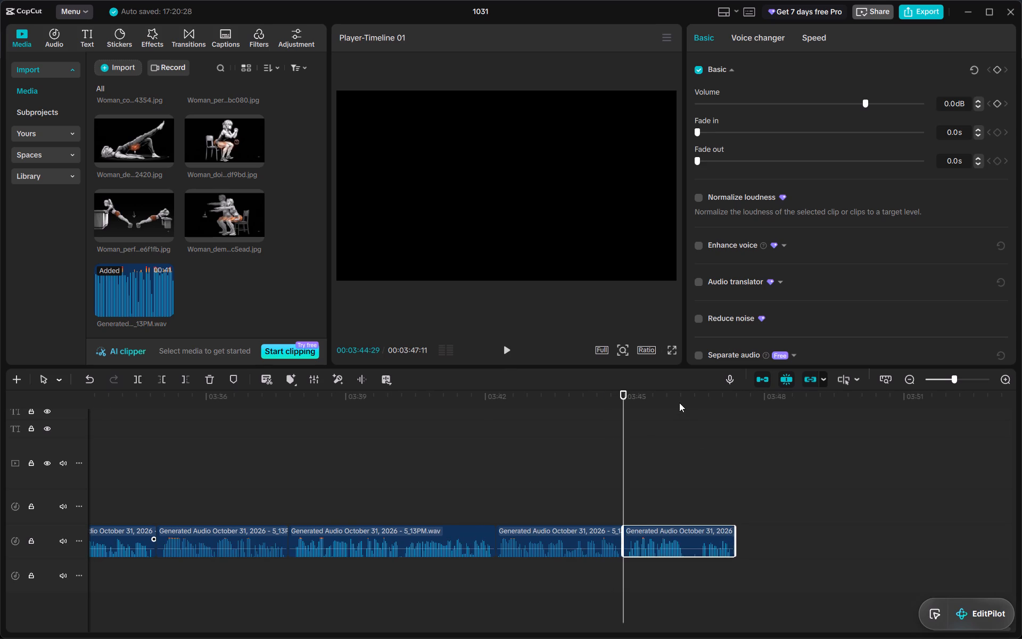
Split the voice-over at 00:03:46:09, trim the pause before the final phrase, and butt it against the previous segment.
{"action": "left_click_drag", "start_coordinate": [679, 403], "coordinate": [686, 404]}
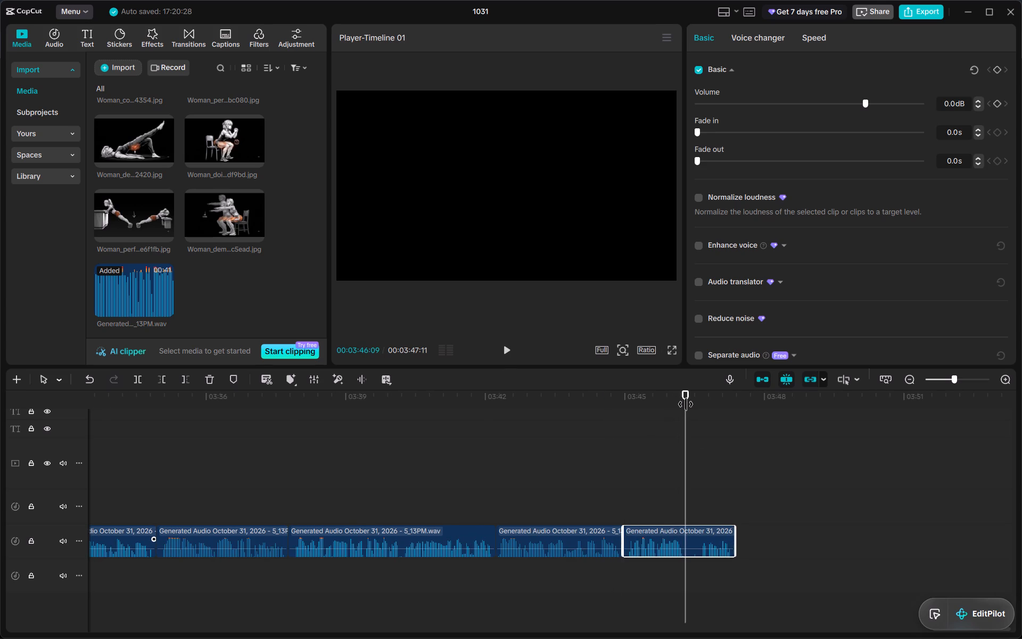
{"action": "key", "text": "ctrl+b"}
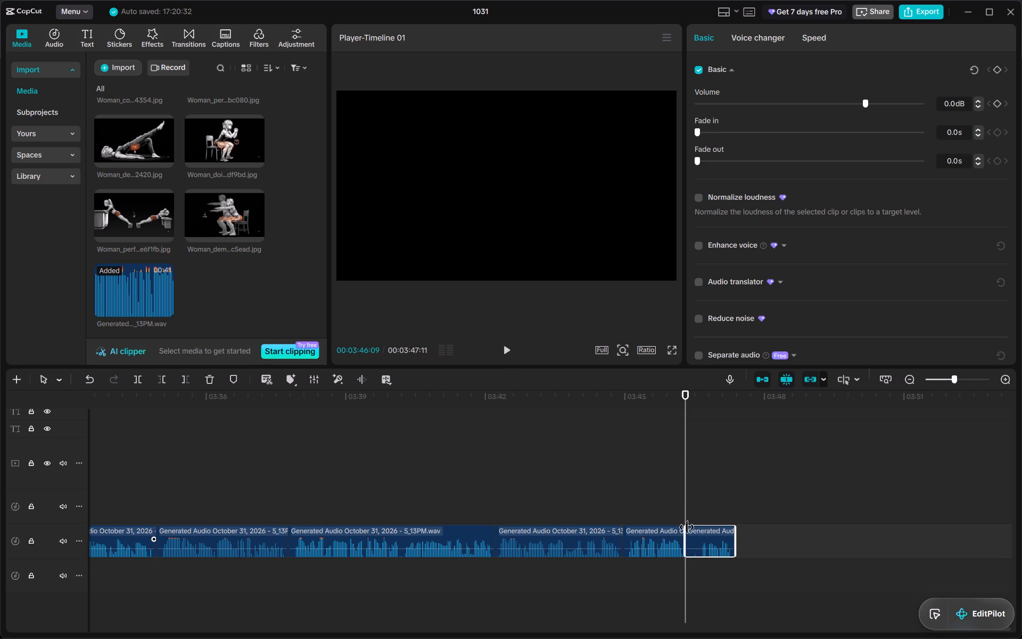
{"action": "left_click_drag", "start_coordinate": [687, 527], "coordinate": [701, 531]}
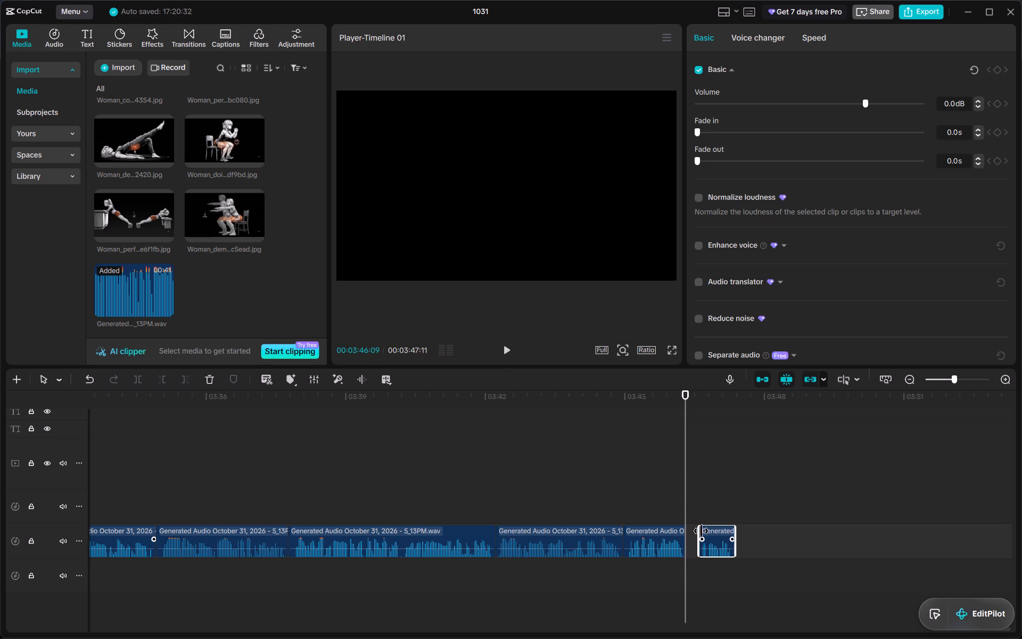
{"action": "left_click_drag", "start_coordinate": [701, 531], "coordinate": [708, 537]}
{"action": "left_click", "coordinate": [708, 537]}
{"action": "left_click_drag", "start_coordinate": [706, 534], "coordinate": [700, 532]}
{"action": "left_click_drag", "start_coordinate": [700, 532], "coordinate": [700, 533]}
{"action": "left_click_drag", "start_coordinate": [711, 537], "coordinate": [698, 539]}
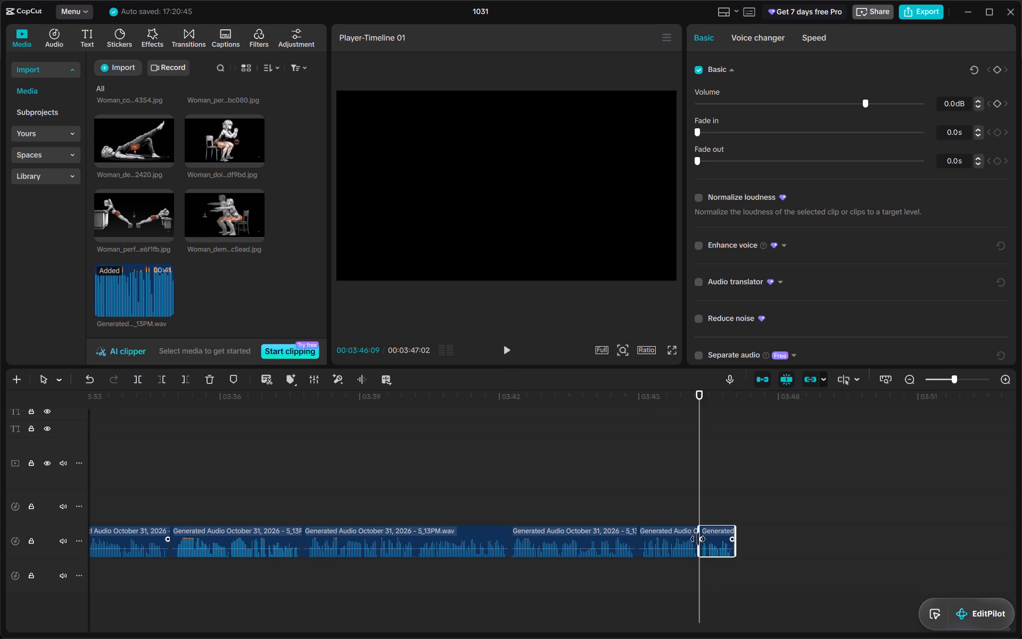
Return to the start of the "How to Progress" section and play the voice-over from the title card.
{"action": "scroll", "coordinate": [698, 539], "scroll_direction": "right", "scroll_amount": 1}
{"action": "left_click_drag", "start_coordinate": [698, 403], "coordinate": [506, 435]}
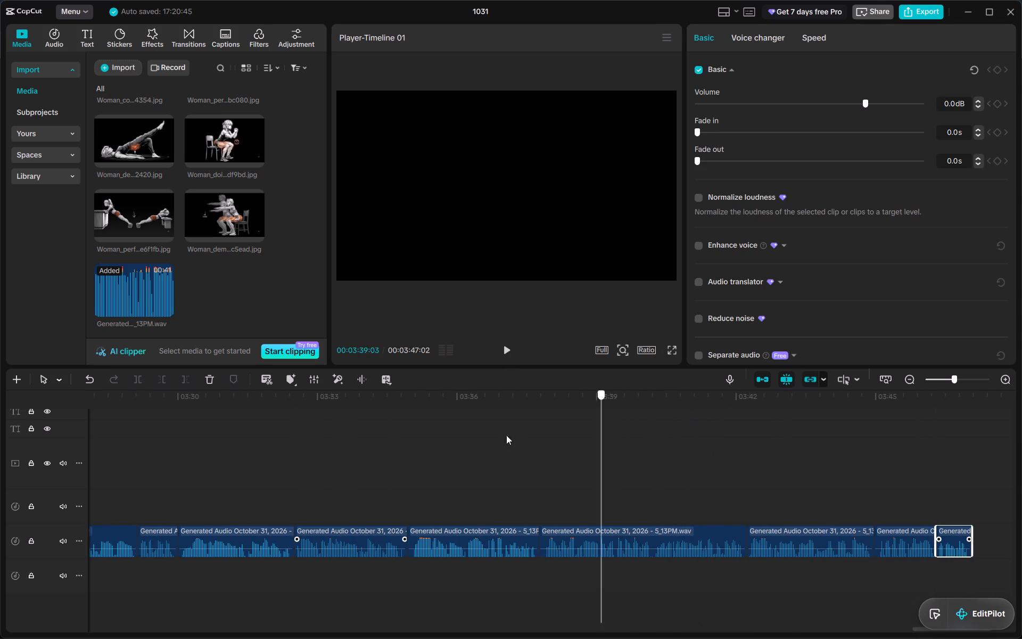
{"action": "left_click_drag", "start_coordinate": [506, 435], "coordinate": [427, 459]}
{"action": "scroll", "coordinate": [427, 459], "scroll_direction": "right", "scroll_amount": 1}
{"action": "left_click_drag", "start_coordinate": [417, 409], "coordinate": [367, 408]}
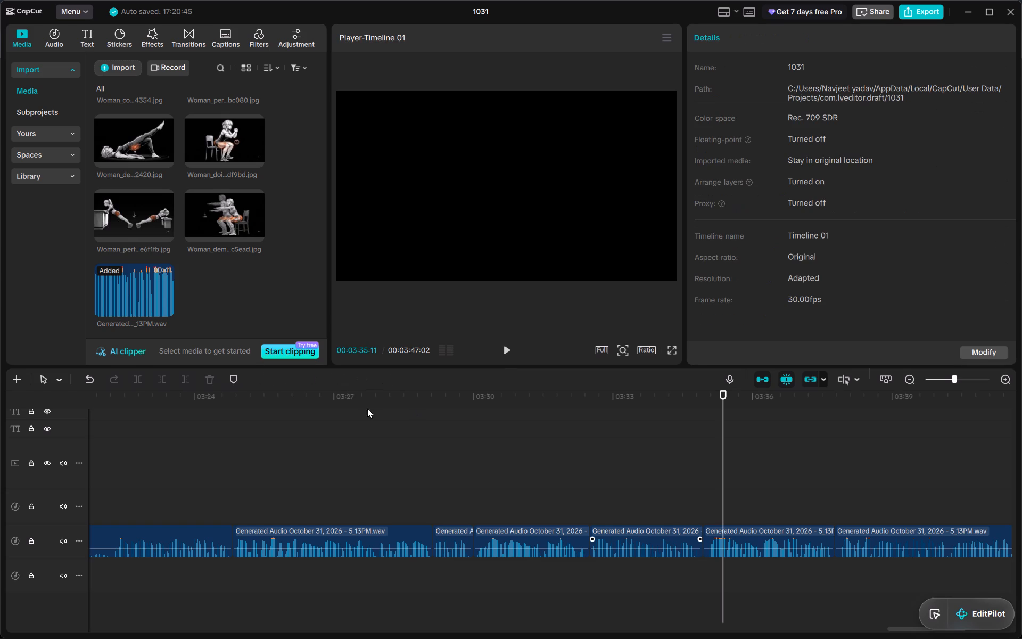
{"action": "left_click_drag", "start_coordinate": [367, 408], "coordinate": [348, 408]}
{"action": "left_click_drag", "start_coordinate": [348, 408], "coordinate": [273, 411]}
{"action": "scroll", "coordinate": [273, 411], "scroll_direction": "right", "scroll_amount": 2}
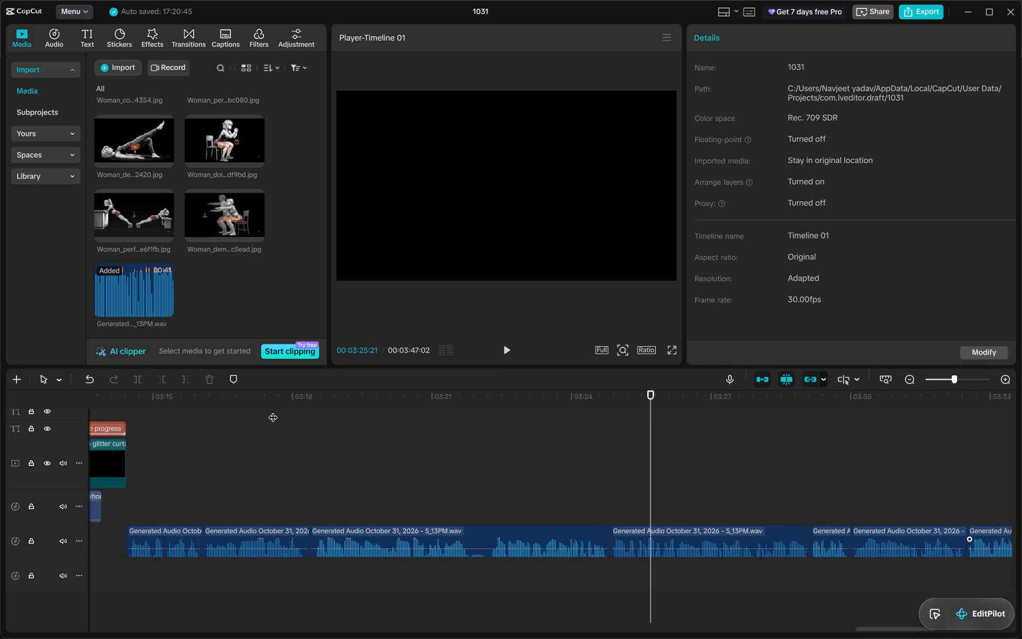
{"action": "left_click_drag", "start_coordinate": [270, 399], "coordinate": [130, 407]}
{"action": "key", "text": "space"}
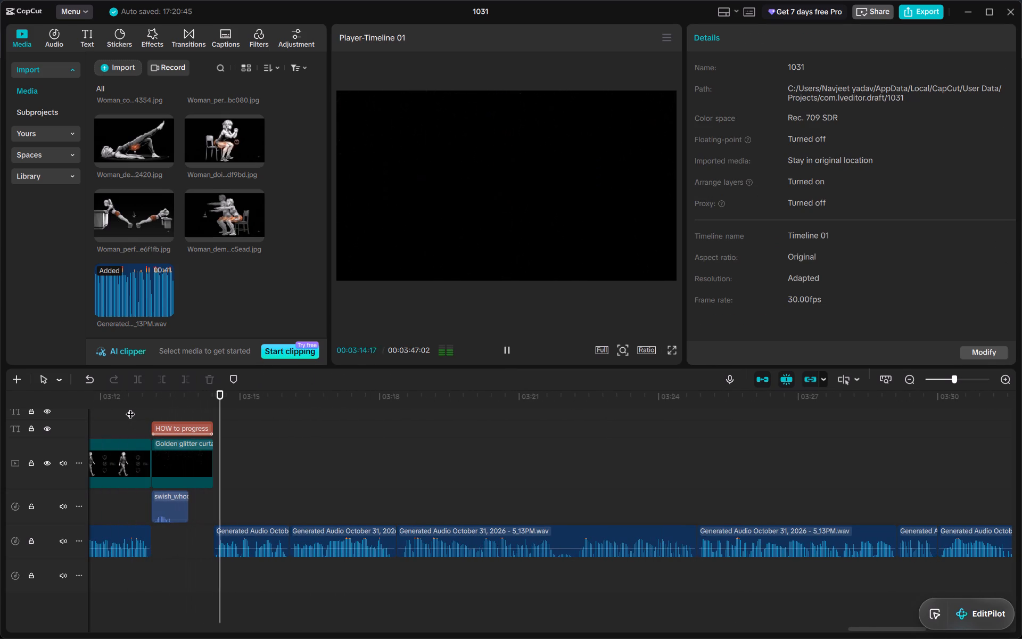
{"action": "key", "text": "space"}
{"action": "left_click", "coordinate": [204, 400]}
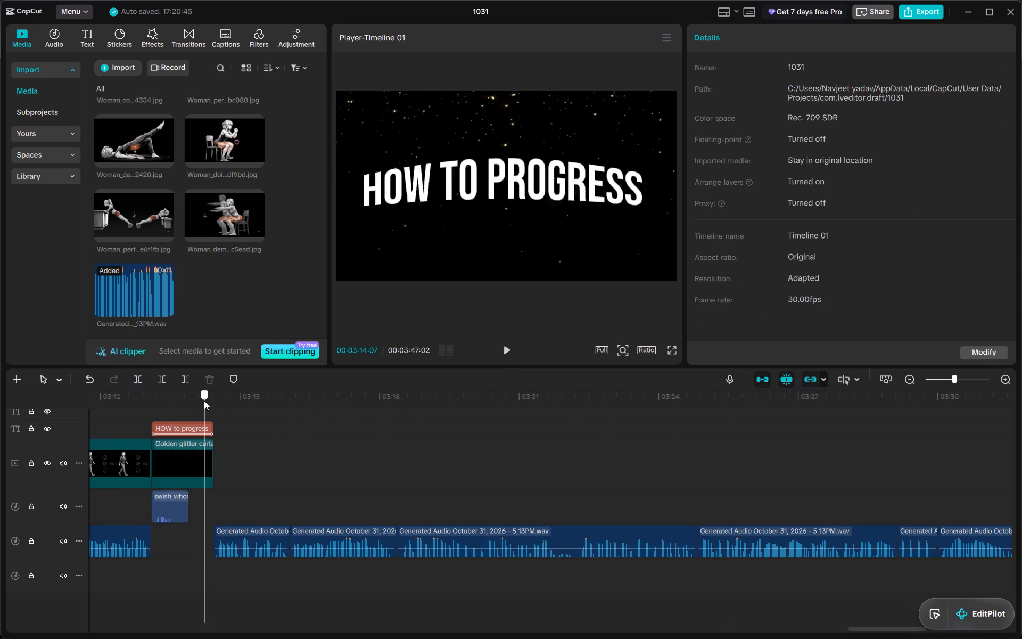
{"action": "key", "text": "space"}
{"action": "key", "text": "space"}
{"action": "key", "text": "space"}
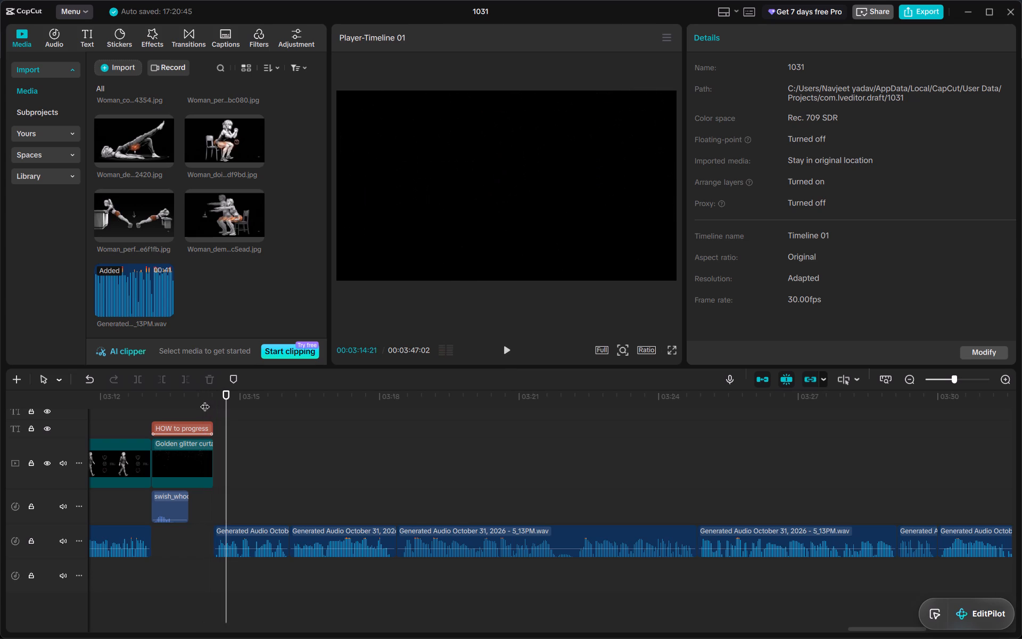
Place the four-figure squat image ending in 018bc080.jpg directly after the title background and shorten it to end with the second voice-over segment.
{"action": "scroll", "coordinate": [179, 175], "scroll_direction": "up", "scroll_amount": 1}
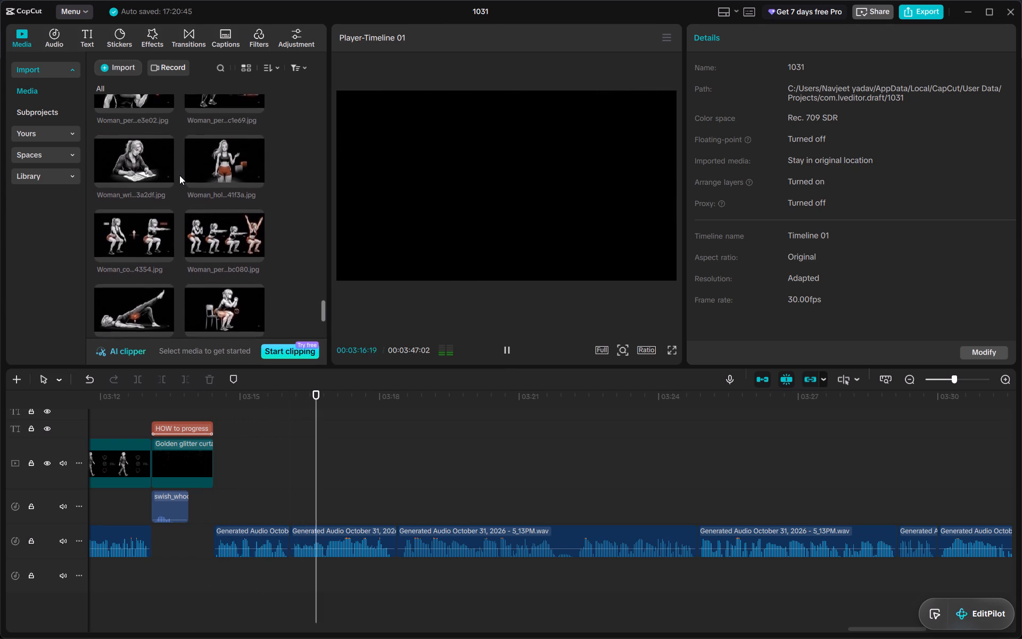
{"action": "scroll", "coordinate": [179, 175], "scroll_direction": "up", "scroll_amount": 1}
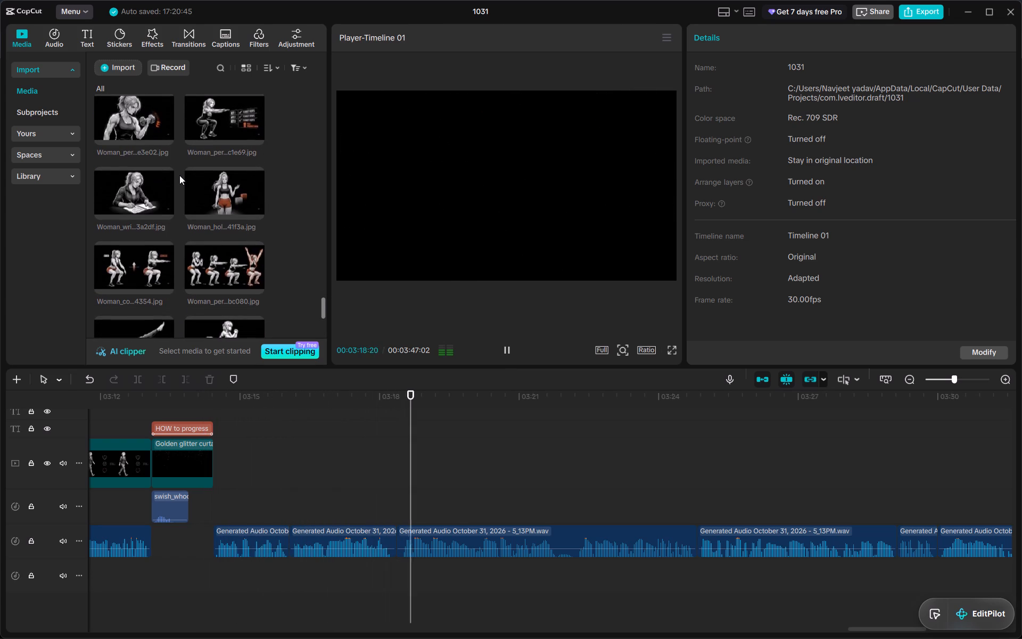
{"action": "left_click_drag", "start_coordinate": [218, 270], "coordinate": [257, 470]}
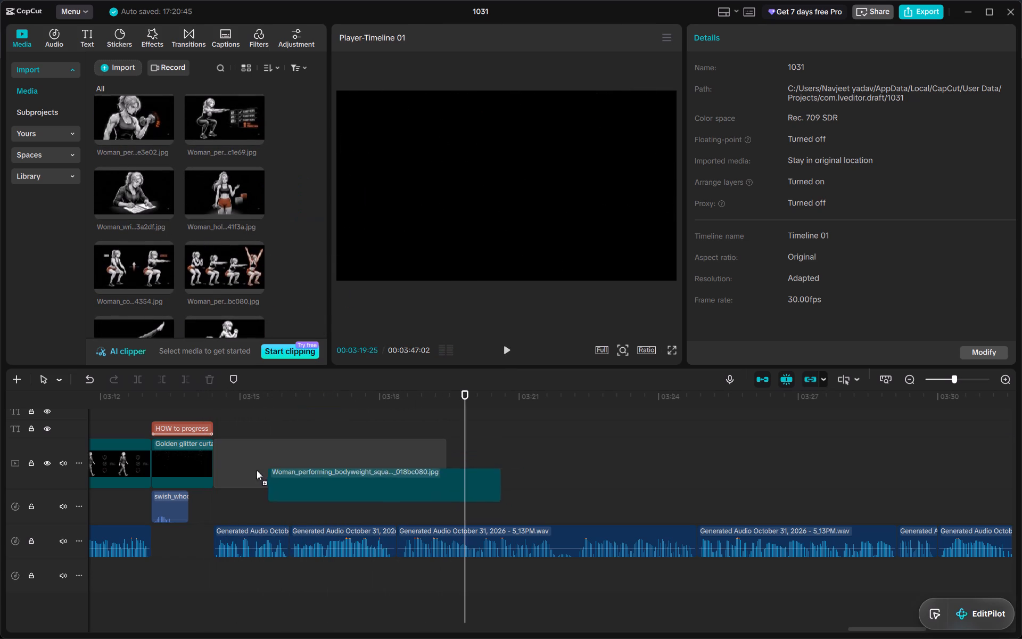
{"action": "left_click_drag", "start_coordinate": [257, 470], "coordinate": [222, 458]}
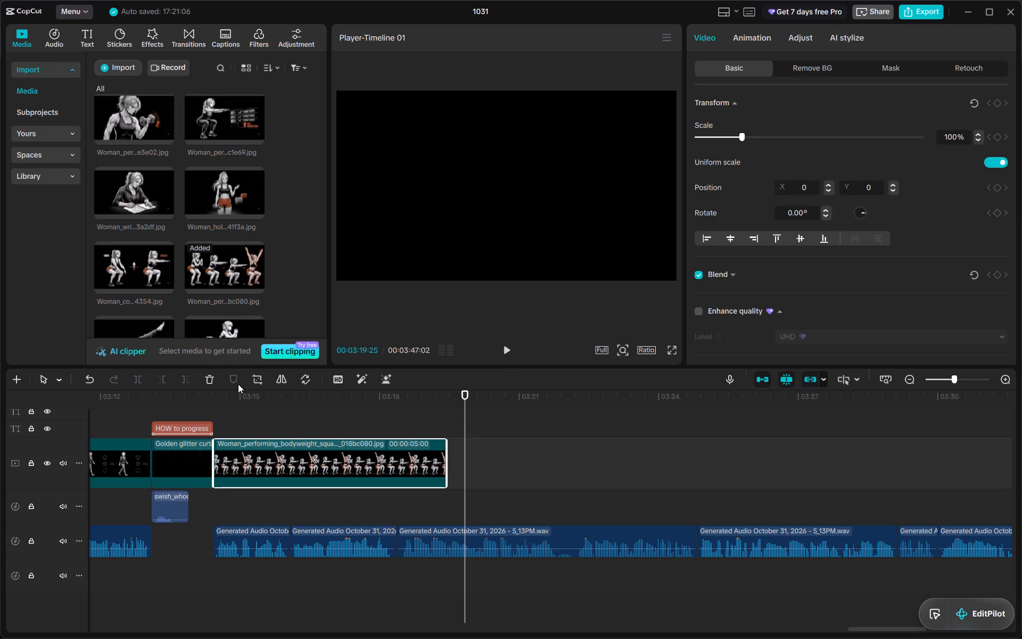
{"action": "left_click", "coordinate": [235, 400]}
{"action": "key", "text": "space"}
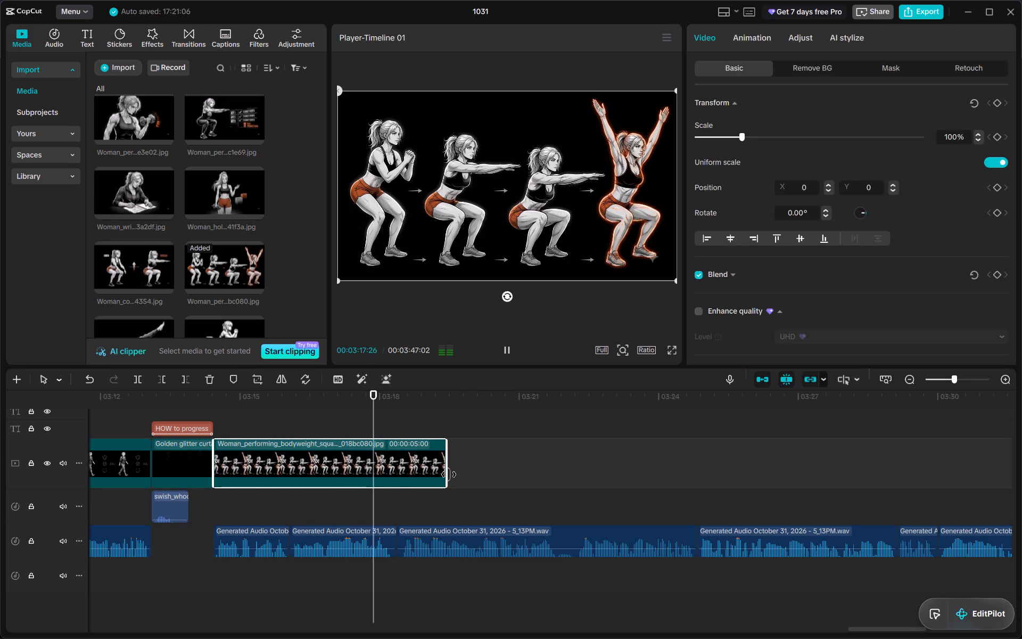
{"action": "left_click_drag", "start_coordinate": [449, 474], "coordinate": [401, 478]}
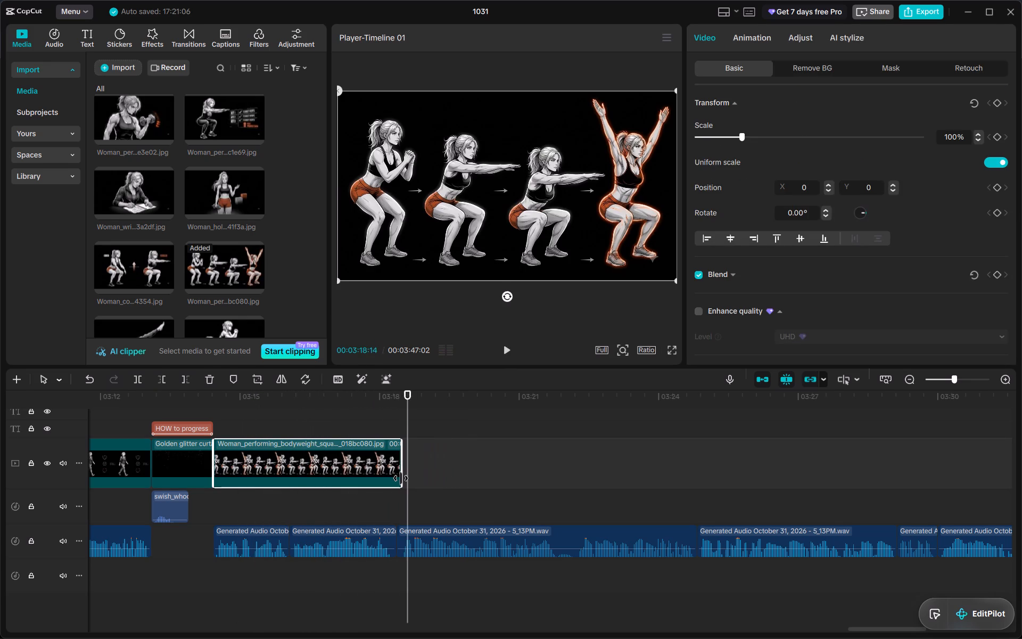
{"action": "left_click_drag", "start_coordinate": [401, 478], "coordinate": [399, 479]}
Add the STAGE 01–03 squats image (e5c22d45.jpg) after the four-figure squat clip and extend it to 00:00:06:14, matching the third voice-over segment.
{"action": "scroll", "coordinate": [153, 248], "scroll_direction": "up", "scroll_amount": 1}
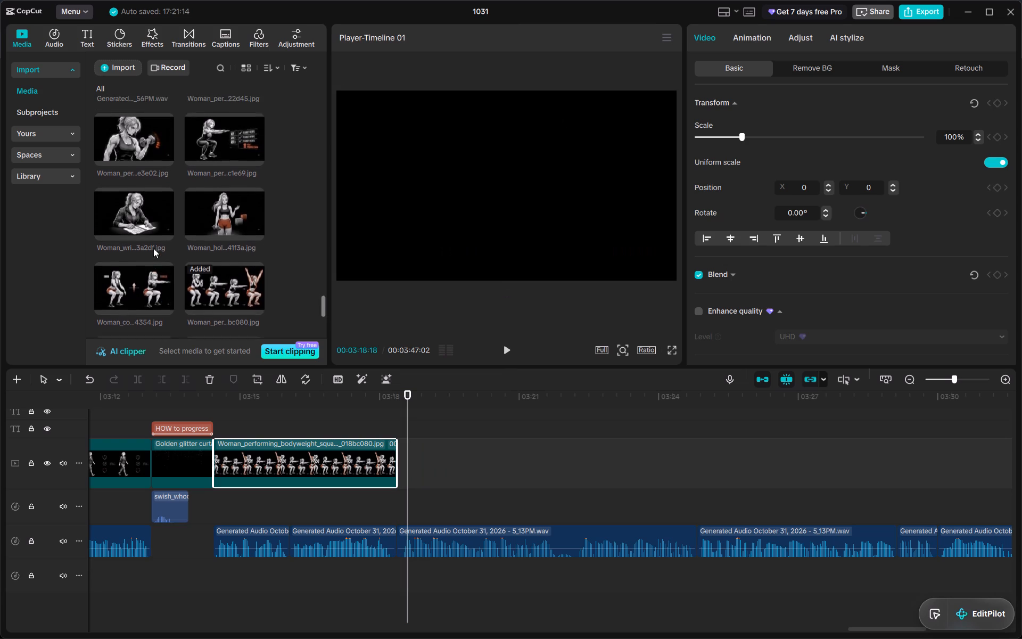
{"action": "scroll", "coordinate": [153, 248], "scroll_direction": "up", "scroll_amount": 1}
{"action": "left_click_drag", "start_coordinate": [225, 125], "coordinate": [228, 114]}
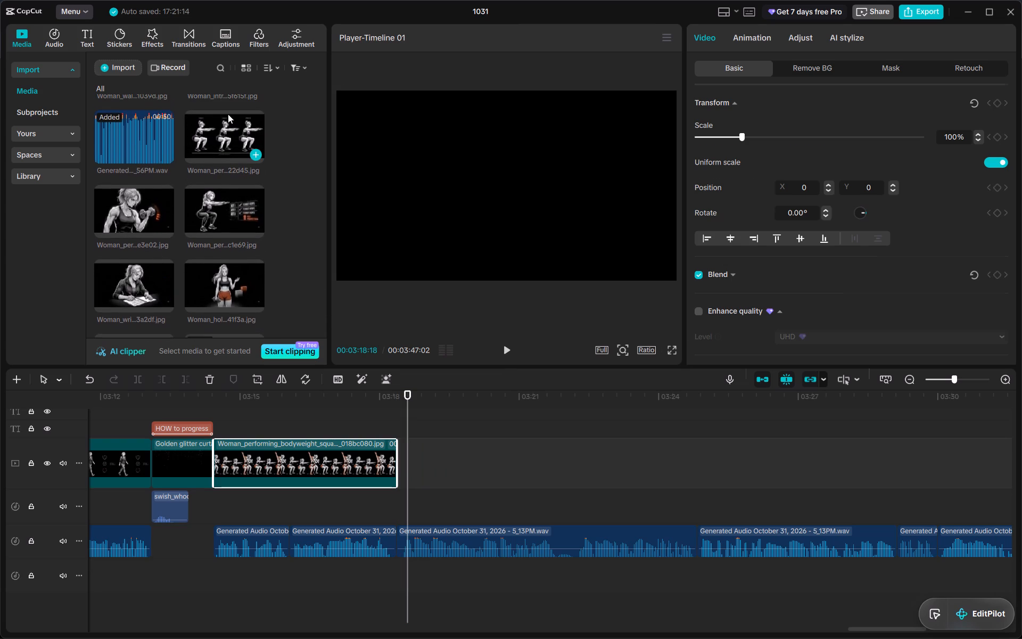
{"action": "left_click_drag", "start_coordinate": [228, 114], "coordinate": [404, 463]}
{"action": "key", "text": "space"}
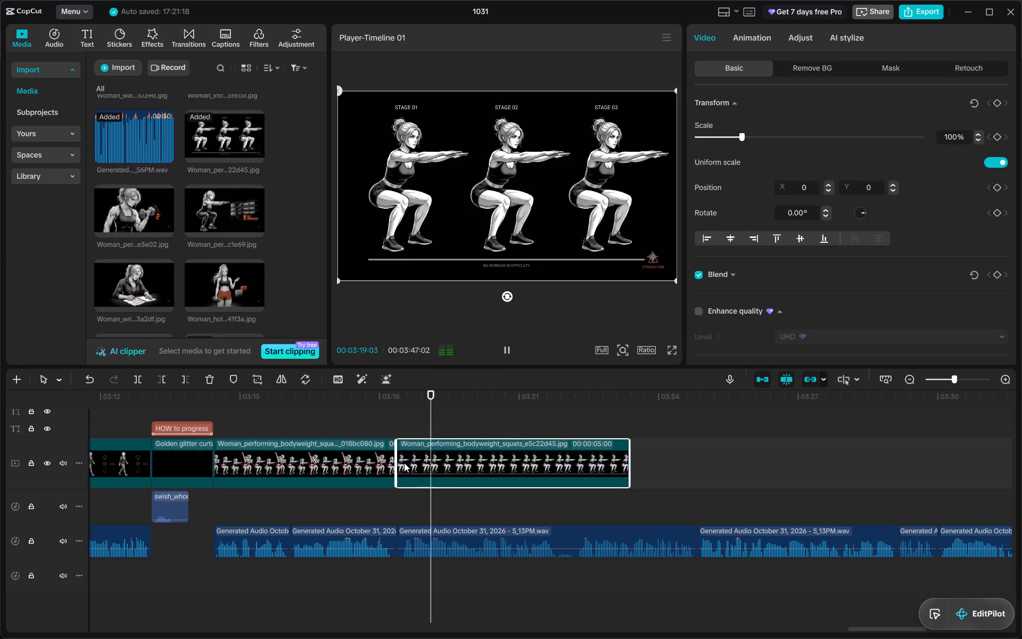
{"action": "scroll", "coordinate": [404, 463], "scroll_direction": "left", "scroll_amount": 1}
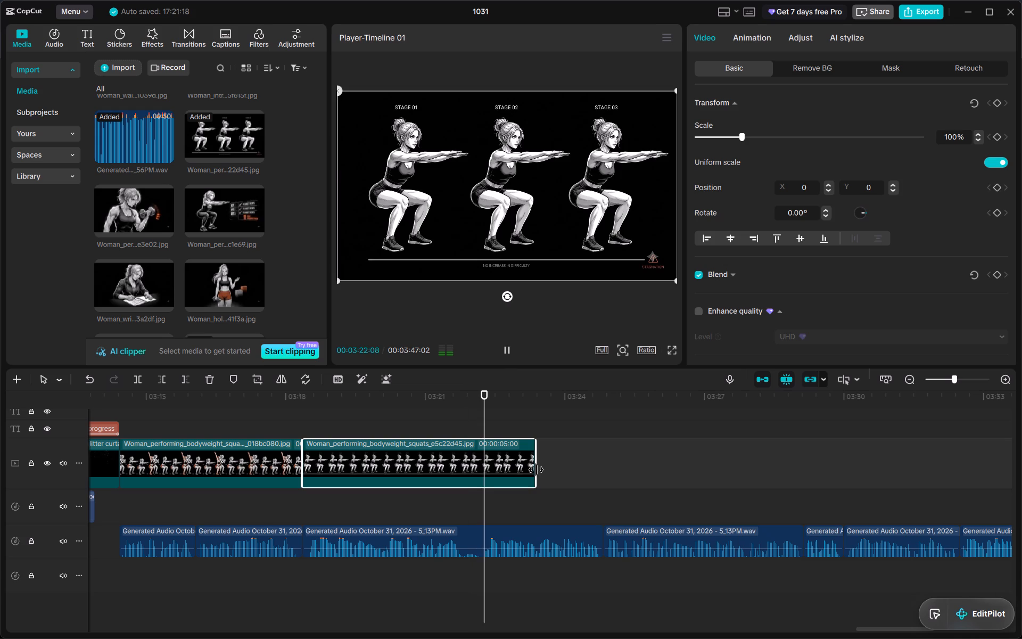
{"action": "left_click_drag", "start_coordinate": [536, 470], "coordinate": [591, 470]}
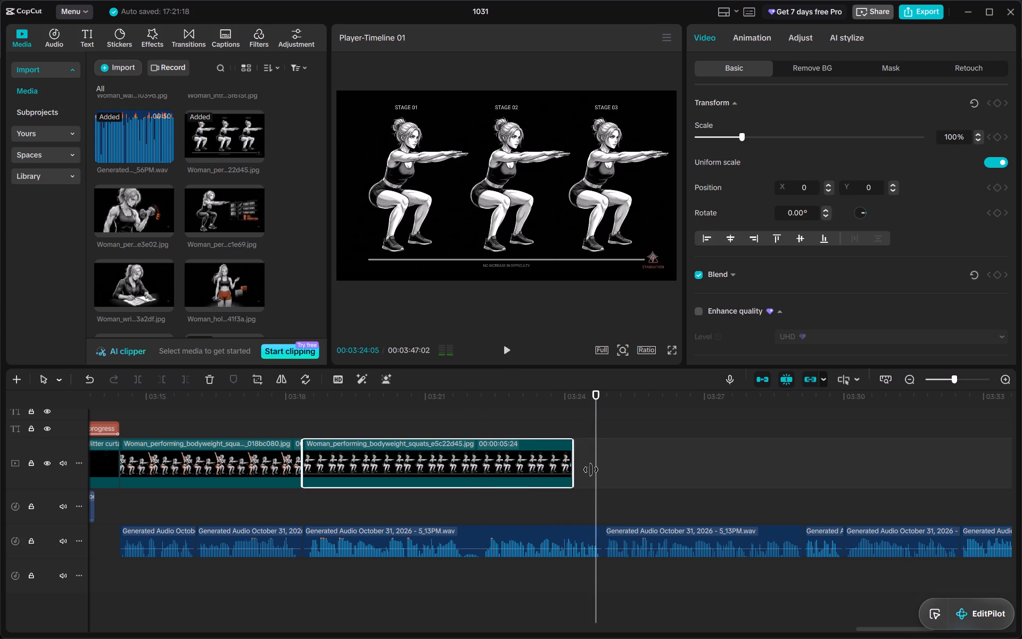
{"action": "left_click_drag", "start_coordinate": [591, 470], "coordinate": [601, 470]}
Listen to the voice-over following the STAGE 01–03 clip and preview the image of the woman holding a dumbbell as a candidate scene.
{"action": "key", "text": "space"}
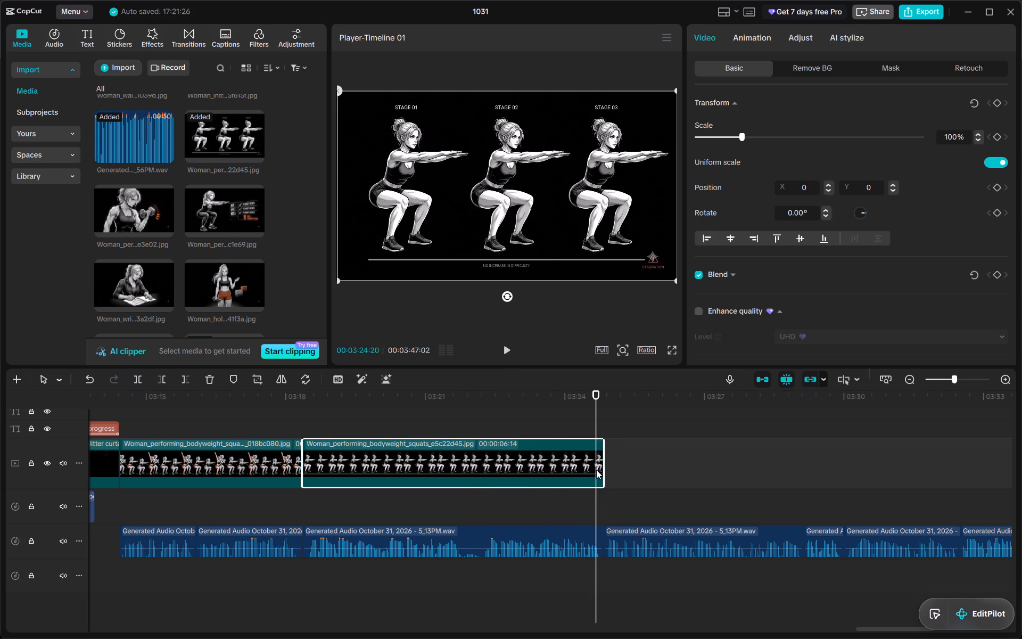
{"action": "scroll", "coordinate": [596, 470], "scroll_direction": "left", "scroll_amount": 1}
{"action": "key", "text": "space"}
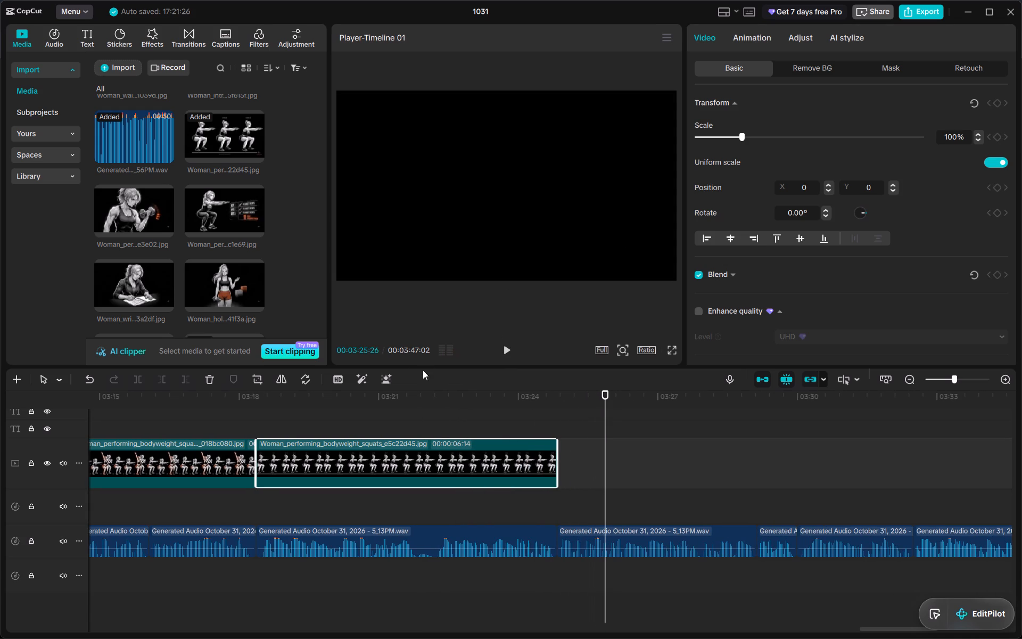
{"action": "left_click", "coordinate": [227, 273]}
{"action": "left_click", "coordinate": [227, 273]}
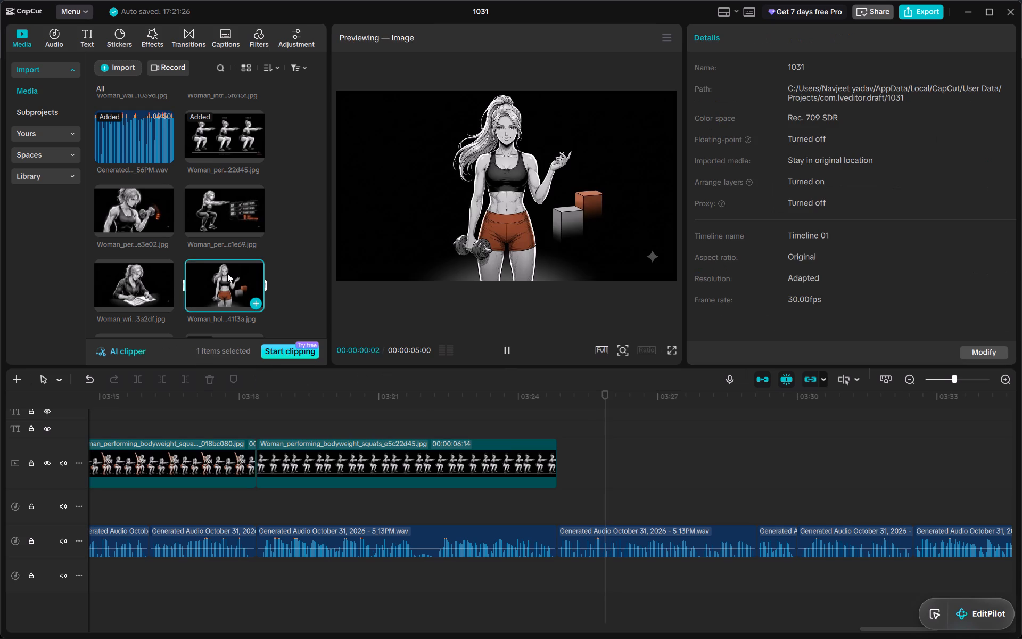
{"action": "left_click", "coordinate": [565, 402]}
{"action": "triple_click", "coordinate": [565, 402]}
{"action": "triple_click", "coordinate": [565, 402]}
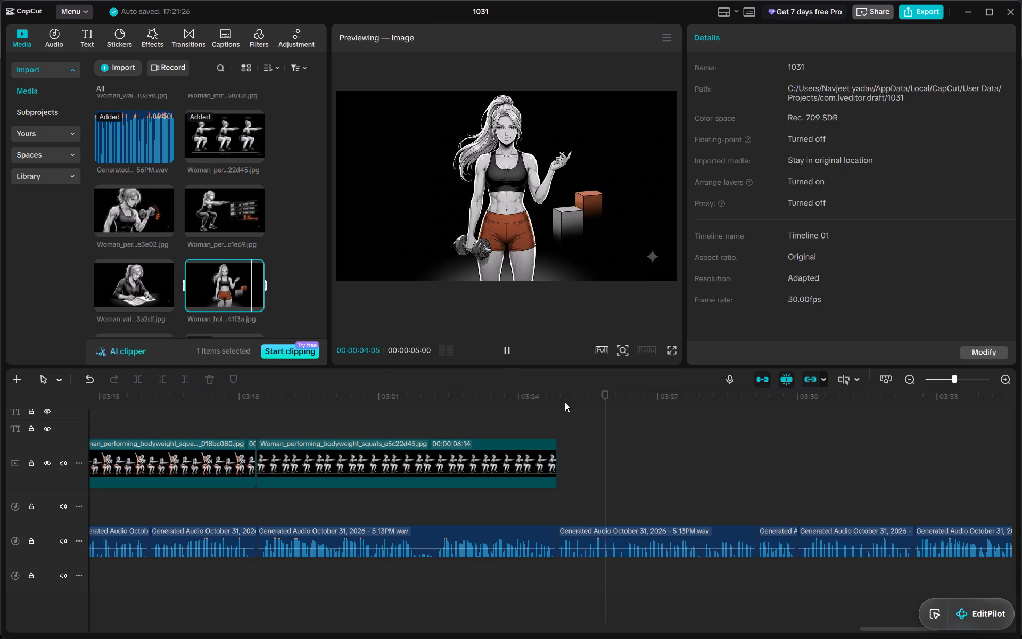
{"action": "left_click", "coordinate": [565, 402]}
{"action": "left_click", "coordinate": [563, 457]}
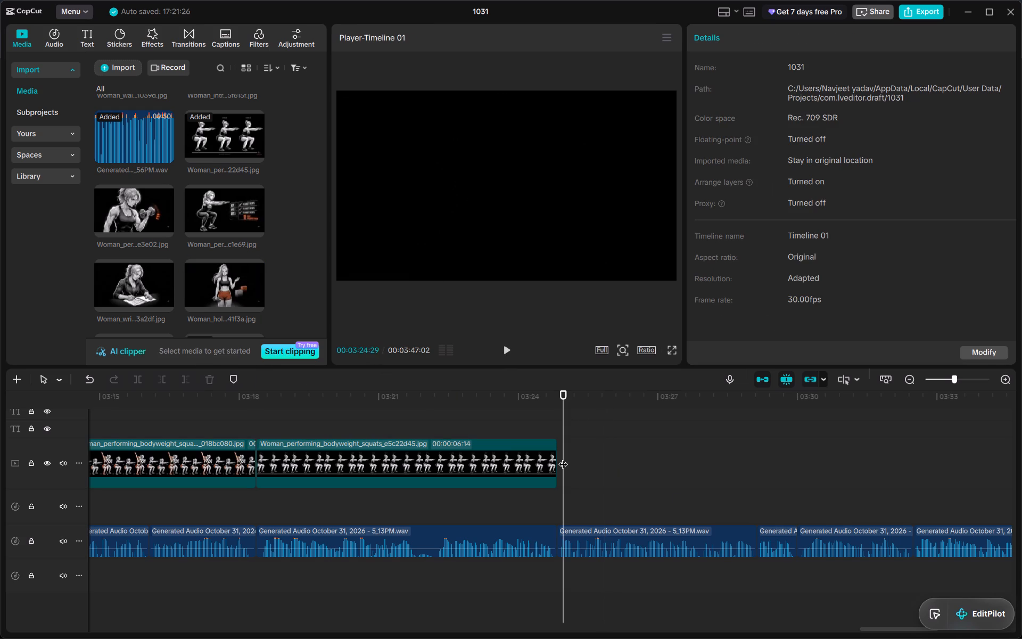
{"action": "left_click_drag", "start_coordinate": [561, 441], "coordinate": [554, 441]}
Add the target-reps squat image (0d0c1e69.jpg) after the STAGE 01–03 clip and extend it to 00:00:05:05, matching the next two voice-over segments.
{"action": "key", "text": "space"}
{"action": "scroll", "coordinate": [554, 441], "scroll_direction": "left", "scroll_amount": 1}
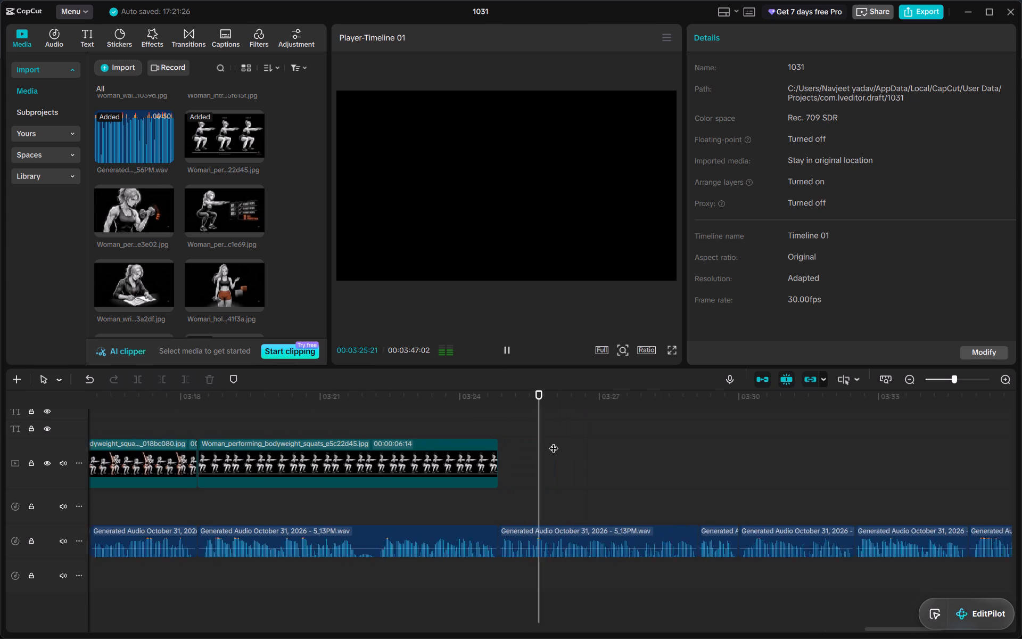
{"action": "scroll", "coordinate": [554, 441], "scroll_direction": "left", "scroll_amount": 1}
{"action": "scroll", "coordinate": [202, 267], "scroll_direction": "down", "scroll_amount": 1}
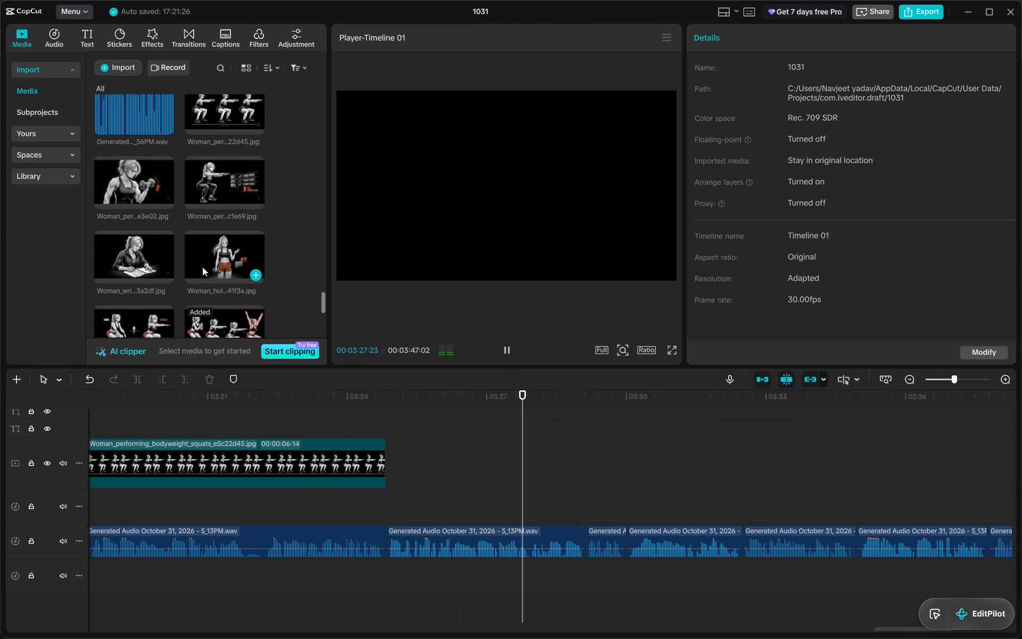
{"action": "key", "text": "space"}
{"action": "left_click", "coordinate": [226, 173]}
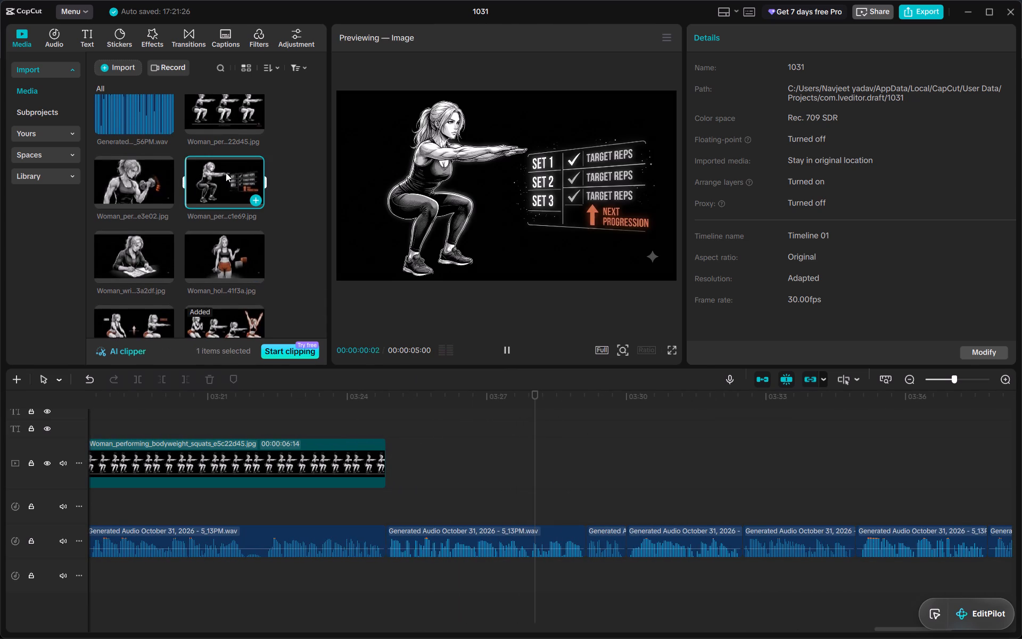
{"action": "left_click_drag", "start_coordinate": [234, 182], "coordinate": [398, 448]}
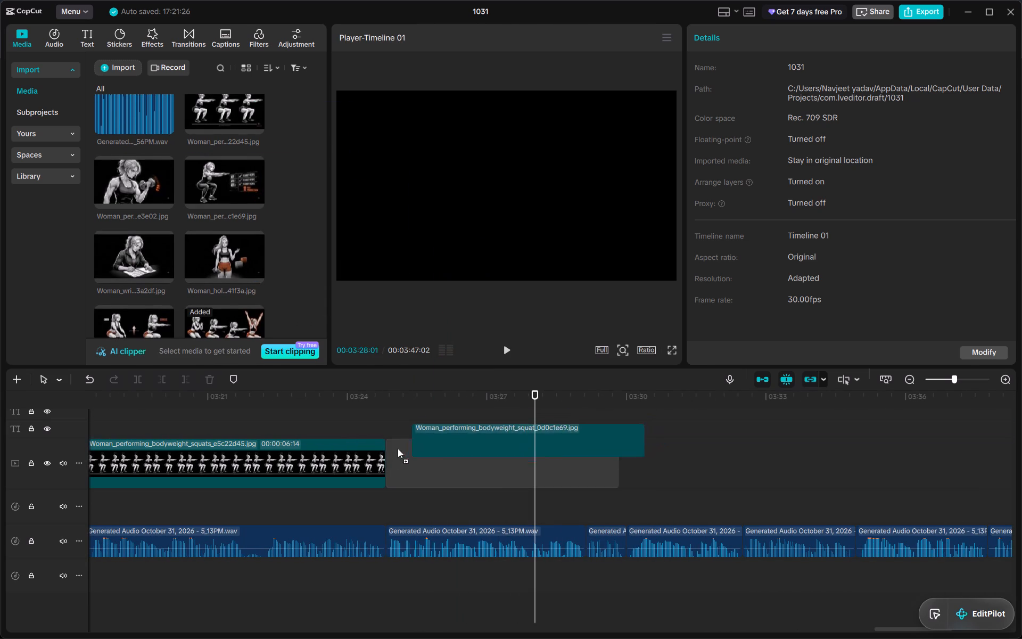
{"action": "left_click_drag", "start_coordinate": [398, 448], "coordinate": [383, 461]}
{"action": "key", "text": "space"}
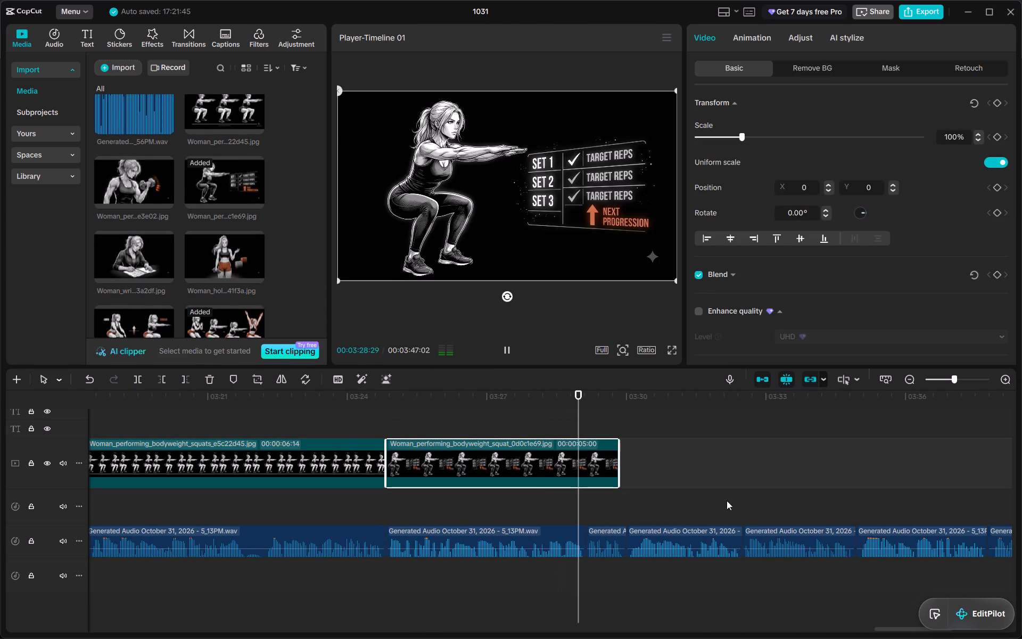
{"action": "left_click_drag", "start_coordinate": [619, 462], "coordinate": [628, 465]}
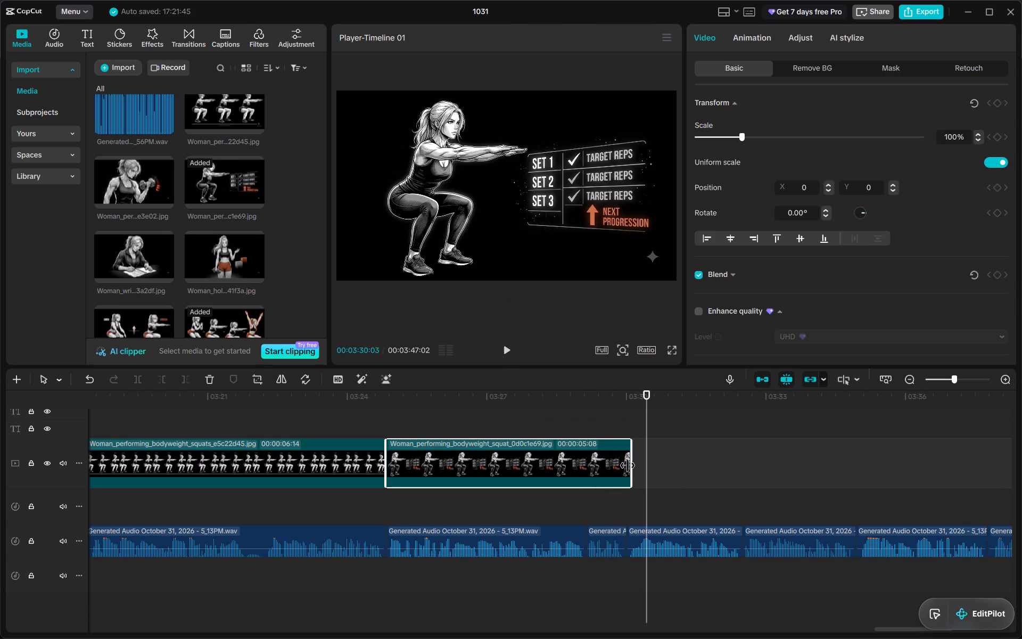
{"action": "left_click_drag", "start_coordinate": [628, 465], "coordinate": [625, 466]}
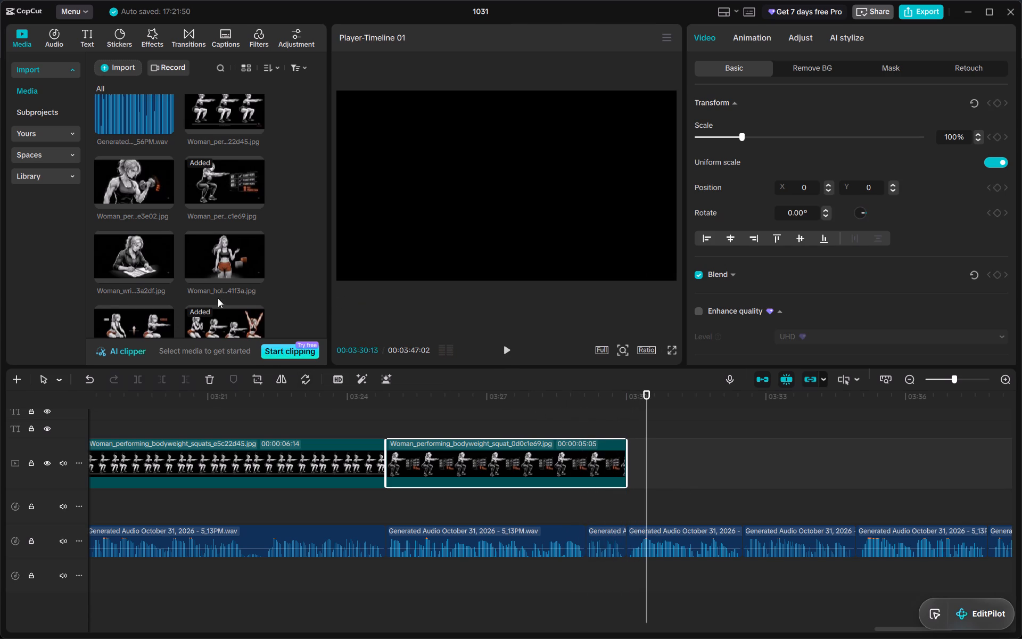
Place the TOO EASY versus CHALLENGING squat comparison image (37ab4354.jpg) directly after the target-reps squat clip.
{"action": "scroll", "coordinate": [218, 298], "scroll_direction": "down", "scroll_amount": 1}
{"action": "left_click", "coordinate": [162, 242]}
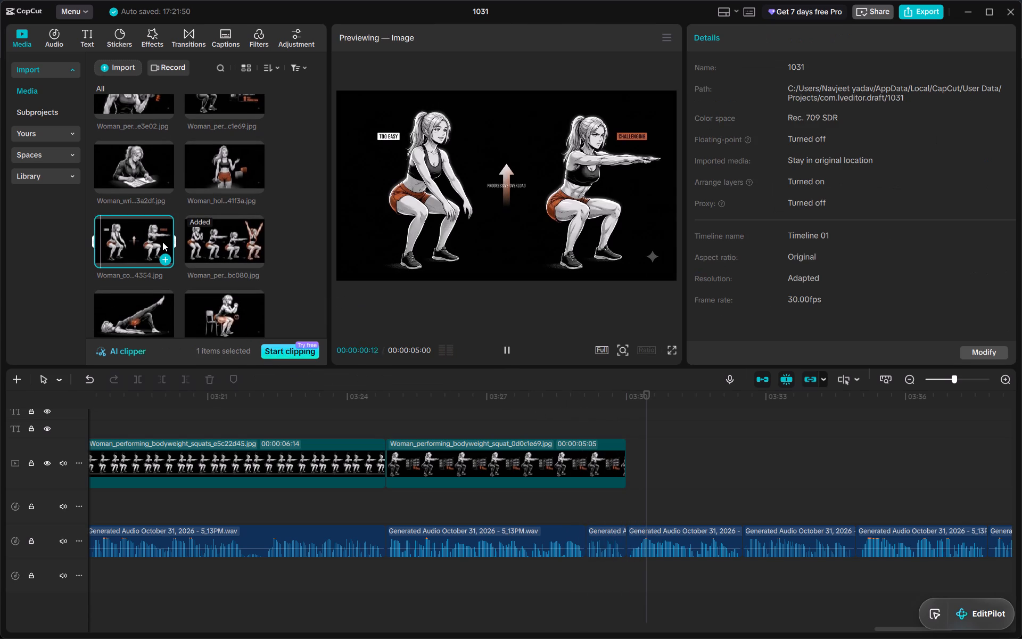
{"action": "scroll", "coordinate": [409, 247], "scroll_direction": "up", "scroll_amount": 1, "text": "ctrl"}
{"action": "left_click_drag", "start_coordinate": [127, 240], "coordinate": [617, 408]}
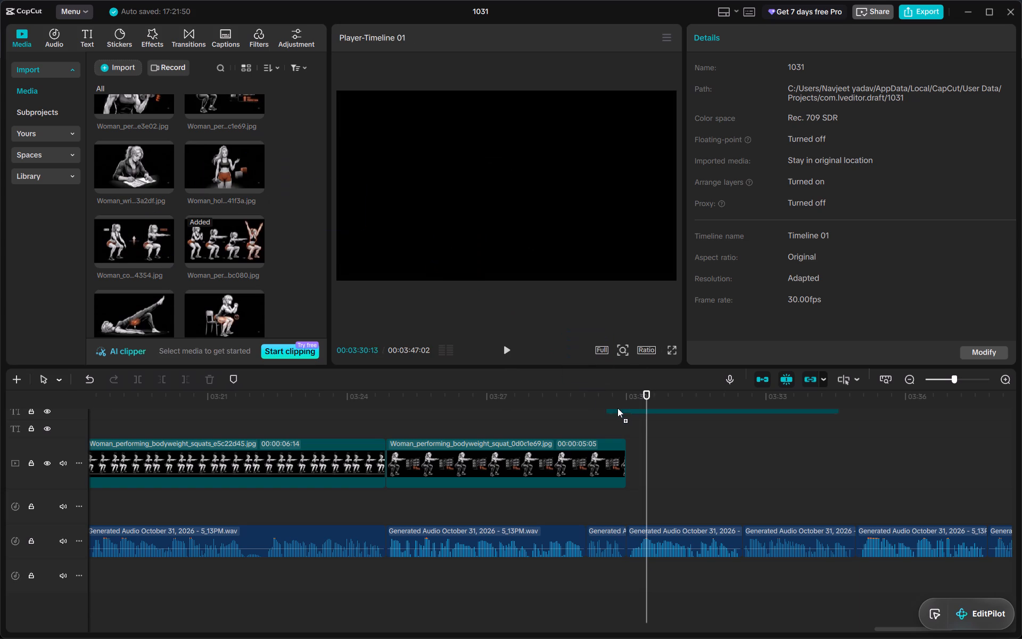
{"action": "left_click_drag", "start_coordinate": [617, 408], "coordinate": [631, 463]}
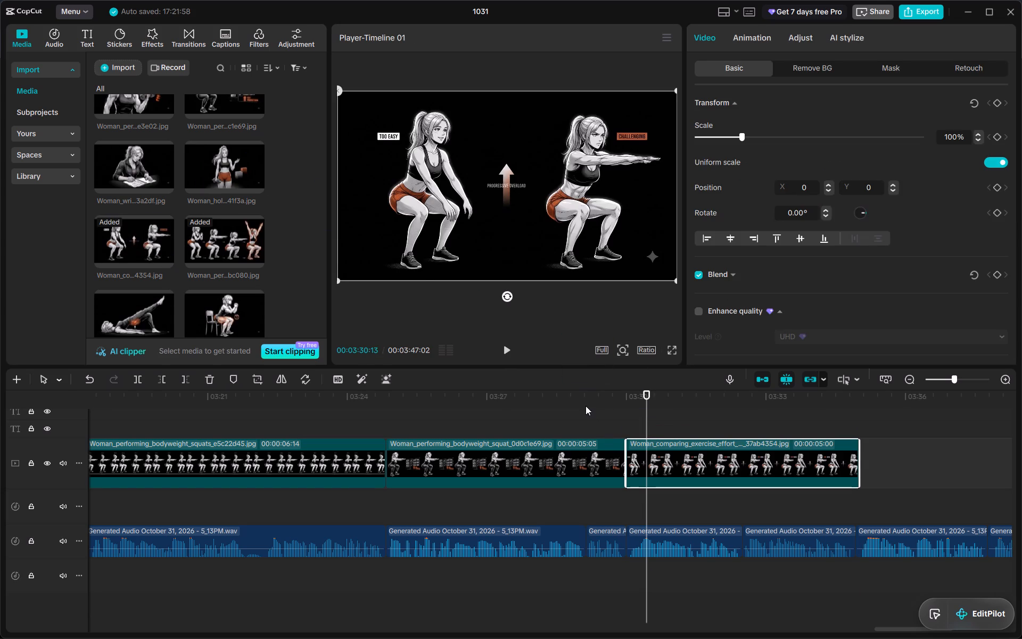
Listen to the voice-over under the comparison clip and look through the remaining images for the next scene.
{"action": "left_click", "coordinate": [586, 396]}
{"action": "key", "text": "space"}
{"action": "scroll", "coordinate": [574, 451], "scroll_direction": "left", "scroll_amount": 1}
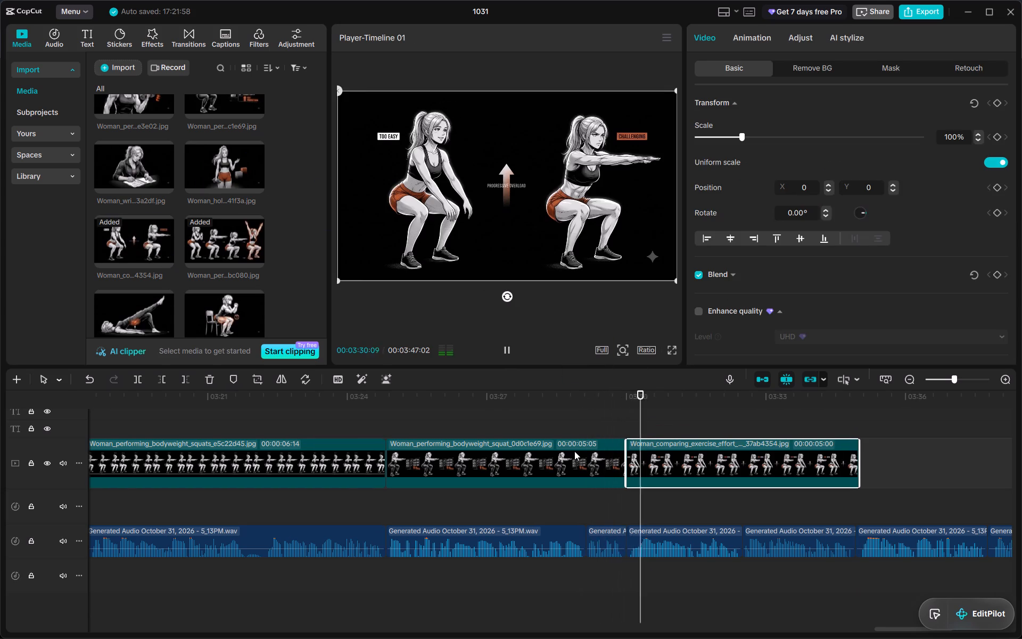
{"action": "scroll", "coordinate": [574, 451], "scroll_direction": "left", "scroll_amount": 1}
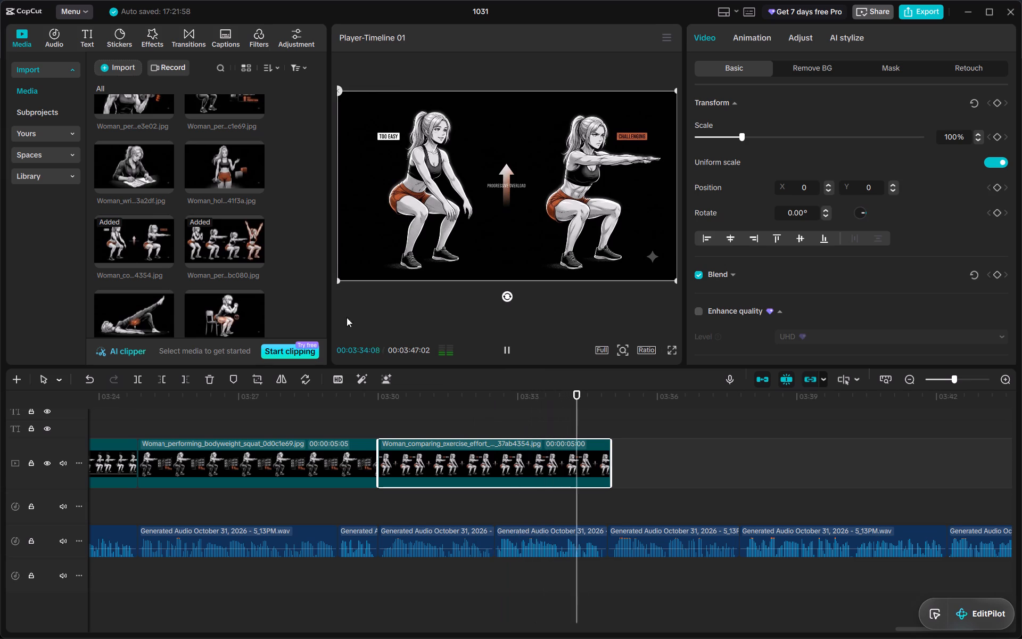
{"action": "left_click", "coordinate": [239, 245]}
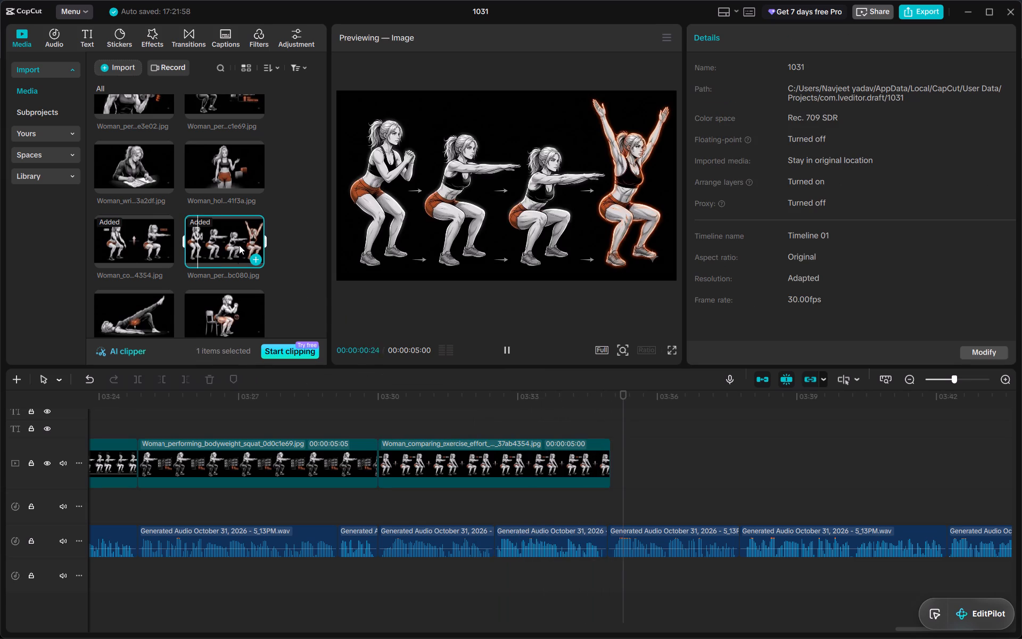
{"action": "scroll", "coordinate": [236, 269], "scroll_direction": "down", "scroll_amount": 1}
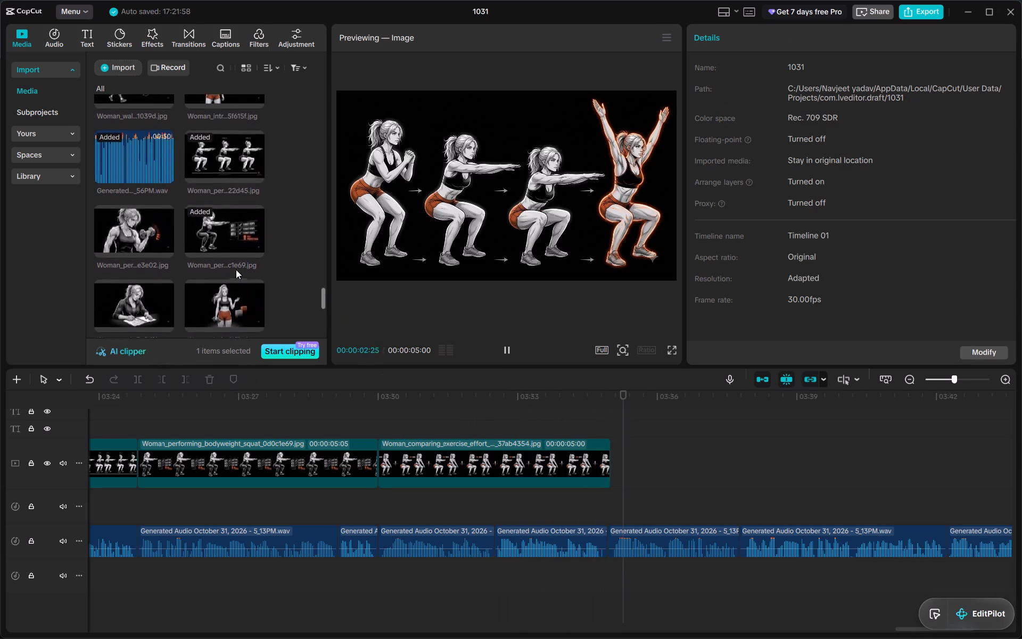
{"action": "scroll", "coordinate": [236, 269], "scroll_direction": "down", "scroll_amount": 1}
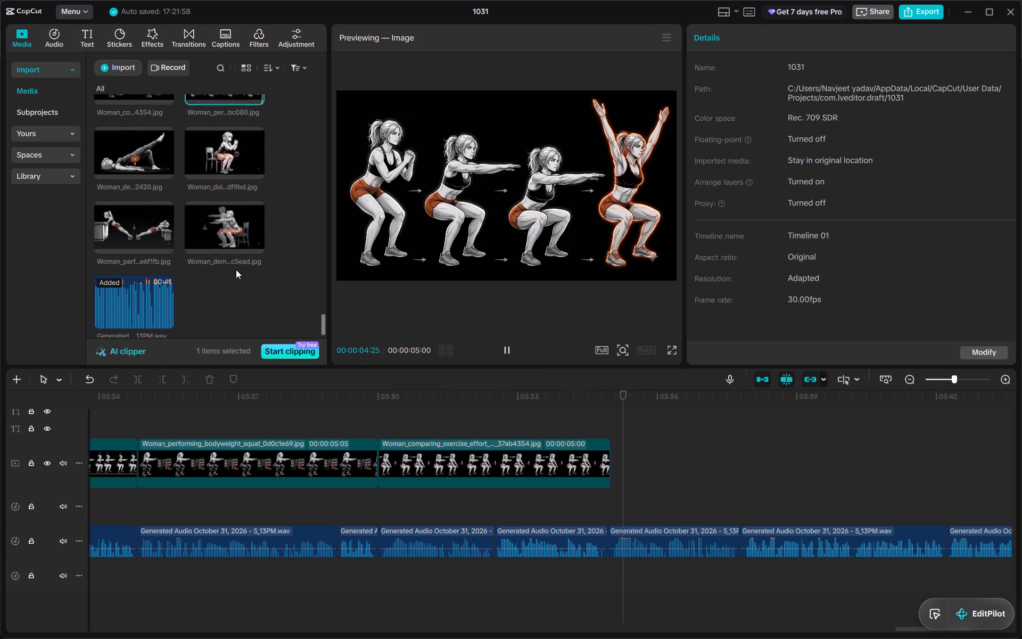
{"action": "scroll", "coordinate": [236, 269], "scroll_direction": "down", "scroll_amount": 1}
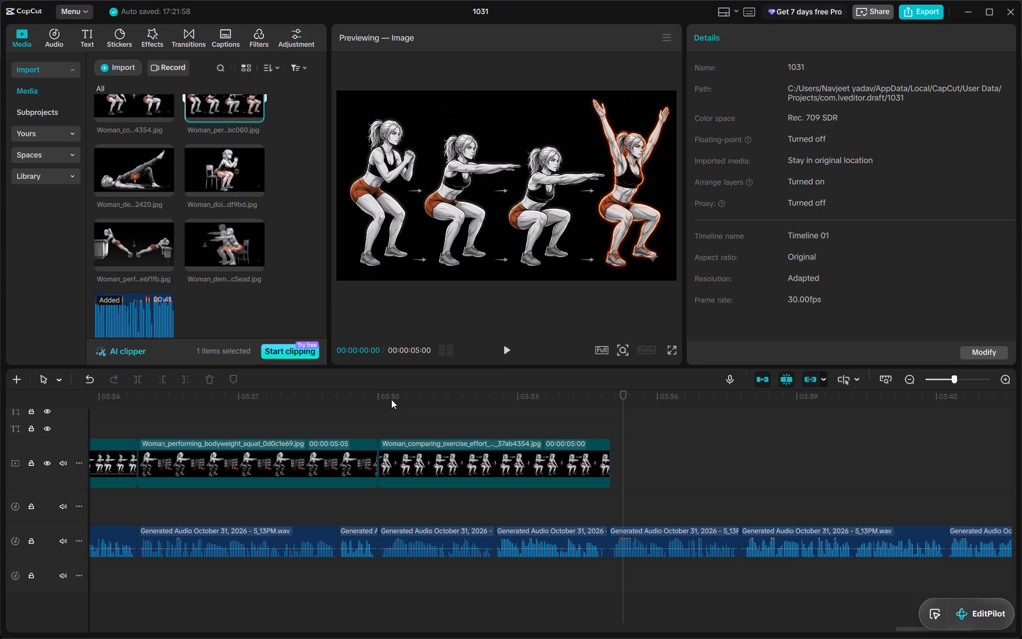
Replay the voice-over from about 00:03:30 onward to match the upcoming narration to scenes.
{"action": "left_click", "coordinate": [389, 396]}
{"action": "key", "text": "space"}
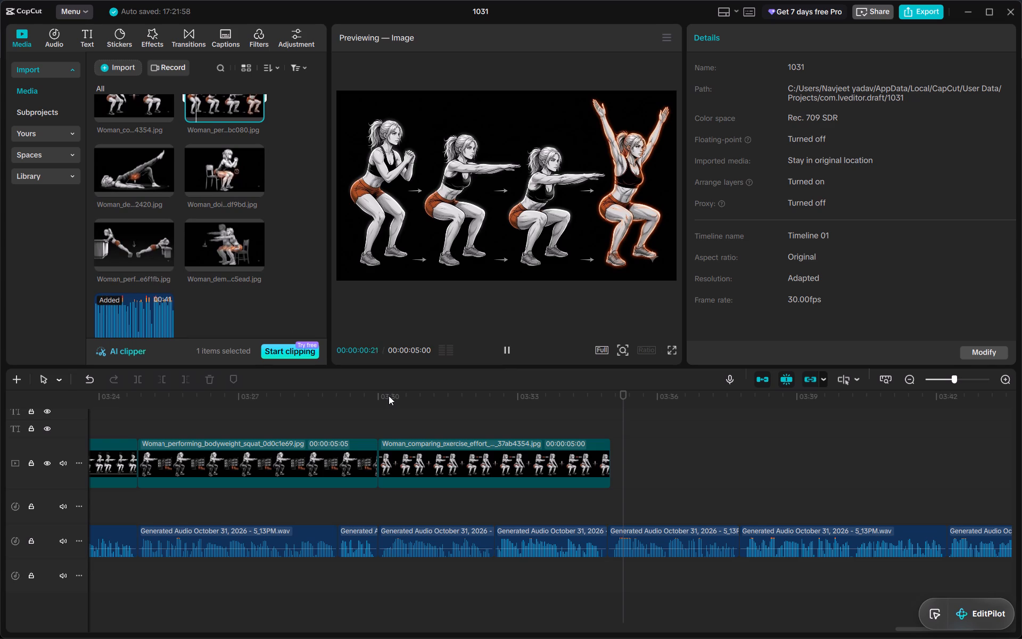
{"action": "left_click", "coordinate": [389, 396]}
{"action": "left_click", "coordinate": [389, 396]}
{"action": "left_click", "coordinate": [401, 460]}
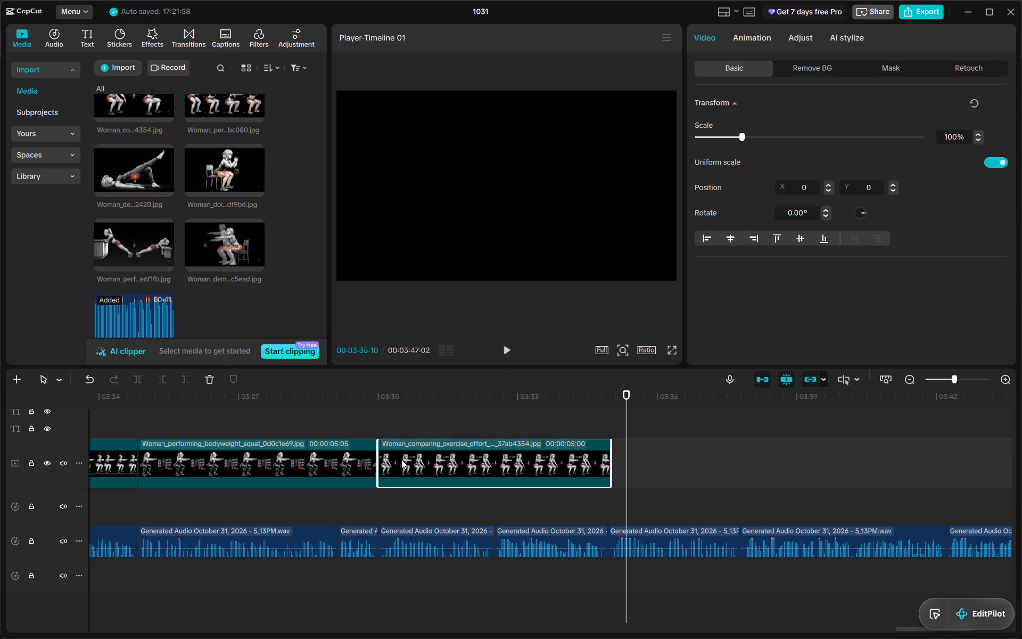
{"action": "left_click", "coordinate": [401, 460]}
{"action": "left_click", "coordinate": [383, 396]}
{"action": "key", "text": "space"}
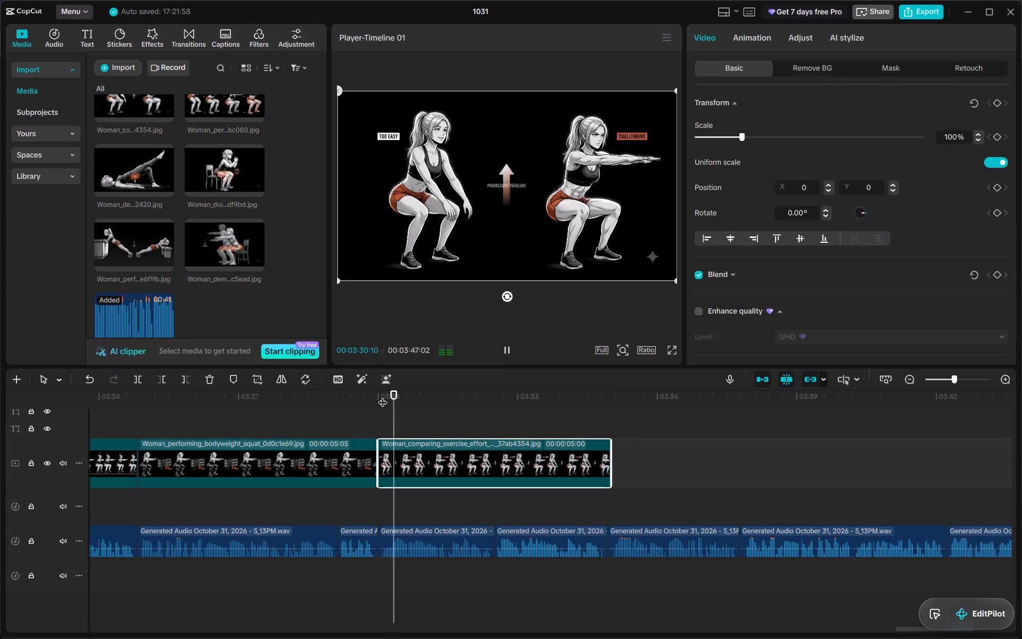
{"action": "scroll", "coordinate": [431, 471], "scroll_direction": "left", "scroll_amount": 1}
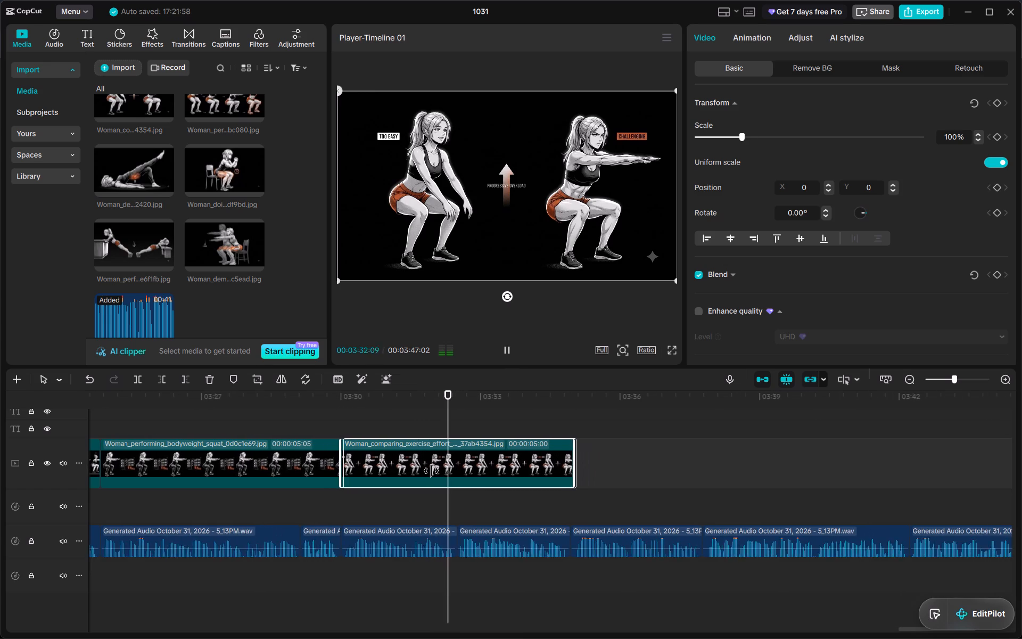
{"action": "scroll", "coordinate": [431, 471], "scroll_direction": "left", "scroll_amount": 1}
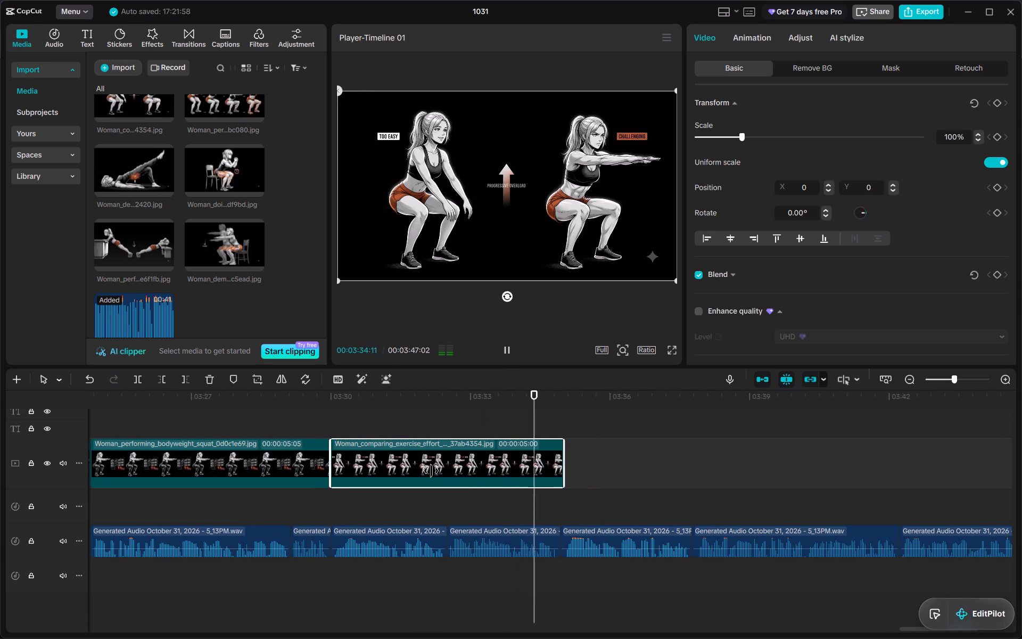
{"action": "scroll", "coordinate": [431, 471], "scroll_direction": "left", "scroll_amount": 1}
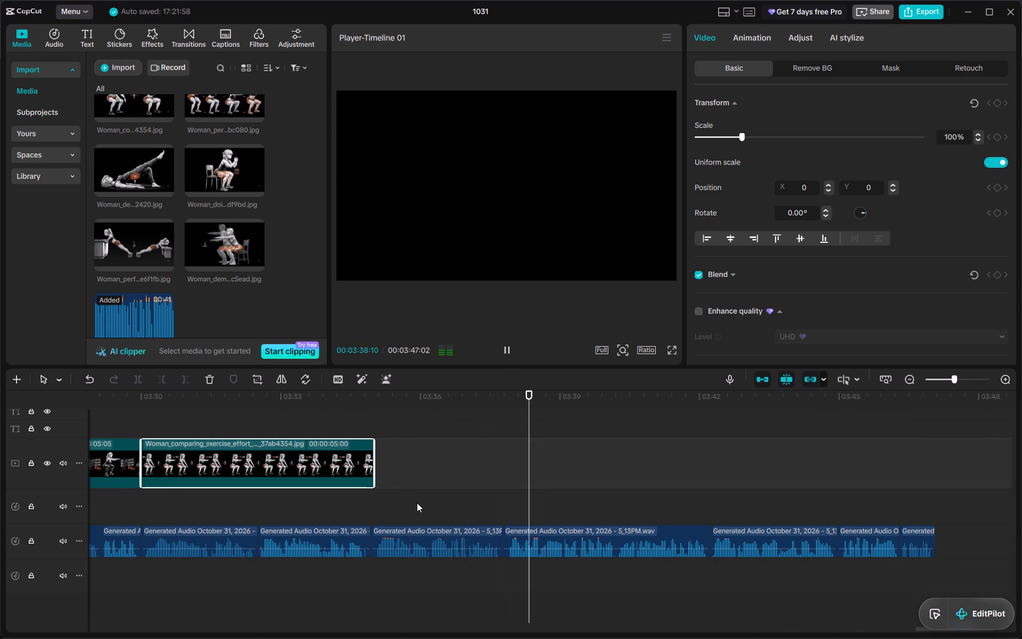
{"action": "scroll", "coordinate": [417, 503], "scroll_direction": "down", "scroll_amount": 3, "text": "ctrl"}
{"action": "scroll", "coordinate": [417, 503], "scroll_direction": "right", "scroll_amount": 1}
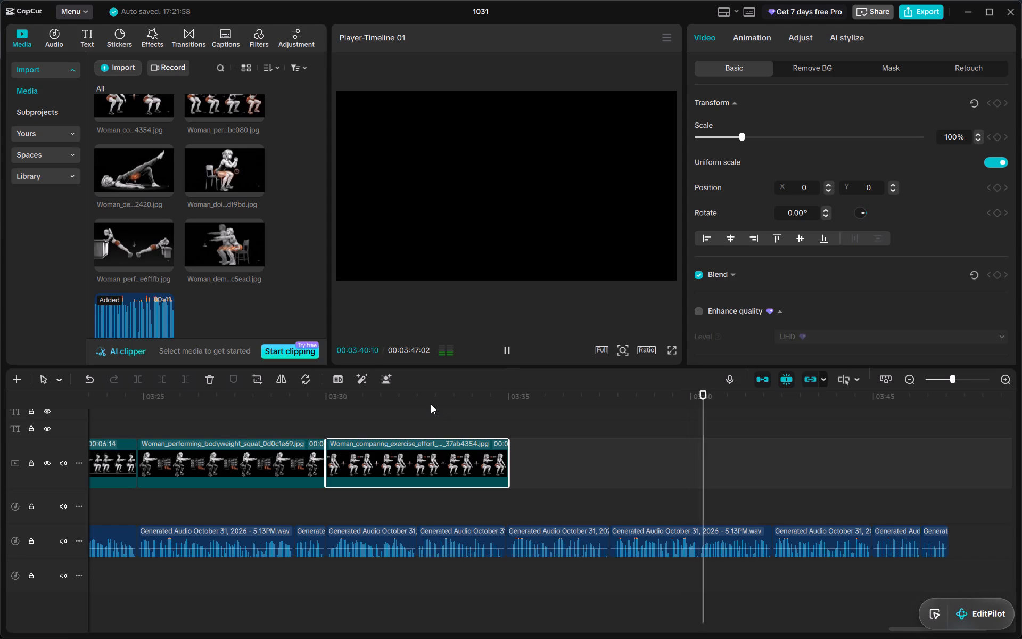
Check the narration near the middle of the squat comparison clip and shorten the clip to end with its first voice-over segment.
{"action": "left_click", "coordinate": [431, 404]}
{"action": "key", "text": "space"}
{"action": "key", "text": "space"}
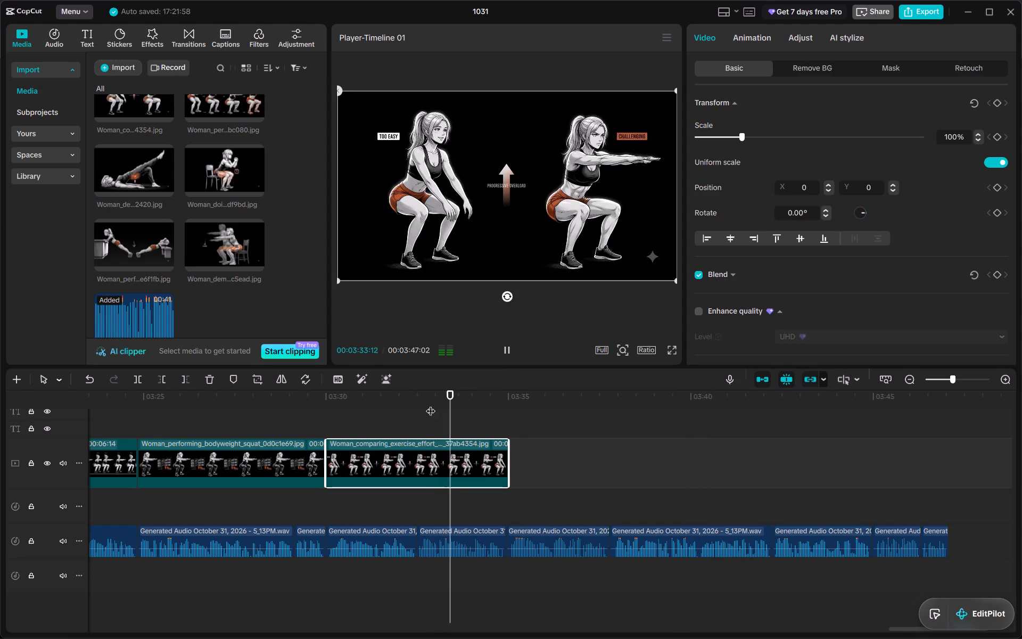
{"action": "left_click_drag", "start_coordinate": [508, 467], "coordinate": [416, 466]}
Place the chair squat image (88ddf9bd.jpg) directly after the comparison clip and shorten it to end with the next voice-over segment.
{"action": "left_click", "coordinate": [418, 398]}
{"action": "key", "text": "space"}
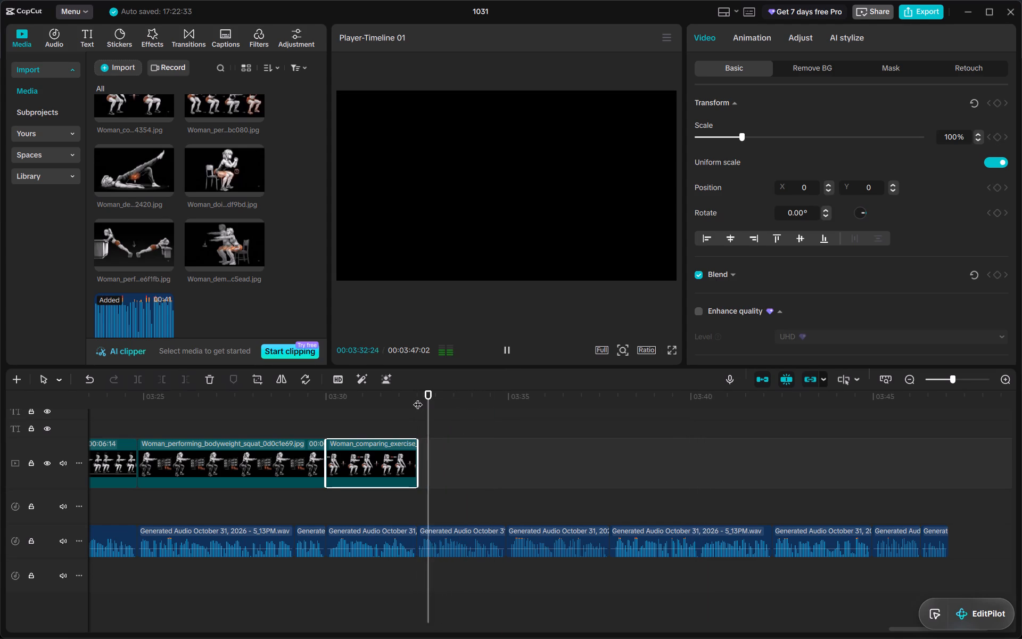
{"action": "key", "text": "space"}
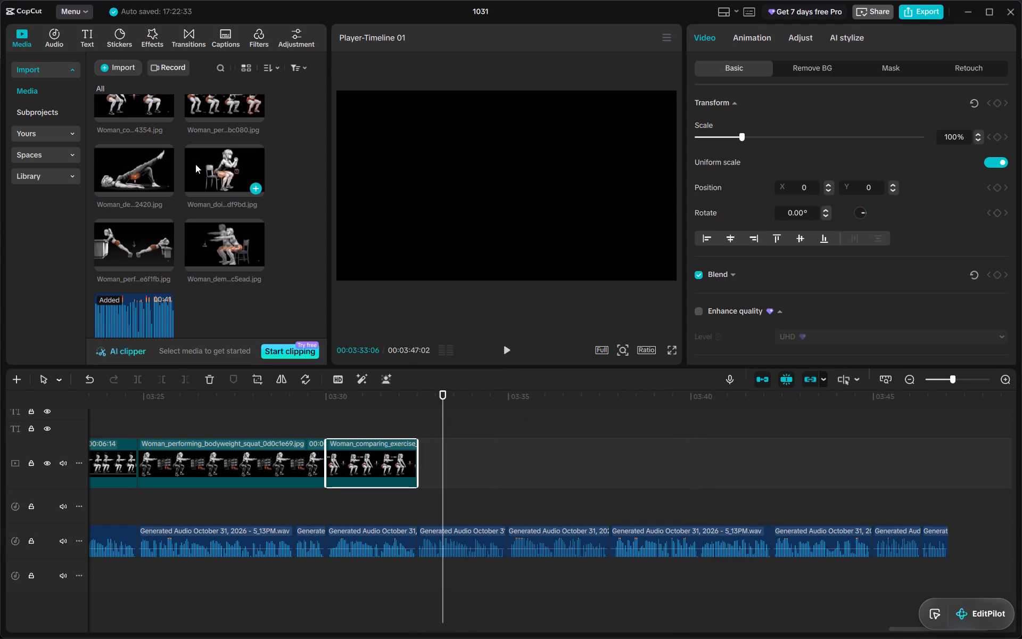
{"action": "left_click_drag", "start_coordinate": [195, 164], "coordinate": [426, 453]}
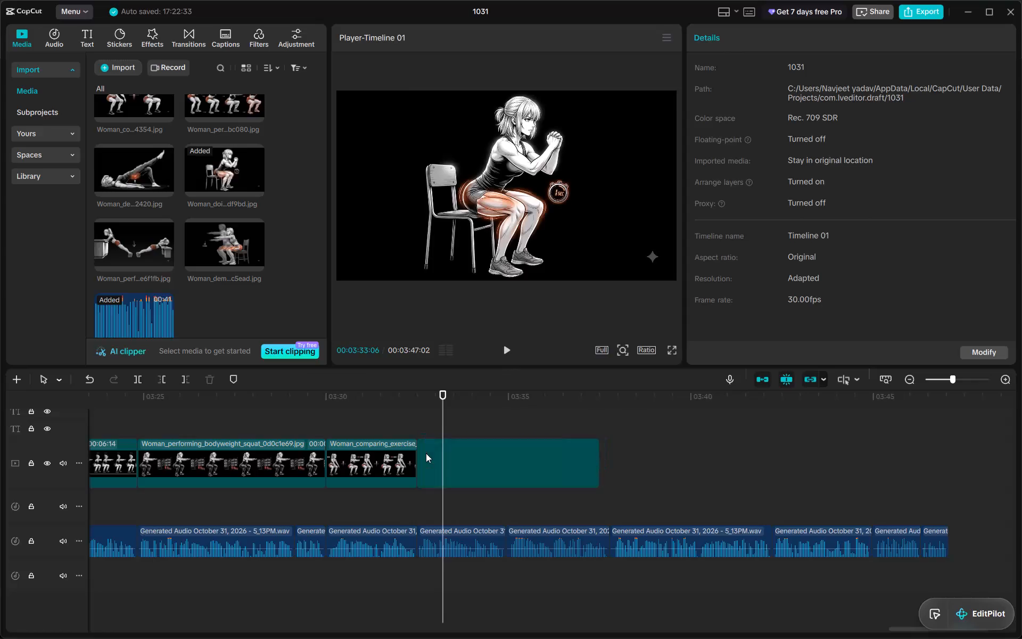
{"action": "key", "text": "space"}
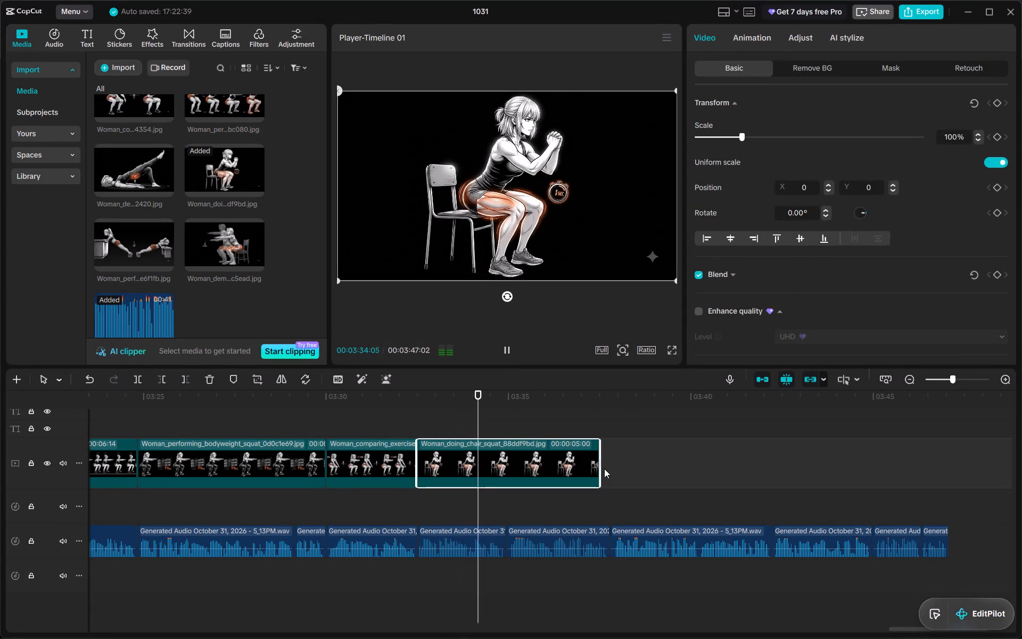
{"action": "left_click_drag", "start_coordinate": [598, 472], "coordinate": [506, 471]}
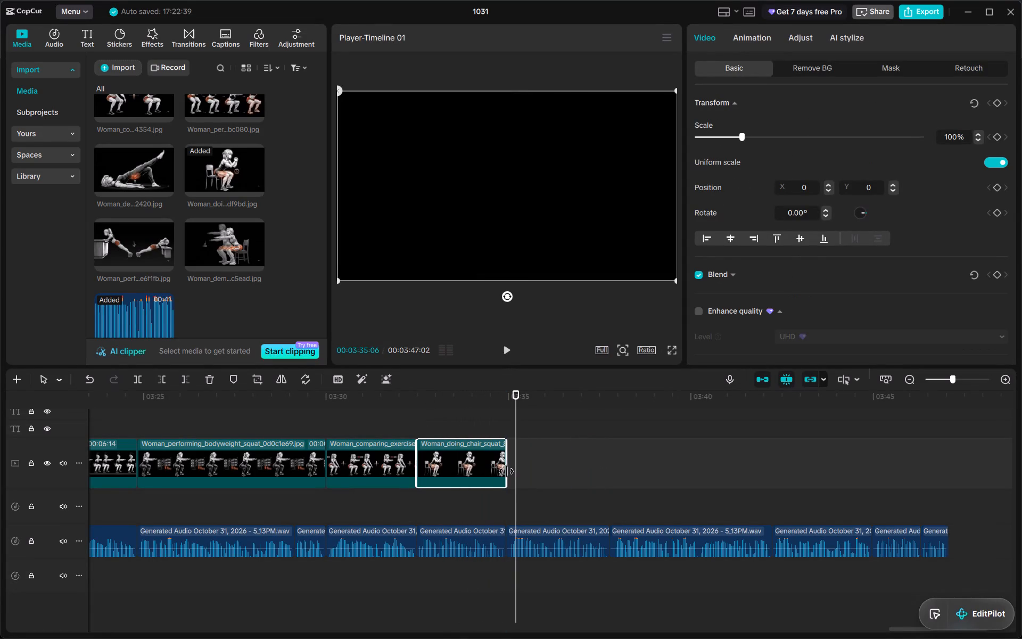
Place the incline push-ups image (bde6f1fb.jpg) directly after the chair squat clip and shorten it to end with the voice-over segment below.
{"action": "left_click_drag", "start_coordinate": [131, 250], "coordinate": [524, 471]}
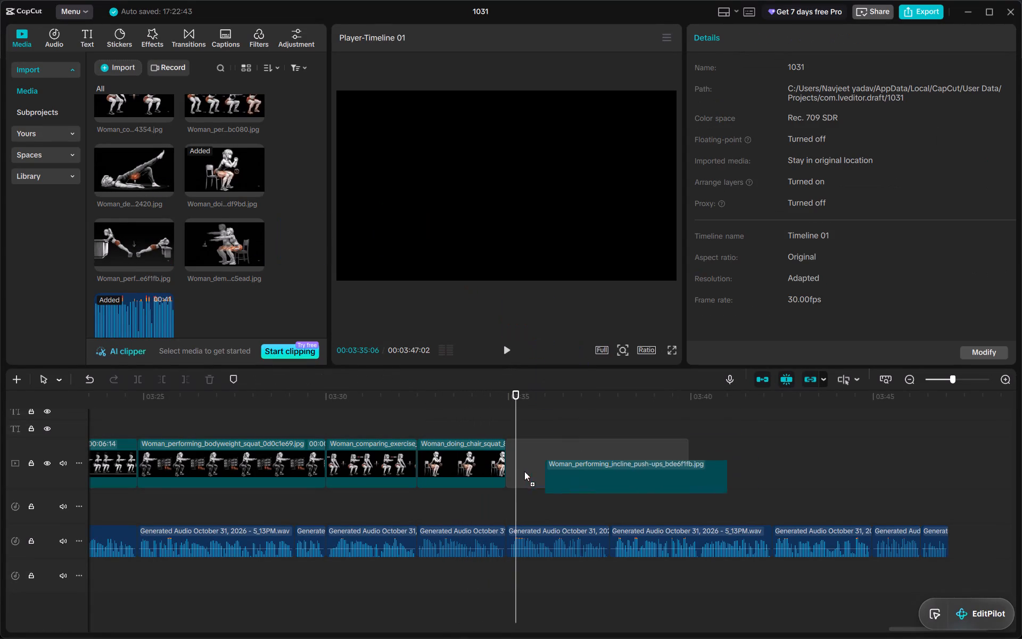
{"action": "left_click_drag", "start_coordinate": [524, 471], "coordinate": [520, 468]}
{"action": "key", "text": "space"}
{"action": "scroll", "coordinate": [516, 404], "scroll_direction": "left", "scroll_amount": 1}
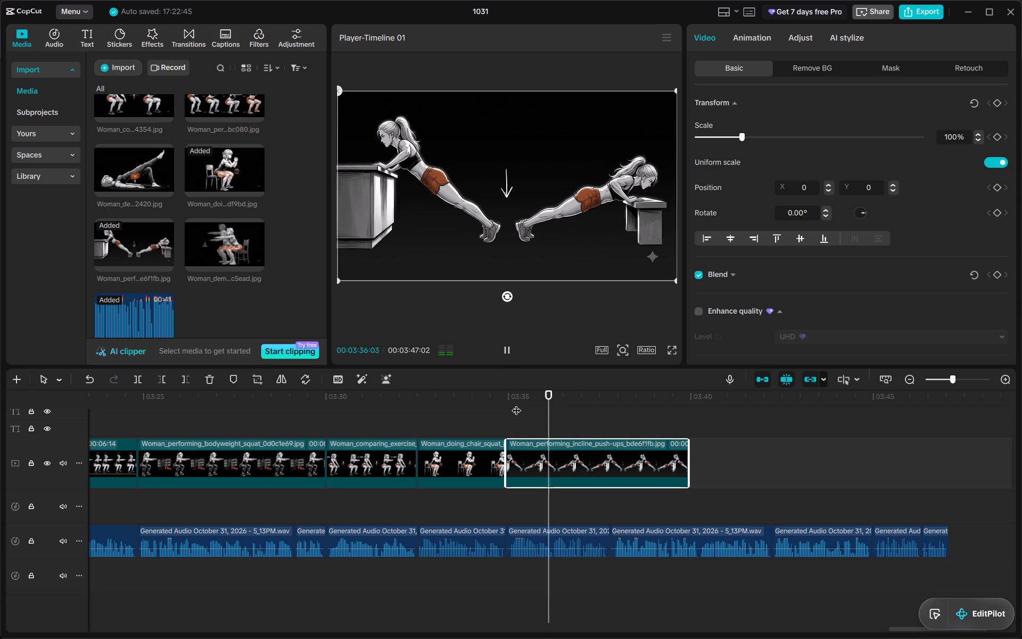
{"action": "scroll", "coordinate": [516, 404], "scroll_direction": "left", "scroll_amount": 1}
{"action": "left_click_drag", "start_coordinate": [686, 466], "coordinate": [615, 471]}
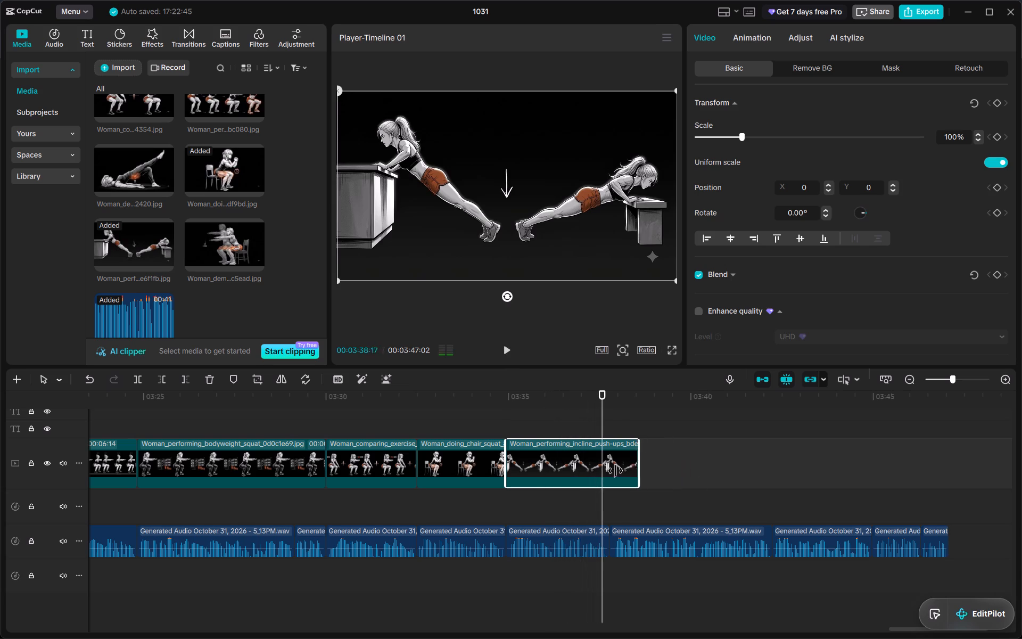
{"action": "left_click_drag", "start_coordinate": [615, 471], "coordinate": [605, 473]}
{"action": "key", "text": "space"}
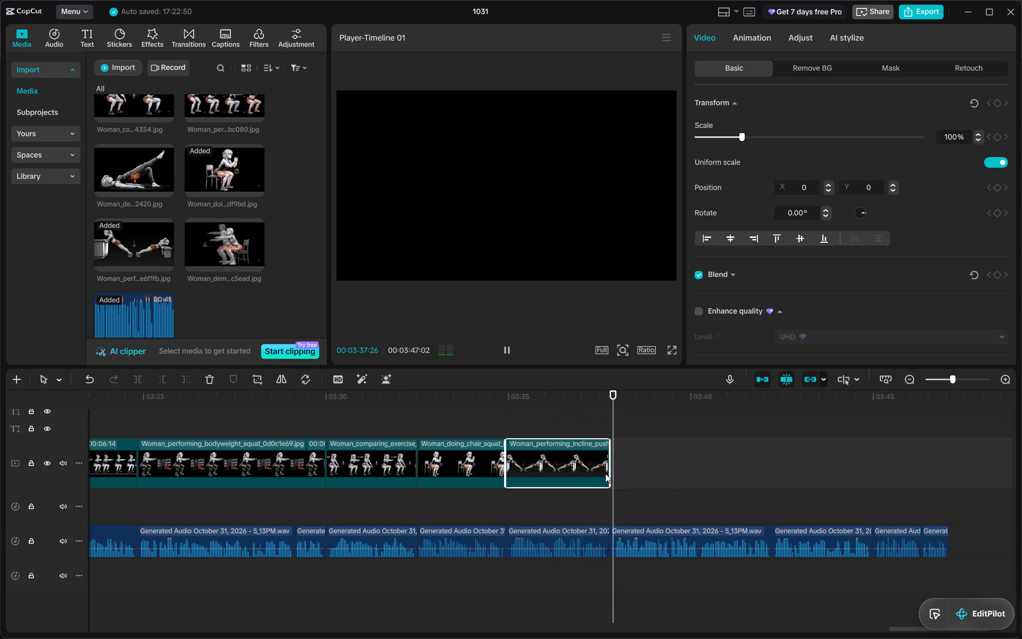
Shorten the incline push-ups clip further to end at about 00:03:36:19, partway through its voice-over segment, and check the narration there.
{"action": "scroll", "coordinate": [605, 473], "scroll_direction": "left", "scroll_amount": 1}
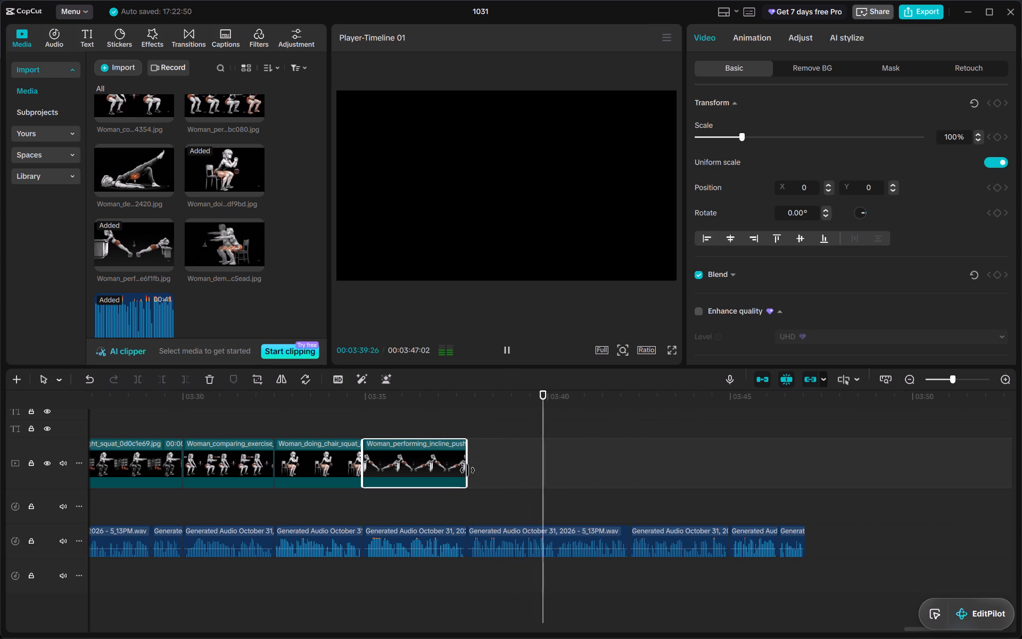
{"action": "left_click_drag", "start_coordinate": [467, 470], "coordinate": [421, 469]}
{"action": "key", "text": "space"}
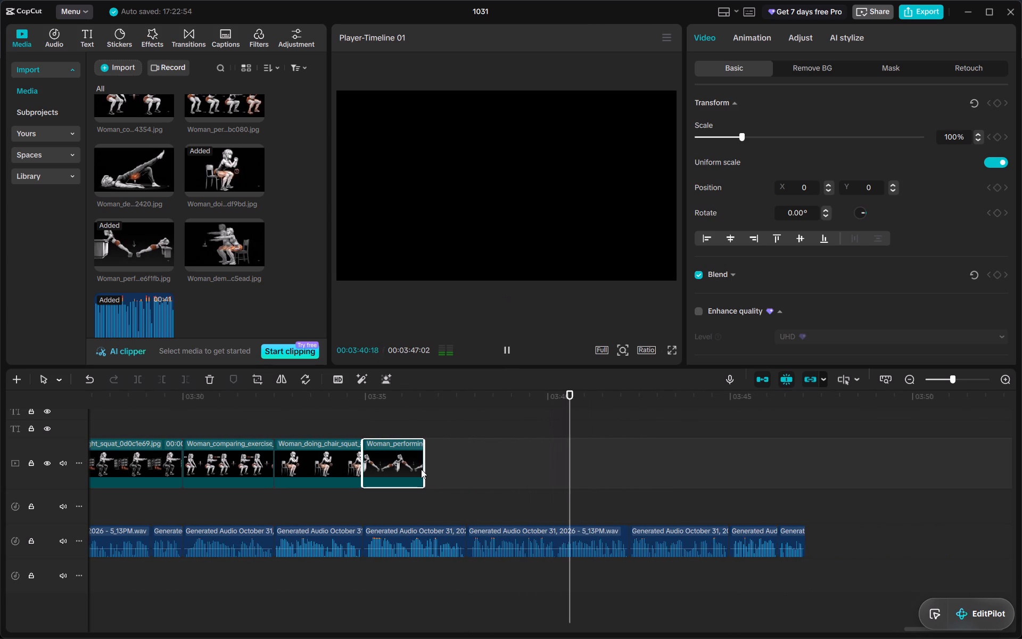
{"action": "left_click", "coordinate": [422, 393]}
{"action": "key", "text": "space"}
{"action": "key", "text": "space"}
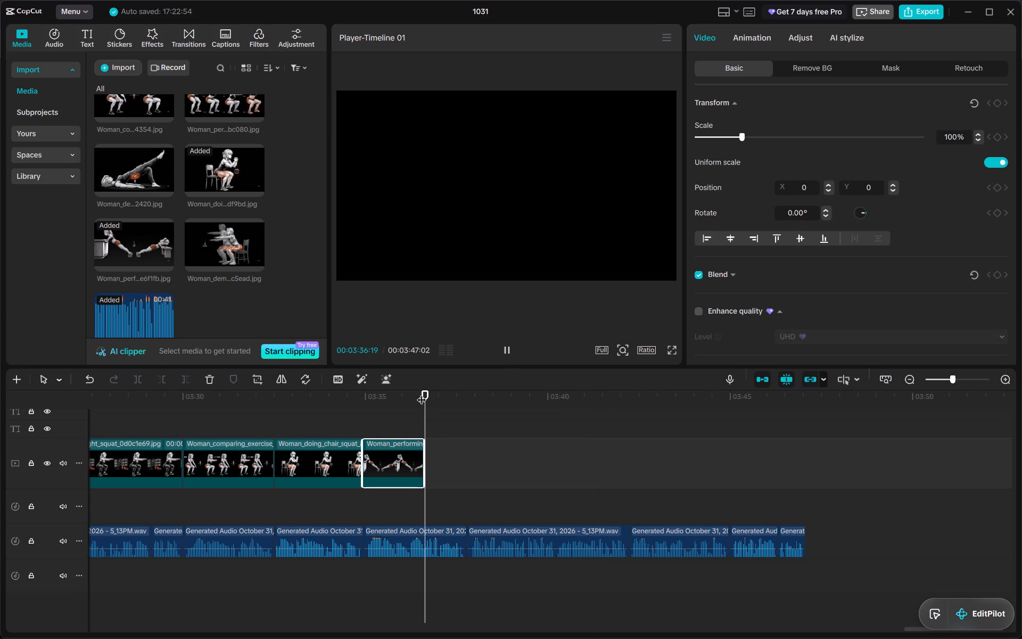
{"action": "key", "text": "space"}
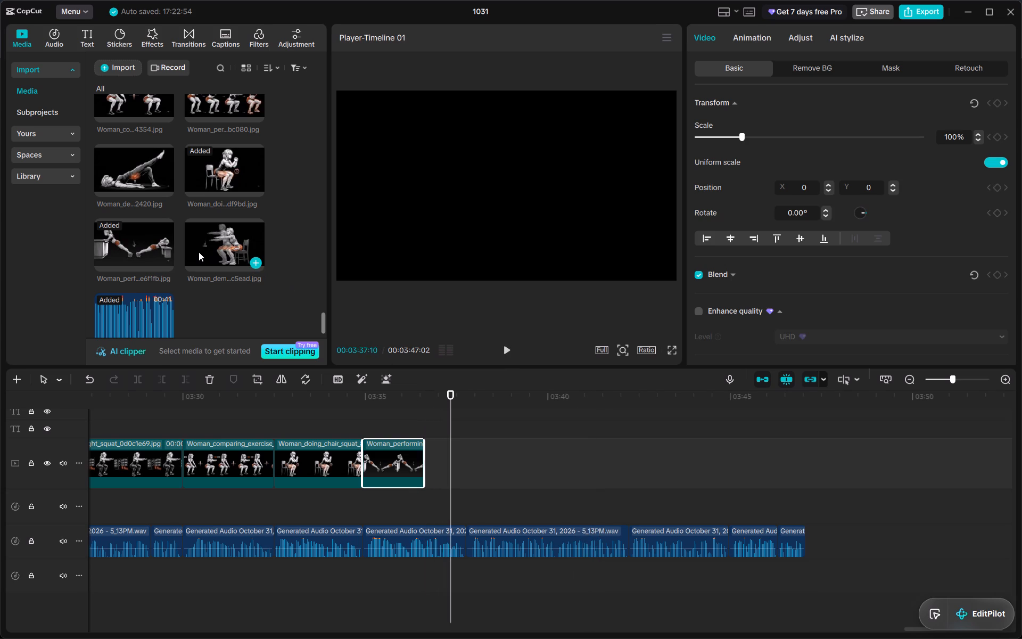
Place the single-leg glute bridge image (2acd2420.jpg) directly after the incline push-ups clip and shorten it to end with the voice-over segment below.
{"action": "left_click_drag", "start_coordinate": [199, 252], "coordinate": [219, 243]}
{"action": "left_click", "coordinate": [219, 243]}
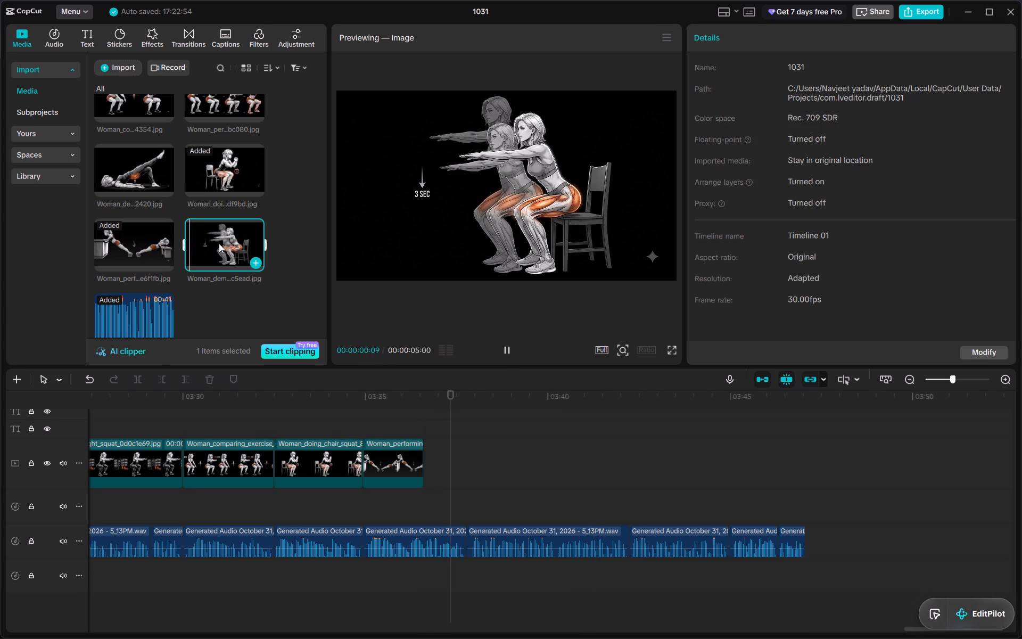
{"action": "left_click", "coordinate": [136, 247]}
{"action": "left_click", "coordinate": [136, 172]}
{"action": "left_click_drag", "start_coordinate": [136, 172], "coordinate": [433, 460]}
{"action": "left_click", "coordinate": [430, 436]}
{"action": "key", "text": "space"}
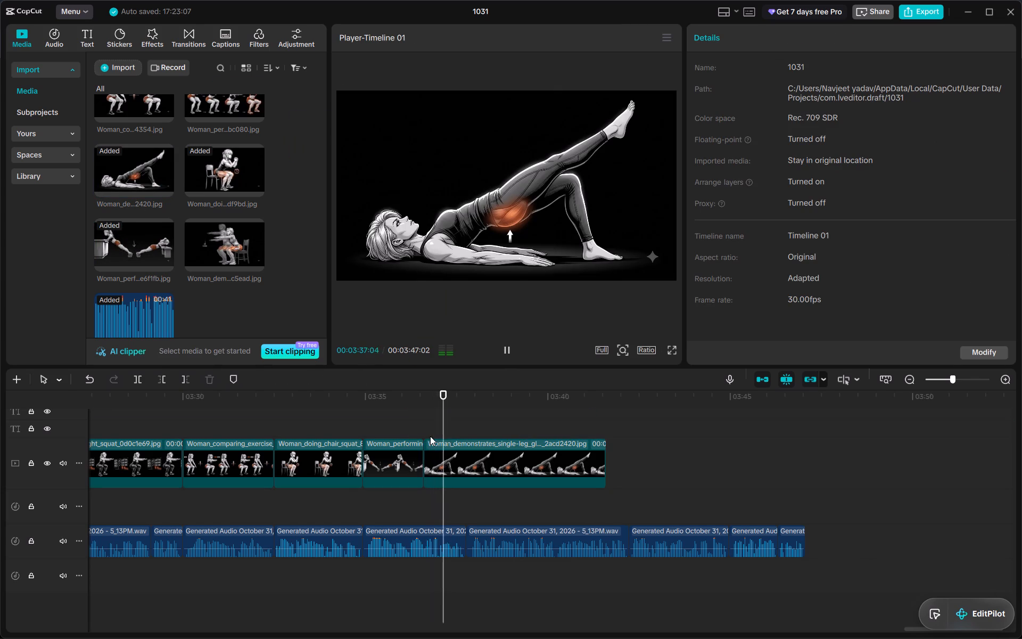
{"action": "left_click", "coordinate": [556, 461]}
{"action": "key", "text": "space"}
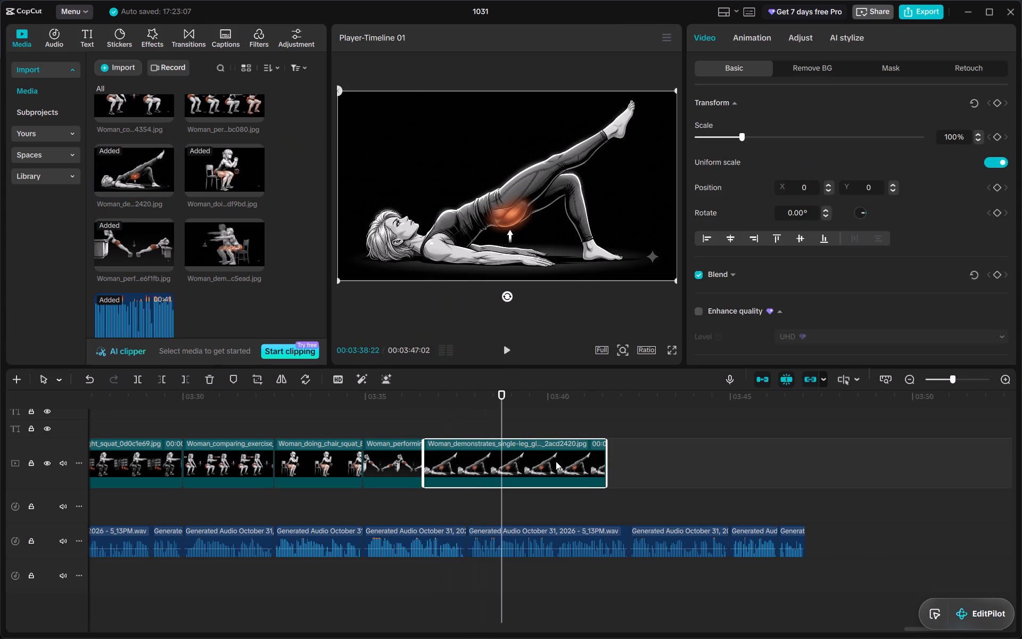
{"action": "left_click_drag", "start_coordinate": [607, 465], "coordinate": [473, 468]}
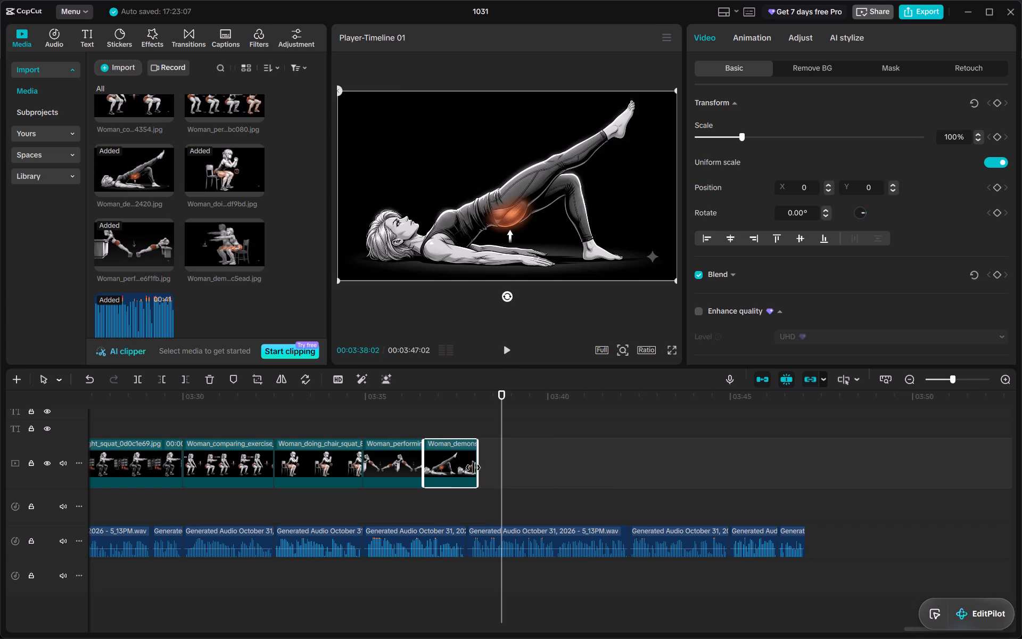
{"action": "left_click_drag", "start_coordinate": [473, 468], "coordinate": [469, 468]}
{"action": "left_click_drag", "start_coordinate": [469, 468], "coordinate": [463, 468]}
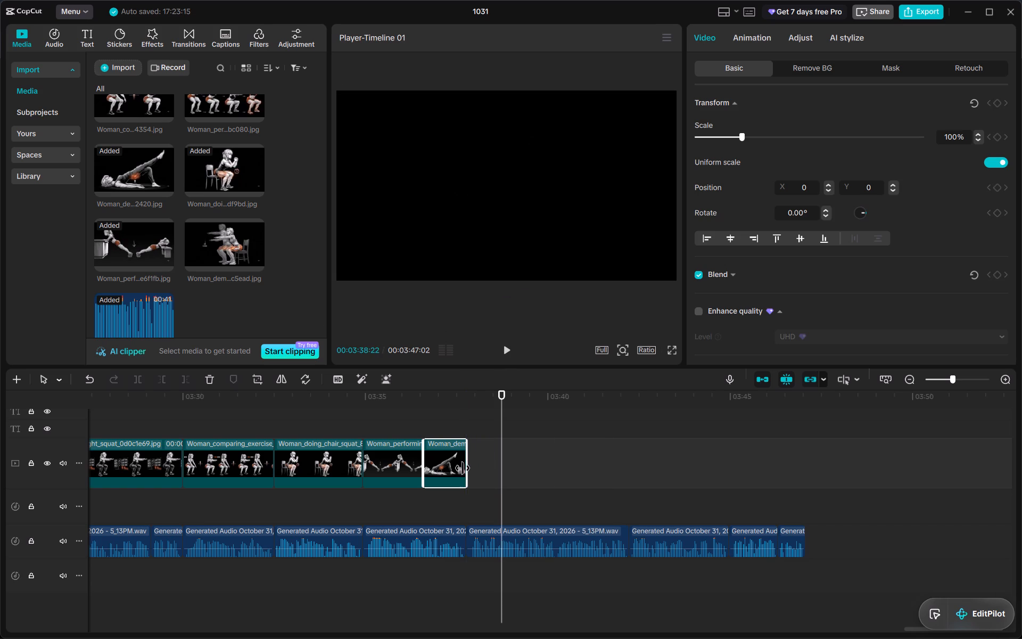
Place the workout notebook image (dae3a2df.jpg) directly after the glute bridge clip and shorten it to end at about 00:03:42:07.
{"action": "scroll", "coordinate": [228, 236], "scroll_direction": "up", "scroll_amount": 1}
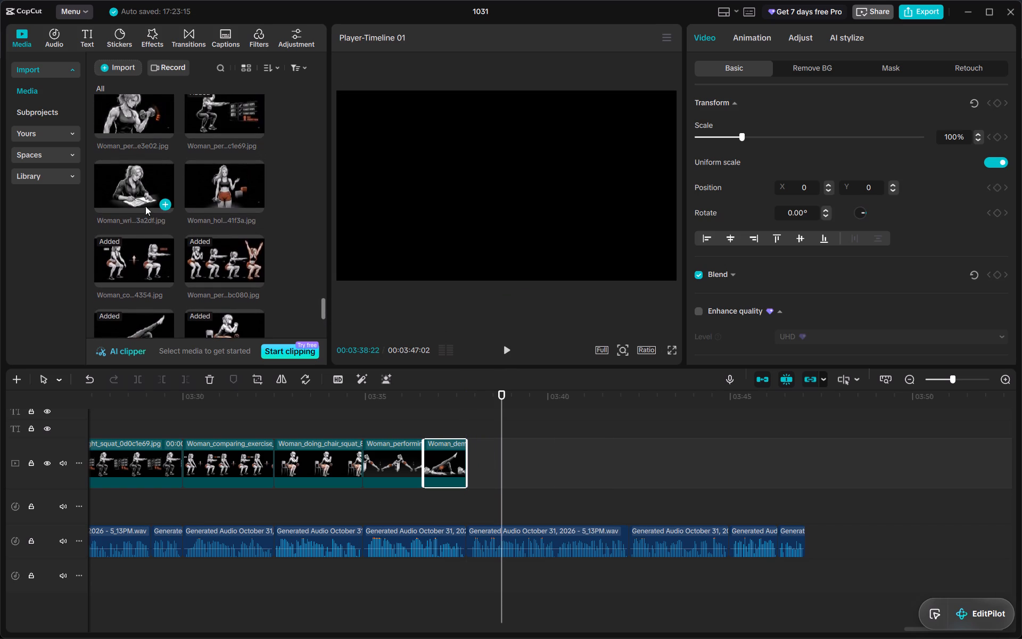
{"action": "left_click_drag", "start_coordinate": [145, 204], "coordinate": [485, 474]}
{"action": "key", "text": "space"}
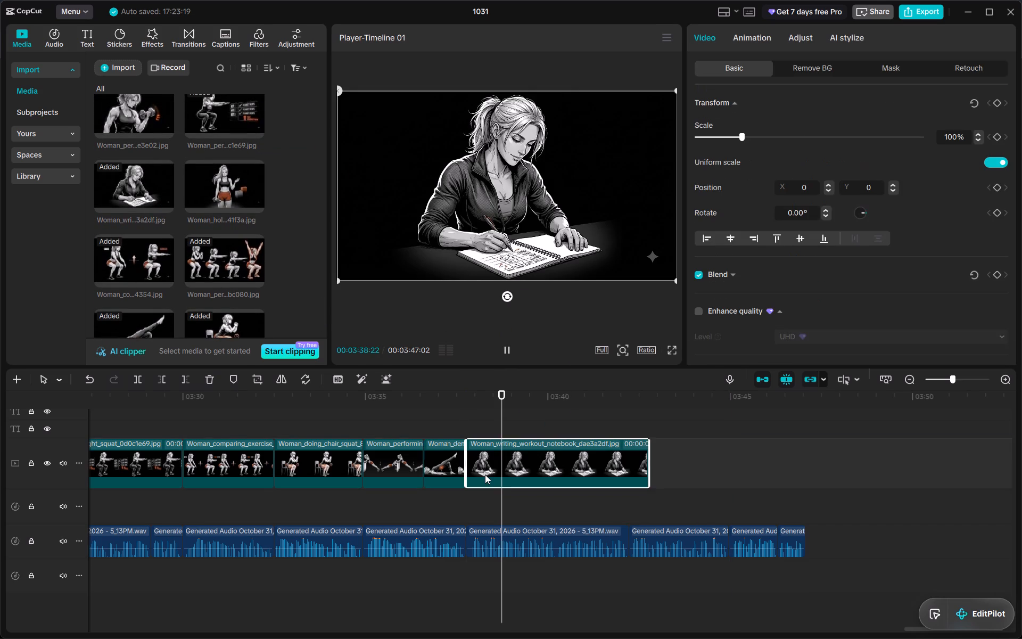
{"action": "scroll", "coordinate": [485, 474], "scroll_direction": "left", "scroll_amount": 1}
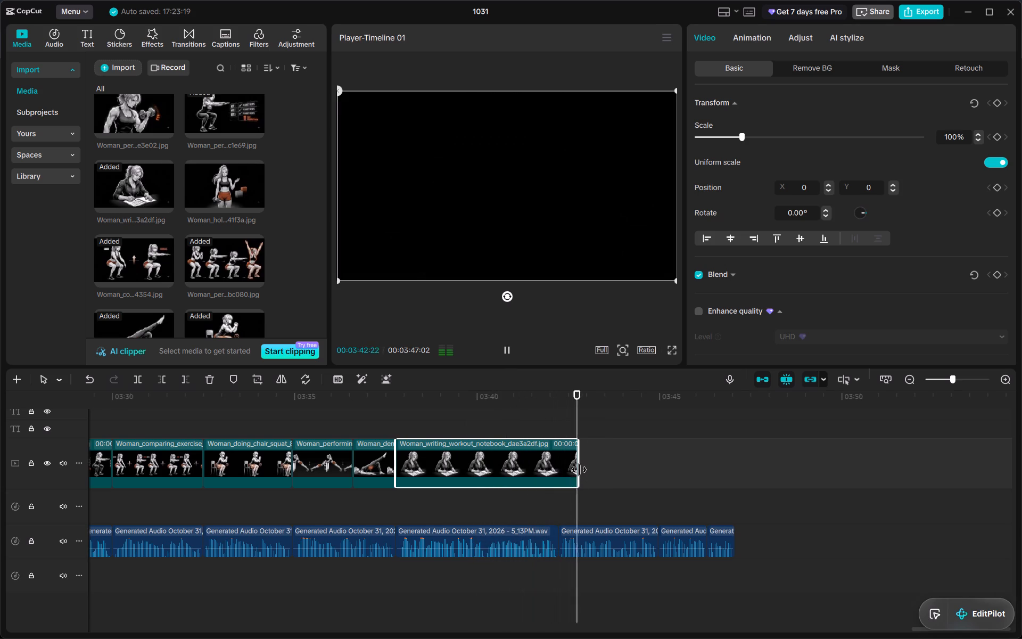
{"action": "left_click_drag", "start_coordinate": [579, 470], "coordinate": [560, 475]}
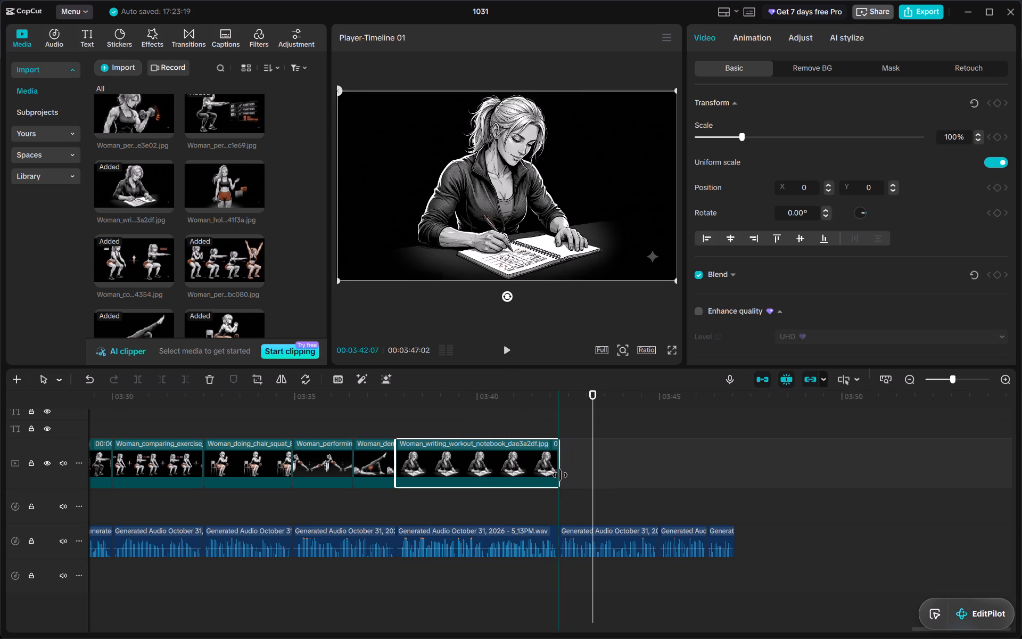
Place the dumbbell curl image (5b4e3e02.jpg) directly after the notebook clip and shorten it to end with the voice-over at 00:03:47:02.
{"action": "key", "text": "space"}
{"action": "scroll", "coordinate": [560, 475], "scroll_direction": "left", "scroll_amount": 1}
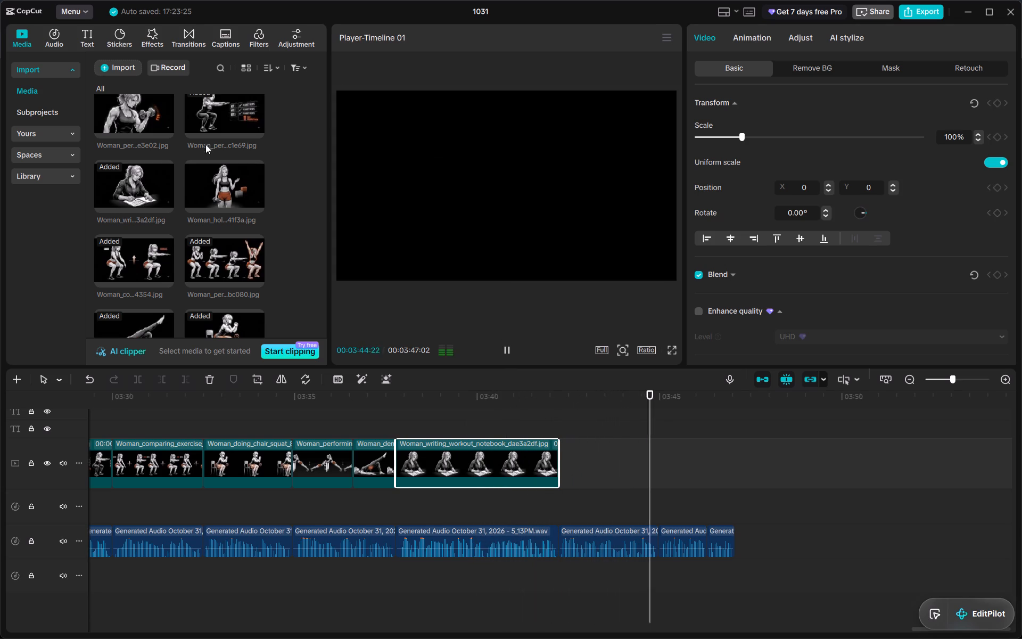
{"action": "scroll", "coordinate": [166, 147], "scroll_direction": "up", "scroll_amount": 1}
{"action": "left_click_drag", "start_coordinate": [145, 175], "coordinate": [228, 111]}
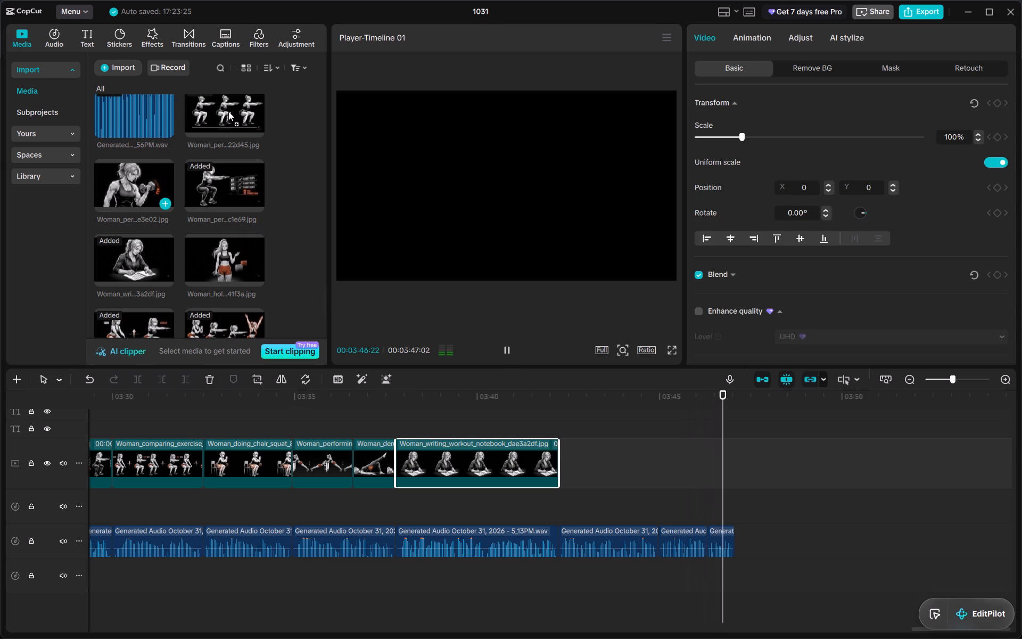
{"action": "left_click_drag", "start_coordinate": [228, 111], "coordinate": [563, 462]}
{"action": "key", "text": "space"}
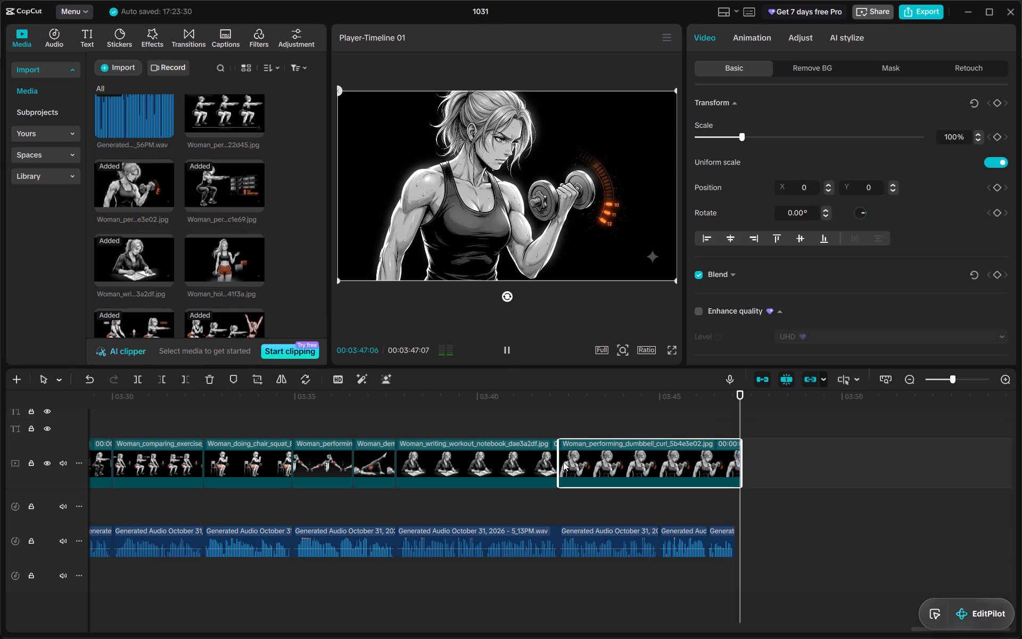
{"action": "left_click", "coordinate": [745, 470]}
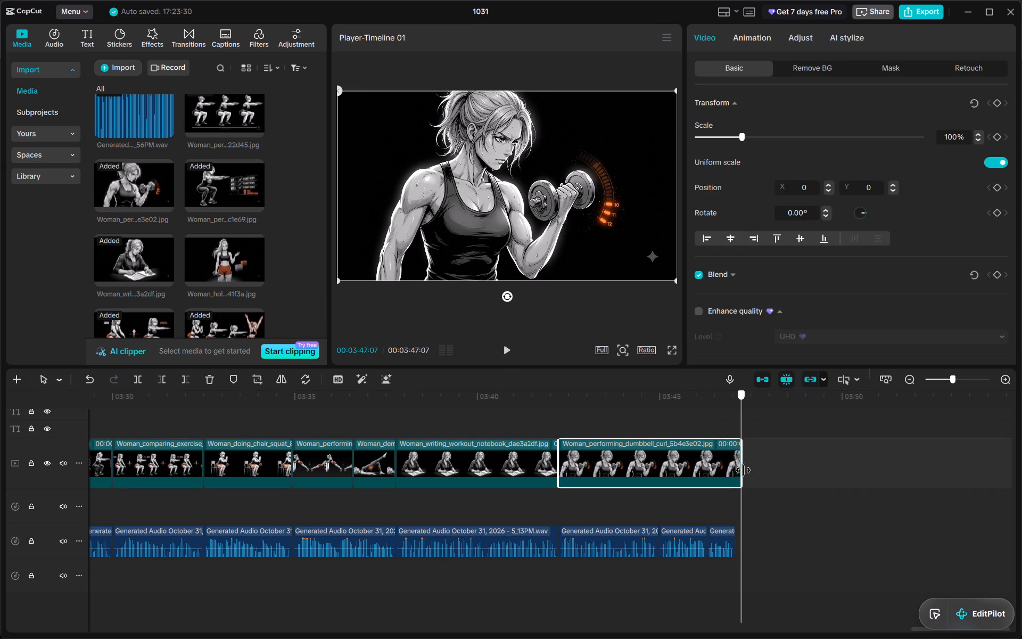
{"action": "left_click_drag", "start_coordinate": [743, 468], "coordinate": [733, 468]}
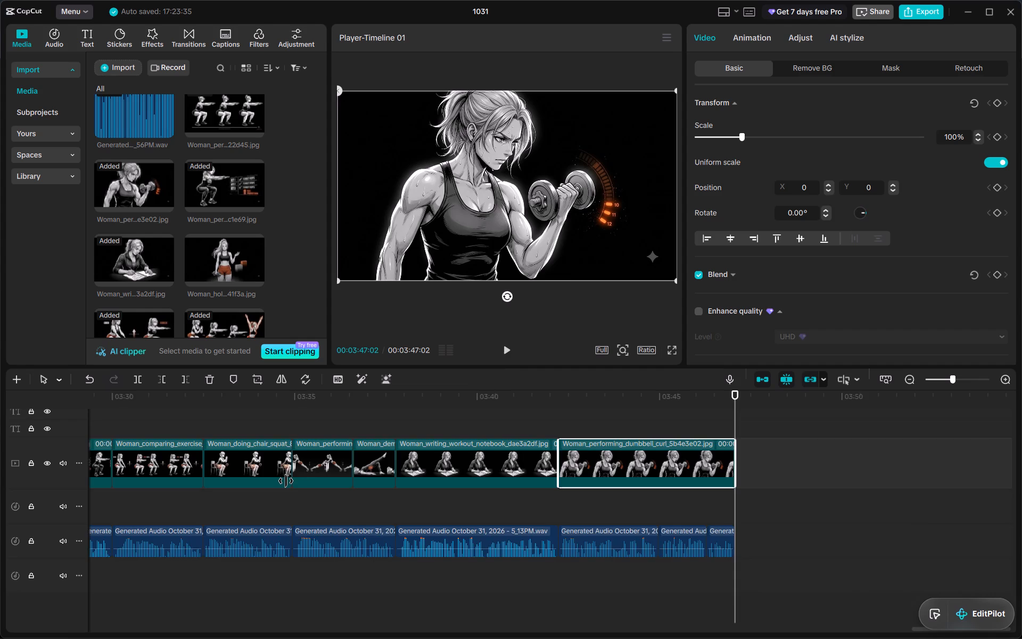
Copy the "HOW to progress" title, its golden glitter background and swish sound, and paste them at 00:03:47:02.
{"action": "scroll", "coordinate": [286, 481], "scroll_direction": "right", "scroll_amount": 2}
{"action": "left_click_drag", "start_coordinate": [217, 406], "coordinate": [209, 463]}
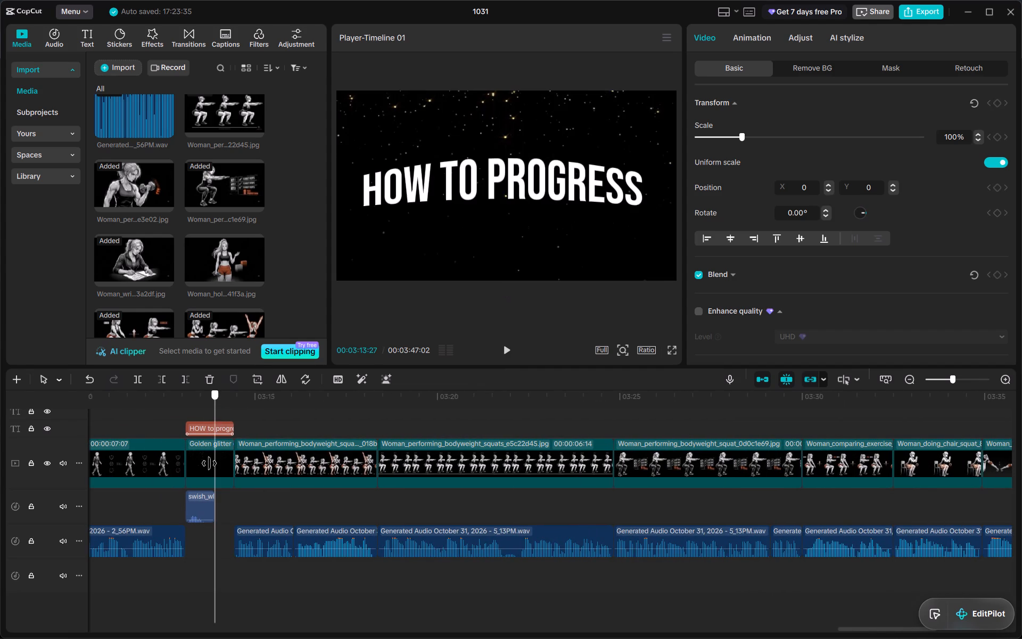
{"action": "left_click_drag", "start_coordinate": [209, 463], "coordinate": [208, 472]}
{"action": "left_click_drag", "start_coordinate": [194, 407], "coordinate": [205, 494]}
{"action": "left_click_drag", "start_coordinate": [194, 411], "coordinate": [204, 509]}
{"action": "key", "text": "ctrl+c"}
{"action": "scroll", "coordinate": [204, 509], "scroll_direction": "left", "scroll_amount": 3}
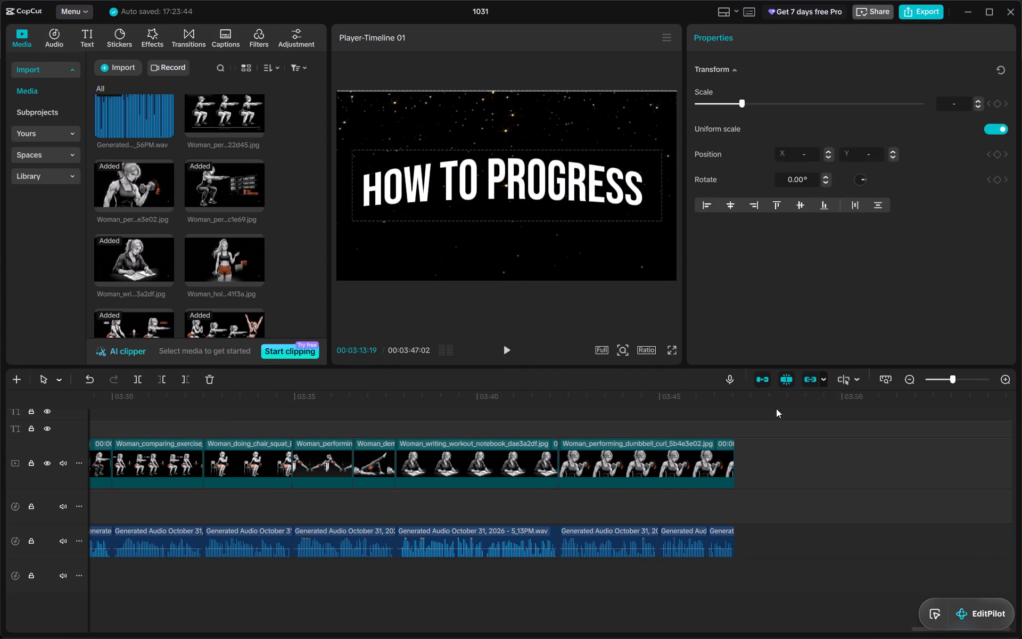
{"action": "triple_click", "coordinate": [733, 395]}
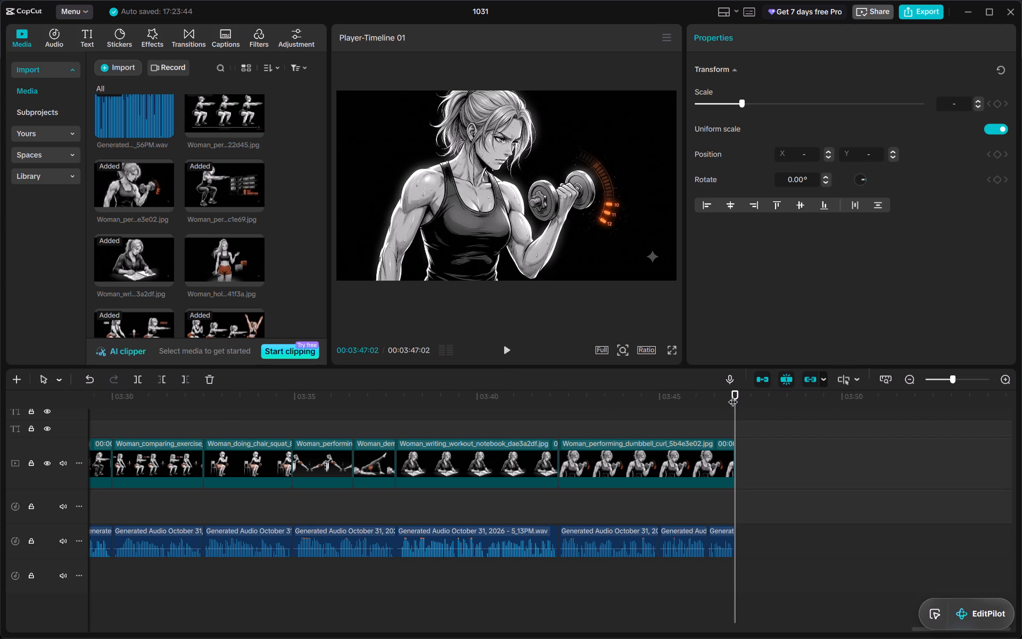
{"action": "key", "text": "ctrl+v"}
Put the pasted golden glitter clip on the main track after the dumbbell curl, with the swish sound and title aligned at 00:03:47:02.
{"action": "left_click_drag", "start_coordinate": [769, 459], "coordinate": [769, 478]}
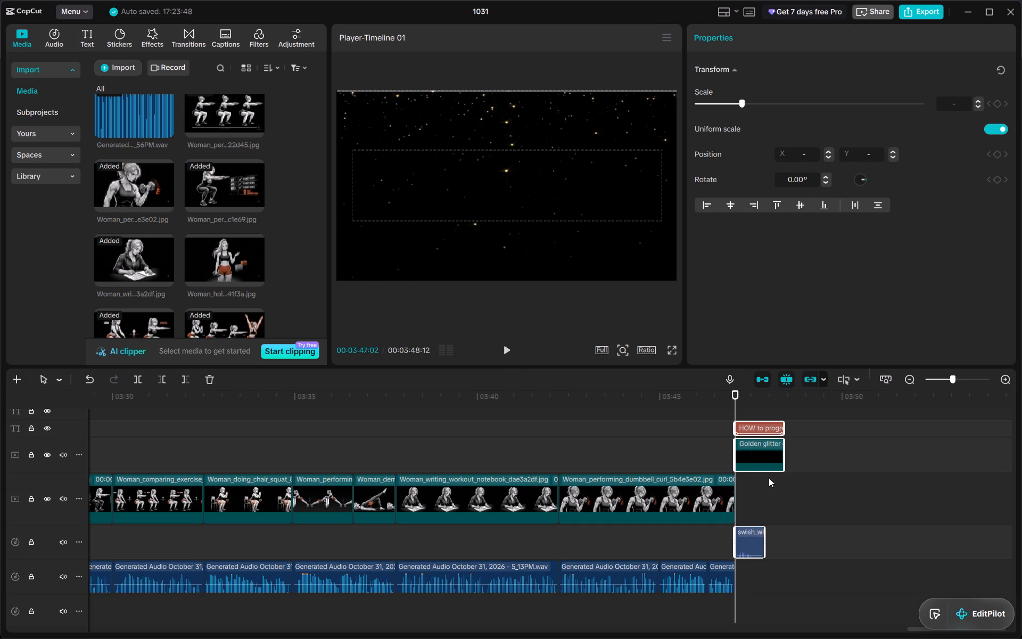
{"action": "left_click_drag", "start_coordinate": [769, 478], "coordinate": [774, 510]}
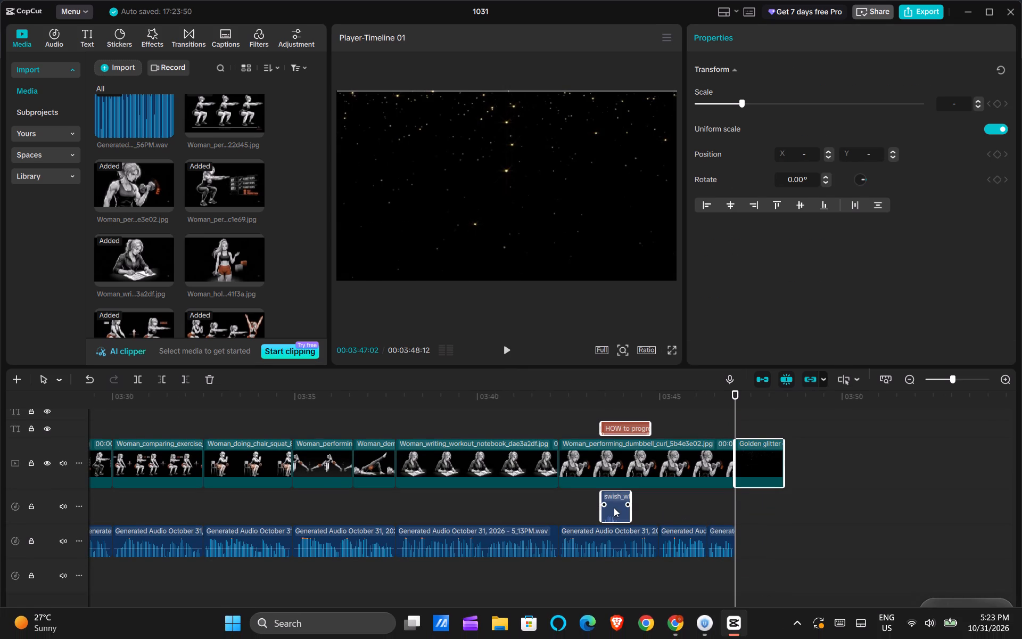
{"action": "left_click", "coordinate": [613, 509]}
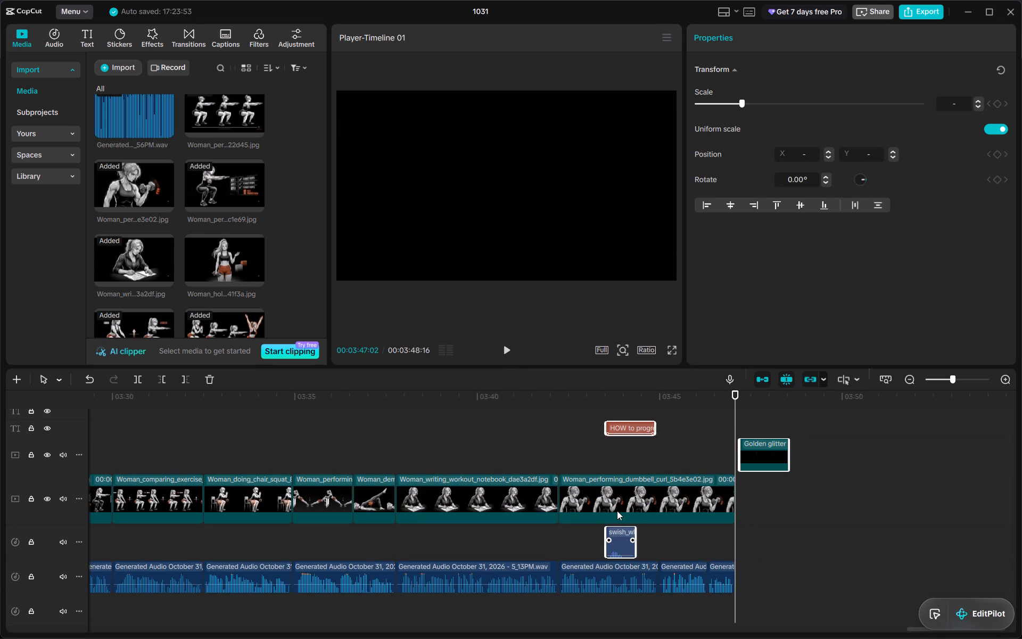
{"action": "double_click", "coordinate": [618, 510]}
{"action": "double_click", "coordinate": [623, 543]}
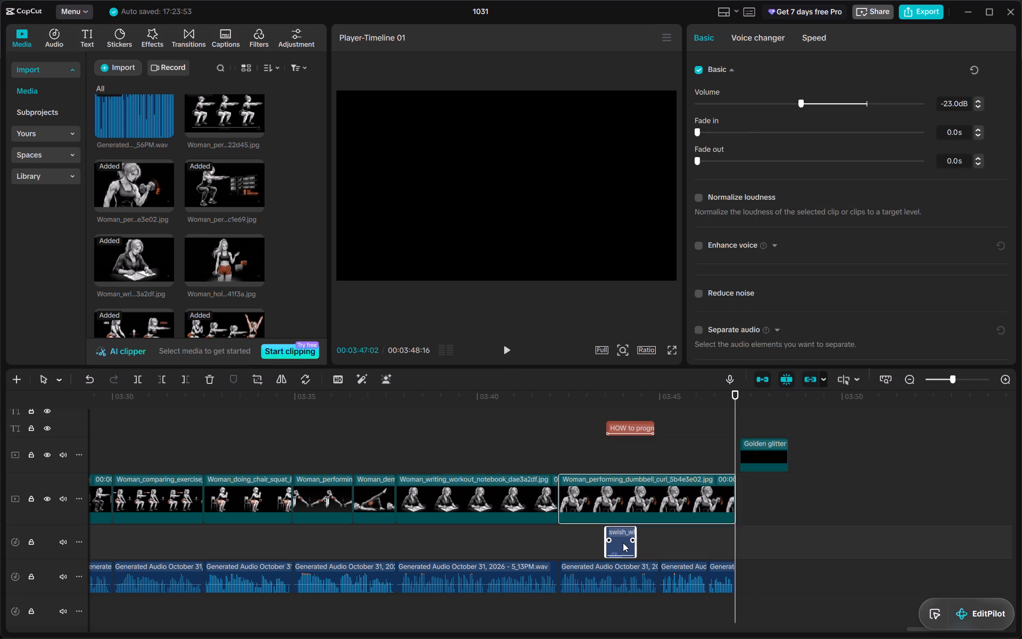
{"action": "left_click_drag", "start_coordinate": [623, 543], "coordinate": [752, 552]}
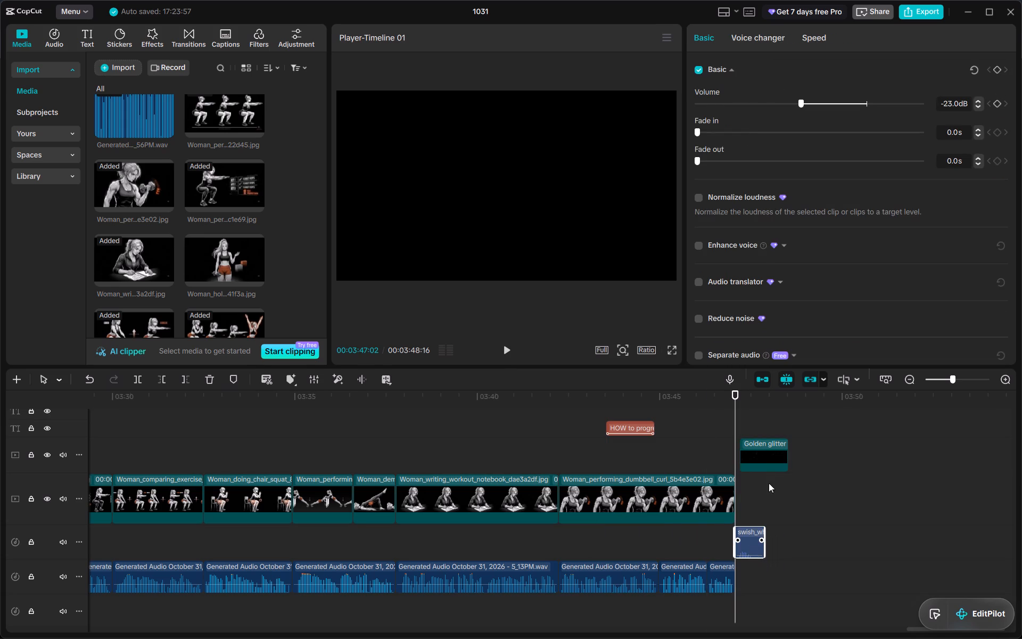
{"action": "left_click_drag", "start_coordinate": [763, 454], "coordinate": [758, 502]}
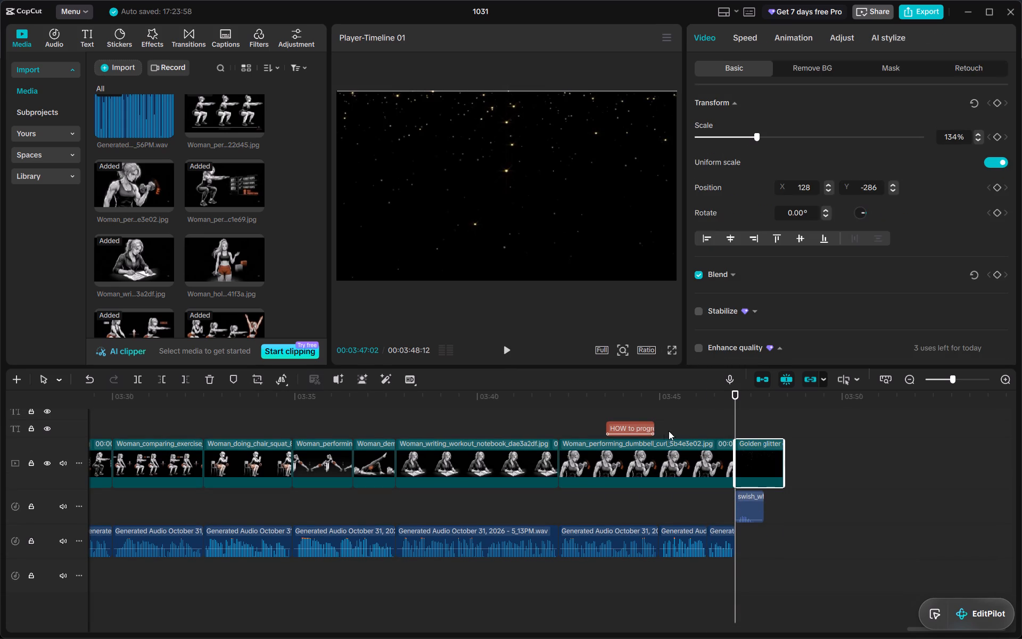
{"action": "left_click_drag", "start_coordinate": [636, 427], "coordinate": [757, 432]}
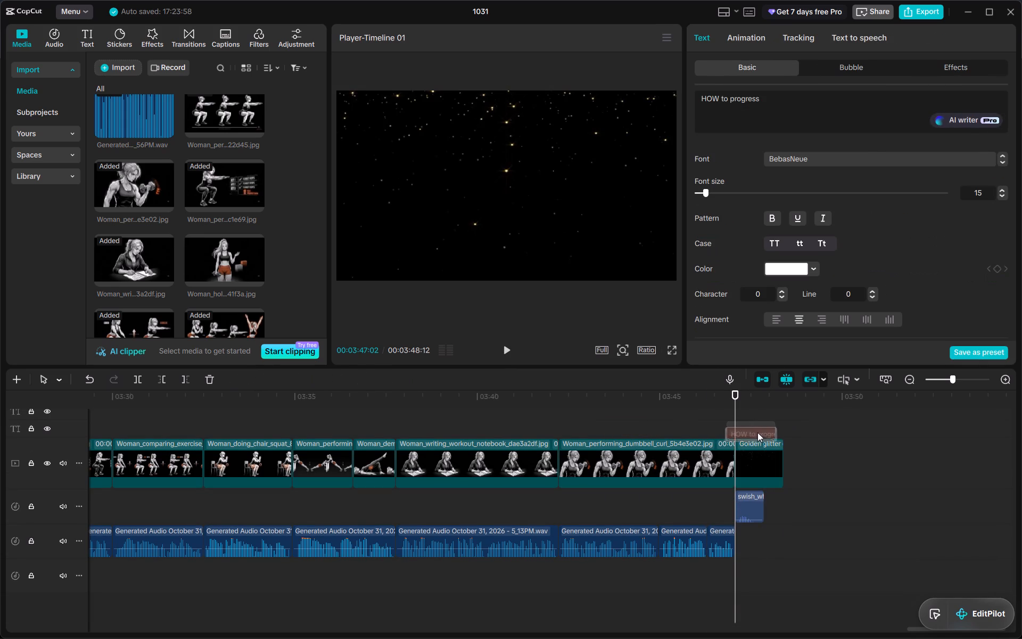
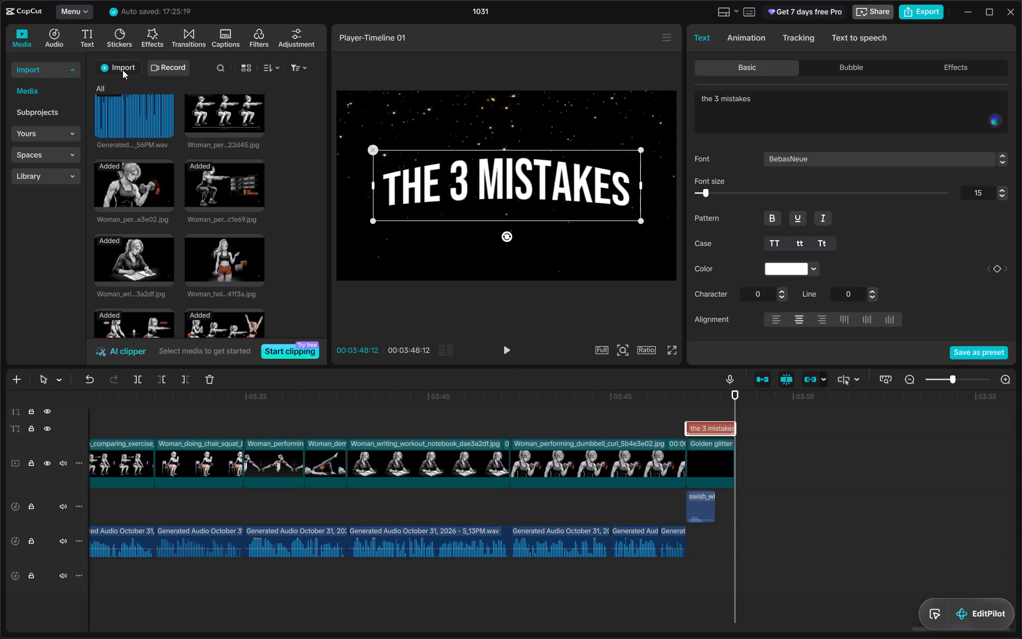
{"action": "left_click", "coordinate": [164, 96]}
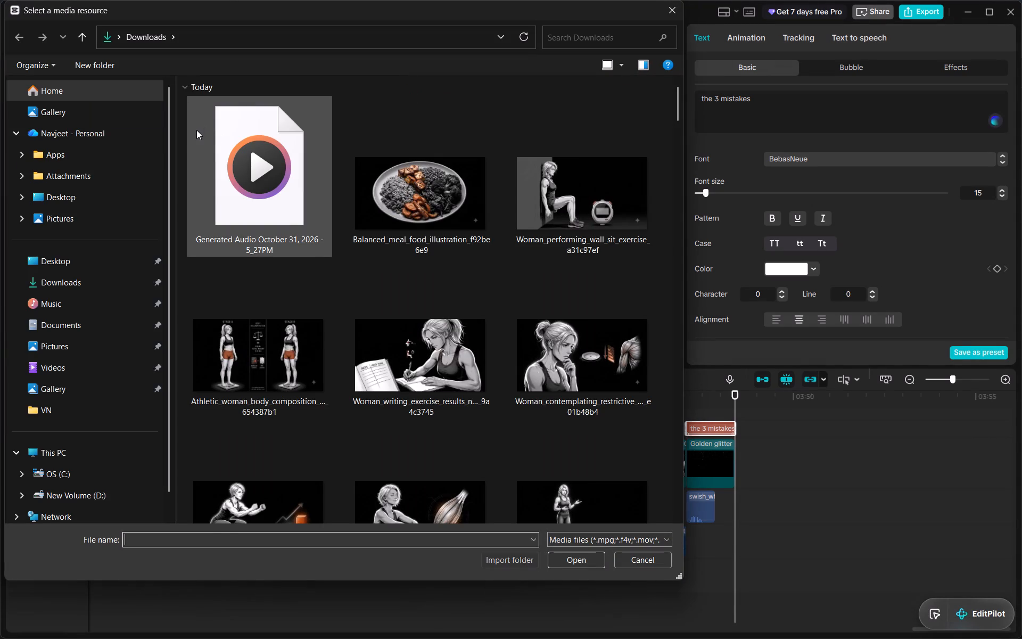
{"action": "left_click_drag", "start_coordinate": [196, 130], "coordinate": [235, 151]}
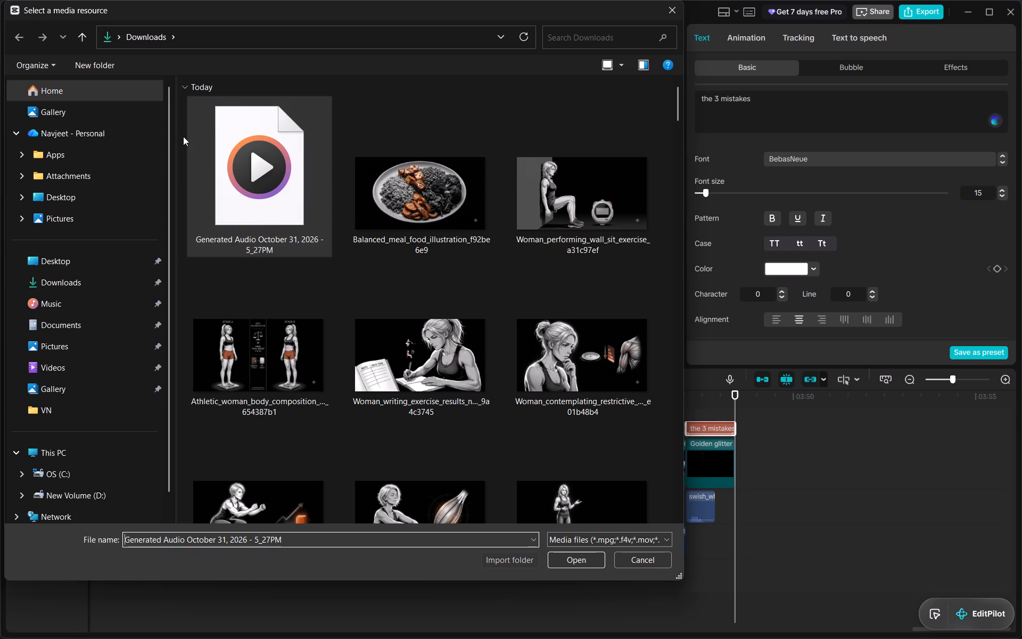
{"action": "left_click_drag", "start_coordinate": [183, 136], "coordinate": [608, 559]}
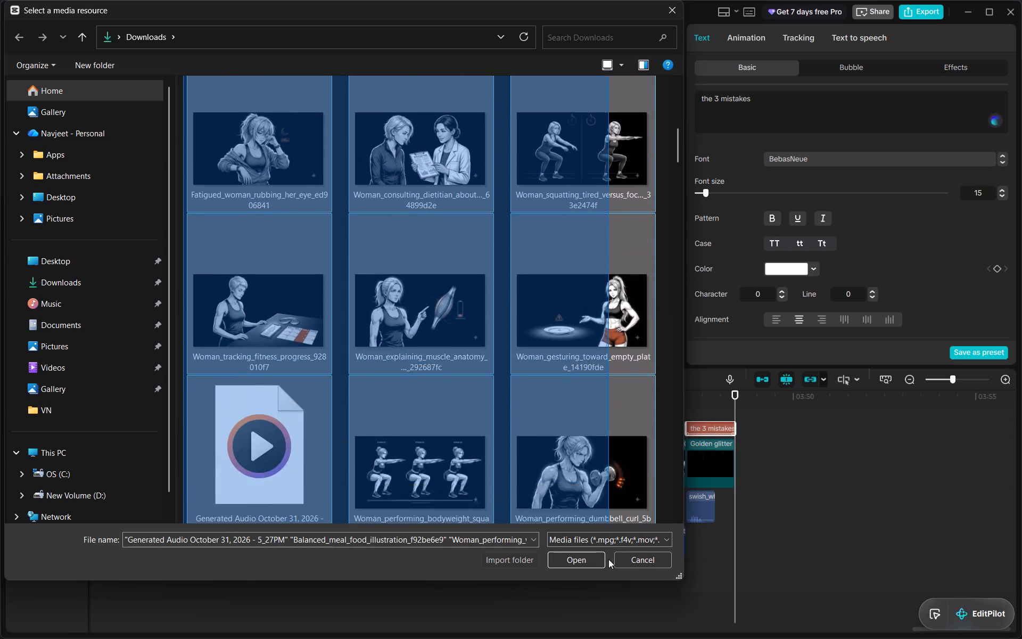
{"action": "left_click_drag", "start_coordinate": [608, 559], "coordinate": [608, 174]}
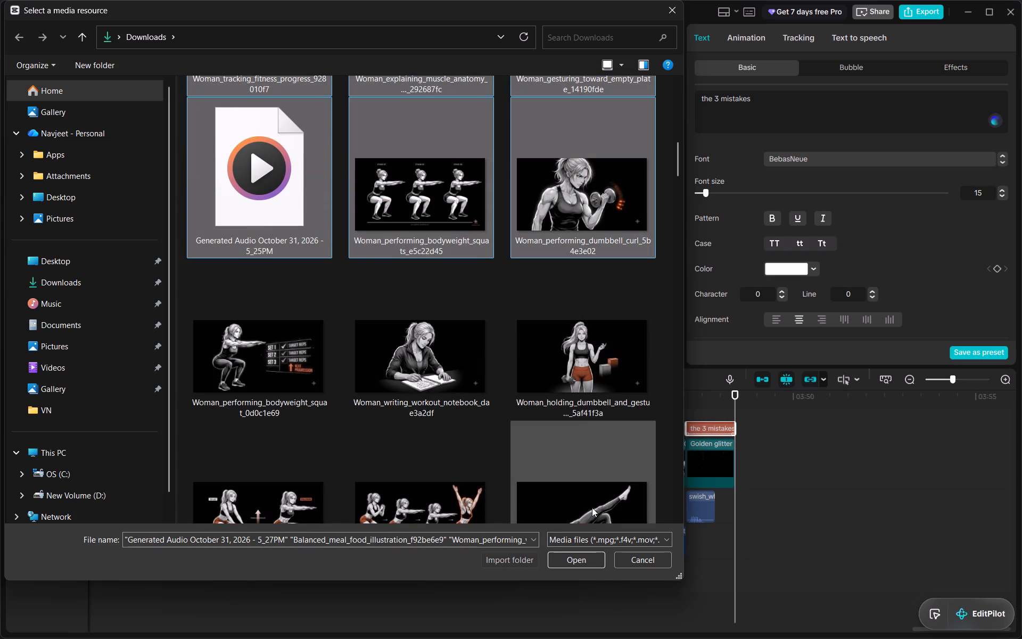
{"action": "left_click", "coordinate": [582, 554]}
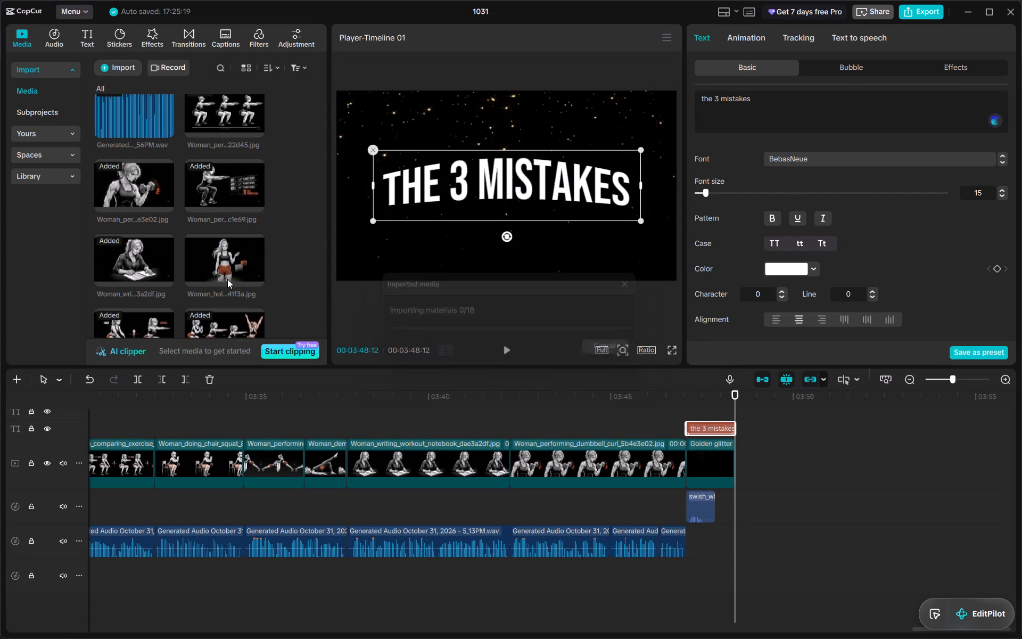
Place the 5_25PM generated audio on the voice-over track at 00:03:48:12, where the "the 3 mistakes" title ends.
{"action": "scroll", "coordinate": [223, 275], "scroll_direction": "down", "scroll_amount": 3}
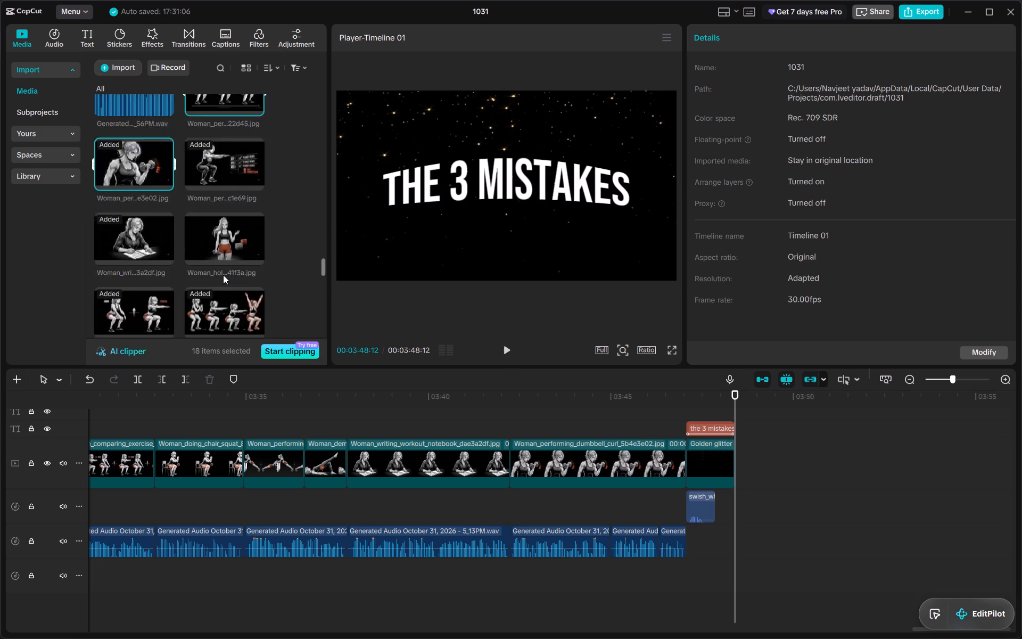
{"action": "scroll", "coordinate": [223, 275], "scroll_direction": "down", "scroll_amount": 4}
{"action": "scroll", "coordinate": [223, 275], "scroll_direction": "up", "scroll_amount": 2}
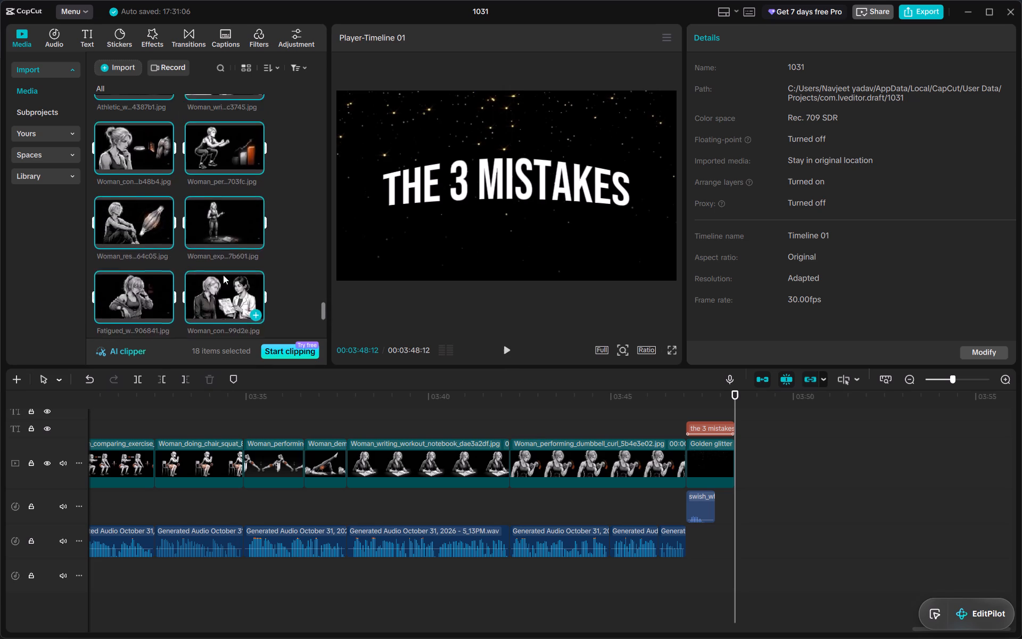
{"action": "scroll", "coordinate": [223, 275], "scroll_direction": "up", "scroll_amount": 2}
{"action": "scroll", "coordinate": [223, 275], "scroll_direction": "down", "scroll_amount": 1}
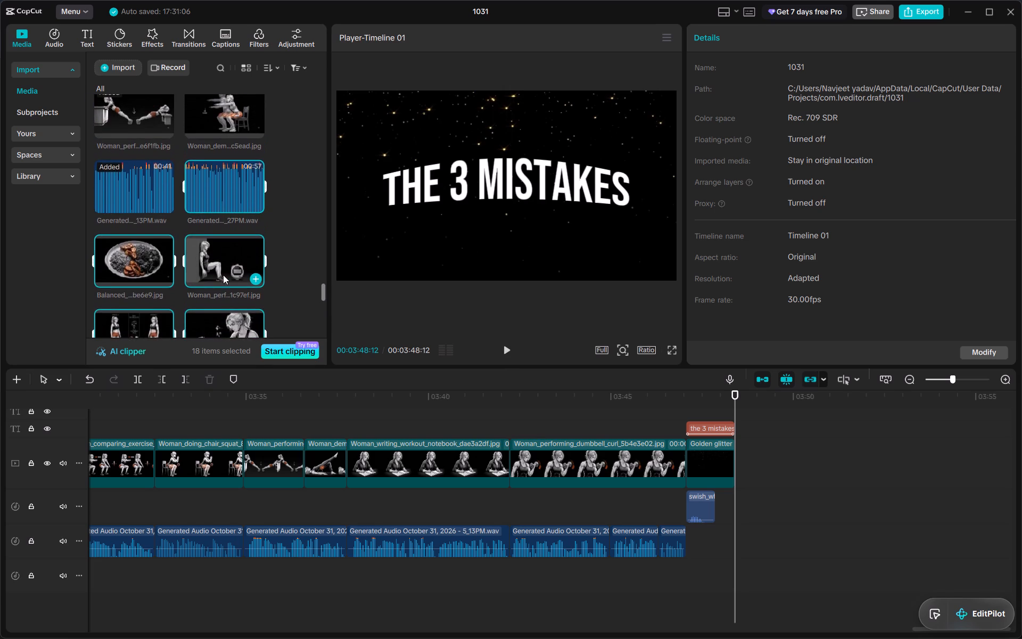
{"action": "scroll", "coordinate": [223, 275], "scroll_direction": "down", "scroll_amount": 1}
{"action": "double_click", "coordinate": [213, 296]}
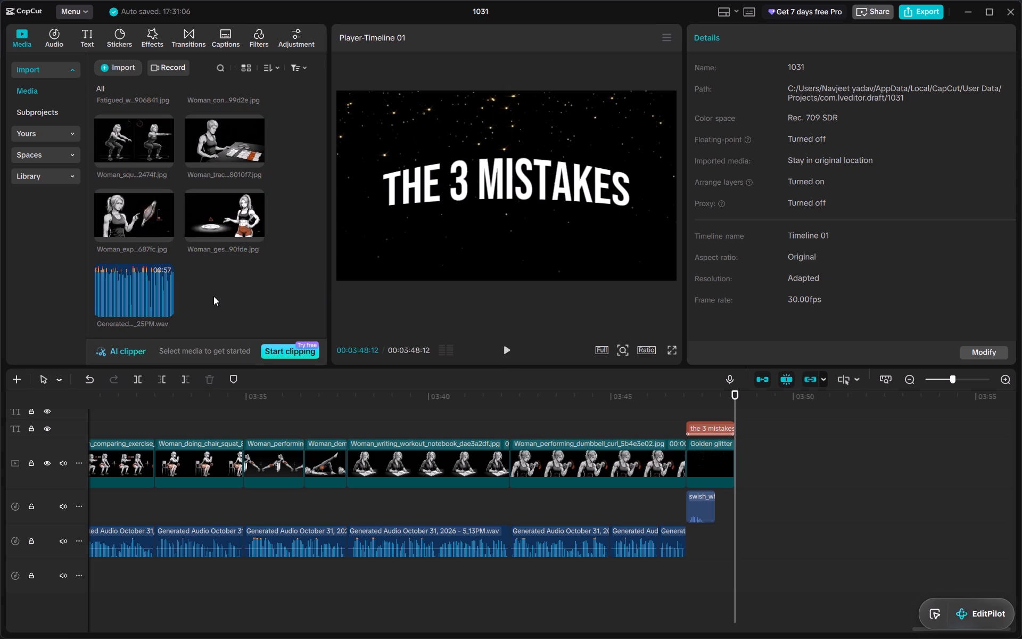
{"action": "left_click_drag", "start_coordinate": [150, 292], "coordinate": [740, 534]}
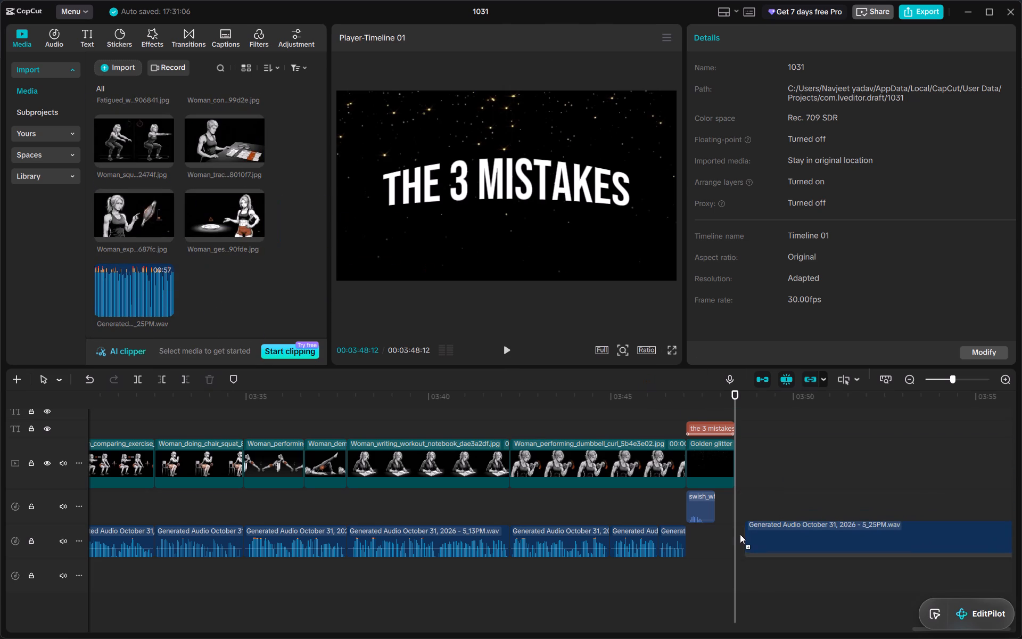
{"action": "left_click_drag", "start_coordinate": [740, 534], "coordinate": [734, 537]}
Trim the silence off the start of the 5_25PM voice-over and move it back to 00:03:48:12.
{"action": "scroll", "coordinate": [734, 537], "scroll_direction": "left", "scroll_amount": 2}
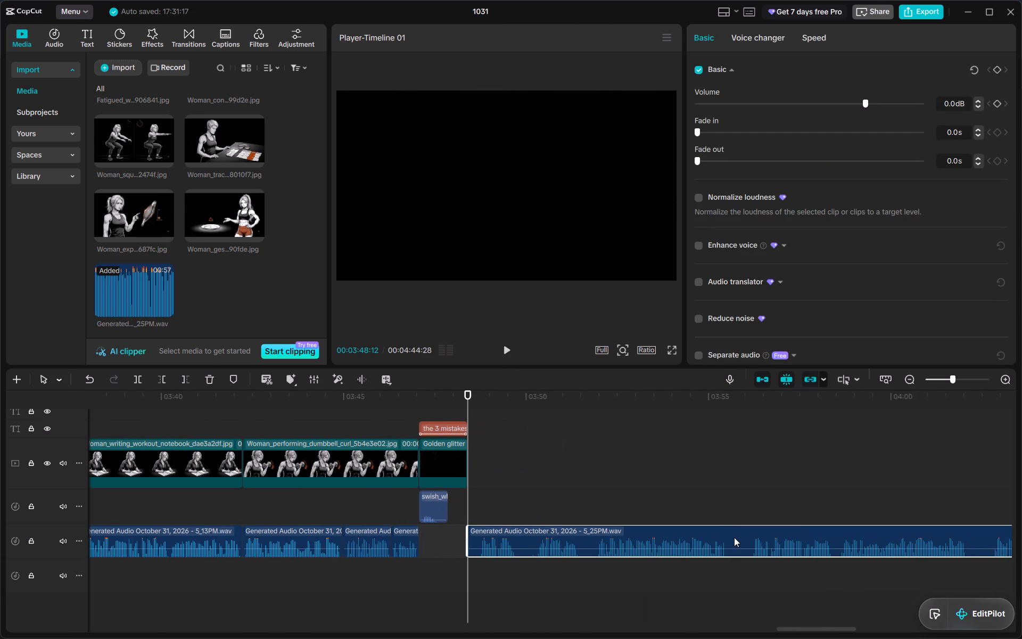
{"action": "scroll", "coordinate": [574, 544], "scroll_direction": "up", "scroll_amount": 5, "text": "ctrl"}
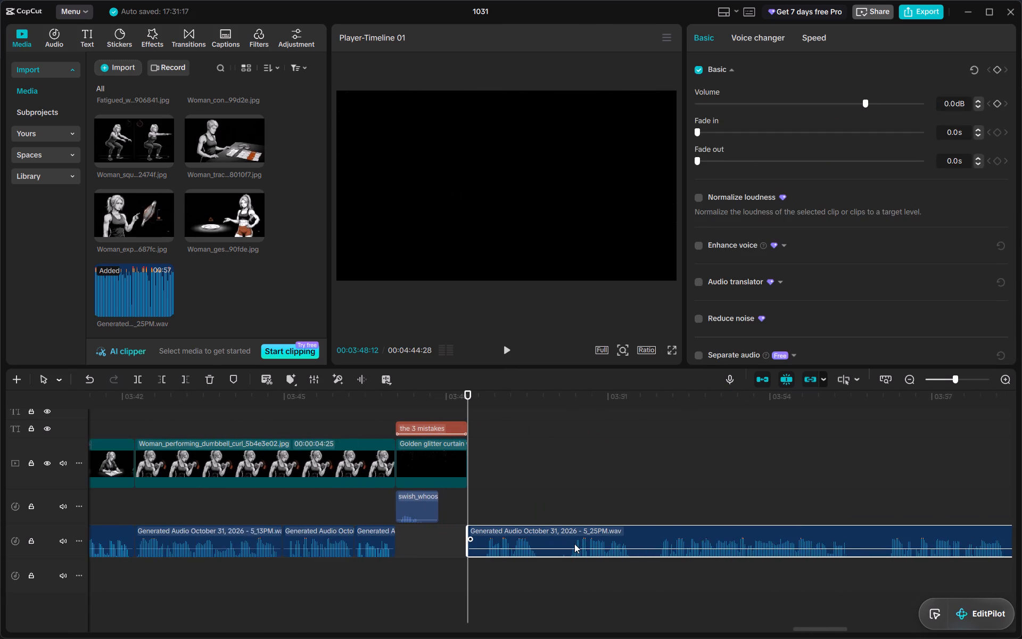
{"action": "scroll", "coordinate": [574, 544], "scroll_direction": "up", "scroll_amount": 10, "text": "ctrl"}
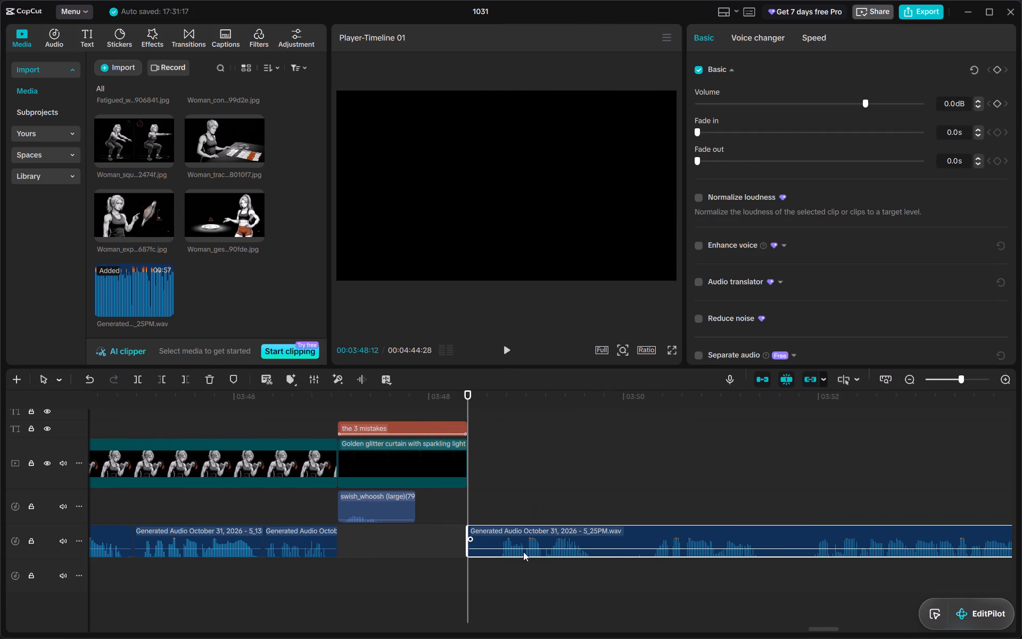
{"action": "left_click_drag", "start_coordinate": [467, 548], "coordinate": [501, 557]}
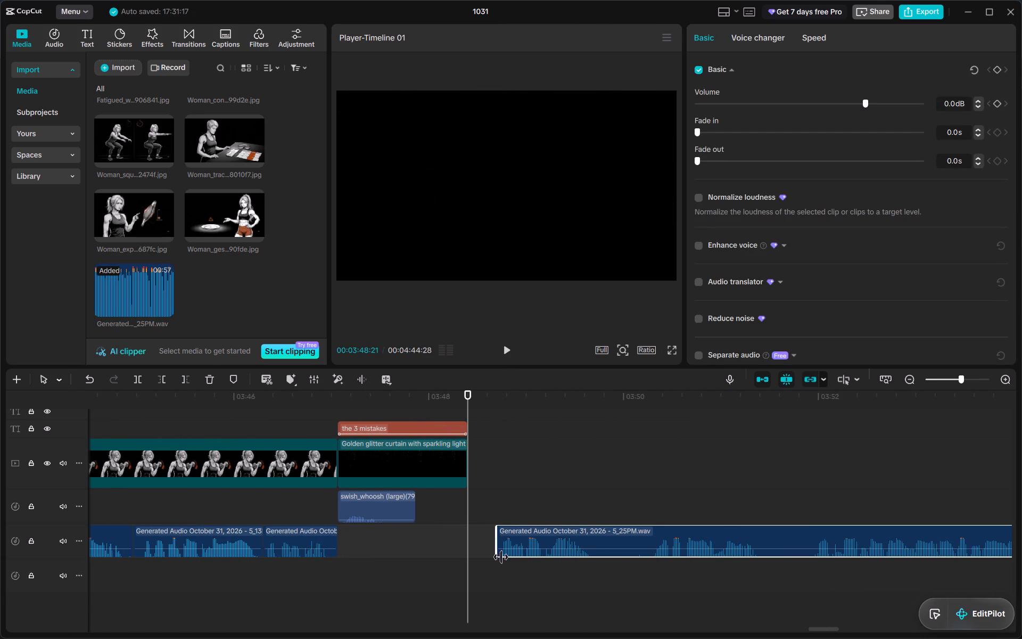
{"action": "left_click_drag", "start_coordinate": [501, 557], "coordinate": [499, 571]}
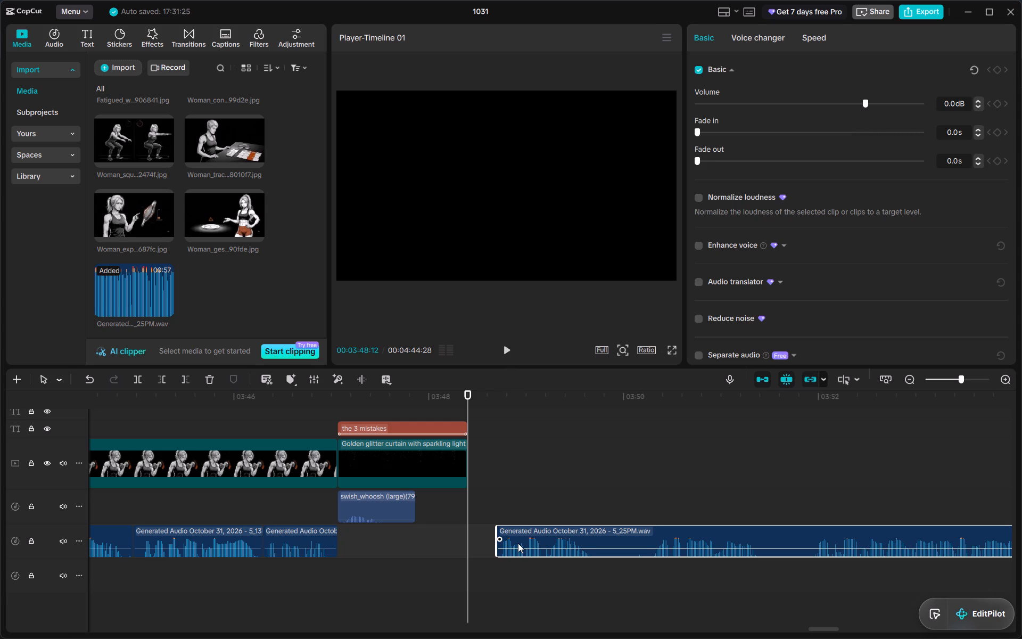
{"action": "left_click_drag", "start_coordinate": [518, 543], "coordinate": [492, 545]}
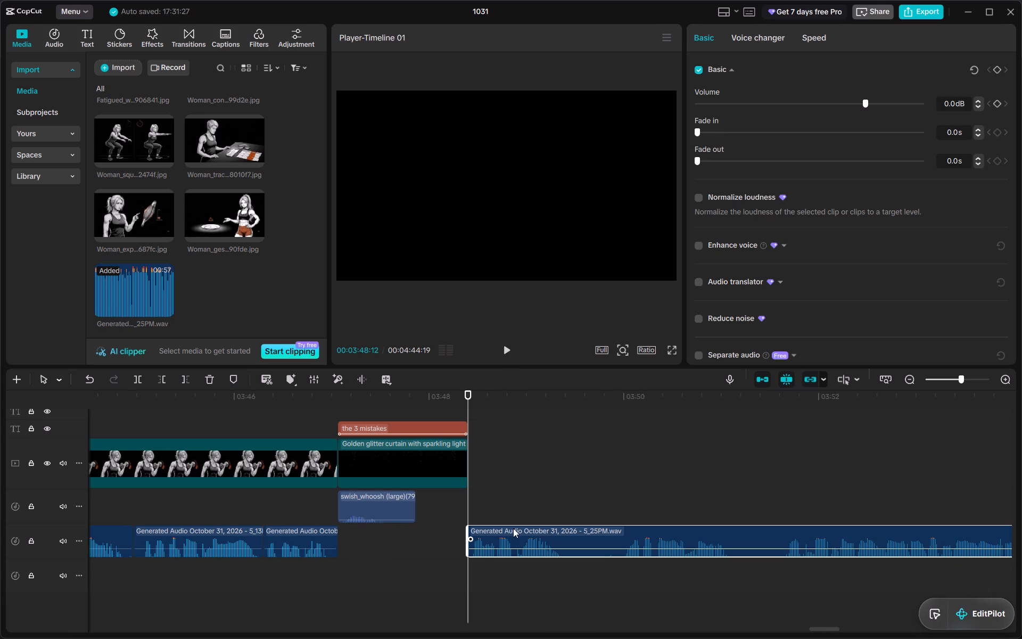
Split the voice-over at 00:03:49:12, trim the silent pause from the second part and close the gap.
{"action": "left_click_drag", "start_coordinate": [544, 398], "coordinate": [549, 398]}
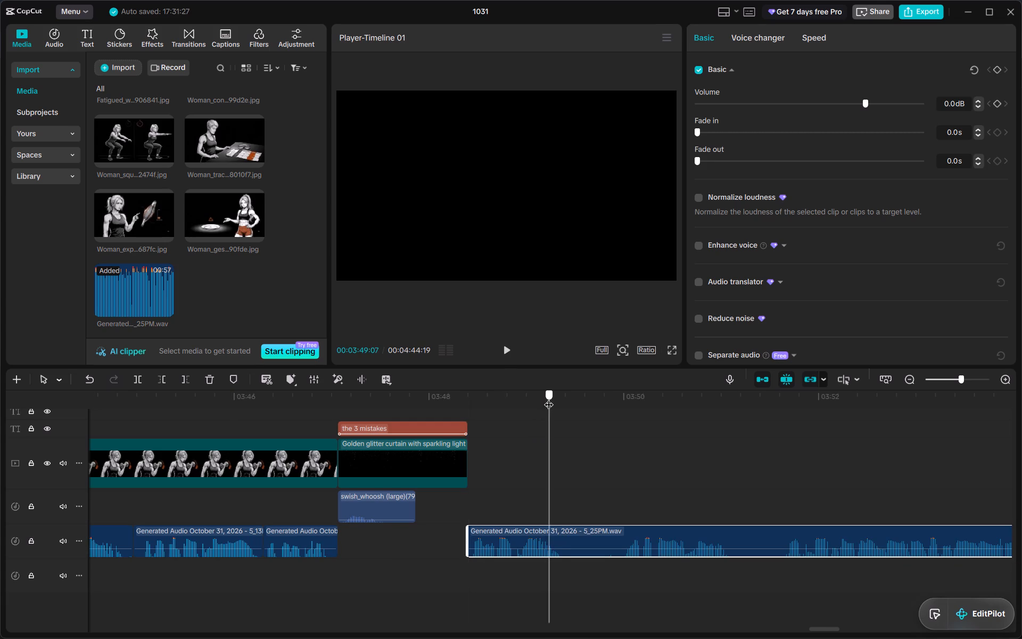
{"action": "left_click_drag", "start_coordinate": [549, 398], "coordinate": [564, 402]}
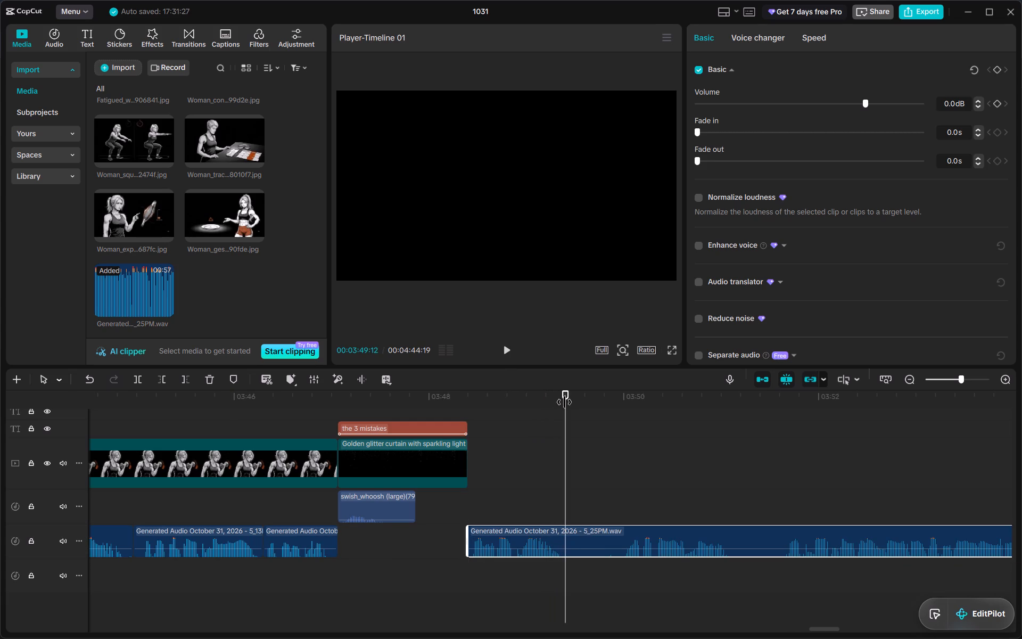
{"action": "key", "text": "ctrl+b"}
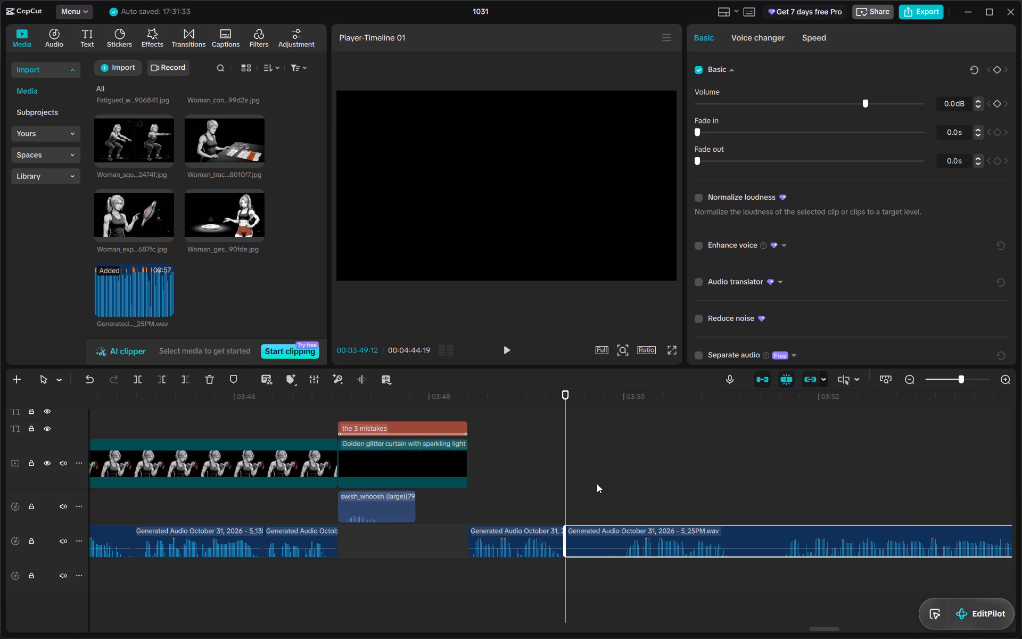
{"action": "left_click_drag", "start_coordinate": [565, 543], "coordinate": [578, 546]}
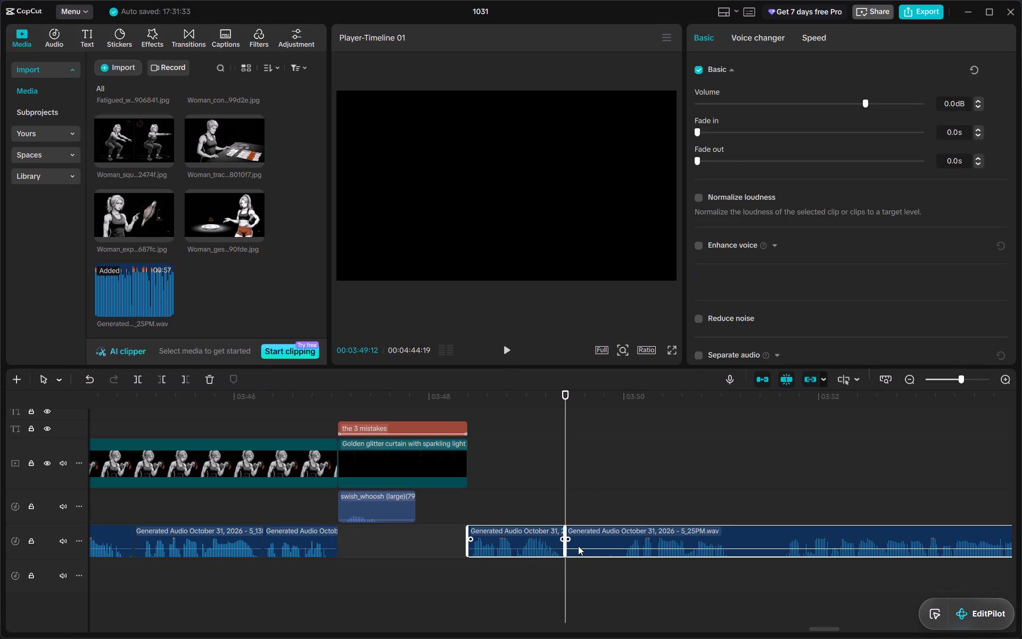
{"action": "left_click", "coordinate": [578, 546]}
{"action": "left_click_drag", "start_coordinate": [566, 547], "coordinate": [604, 552]}
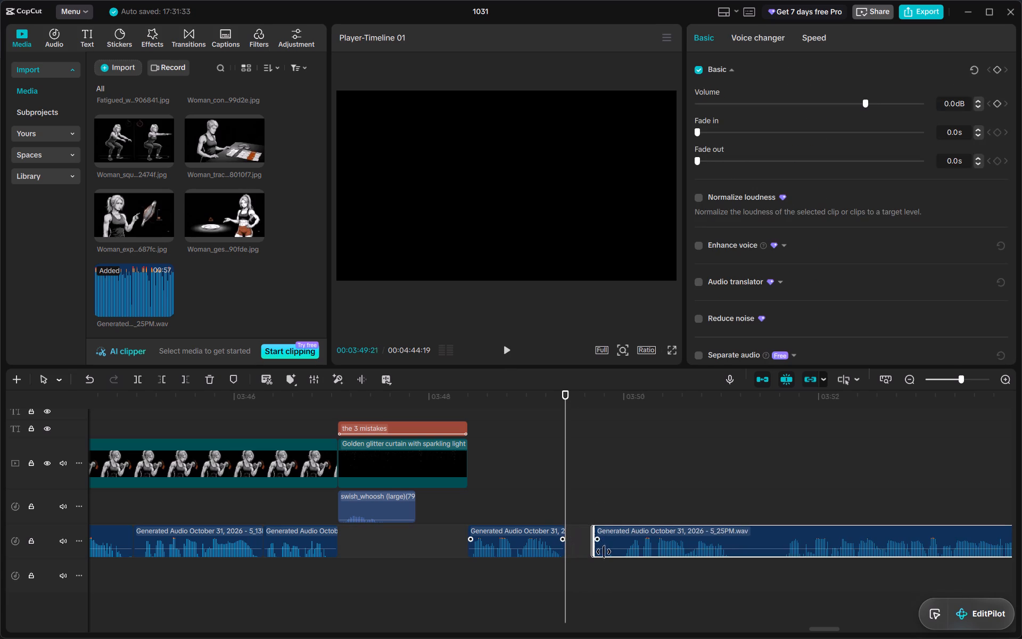
{"action": "left_click_drag", "start_coordinate": [604, 552], "coordinate": [621, 579]}
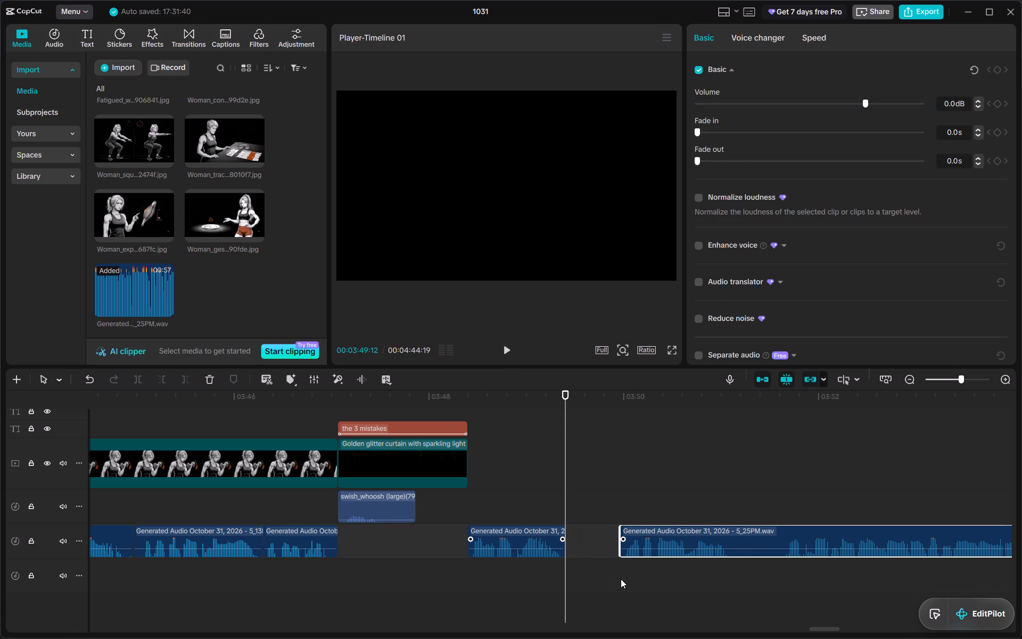
{"action": "left_click_drag", "start_coordinate": [654, 535], "coordinate": [600, 538]}
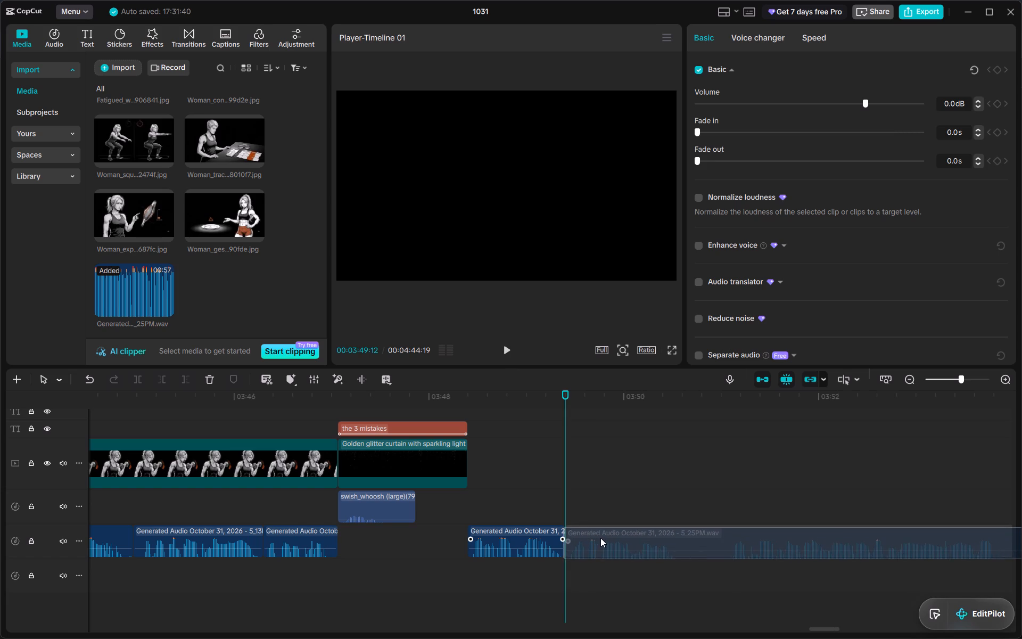
{"action": "left_click_drag", "start_coordinate": [600, 538], "coordinate": [600, 537]}
Split the voice-over at 00:03:50:17, trim the pause after the cut and join the remaining audio to it.
{"action": "scroll", "coordinate": [600, 537], "scroll_direction": "left", "scroll_amount": 1}
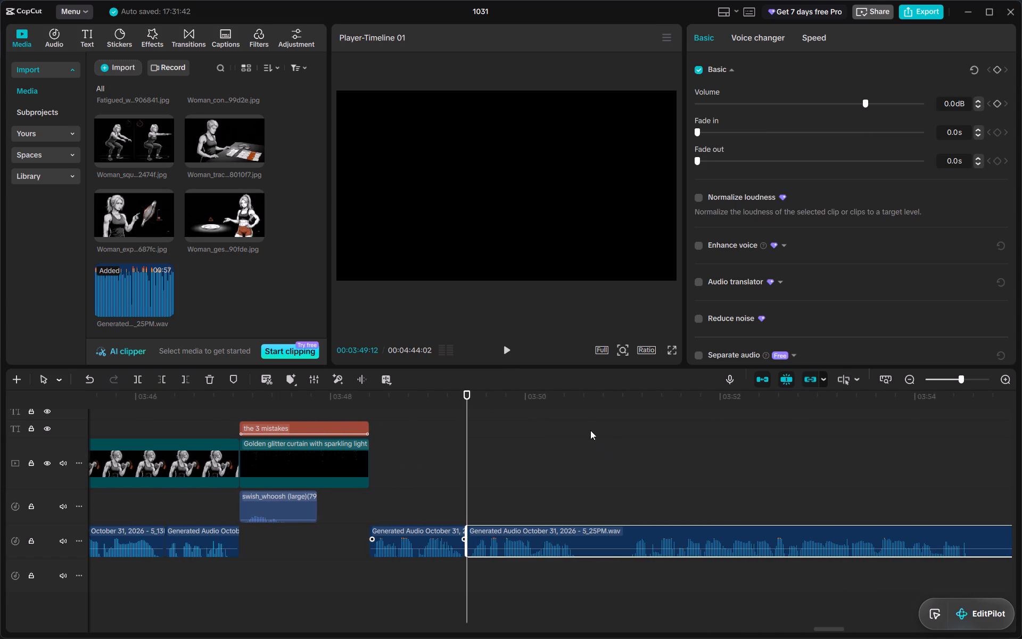
{"action": "left_click_drag", "start_coordinate": [568, 397], "coordinate": [580, 407]}
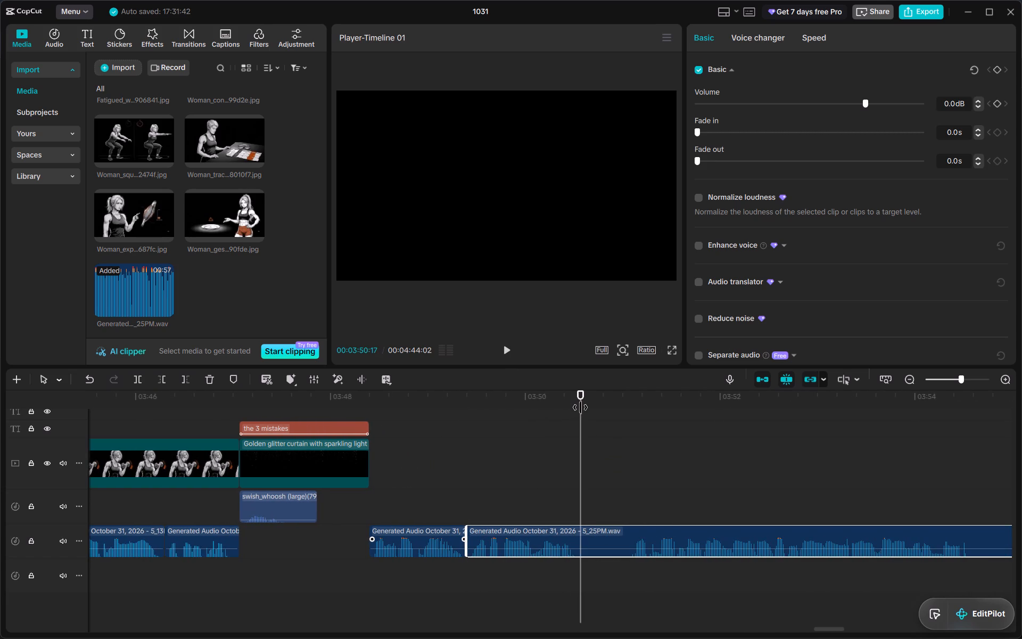
{"action": "key", "text": "ctrl+b"}
{"action": "left_click_drag", "start_coordinate": [579, 551], "coordinate": [629, 581]}
{"action": "left_click_drag", "start_coordinate": [637, 542], "coordinate": [593, 545]}
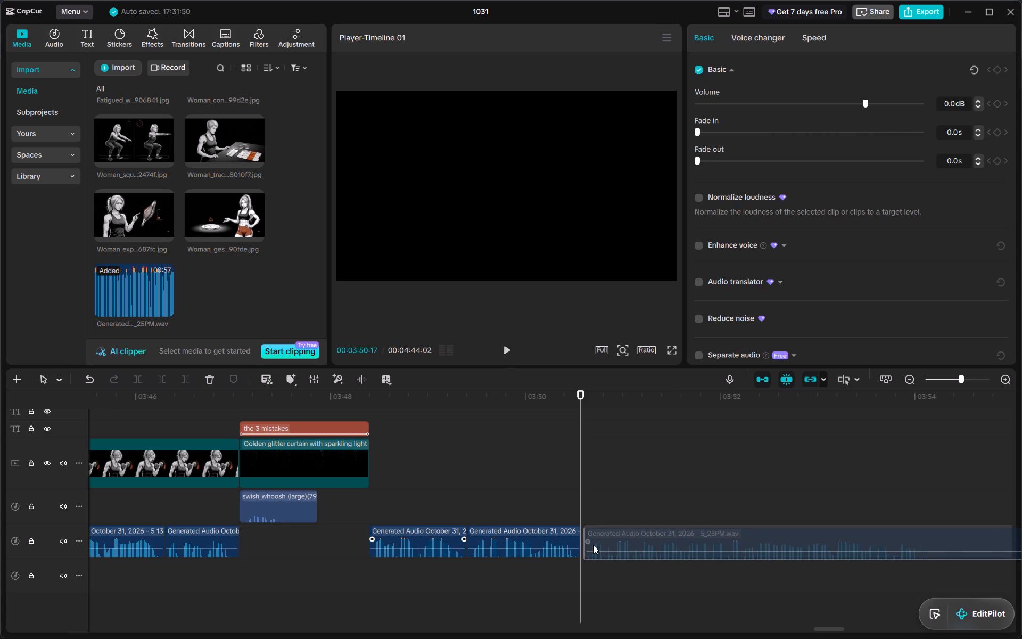
{"action": "left_click_drag", "start_coordinate": [593, 545], "coordinate": [592, 545]}
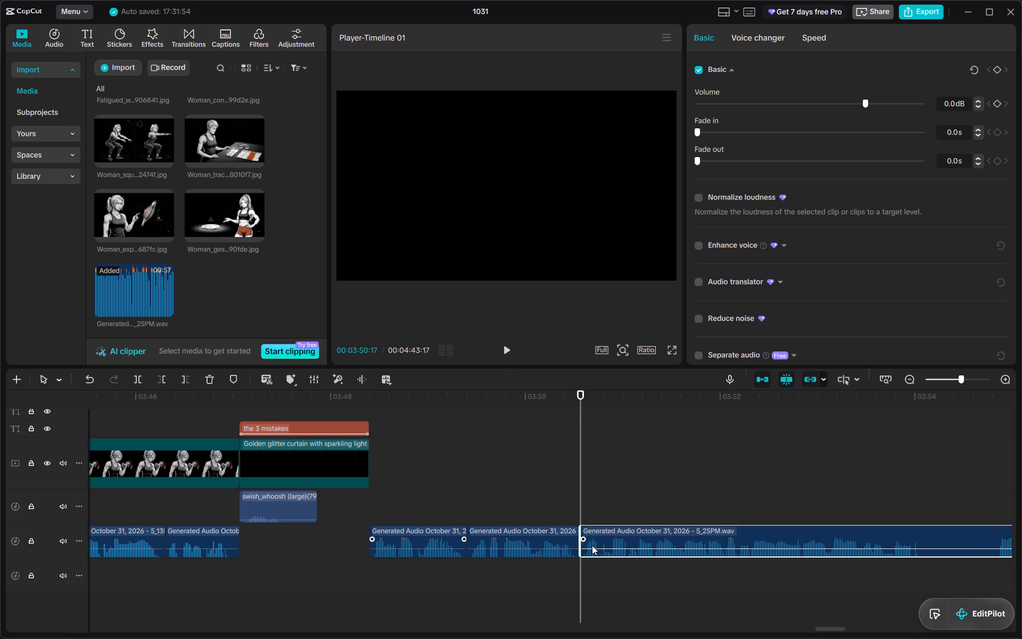
Split the voice-over at 00:03:54:03, trim the silent pause off the start of the second part and close the gap.
{"action": "scroll", "coordinate": [592, 545], "scroll_direction": "left", "scroll_amount": 3}
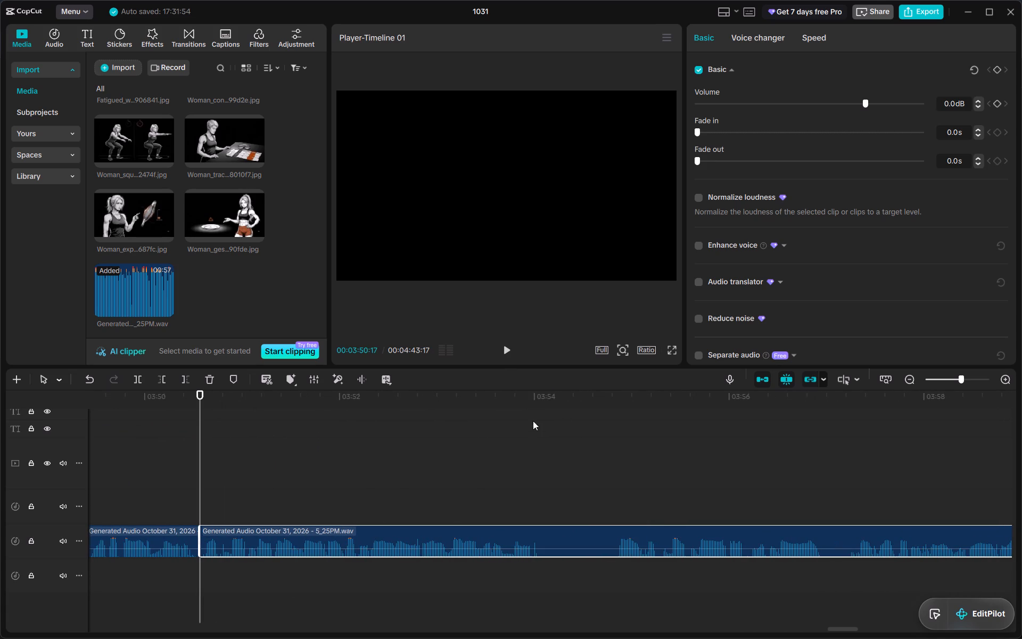
{"action": "left_click_drag", "start_coordinate": [533, 394], "coordinate": [542, 401]}
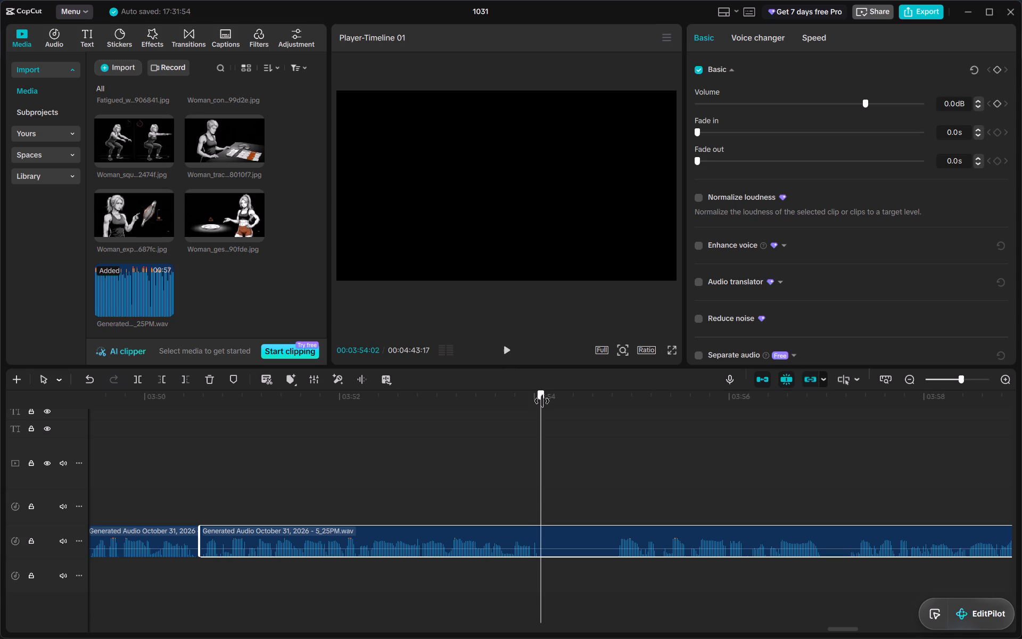
{"action": "left_click_drag", "start_coordinate": [542, 401], "coordinate": [543, 403]}
{"action": "key", "text": "ctrl+b"}
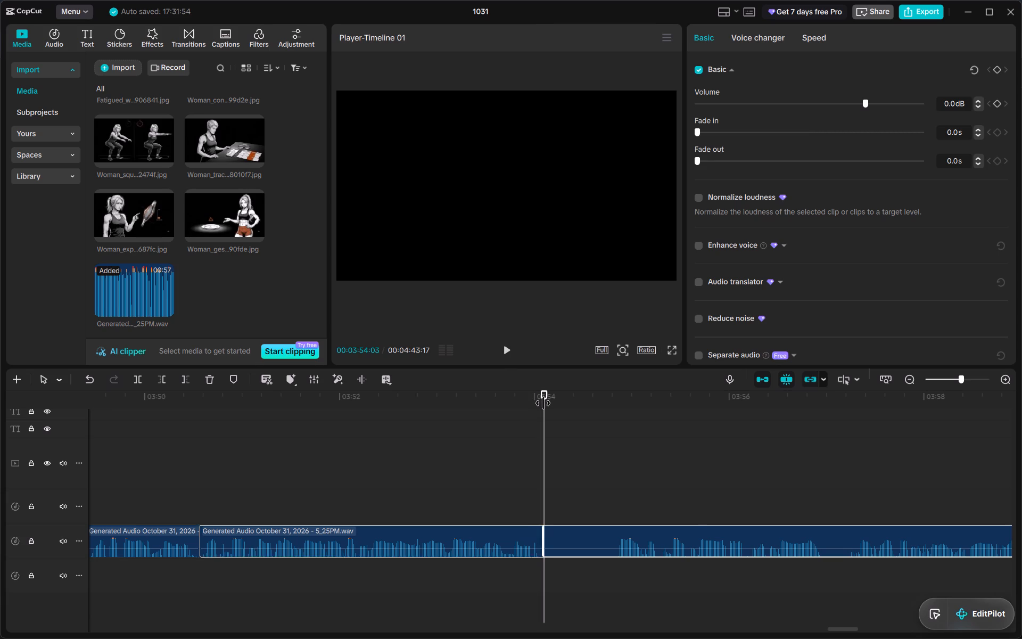
{"action": "left_click_drag", "start_coordinate": [543, 530], "coordinate": [574, 530]}
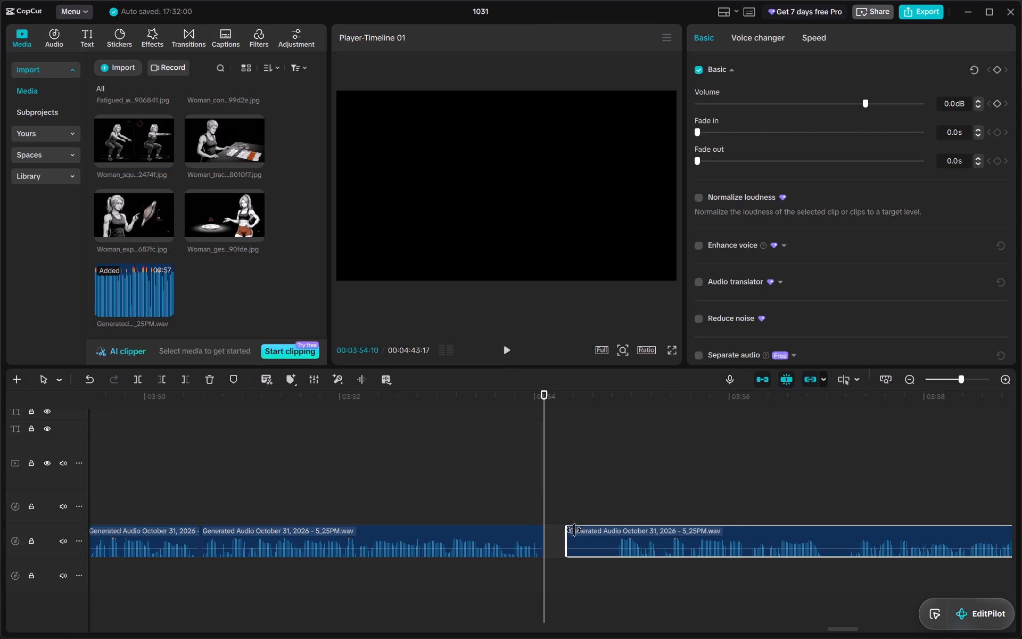
{"action": "left_click_drag", "start_coordinate": [574, 530], "coordinate": [616, 584]}
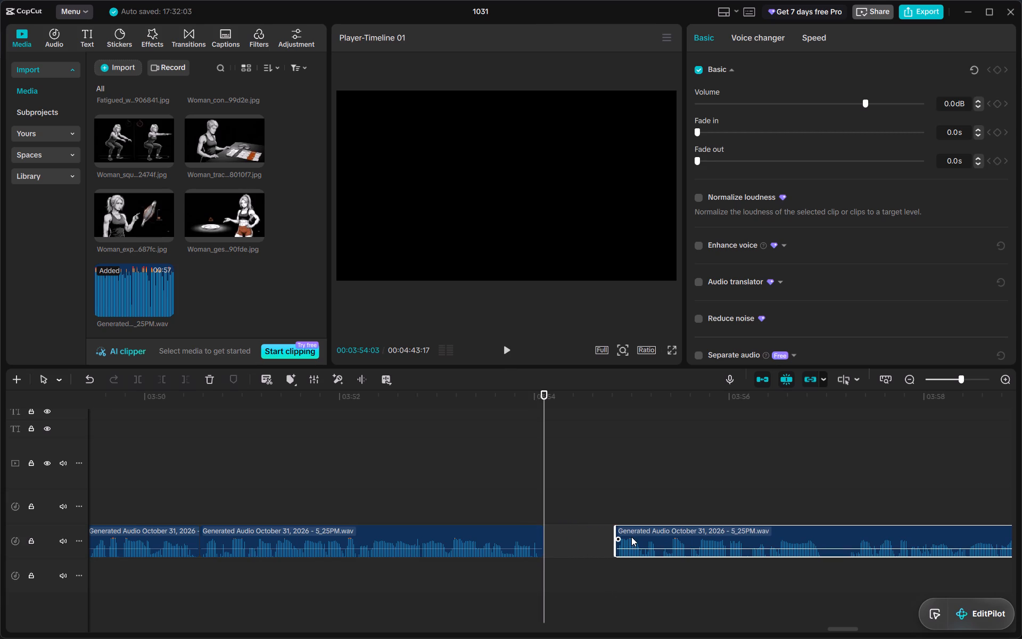
{"action": "left_click_drag", "start_coordinate": [631, 537], "coordinate": [562, 542]}
Split the voice-over at 00:03:56:08, trim the short pause after the cut and join the remaining audio to it.
{"action": "scroll", "coordinate": [562, 542], "scroll_direction": "left", "scroll_amount": 1}
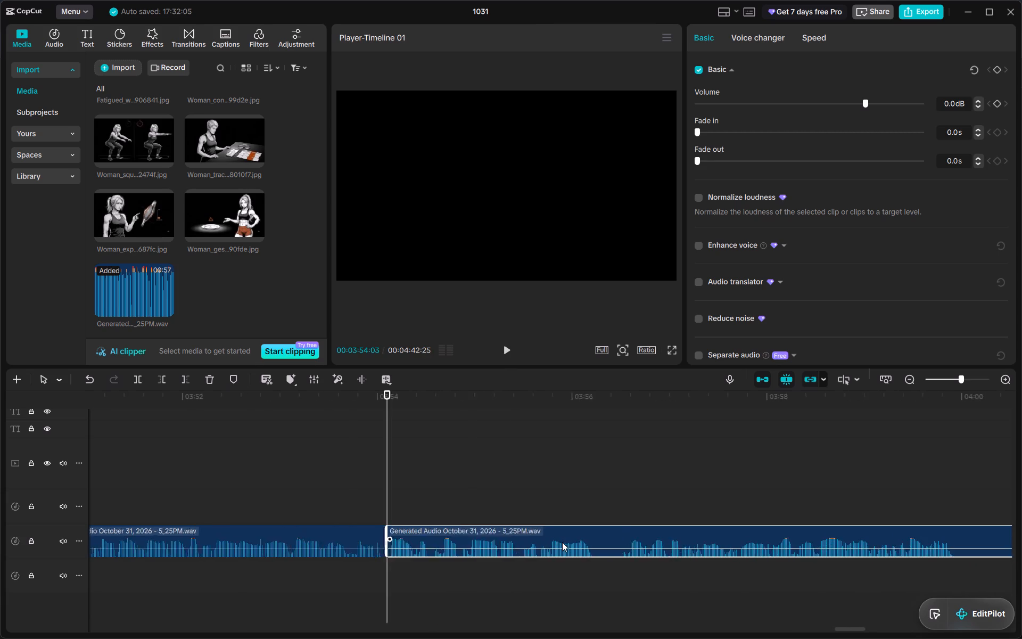
{"action": "scroll", "coordinate": [562, 542], "scroll_direction": "left", "scroll_amount": 1}
{"action": "left_click", "coordinate": [462, 397]}
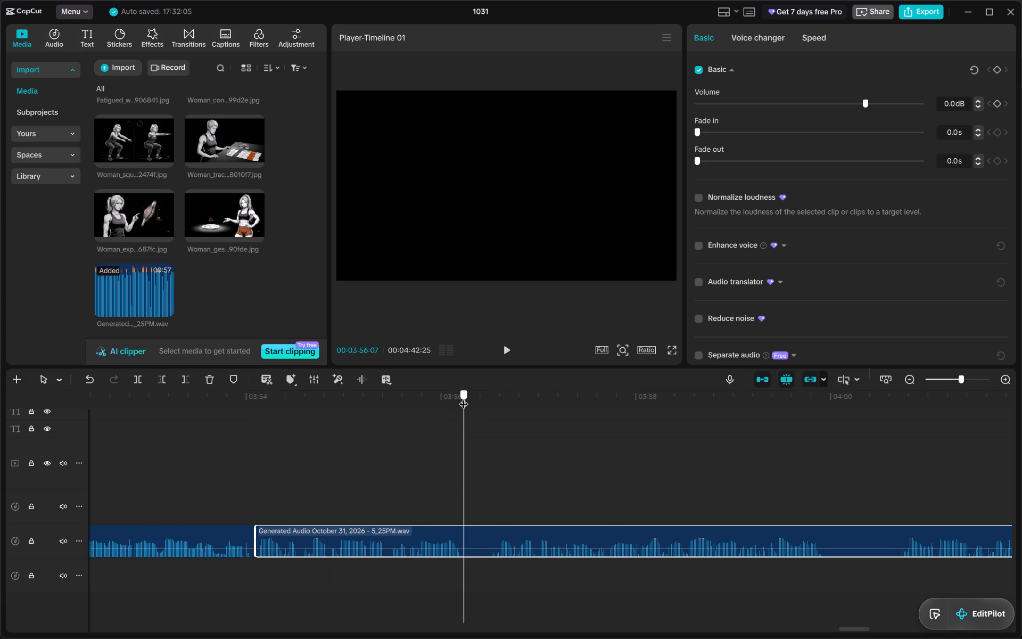
{"action": "key", "text": "ctrl+b"}
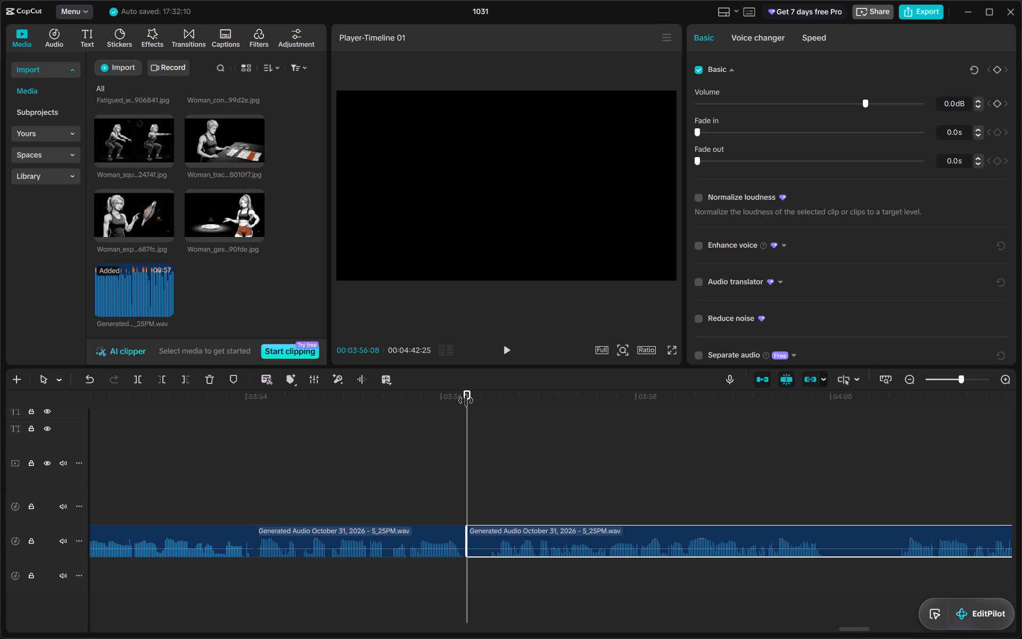
{"action": "left_click_drag", "start_coordinate": [468, 551], "coordinate": [480, 563]}
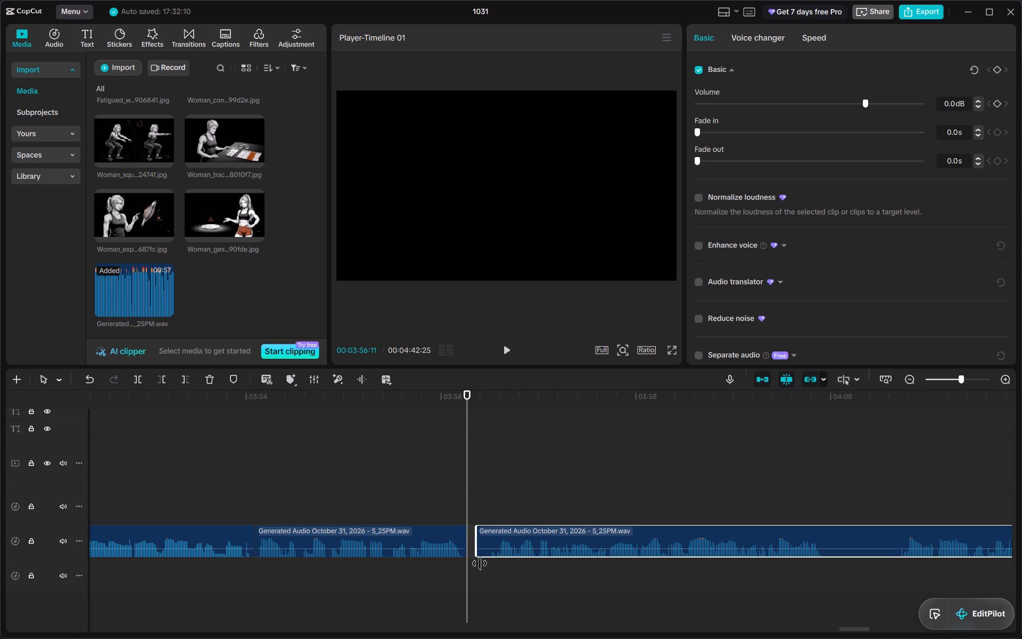
{"action": "left_click_drag", "start_coordinate": [480, 563], "coordinate": [487, 579]}
{"action": "left_click_drag", "start_coordinate": [501, 540], "coordinate": [484, 542]}
Split the voice-over at 00:03:59:23, trim the silence from the start of the second part and close the gap.
{"action": "scroll", "coordinate": [484, 542], "scroll_direction": "left", "scroll_amount": 1}
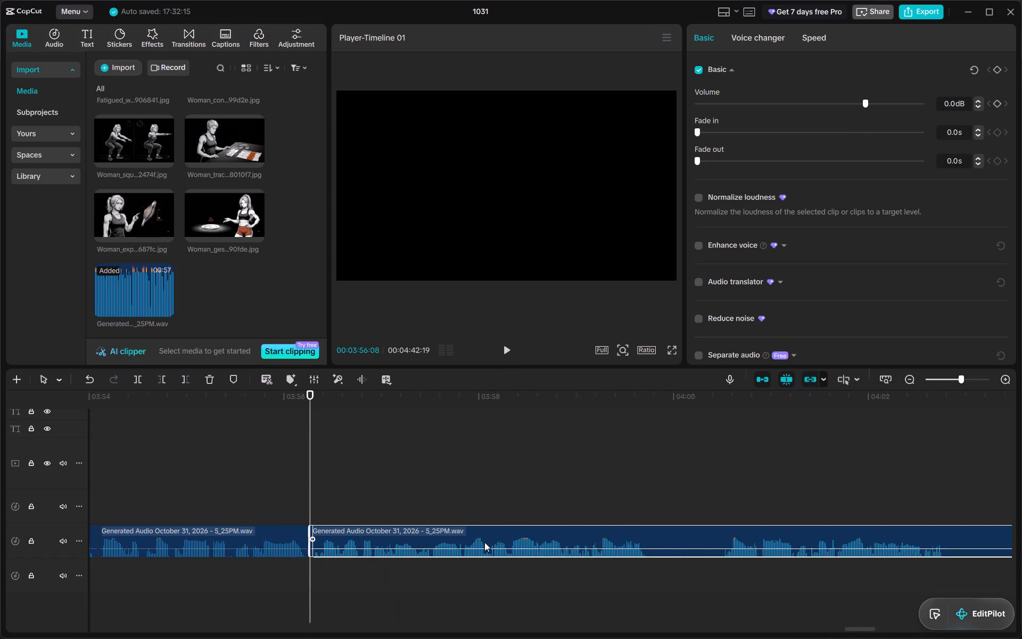
{"action": "scroll", "coordinate": [484, 542], "scroll_direction": "left", "scroll_amount": 1}
{"action": "left_click_drag", "start_coordinate": [637, 398], "coordinate": [642, 402]}
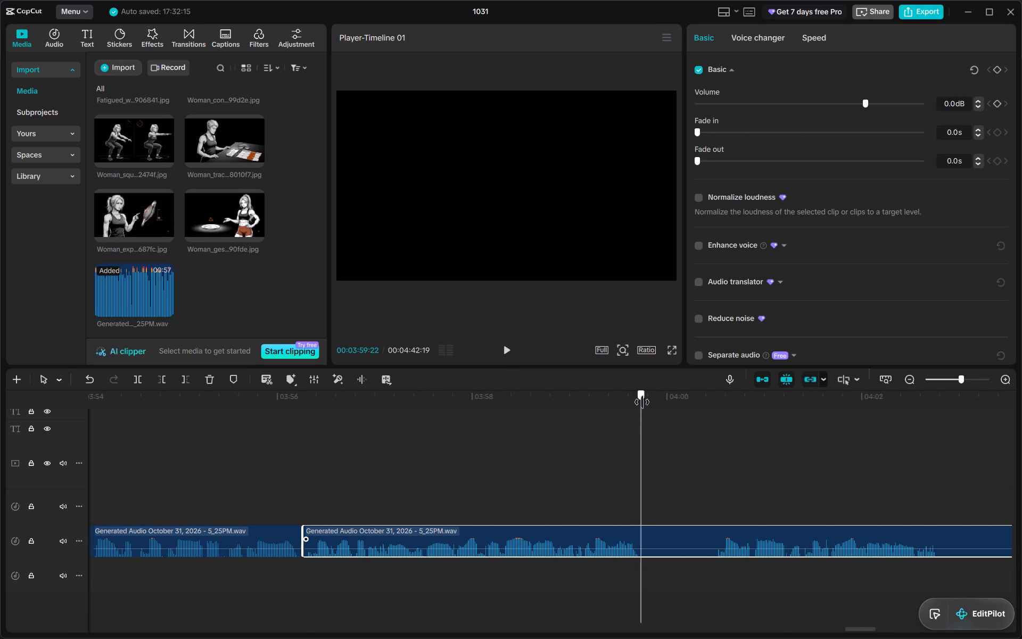
{"action": "left_click_drag", "start_coordinate": [642, 402], "coordinate": [645, 407]}
{"action": "key", "text": "ctrl+b"}
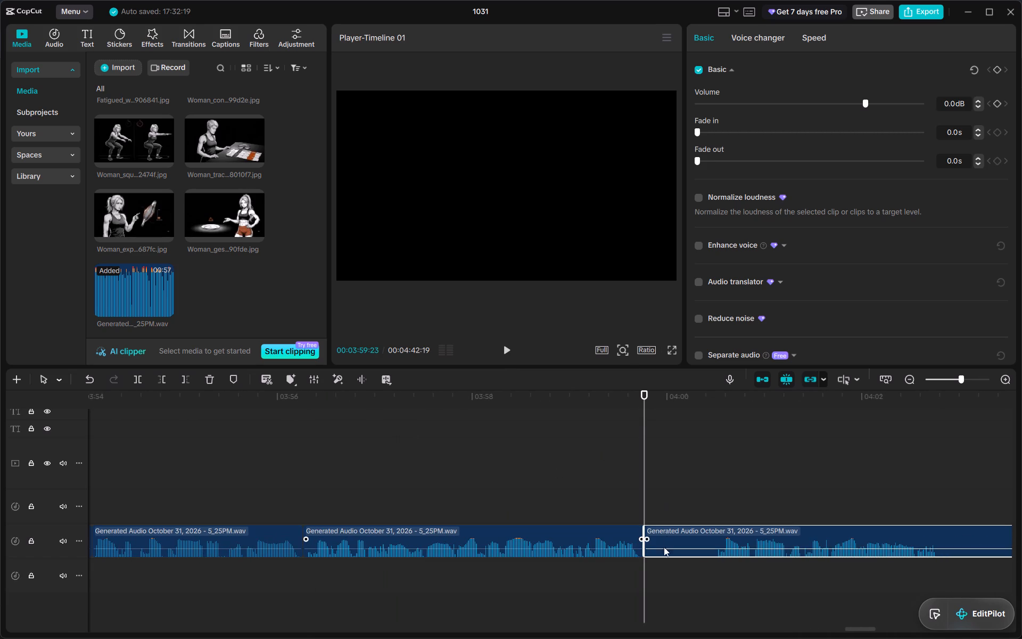
{"action": "left_click_drag", "start_coordinate": [645, 549], "coordinate": [715, 571]}
{"action": "left_click_drag", "start_coordinate": [737, 532], "coordinate": [668, 536]}
Split the voice-over at 00:04:02:03, trim the pause after the cut and move the remaining audio back against it.
{"action": "scroll", "coordinate": [668, 536], "scroll_direction": "left", "scroll_amount": 1}
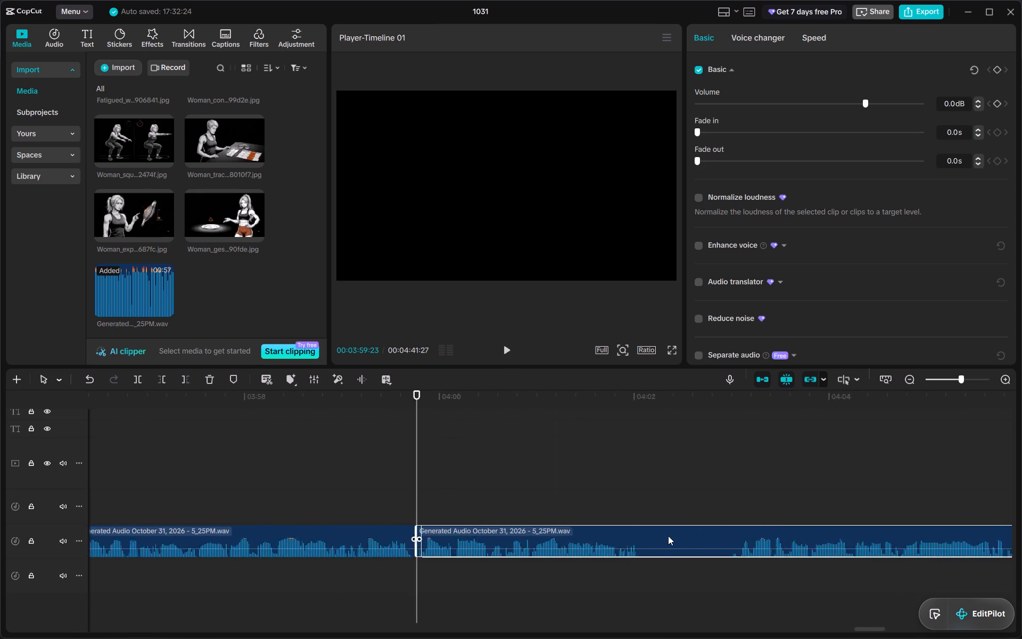
{"action": "scroll", "coordinate": [668, 536], "scroll_direction": "left", "scroll_amount": 1}
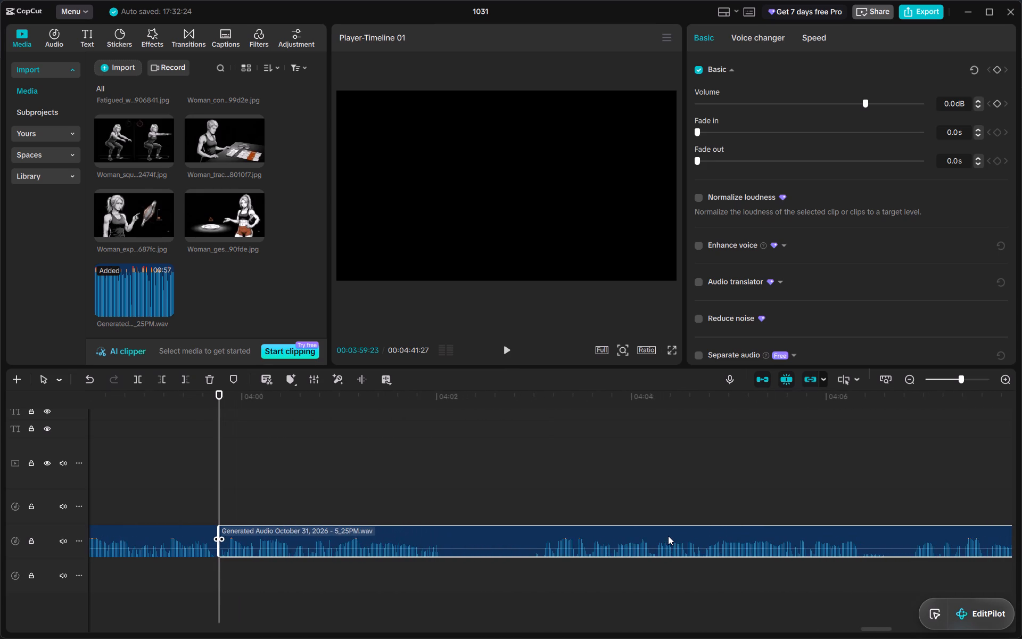
{"action": "left_click_drag", "start_coordinate": [458, 401], "coordinate": [464, 411]}
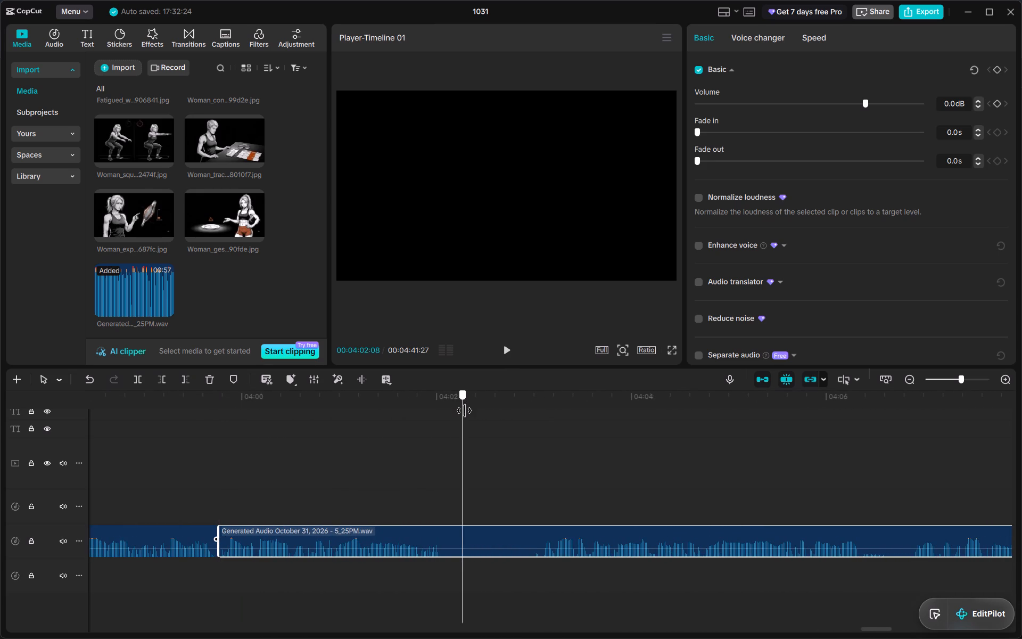
{"action": "left_click_drag", "start_coordinate": [464, 411], "coordinate": [447, 412]}
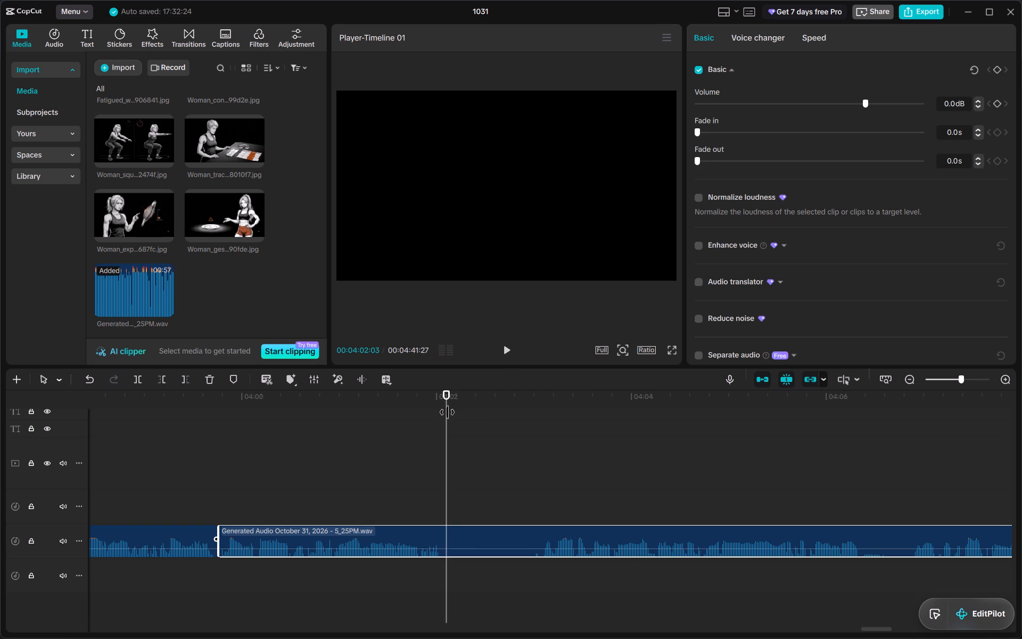
{"action": "key", "text": "ctrl+b"}
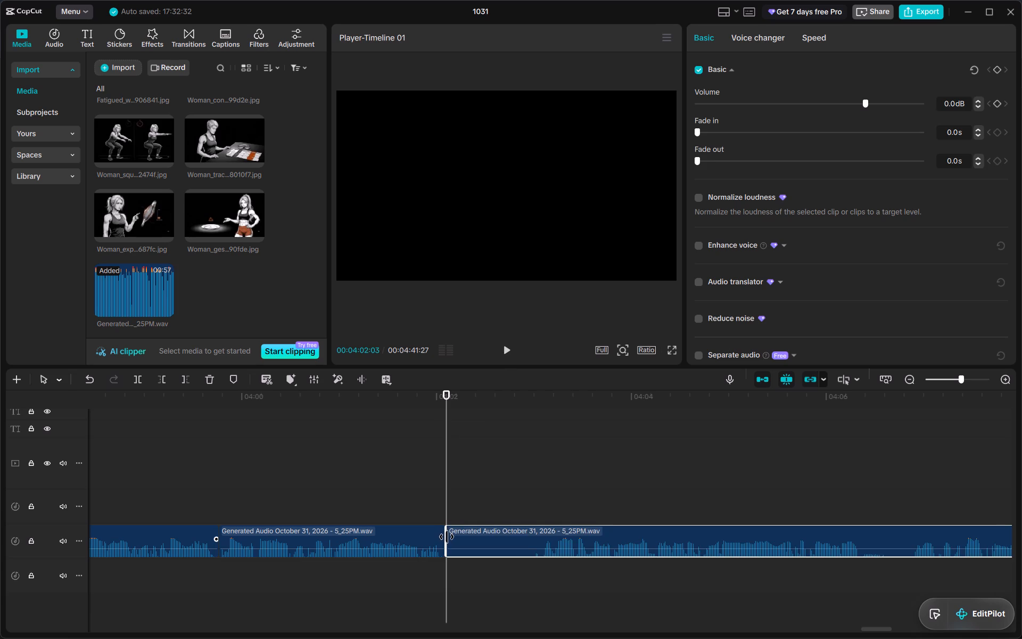
{"action": "left_click_drag", "start_coordinate": [447, 537], "coordinate": [471, 536]}
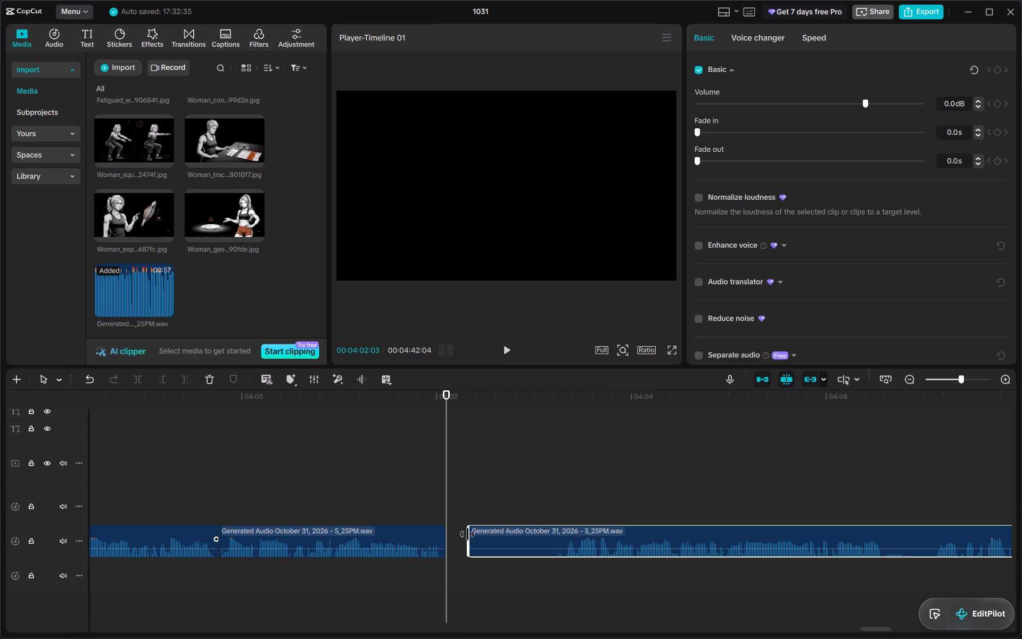
{"action": "left_click_drag", "start_coordinate": [467, 534], "coordinate": [500, 542]}
{"action": "left_click", "coordinate": [500, 542]}
{"action": "left_click_drag", "start_coordinate": [468, 534], "coordinate": [557, 584]}
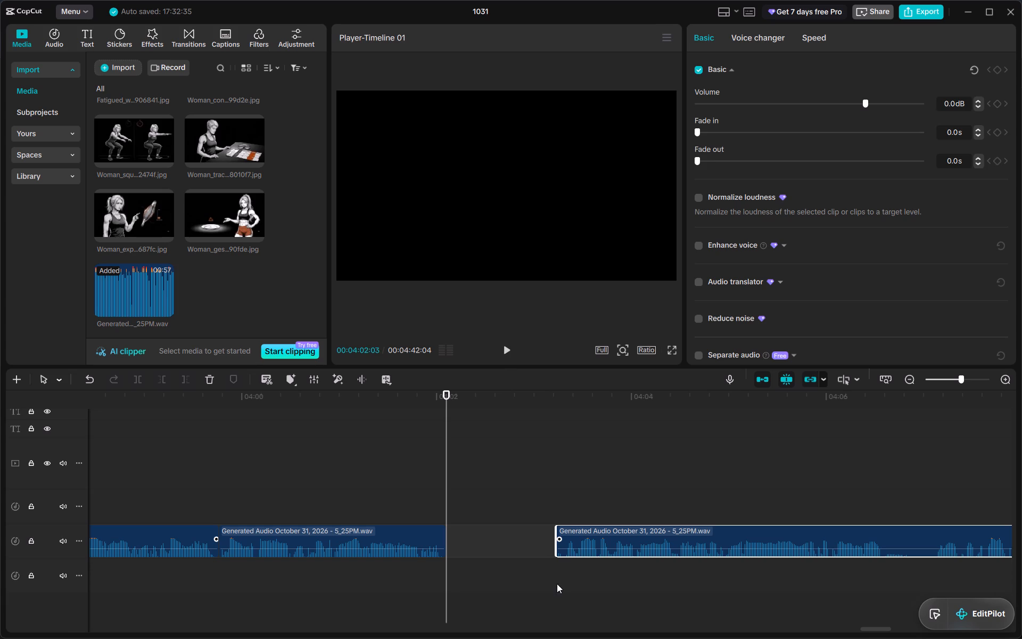
{"action": "left_click_drag", "start_coordinate": [582, 544], "coordinate": [472, 547]}
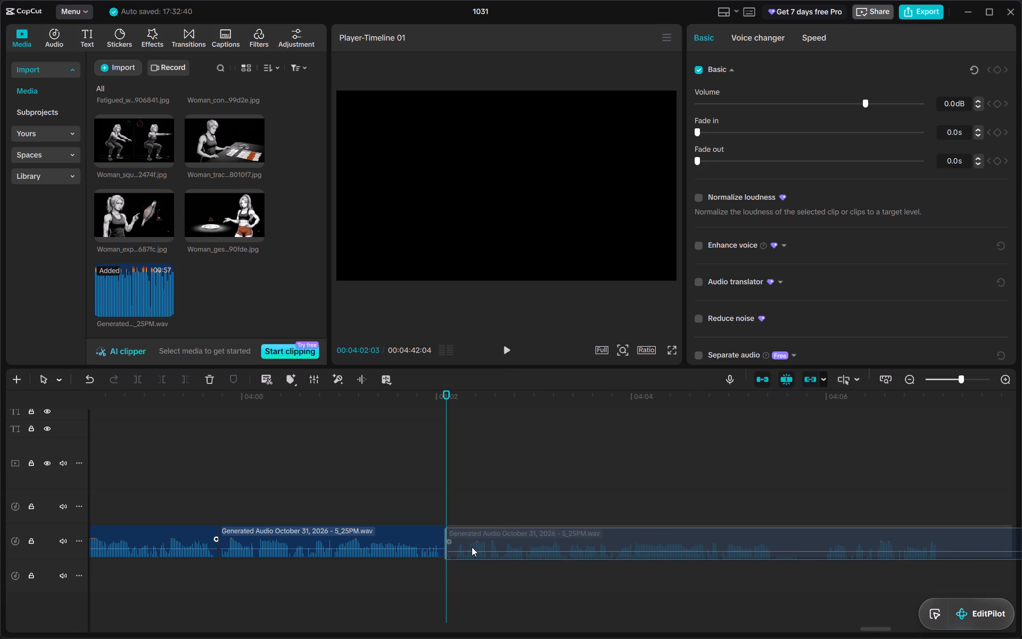
{"action": "left_click_drag", "start_coordinate": [472, 547], "coordinate": [474, 546]}
Split the voice-over at 00:04:05:15, trim the quiet pause from the second part and close the gap.
{"action": "scroll", "coordinate": [474, 546], "scroll_direction": "left", "scroll_amount": 1}
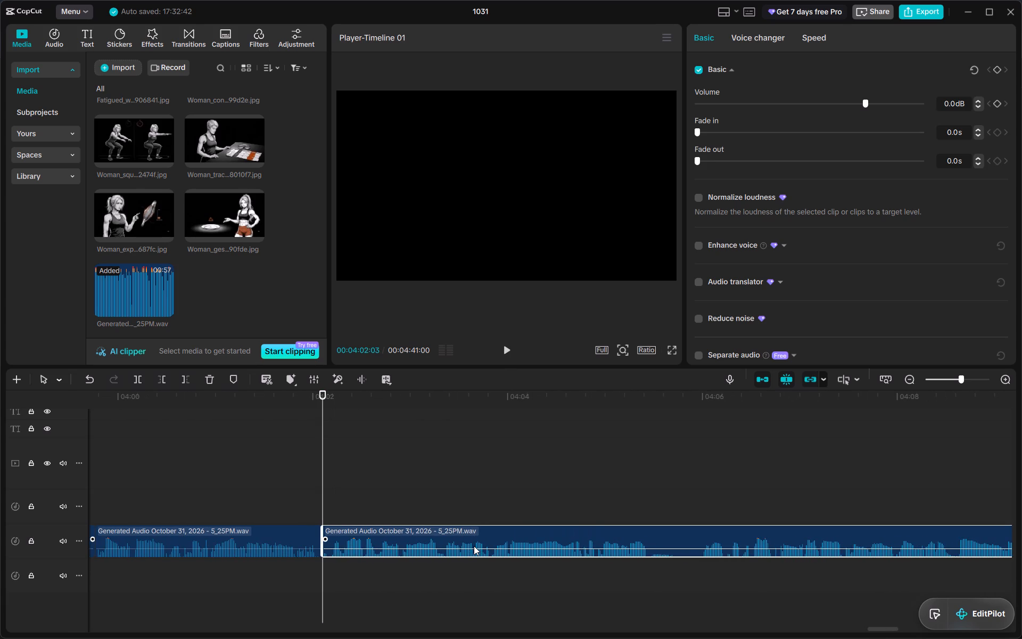
{"action": "scroll", "coordinate": [474, 546], "scroll_direction": "left", "scroll_amount": 1}
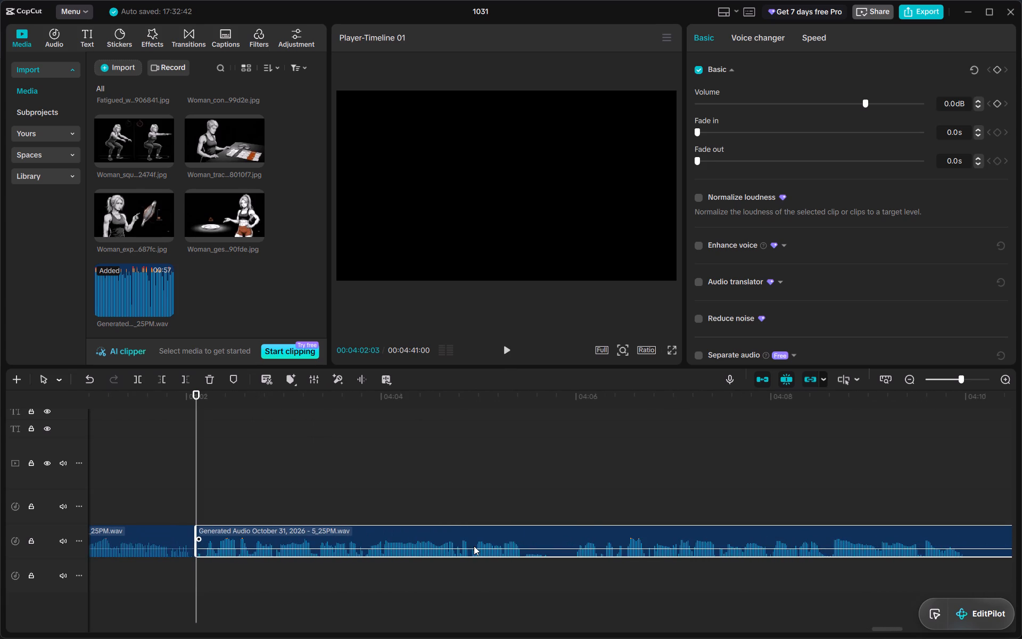
{"action": "scroll", "coordinate": [474, 546], "scroll_direction": "left", "scroll_amount": 1}
{"action": "scroll", "coordinate": [474, 546], "scroll_direction": "right", "scroll_amount": 1}
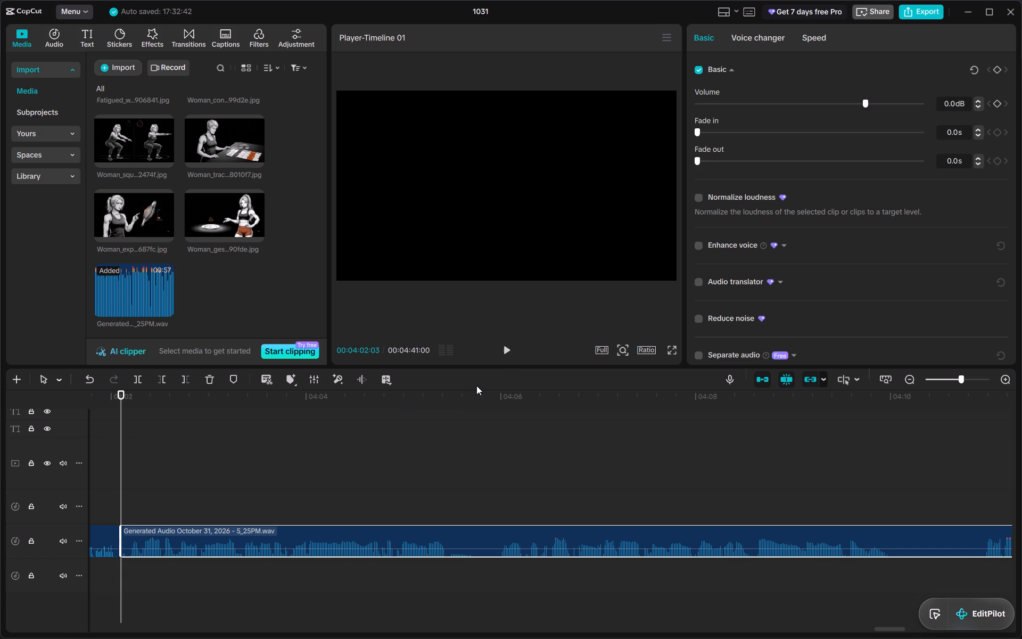
{"action": "left_click", "coordinate": [476, 397]}
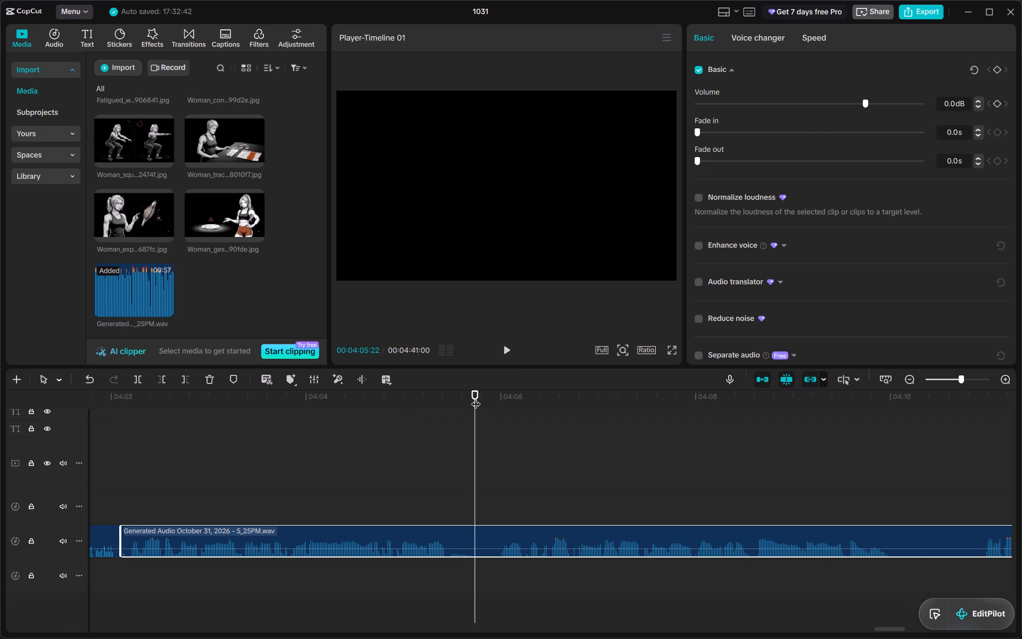
{"action": "left_click_drag", "start_coordinate": [476, 397], "coordinate": [448, 404]}
{"action": "key", "text": "space"}
{"action": "key", "text": "space"}
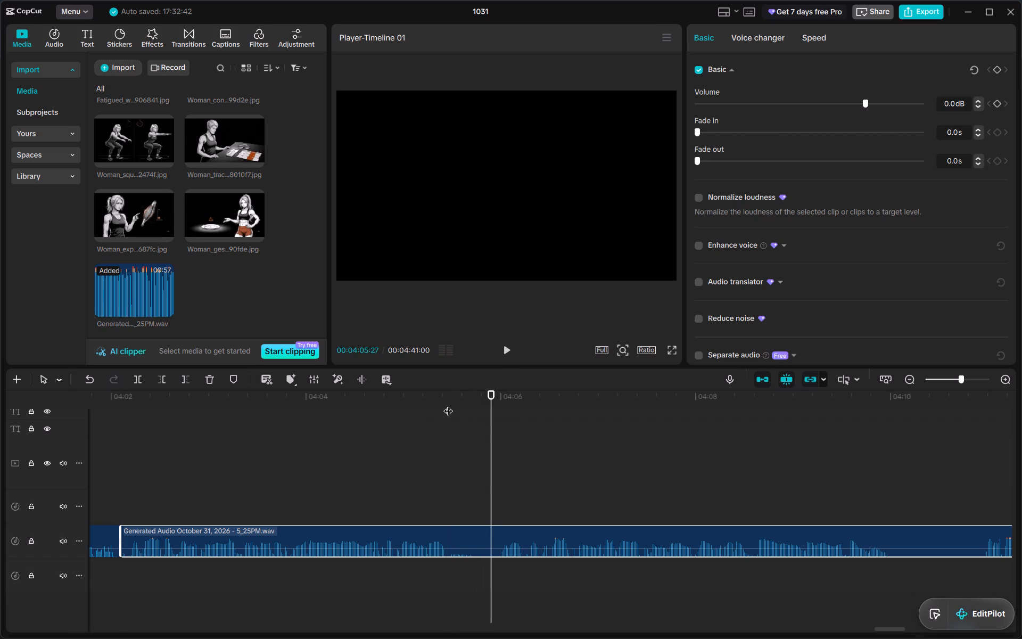
{"action": "left_click", "coordinate": [452, 395]}
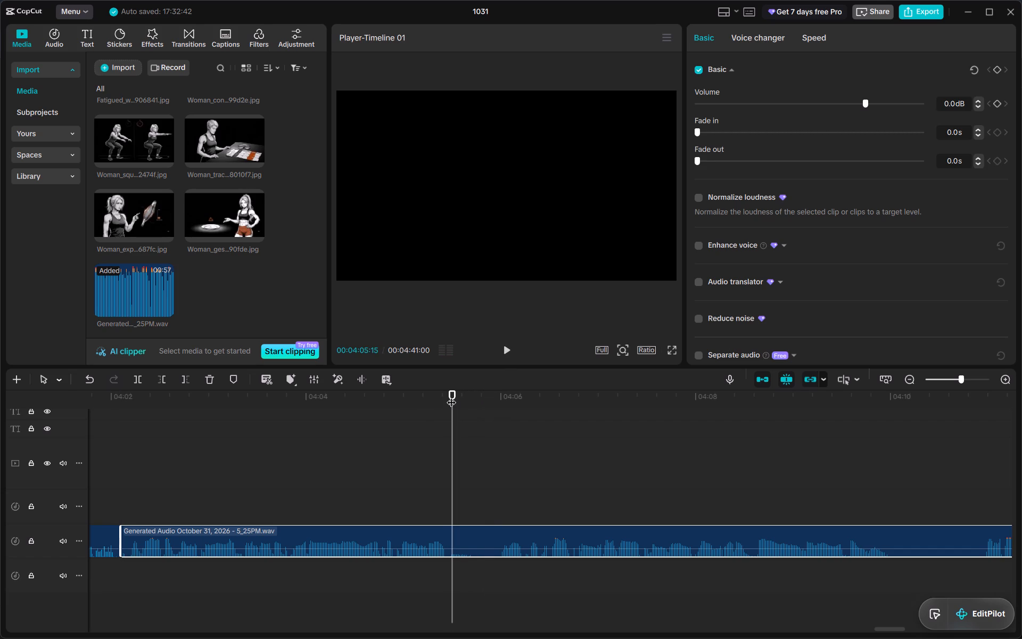
{"action": "key", "text": "ctrl+b"}
{"action": "left_click_drag", "start_coordinate": [452, 547], "coordinate": [494, 601]}
{"action": "left_click_drag", "start_coordinate": [512, 546], "coordinate": [474, 550]}
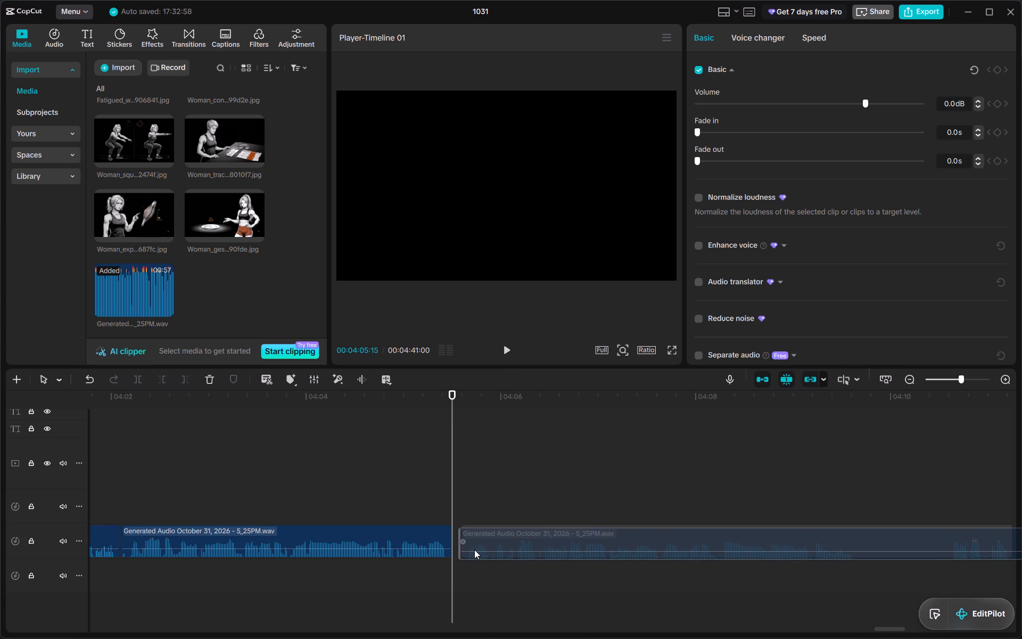
{"action": "left_click_drag", "start_coordinate": [474, 550], "coordinate": [473, 550]}
Split the voice-over at 00:04:09:18, trim the long pause from the start of the second part and close the gap.
{"action": "scroll", "coordinate": [473, 550], "scroll_direction": "left", "scroll_amount": 1}
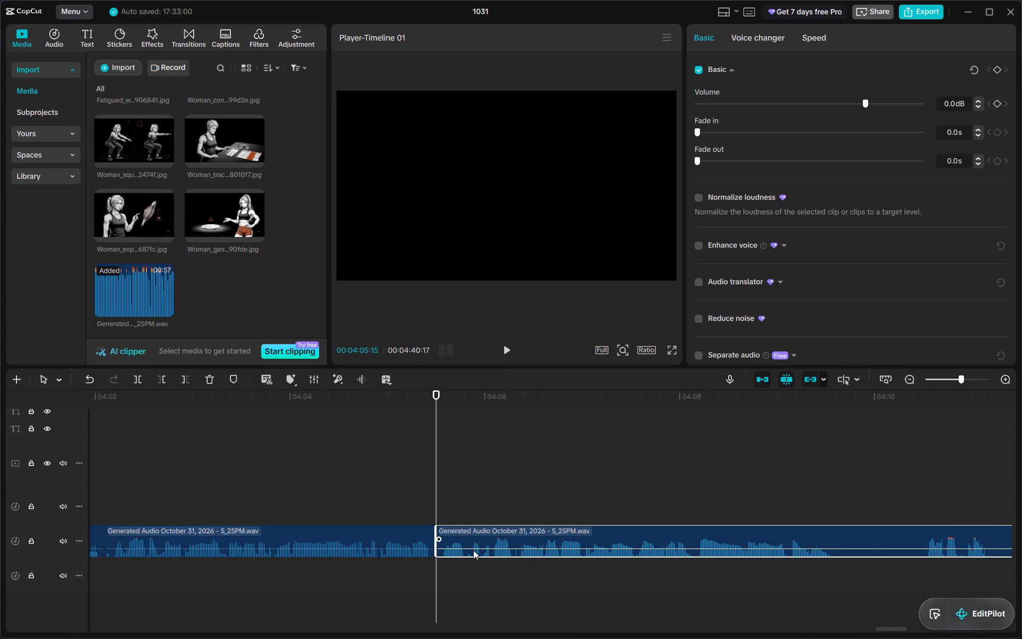
{"action": "scroll", "coordinate": [473, 550], "scroll_direction": "left", "scroll_amount": 3}
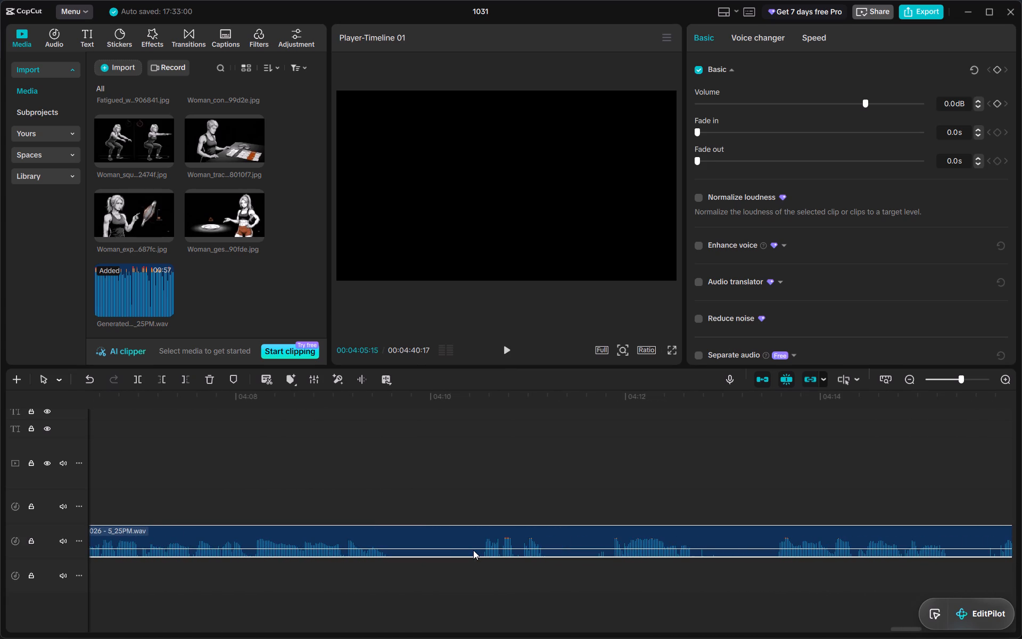
{"action": "left_click_drag", "start_coordinate": [373, 399], "coordinate": [367, 402]}
{"action": "key", "text": "ctrl+v"}
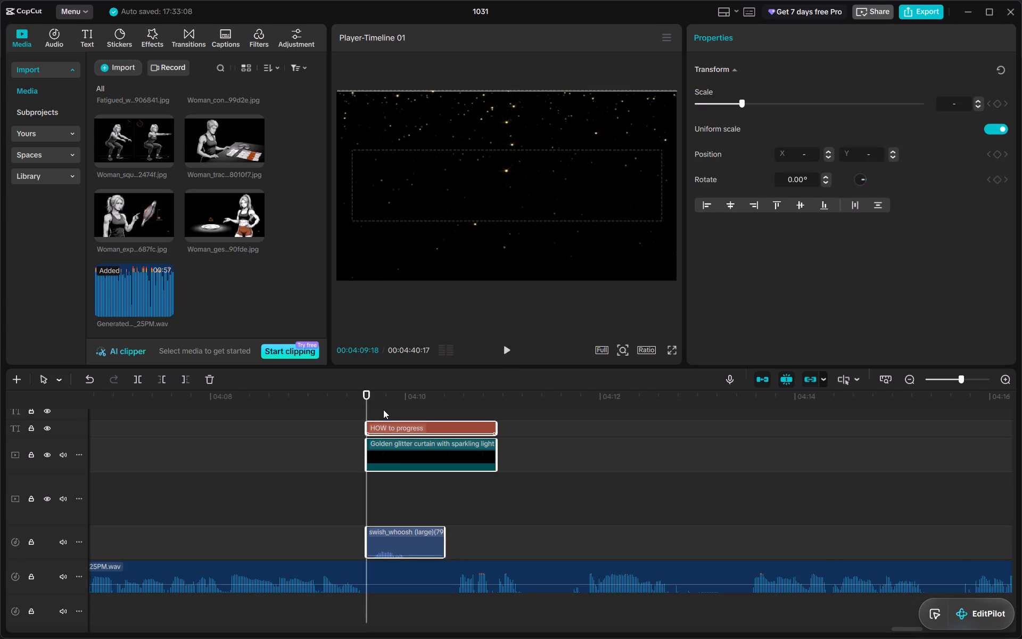
{"action": "key", "text": "Delete"}
{"action": "left_click", "coordinate": [367, 529]}
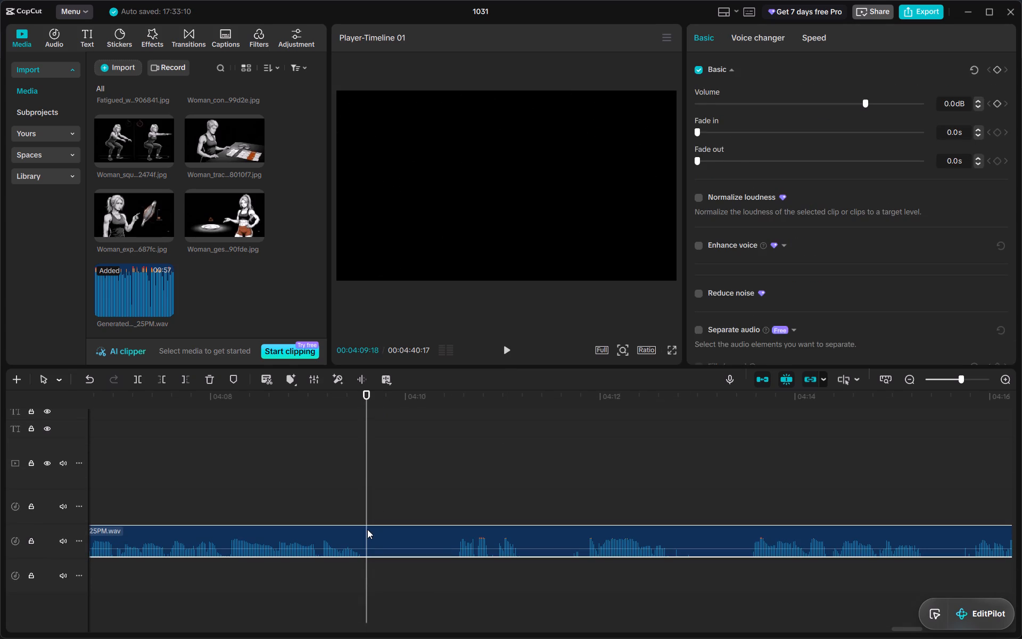
{"action": "key", "text": "ctrl+b"}
{"action": "left_click_drag", "start_coordinate": [366, 547], "coordinate": [385, 546]}
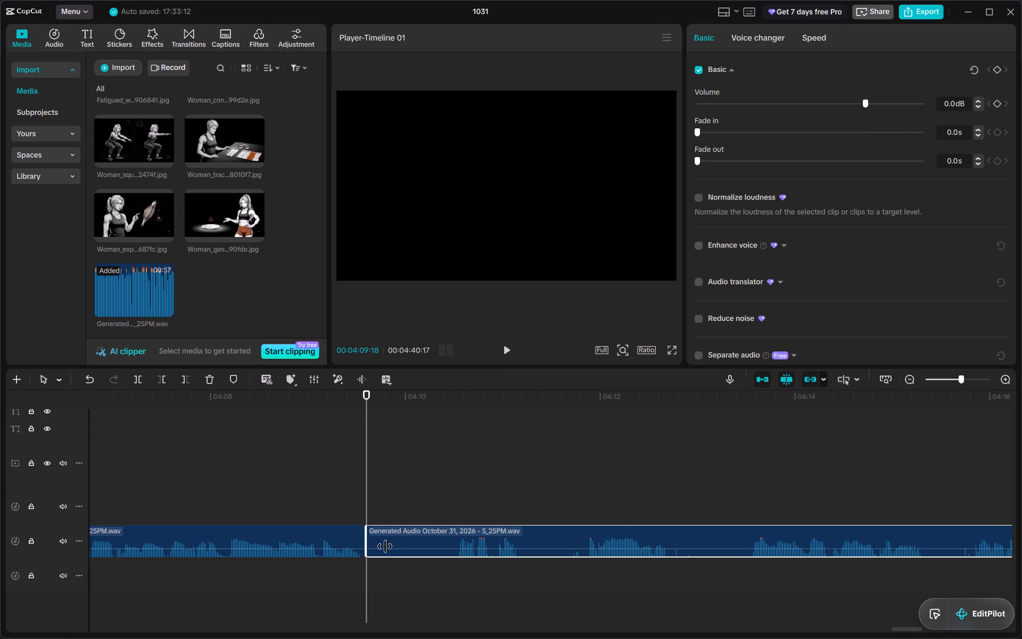
{"action": "left_click_drag", "start_coordinate": [385, 546], "coordinate": [454, 601]}
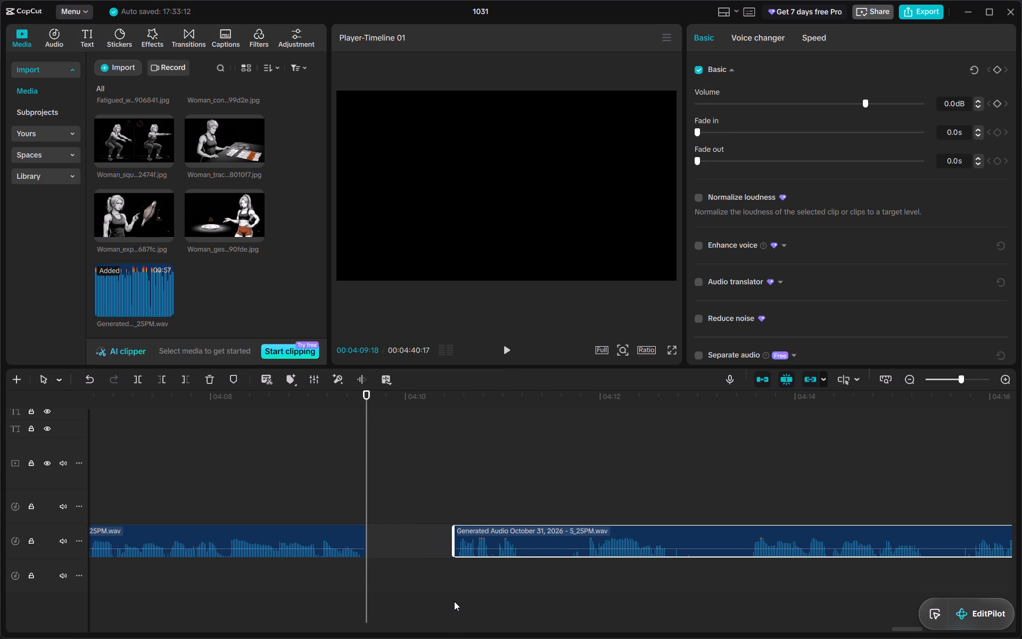
{"action": "left_click_drag", "start_coordinate": [474, 543], "coordinate": [390, 546]}
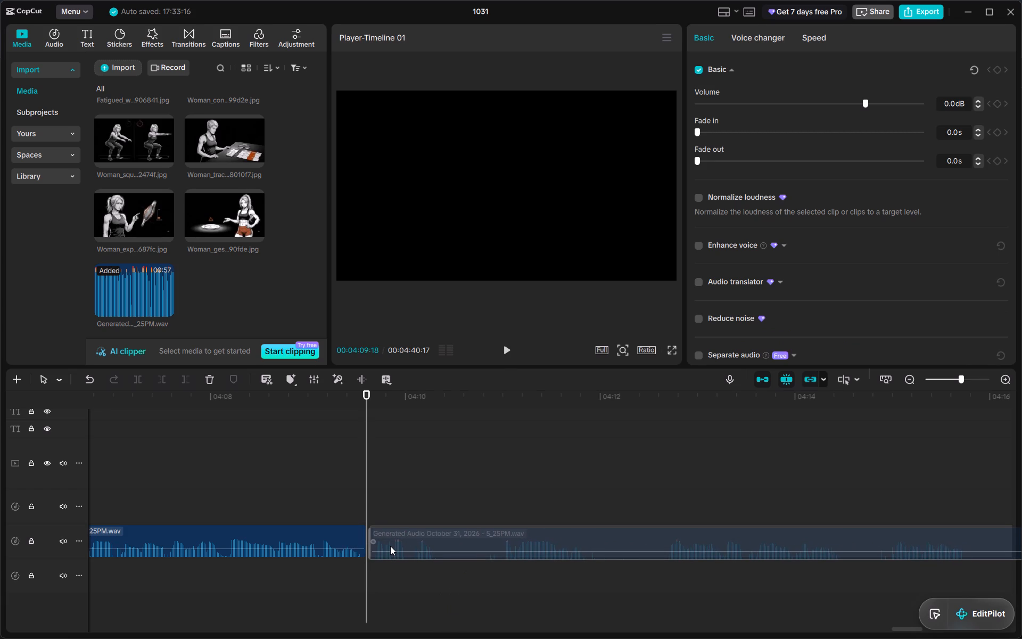
{"action": "left_click_drag", "start_coordinate": [390, 546], "coordinate": [385, 546]}
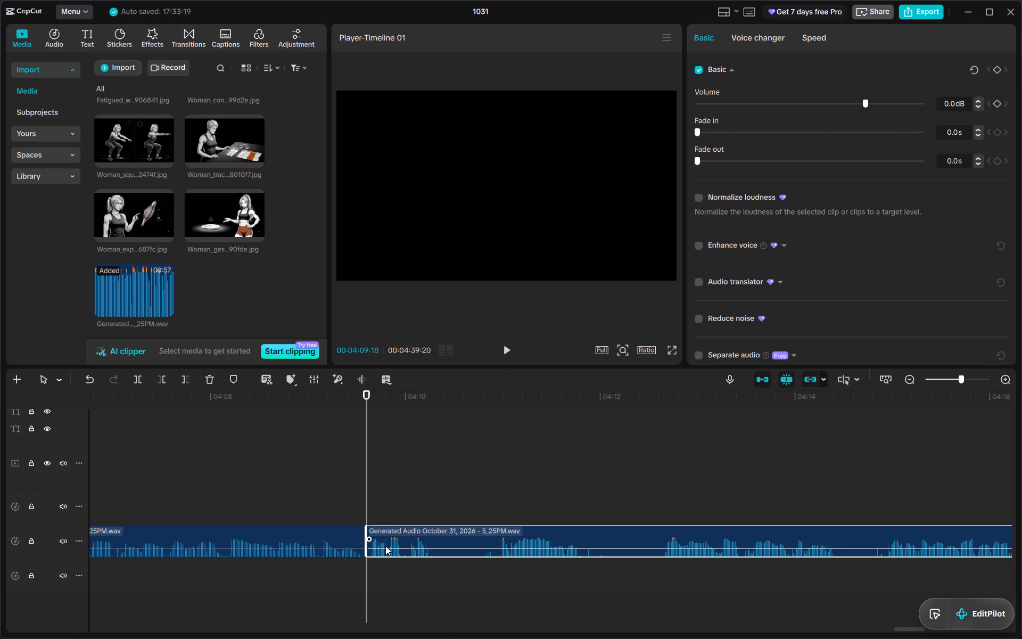
Split the voice-over at 00:04:10:10, trim the silence after the cut and move the remaining audio back against it.
{"action": "scroll", "coordinate": [385, 546], "scroll_direction": "left", "scroll_amount": 1}
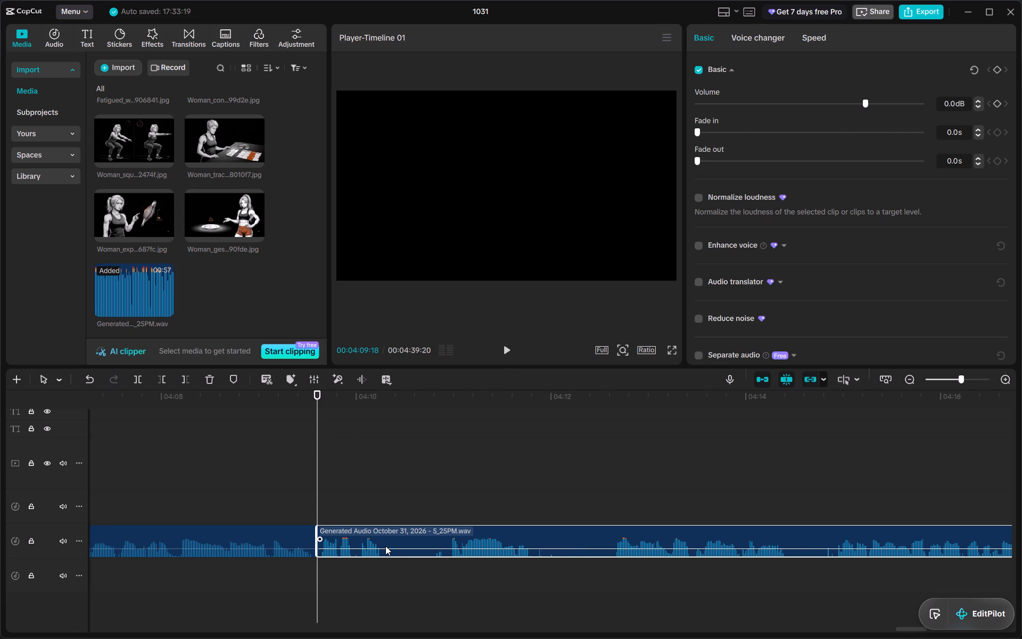
{"action": "scroll", "coordinate": [385, 546], "scroll_direction": "left", "scroll_amount": 1}
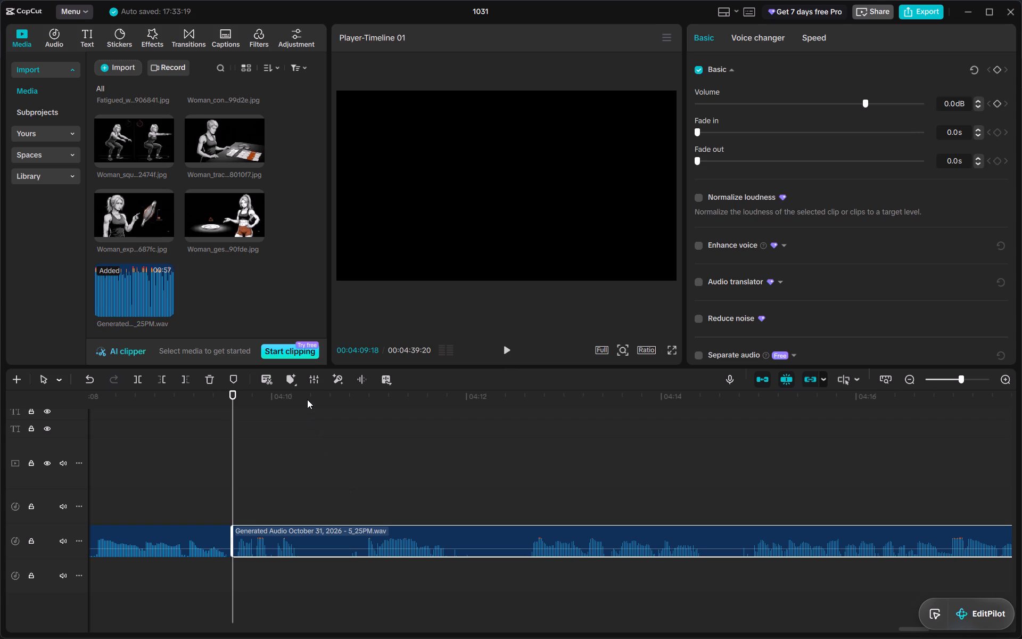
{"action": "left_click", "coordinate": [307, 399]}
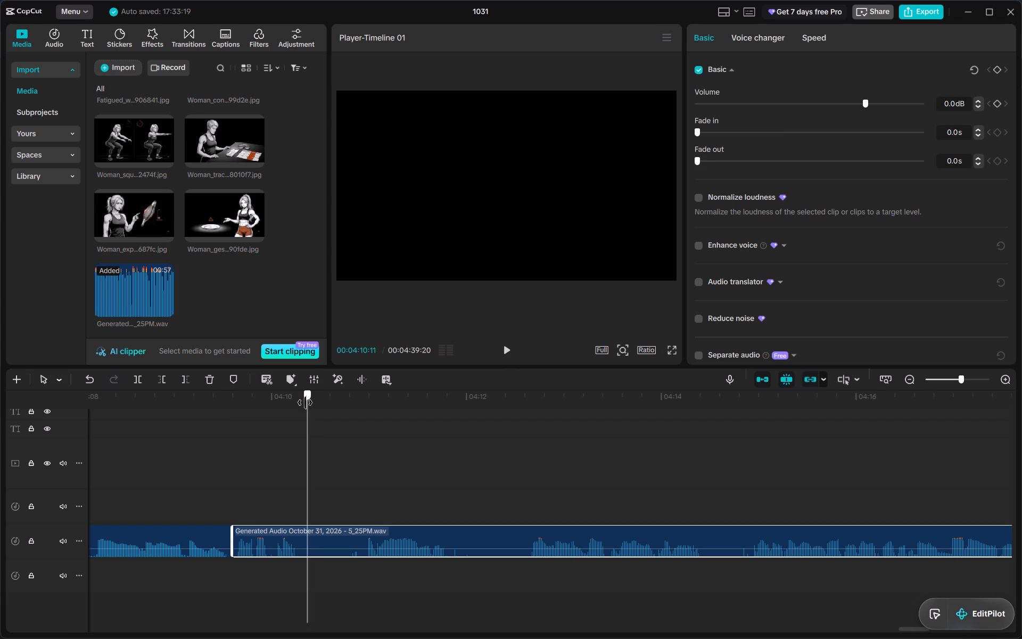
{"action": "key", "text": "ctrl+b"}
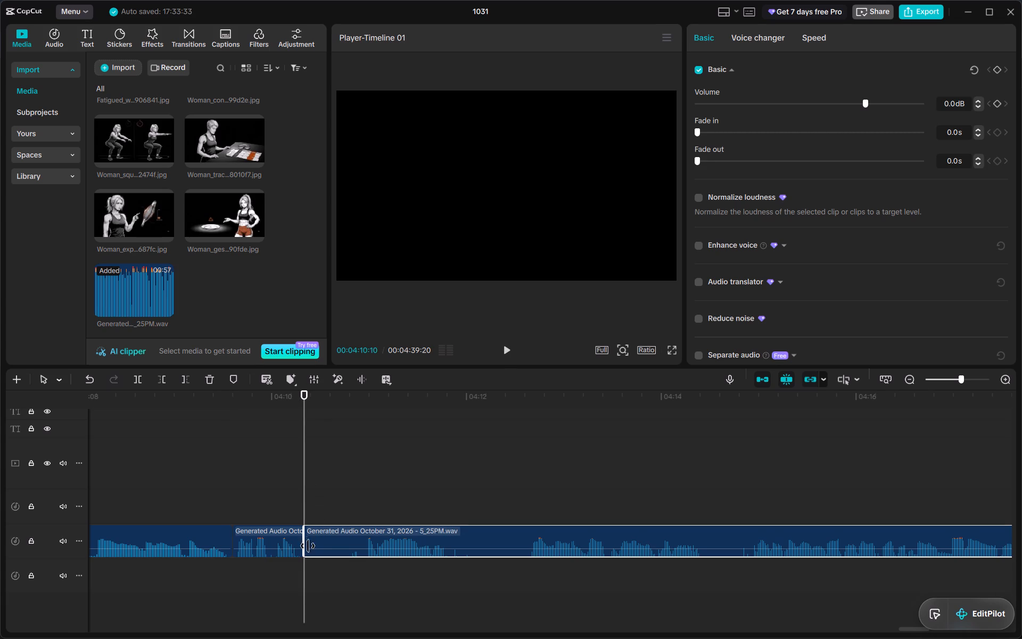
{"action": "left_click_drag", "start_coordinate": [304, 541], "coordinate": [318, 542]}
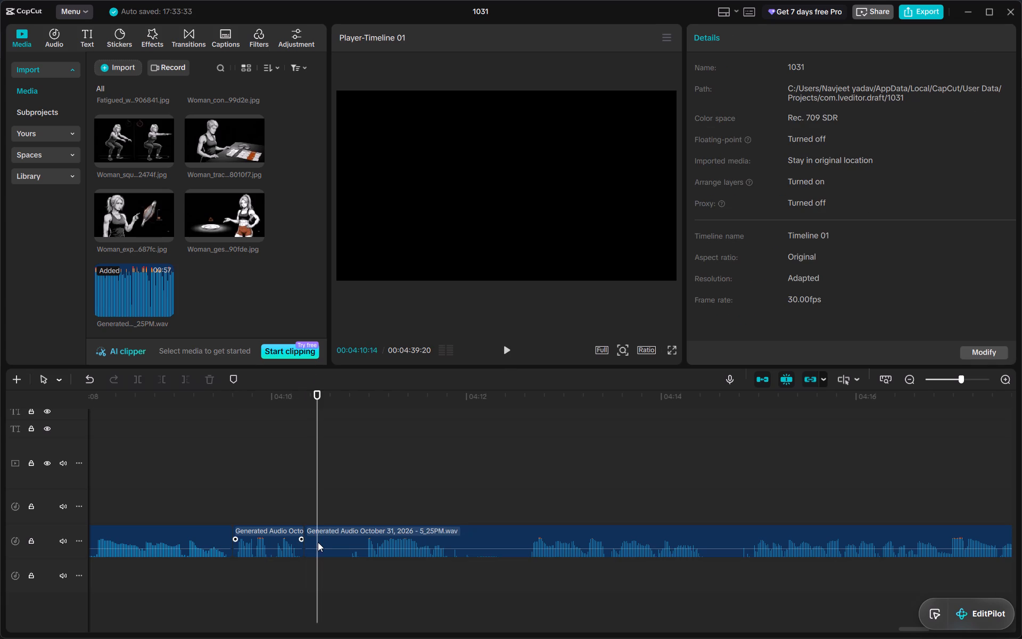
{"action": "left_click", "coordinate": [318, 542]}
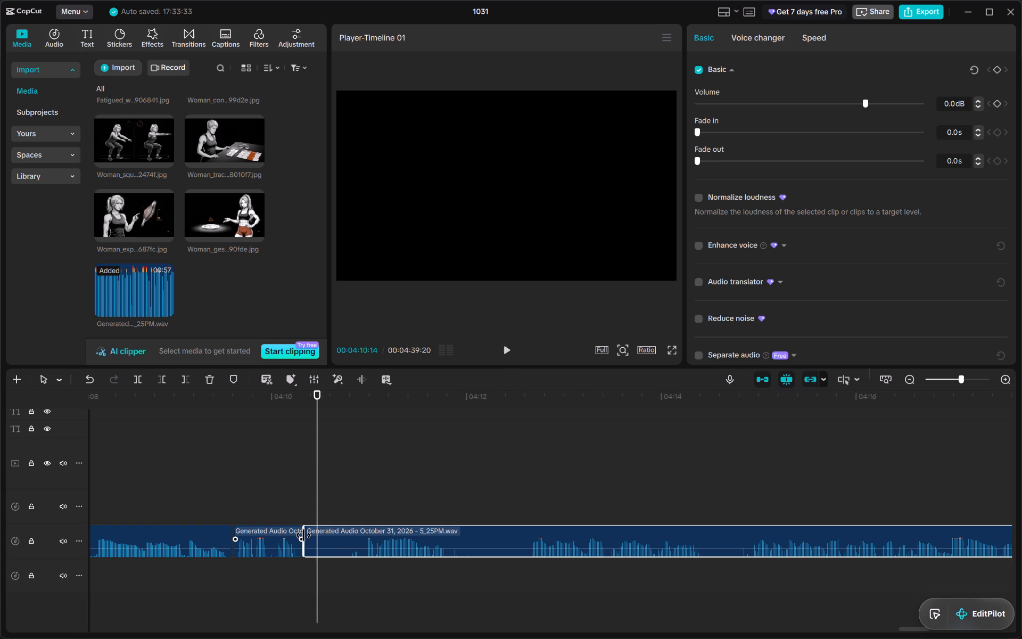
{"action": "left_click_drag", "start_coordinate": [303, 535], "coordinate": [316, 535]}
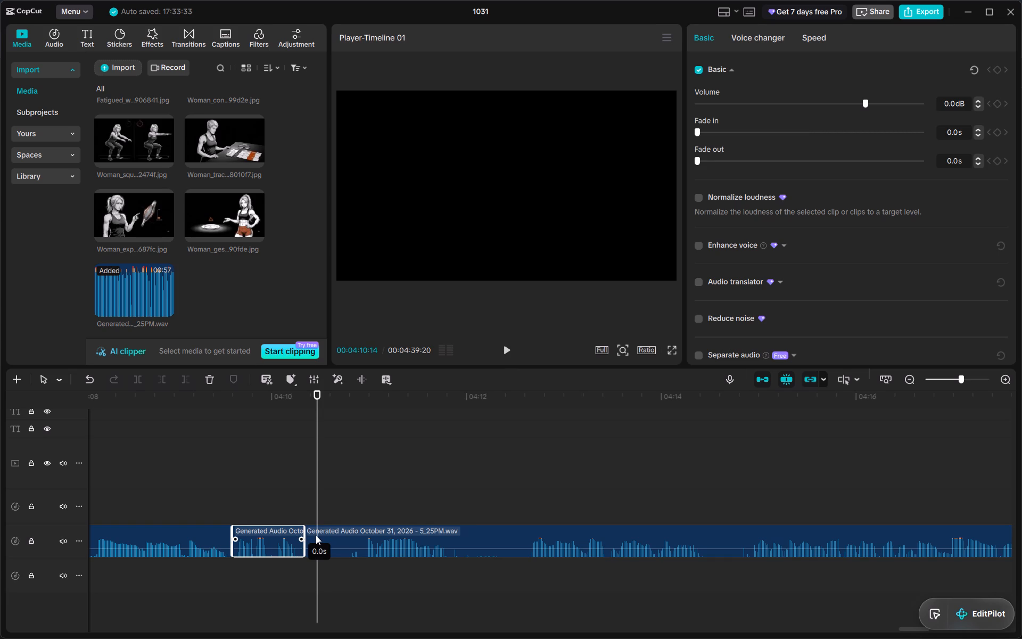
{"action": "left_click_drag", "start_coordinate": [316, 535], "coordinate": [323, 539]}
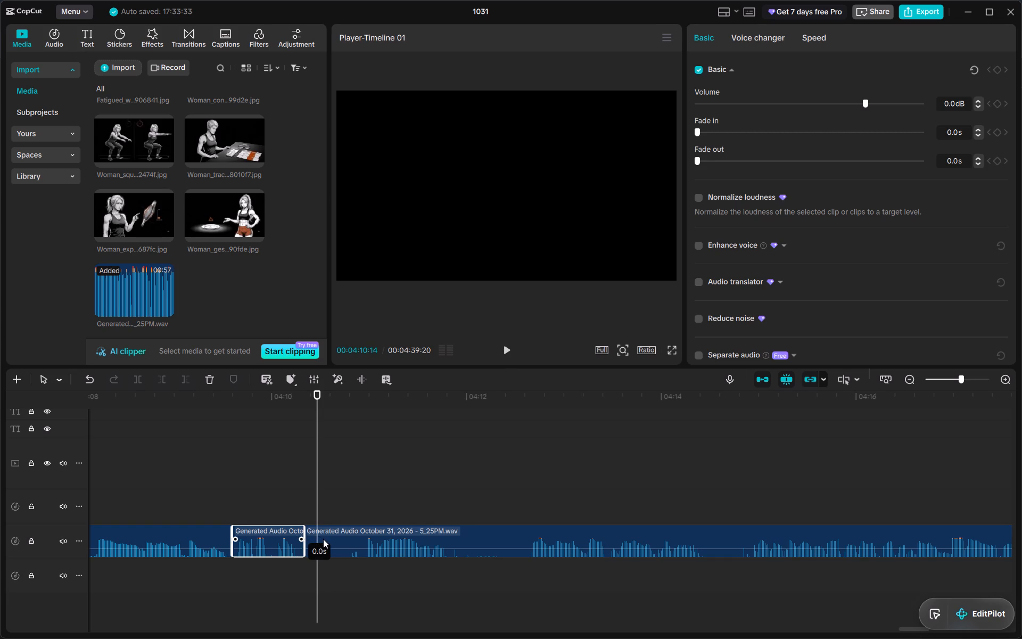
{"action": "left_click_drag", "start_coordinate": [323, 539], "coordinate": [324, 539]}
{"action": "left_click", "coordinate": [324, 539]}
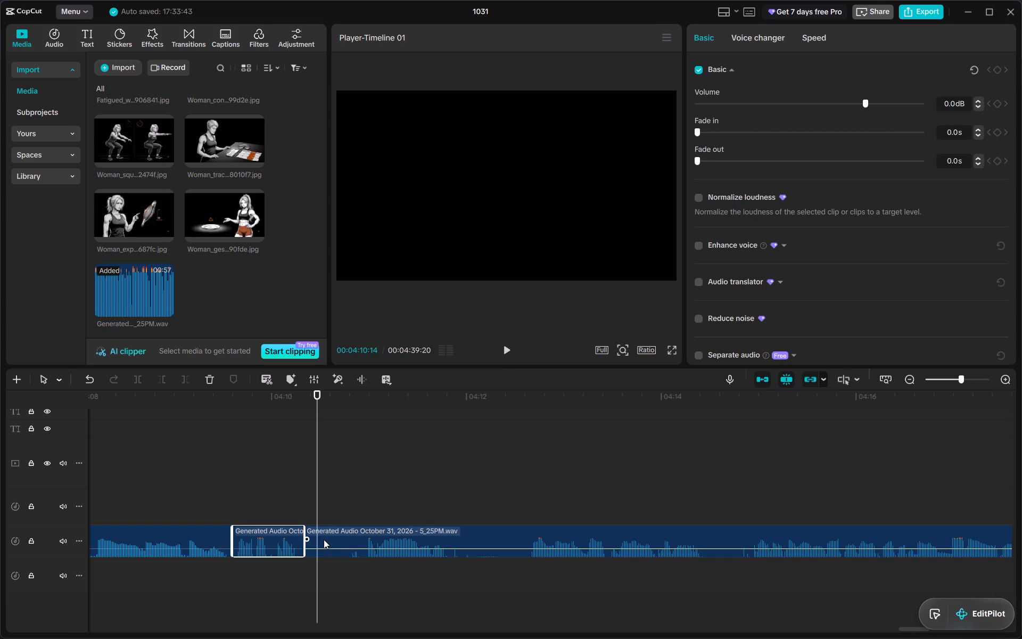
{"action": "left_click_drag", "start_coordinate": [304, 535], "coordinate": [313, 536]}
{"action": "left_click", "coordinate": [313, 536]}
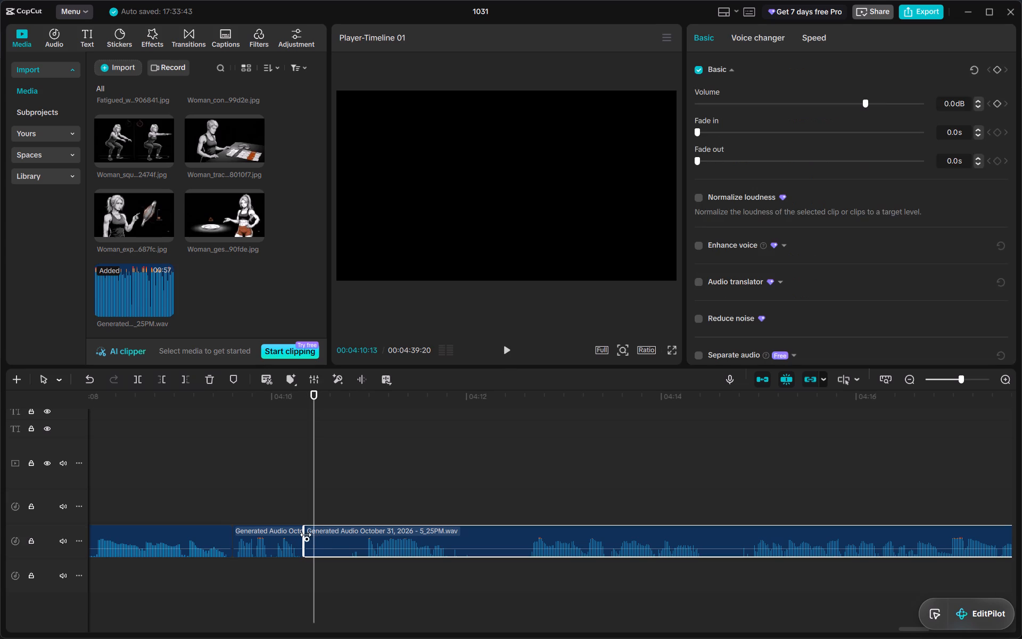
{"action": "left_click_drag", "start_coordinate": [302, 531], "coordinate": [337, 559]}
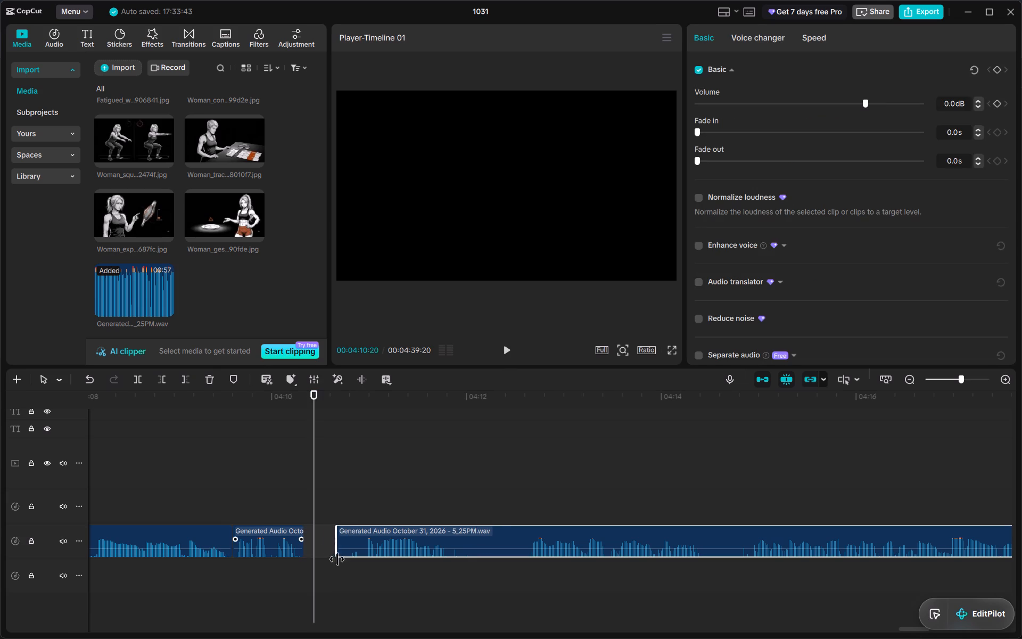
{"action": "left_click_drag", "start_coordinate": [337, 559], "coordinate": [362, 582]}
{"action": "left_click_drag", "start_coordinate": [391, 534], "coordinate": [344, 534]}
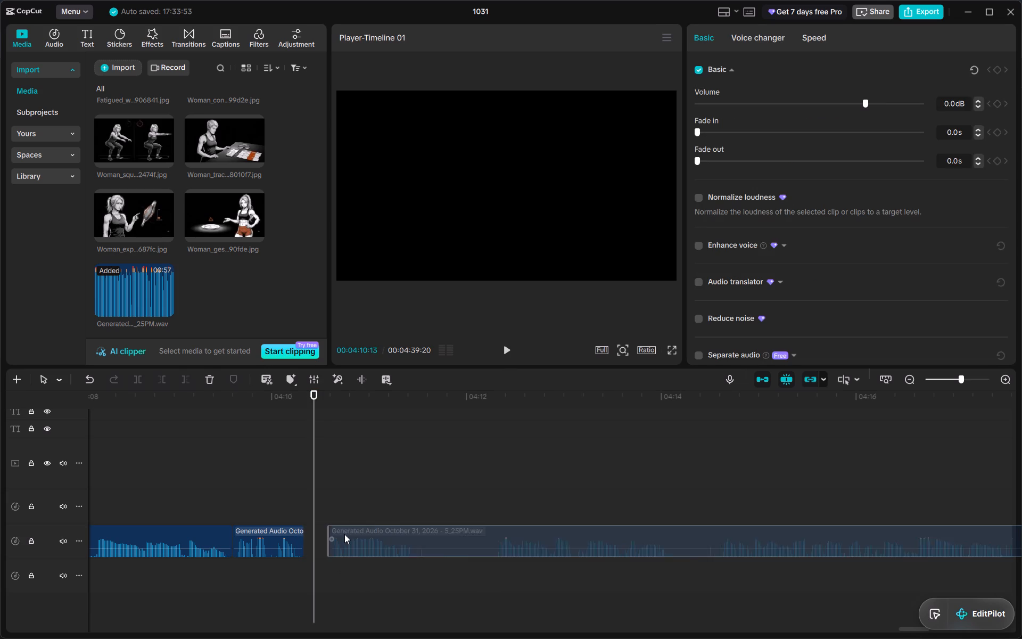
{"action": "left_click_drag", "start_coordinate": [344, 534], "coordinate": [331, 534]}
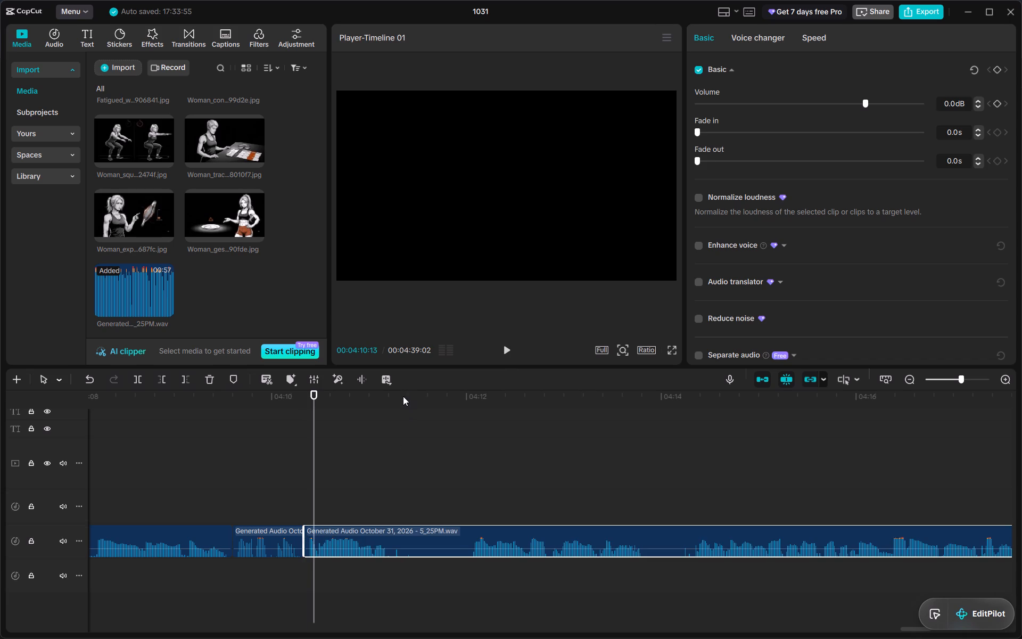
Split the voice-over at 00:04:11:08, trim the pause from the start of the second part and close the gap.
{"action": "left_click_drag", "start_coordinate": [403, 396], "coordinate": [395, 410]}
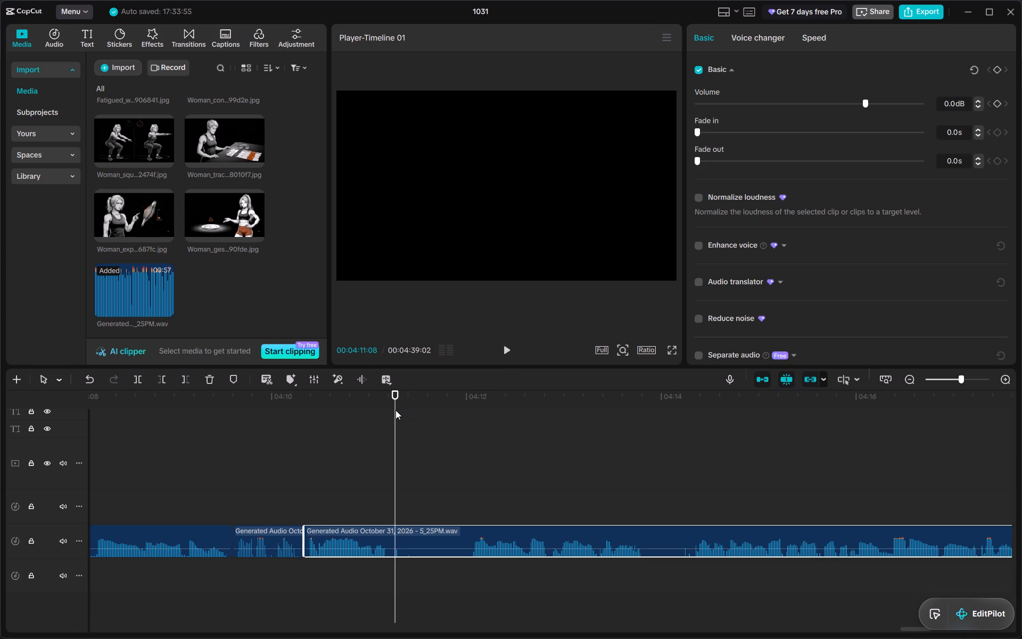
{"action": "key", "text": "ctrl+b"}
{"action": "left_click_drag", "start_coordinate": [394, 536], "coordinate": [428, 544]}
{"action": "left_click", "coordinate": [428, 544]}
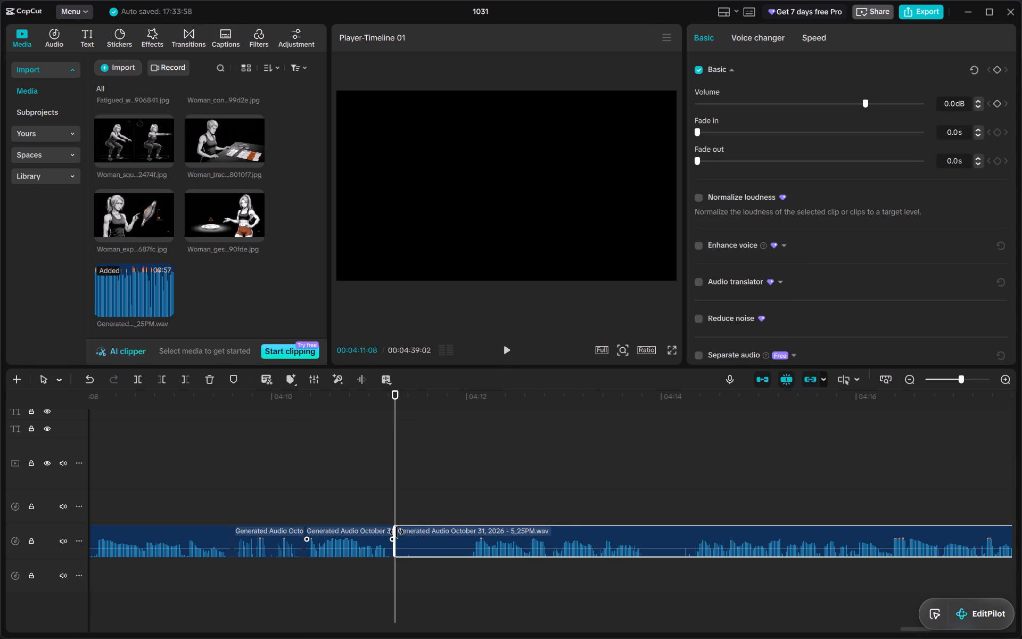
{"action": "left_click_drag", "start_coordinate": [397, 532], "coordinate": [465, 571]}
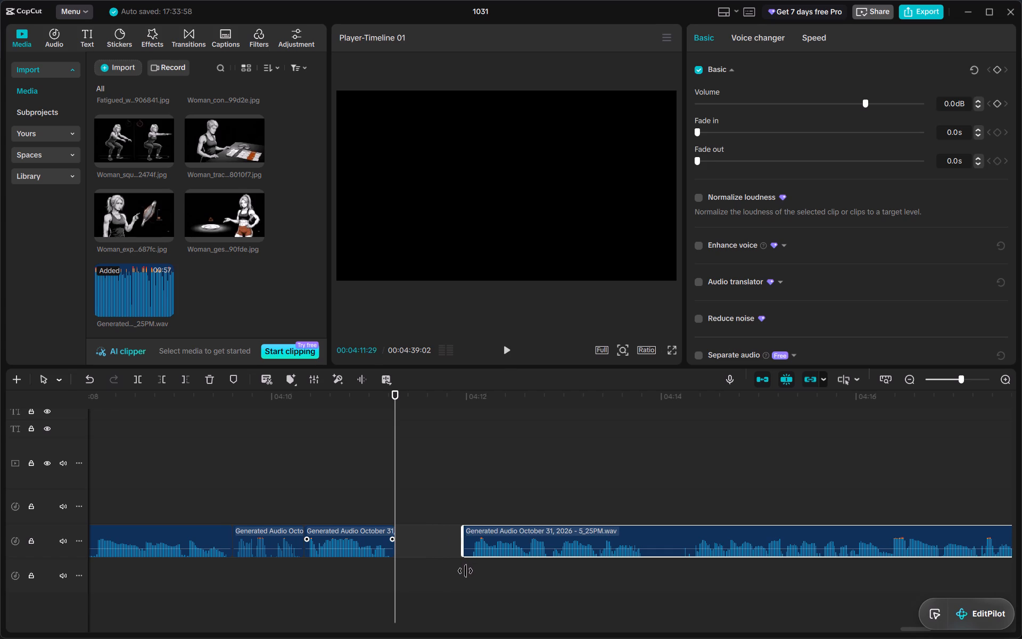
{"action": "left_click_drag", "start_coordinate": [465, 571], "coordinate": [467, 576]}
{"action": "left_click_drag", "start_coordinate": [500, 532], "coordinate": [459, 535]}
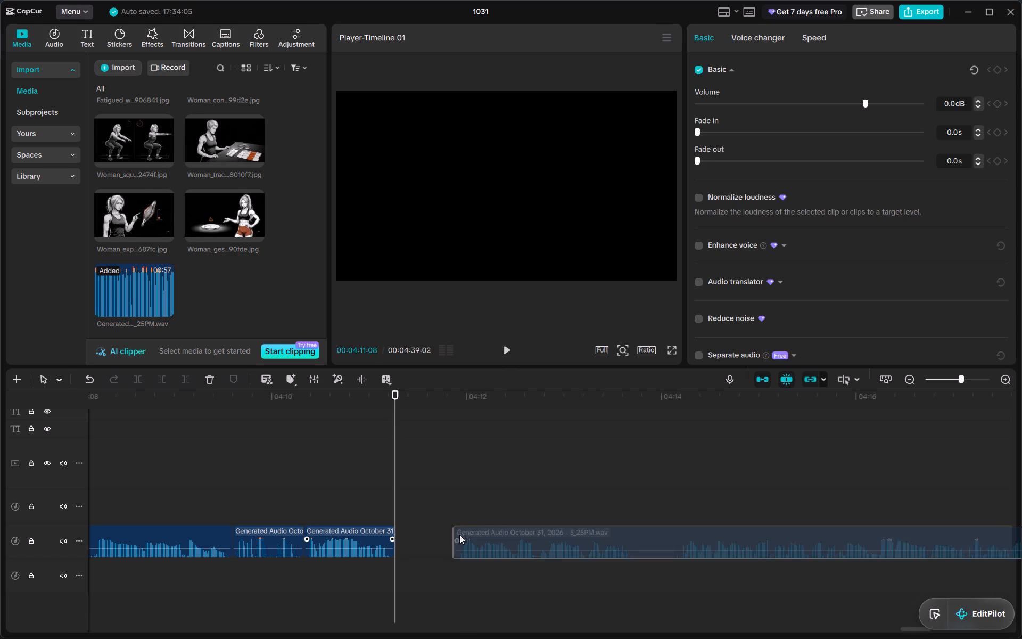
{"action": "left_click_drag", "start_coordinate": [459, 535], "coordinate": [429, 533]}
Split the voice-over at 00:04:13:04, trim the quiet pause after the cut and join the remaining audio to it.
{"action": "scroll", "coordinate": [429, 533], "scroll_direction": "left", "scroll_amount": 1}
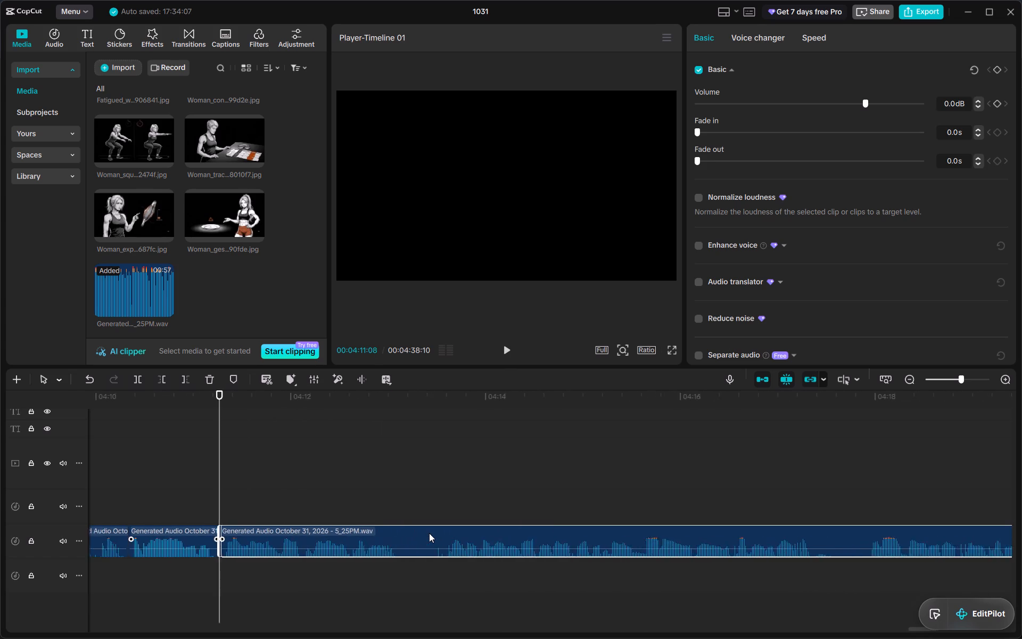
{"action": "scroll", "coordinate": [429, 533], "scroll_direction": "left", "scroll_amount": 1}
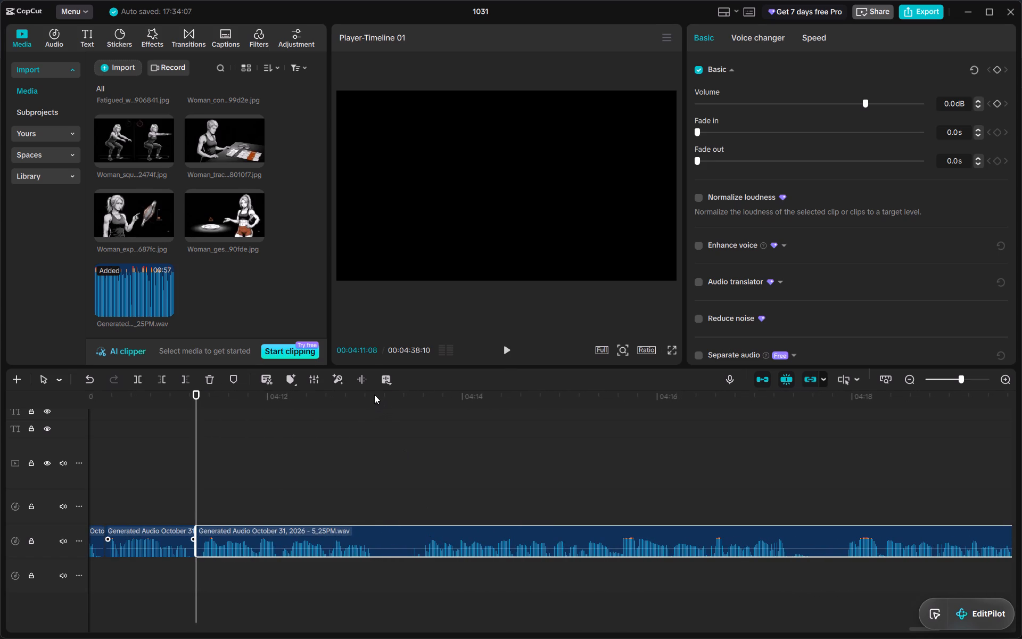
{"action": "left_click_drag", "start_coordinate": [374, 394], "coordinate": [378, 398]}
{"action": "key", "text": "ctrl+b"}
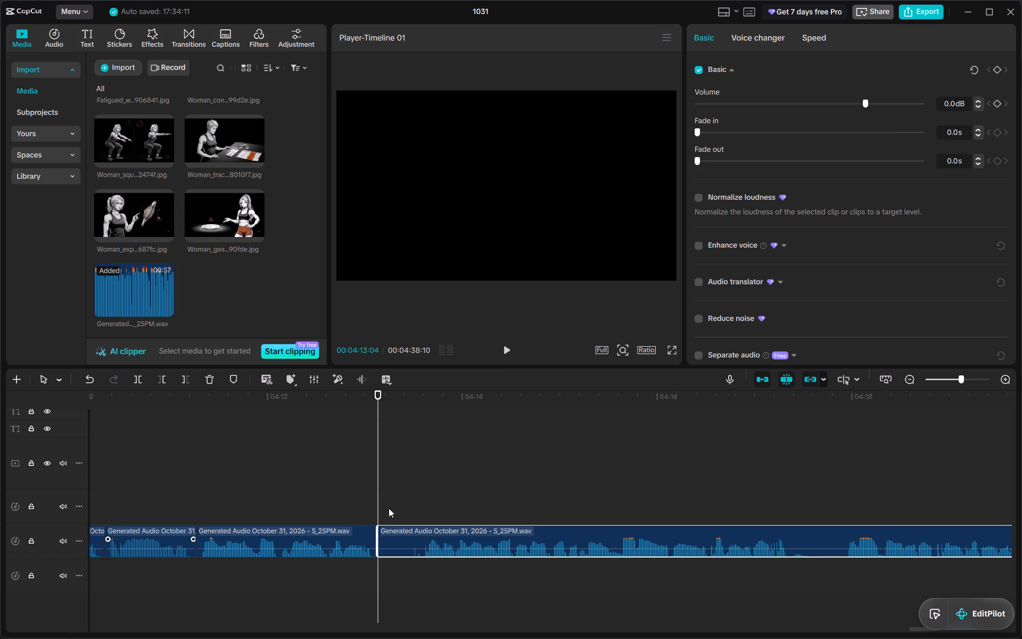
{"action": "left_click_drag", "start_coordinate": [376, 531], "coordinate": [399, 541]}
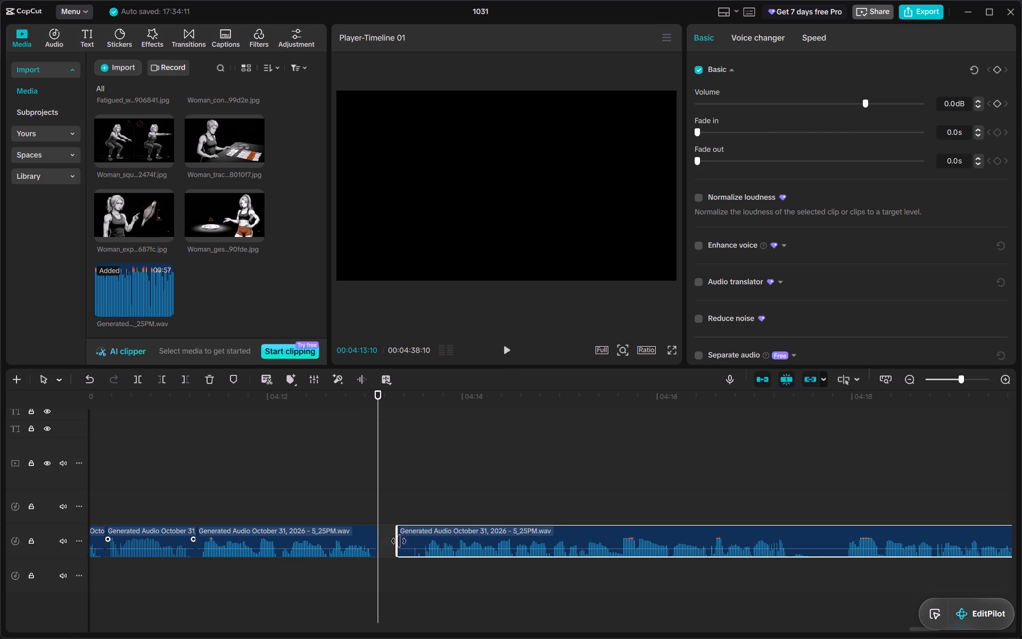
{"action": "left_click_drag", "start_coordinate": [399, 541], "coordinate": [417, 561]}
{"action": "left_click_drag", "start_coordinate": [449, 546], "coordinate": [442, 545]}
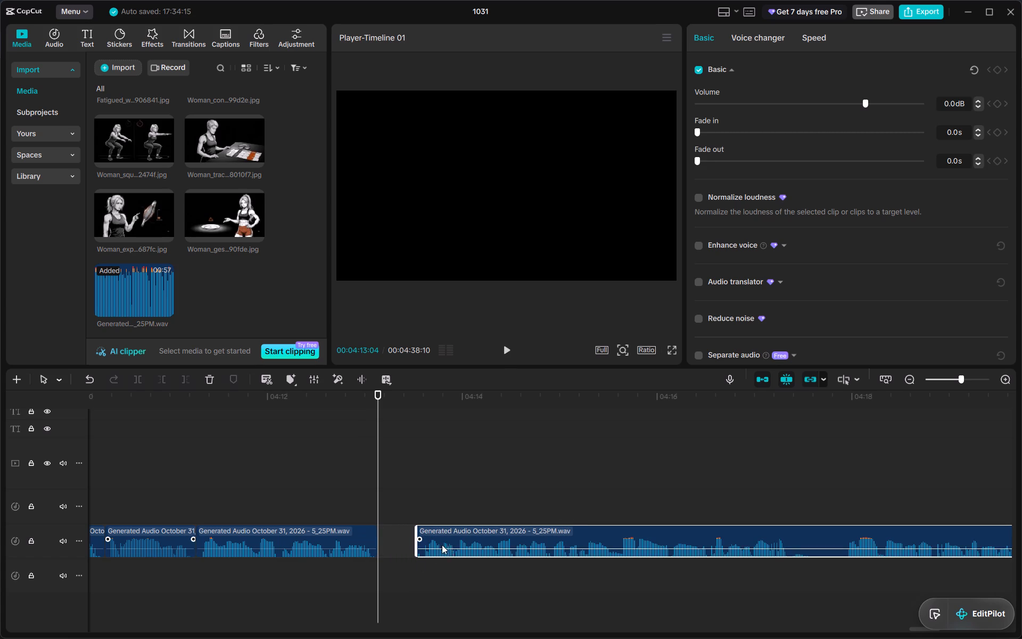
{"action": "left_click_drag", "start_coordinate": [442, 545], "coordinate": [411, 545]}
Split the voice-over at 00:04:17:00, trim the silence from the start of the second part and close the gap.
{"action": "scroll", "coordinate": [411, 545], "scroll_direction": "left", "scroll_amount": 2}
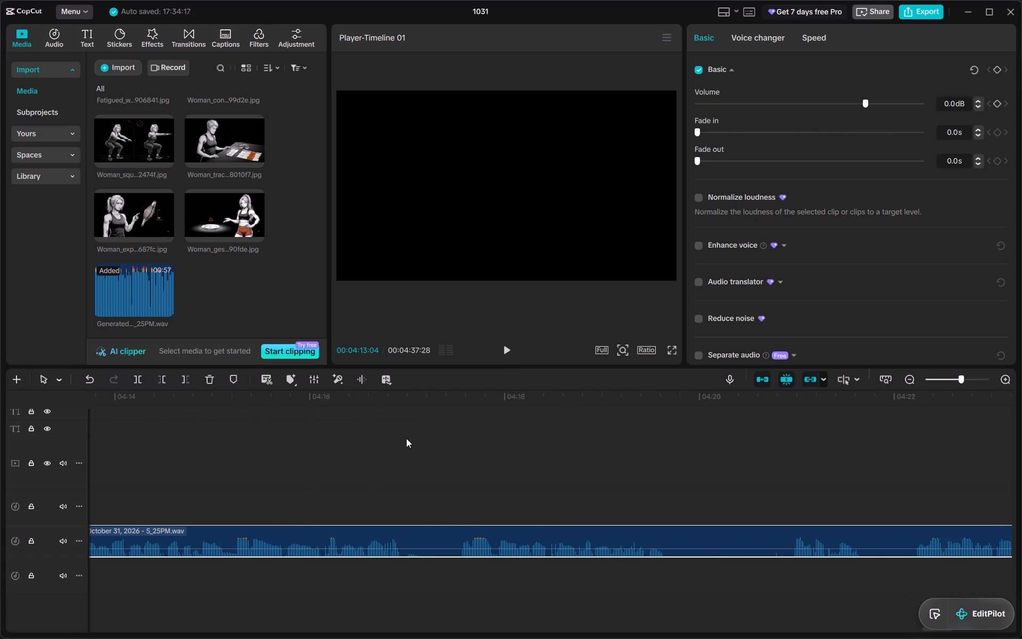
{"action": "left_click", "coordinate": [401, 390]}
{"action": "left_click_drag", "start_coordinate": [401, 390], "coordinate": [407, 403]}
{"action": "key", "text": "ctrl+b"}
{"action": "left_click_drag", "start_coordinate": [405, 536], "coordinate": [430, 549]}
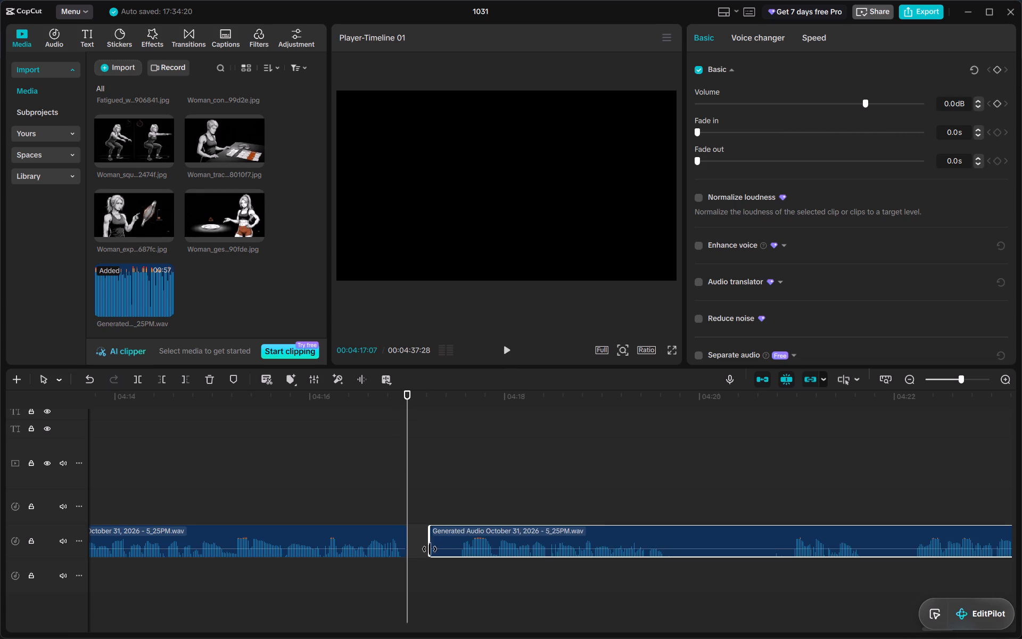
{"action": "left_click_drag", "start_coordinate": [430, 549], "coordinate": [456, 584]}
{"action": "double_click", "coordinate": [480, 548]}
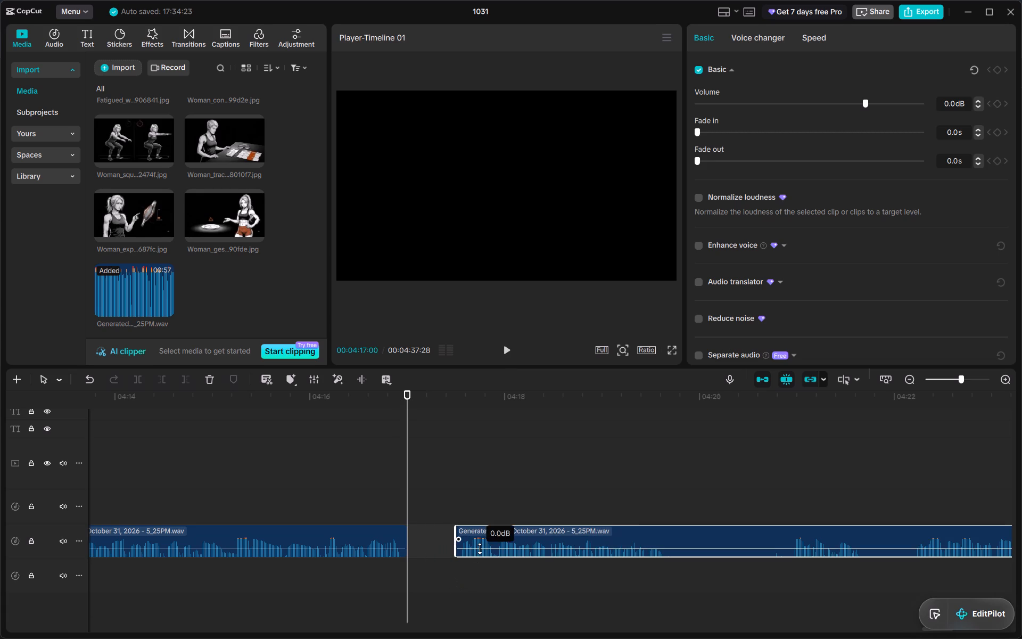
{"action": "left_click_drag", "start_coordinate": [497, 537], "coordinate": [449, 538]}
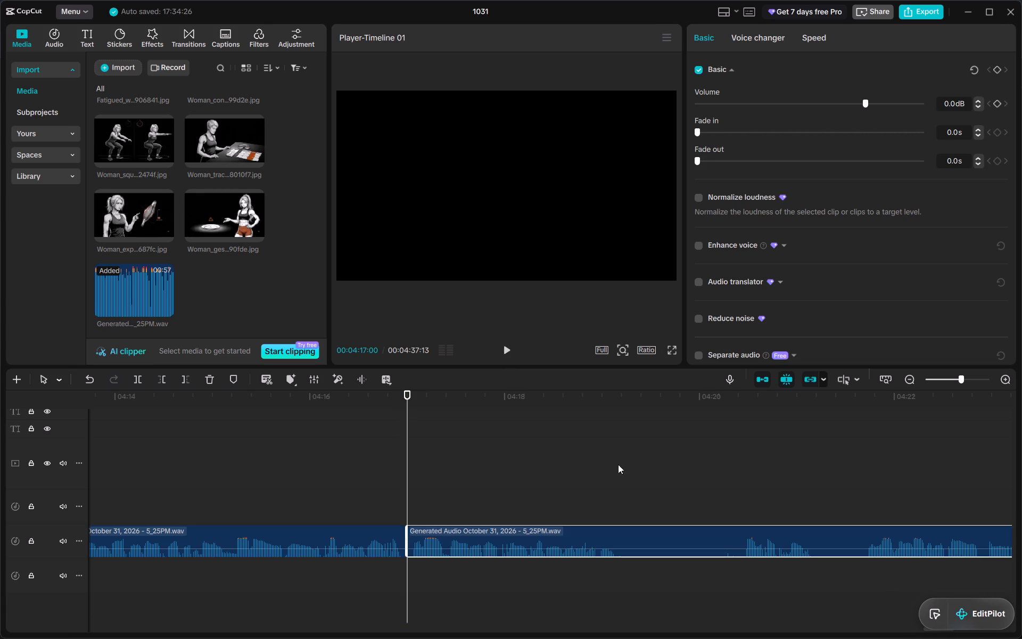
Split the voice-over at 00:04:19:06, trim the silence from the start of the second part and close the gap.
{"action": "left_click_drag", "start_coordinate": [606, 395], "coordinate": [622, 412]}
{"action": "key", "text": "ctrl+b"}
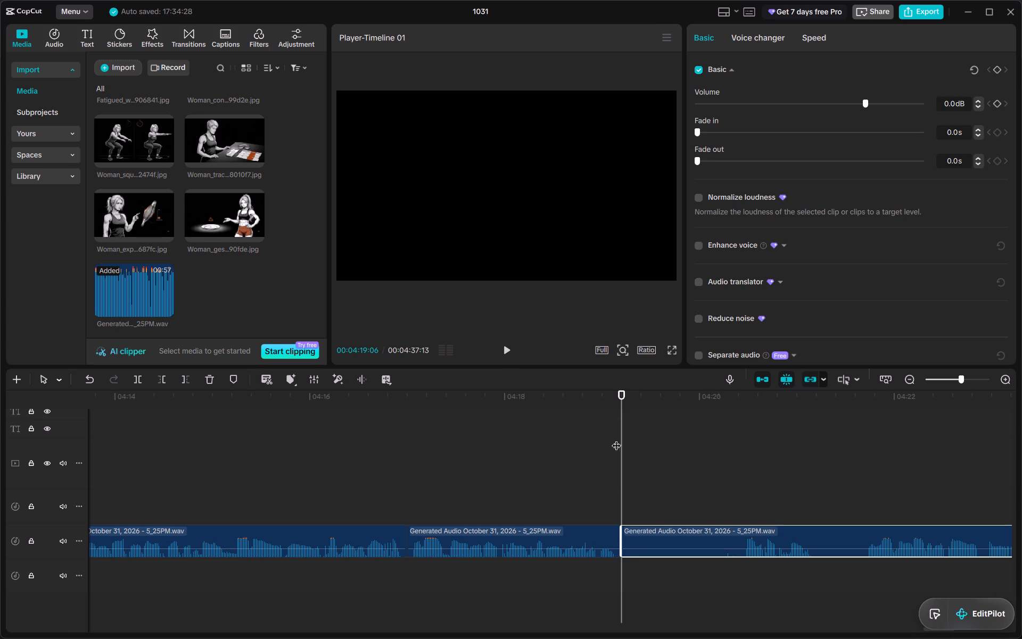
{"action": "scroll", "coordinate": [612, 477], "scroll_direction": "left", "scroll_amount": 1}
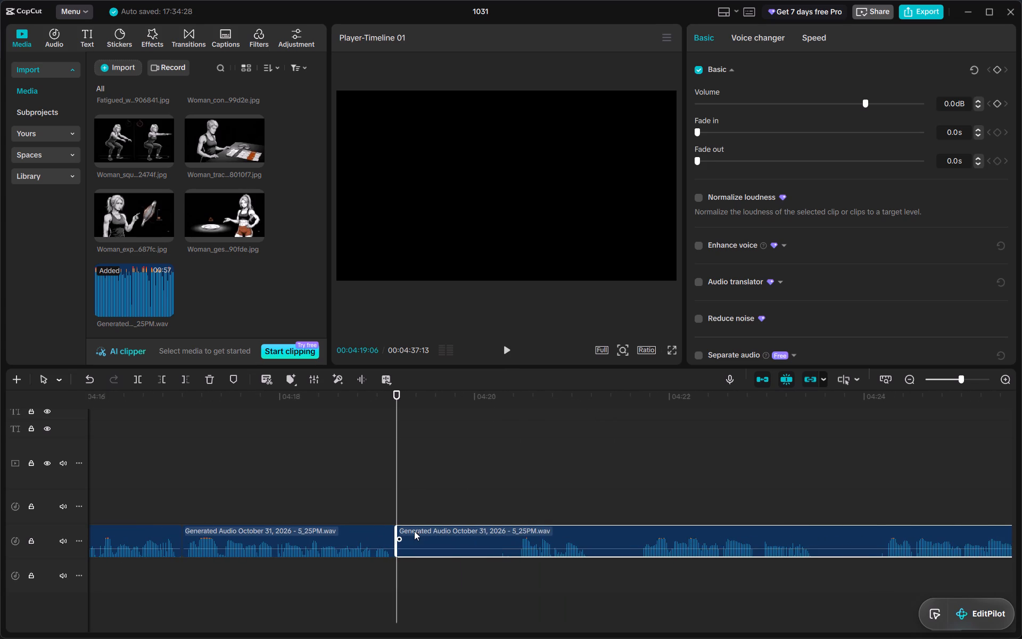
{"action": "left_click_drag", "start_coordinate": [394, 532], "coordinate": [506, 576]}
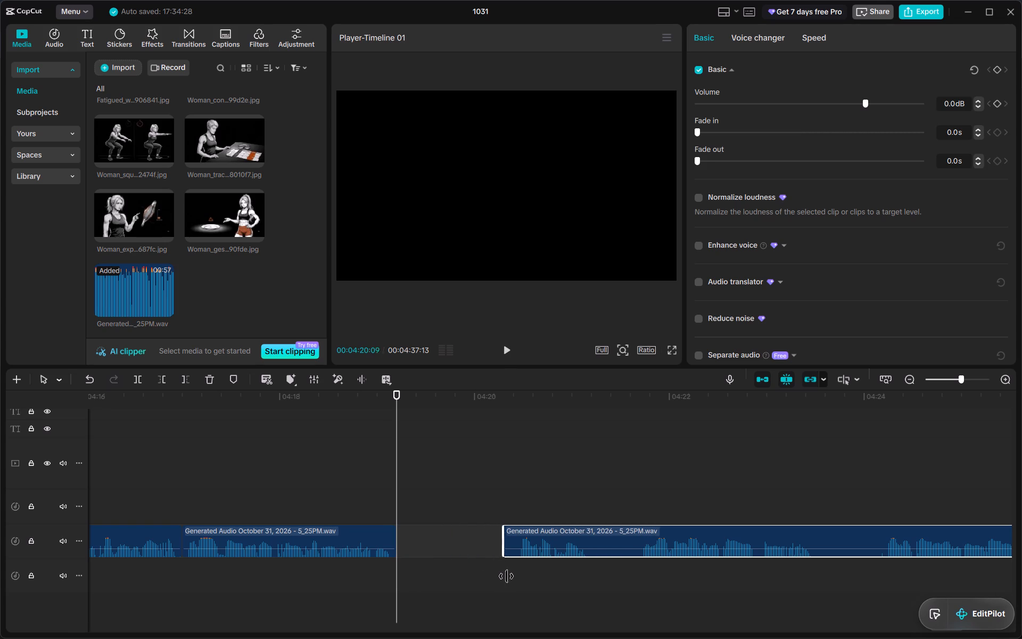
{"action": "left_click_drag", "start_coordinate": [506, 576], "coordinate": [514, 577]}
{"action": "left_click_drag", "start_coordinate": [545, 545], "coordinate": [531, 547]}
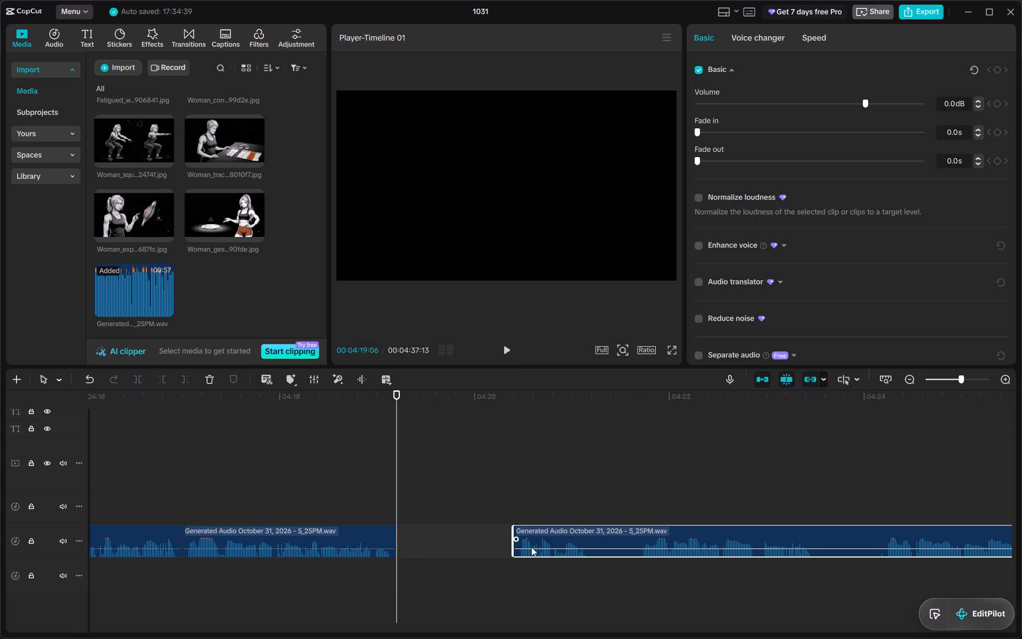
{"action": "left_click_drag", "start_coordinate": [531, 547], "coordinate": [426, 550]}
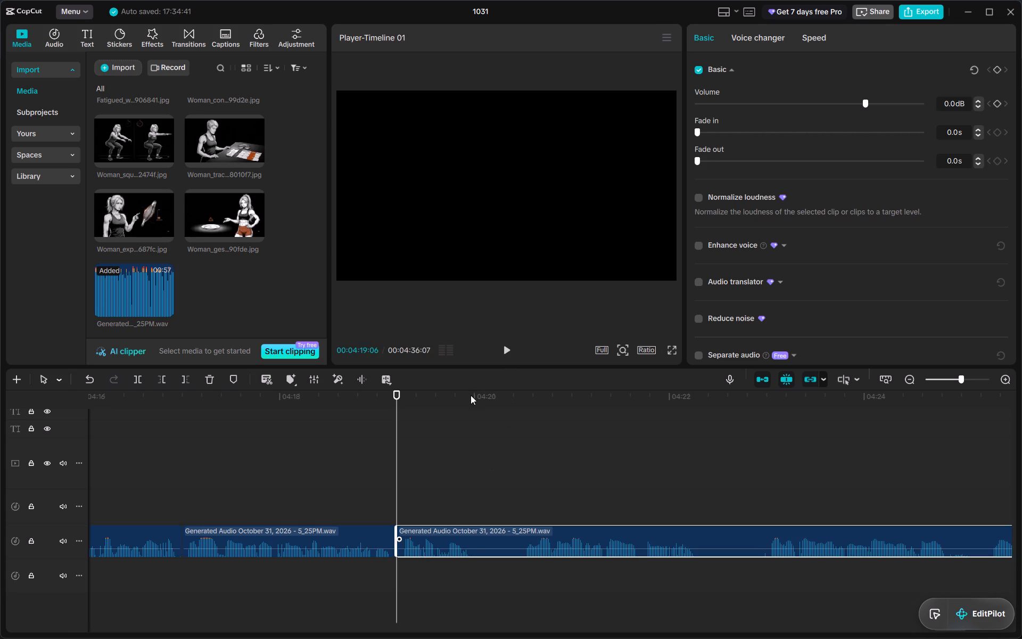
Split the voice-over at 00:04:19:29, trim the pause after the cut and move the remaining audio back against it.
{"action": "left_click_drag", "start_coordinate": [471, 395], "coordinate": [472, 403]}
{"action": "key", "text": "ctrl+b"}
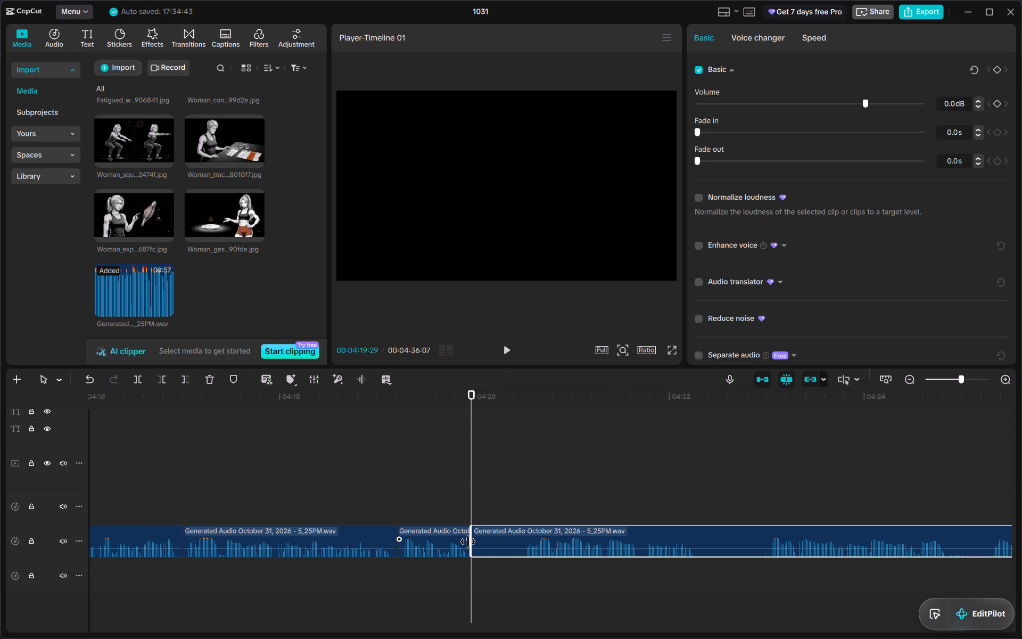
{"action": "double_click", "coordinate": [468, 542]}
{"action": "left_click", "coordinate": [479, 538]}
{"action": "left_click_drag", "start_coordinate": [470, 531], "coordinate": [522, 580]}
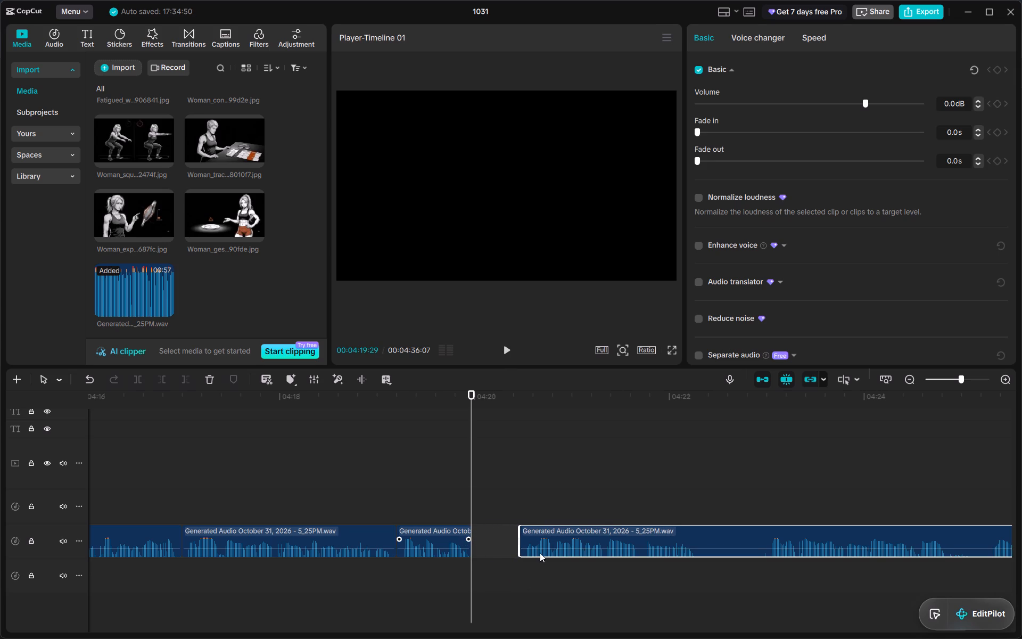
{"action": "left_click_drag", "start_coordinate": [542, 544], "coordinate": [493, 545]}
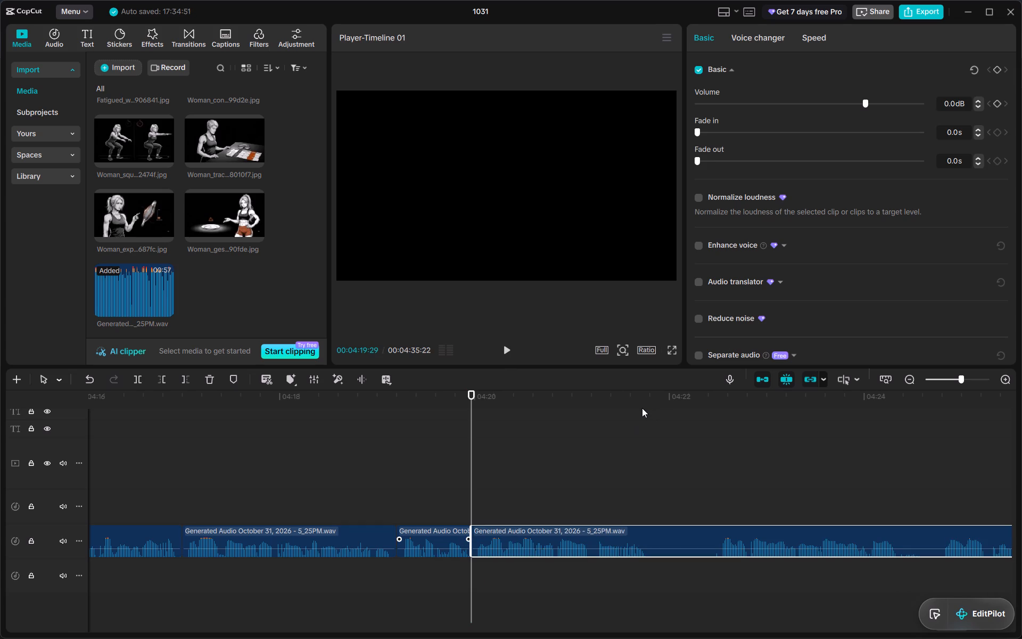
Split the voice-over at 00:04:21:24, trim the silence from the start of the second part and close the gap.
{"action": "left_click_drag", "start_coordinate": [641, 398], "coordinate": [649, 403]}
{"action": "key", "text": "ctrl+b"}
{"action": "scroll", "coordinate": [628, 510], "scroll_direction": "left", "scroll_amount": 1}
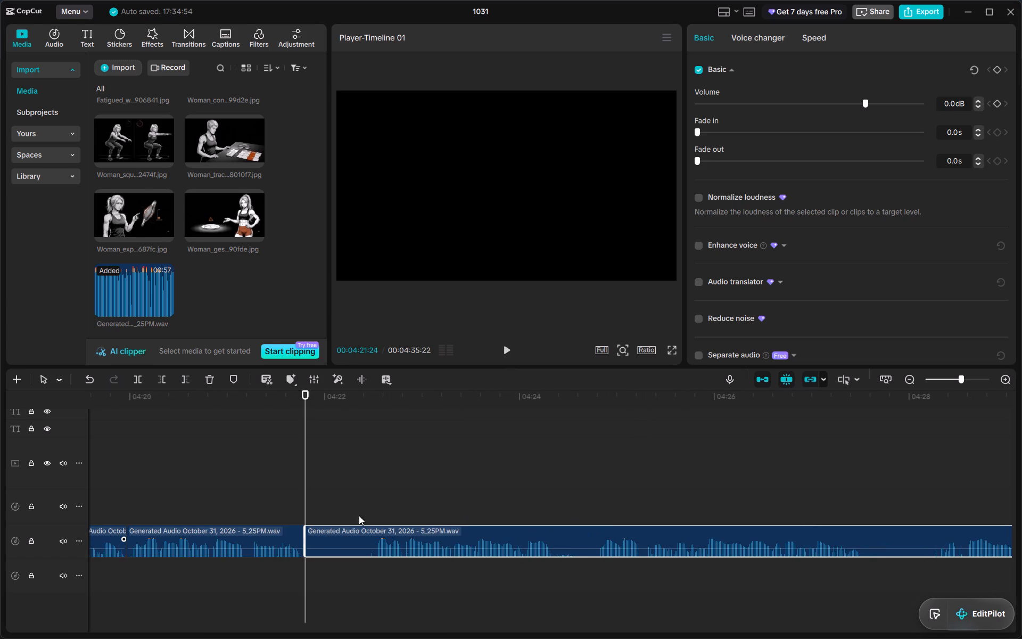
{"action": "left_click_drag", "start_coordinate": [306, 530], "coordinate": [369, 560]}
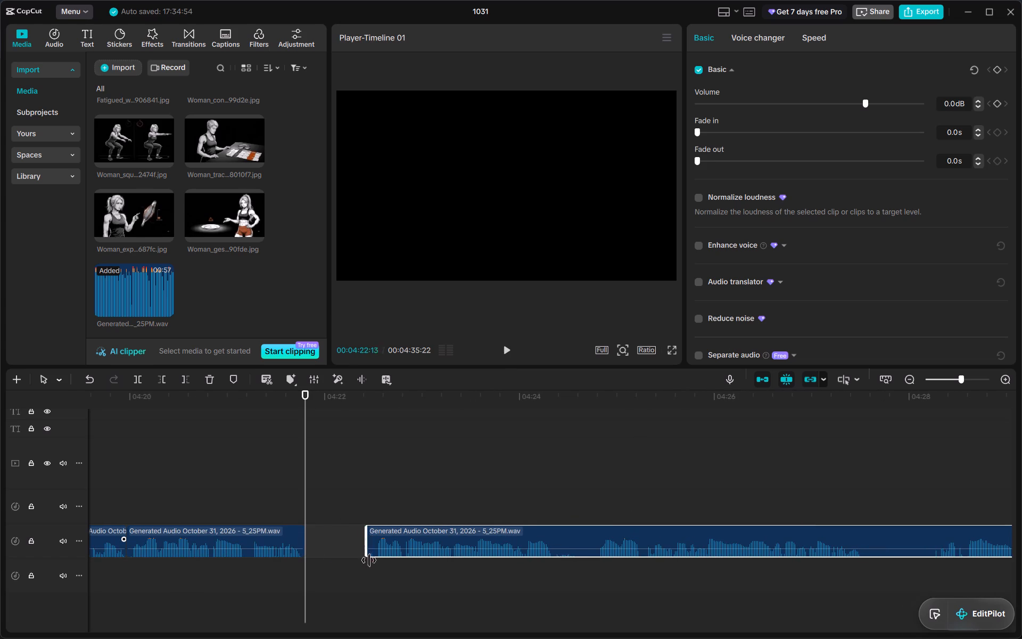
{"action": "left_click_drag", "start_coordinate": [369, 560], "coordinate": [374, 569]}
{"action": "left_click_drag", "start_coordinate": [403, 538], "coordinate": [341, 537]}
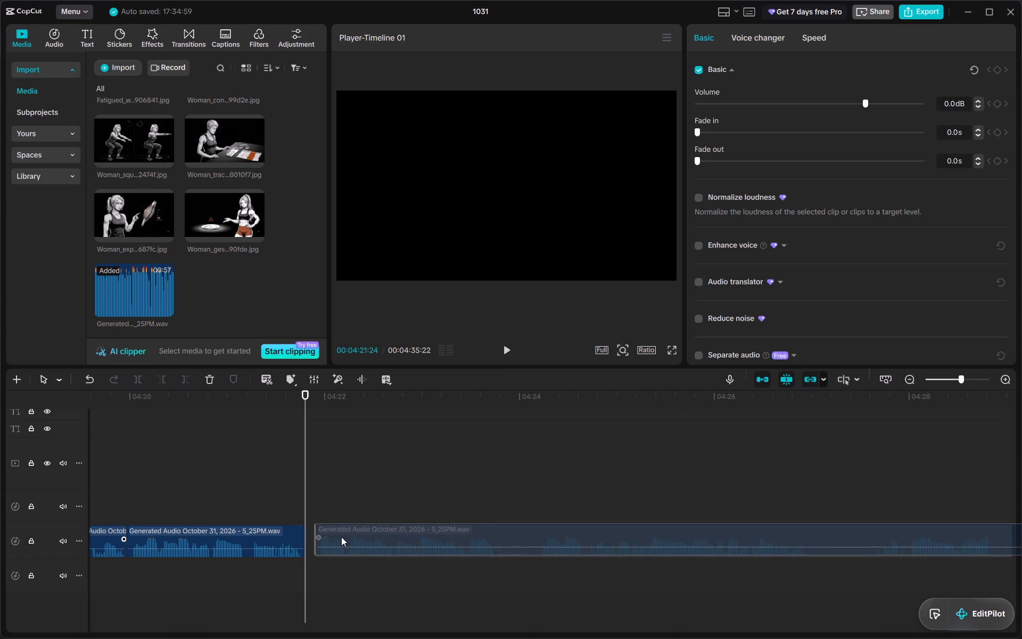
{"action": "left_click_drag", "start_coordinate": [341, 537], "coordinate": [337, 537]}
Split the voice-over at 00:04:23:20, trim the quiet start of the second part and join it to the preceding audio.
{"action": "left_click_drag", "start_coordinate": [481, 401], "coordinate": [482, 401]}
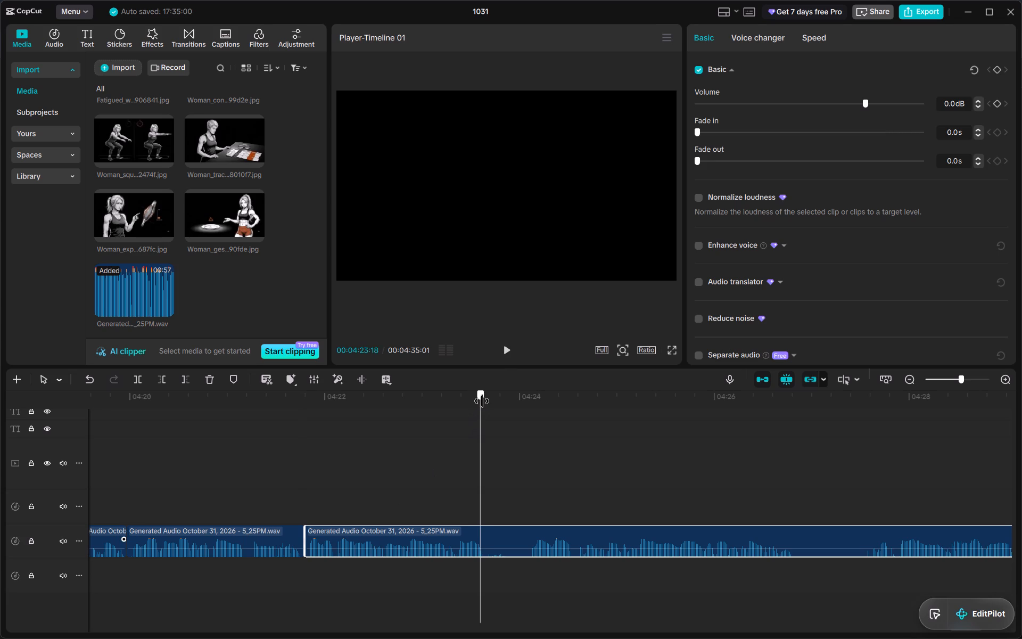
{"action": "left_click_drag", "start_coordinate": [482, 401], "coordinate": [487, 403]}
{"action": "key", "text": "ctrl+b"}
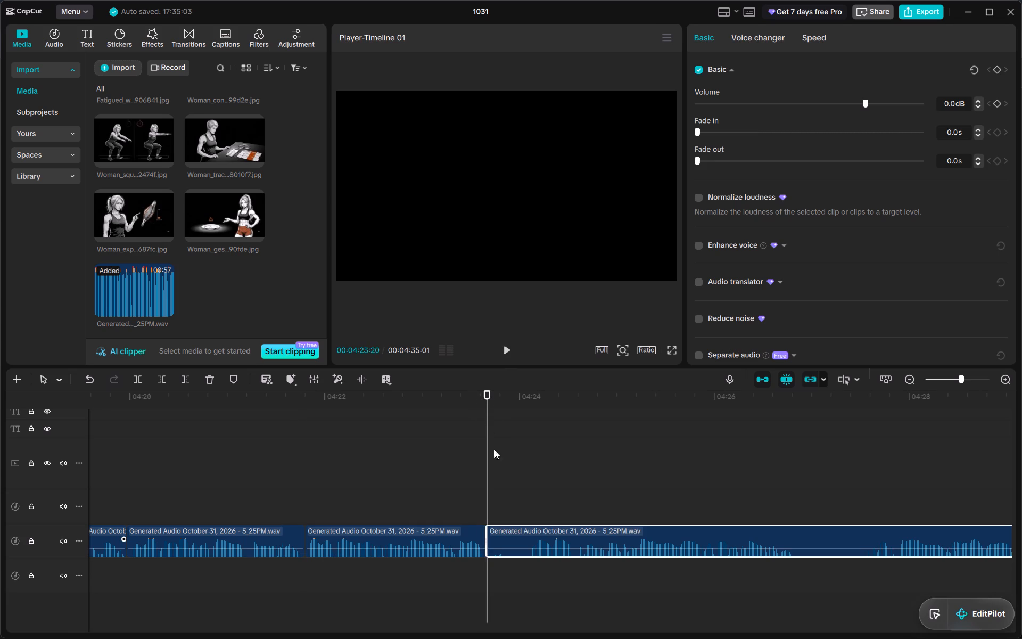
{"action": "left_click", "coordinate": [488, 522]}
{"action": "left_click", "coordinate": [487, 530]}
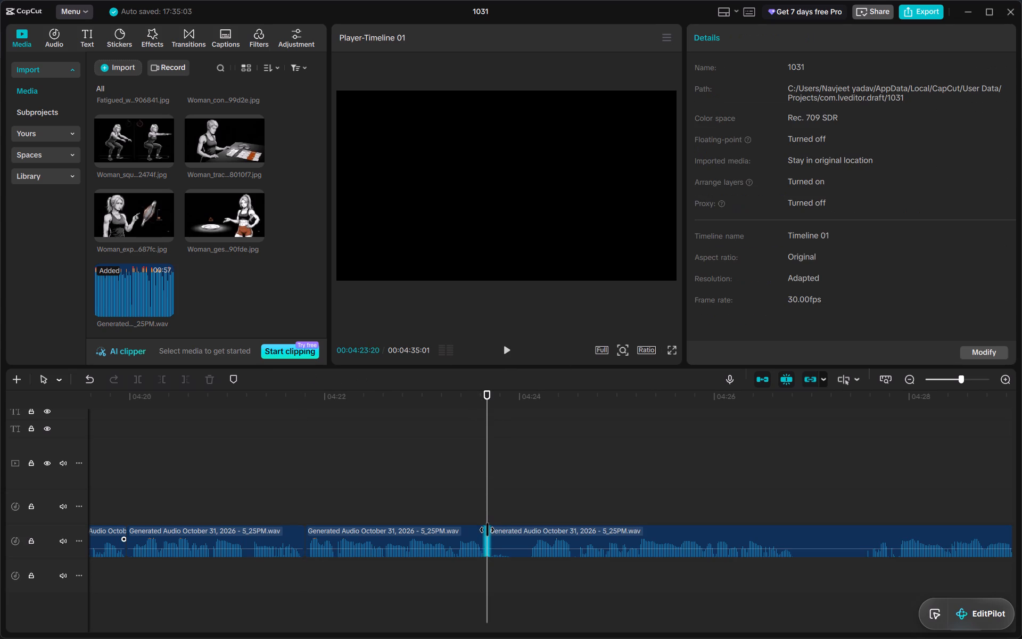
{"action": "left_click", "coordinate": [497, 531]}
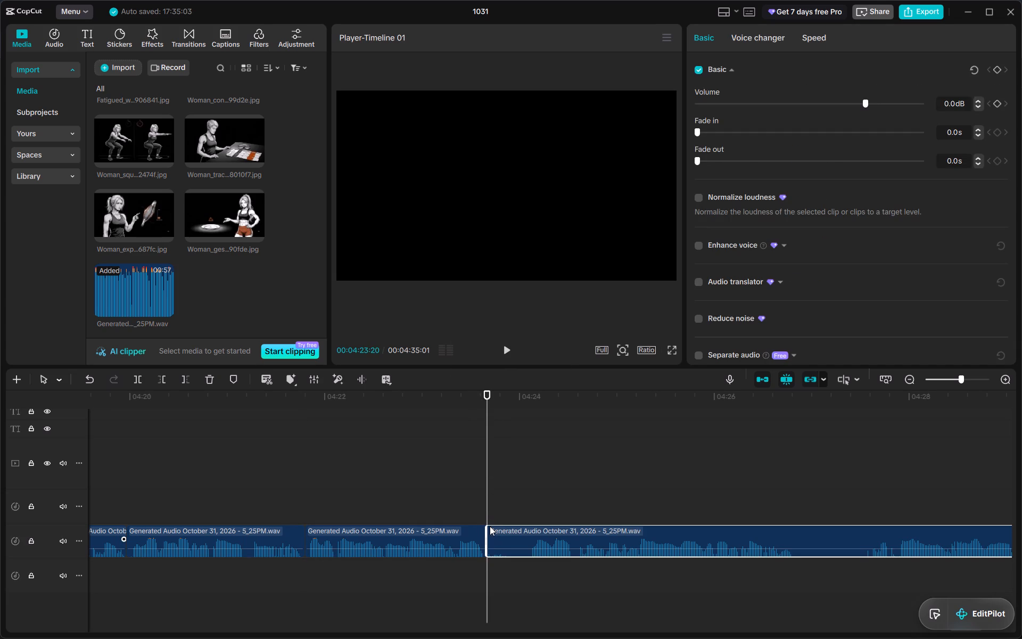
{"action": "left_click_drag", "start_coordinate": [490, 526], "coordinate": [528, 562]}
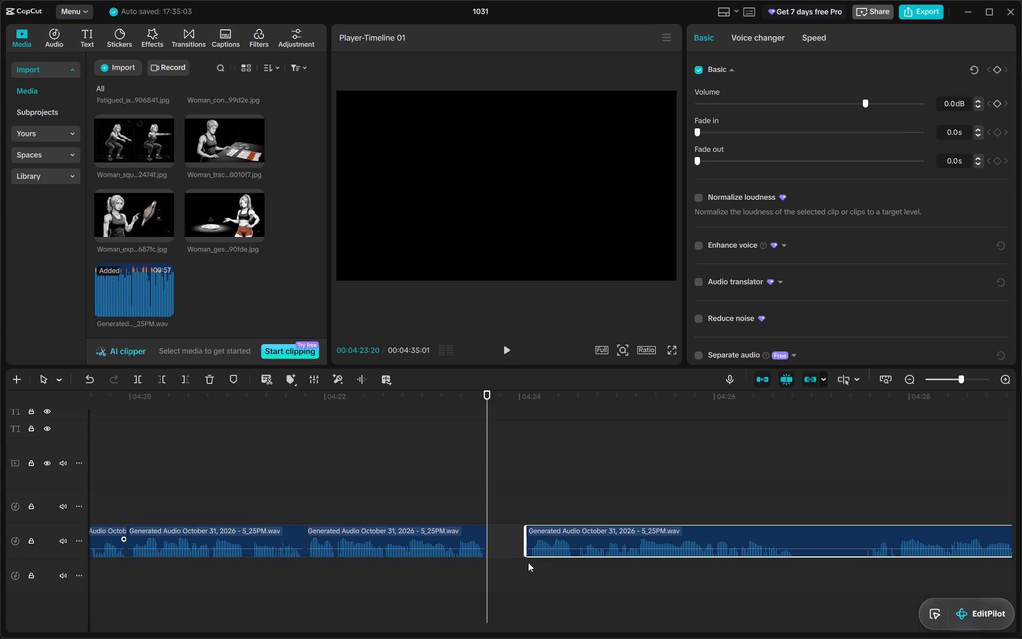
{"action": "left_click_drag", "start_coordinate": [546, 545], "coordinate": [510, 545]}
Split the voice-over at 00:04:26:13, trim the pause after the cut, play back the trimmed start and close the gap.
{"action": "scroll", "coordinate": [510, 545], "scroll_direction": "left", "scroll_amount": 1}
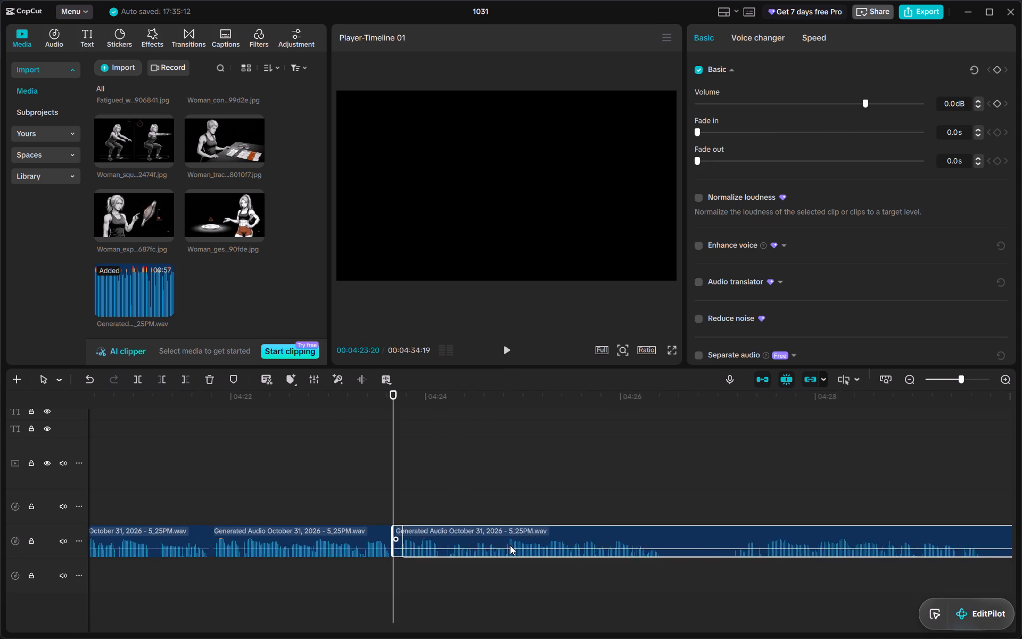
{"action": "scroll", "coordinate": [510, 545], "scroll_direction": "left", "scroll_amount": 1}
{"action": "left_click", "coordinate": [362, 405]}
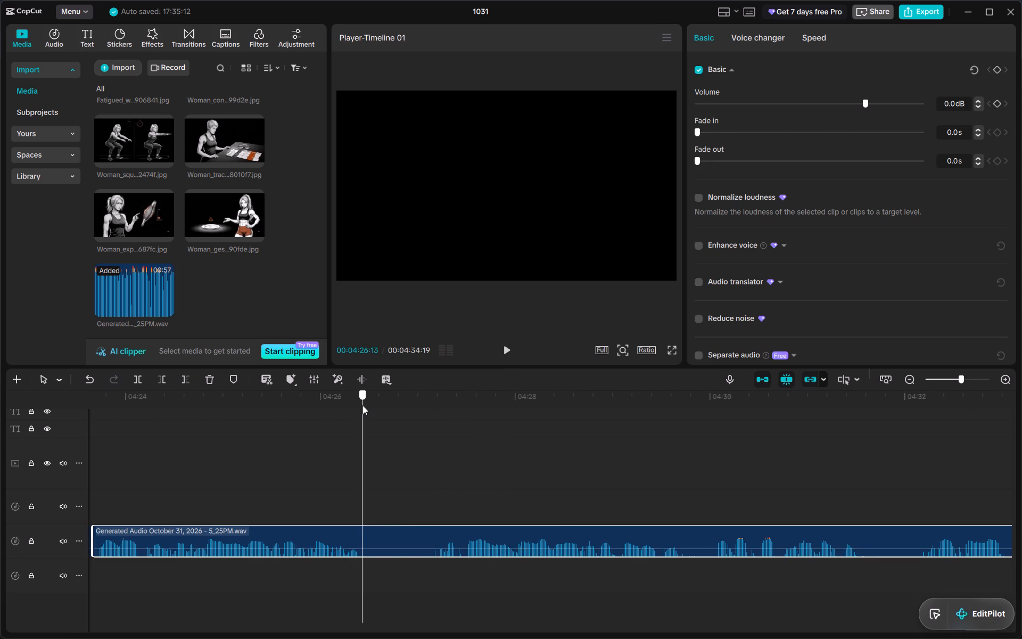
{"action": "key", "text": "ctrl+b"}
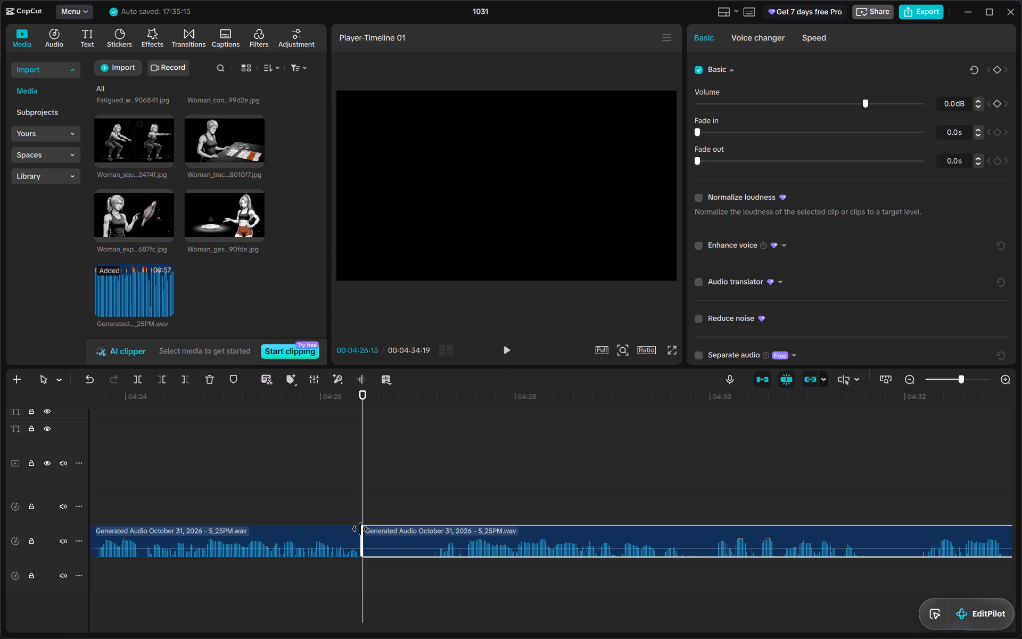
{"action": "left_click_drag", "start_coordinate": [360, 528], "coordinate": [433, 583]}
{"action": "left_click", "coordinate": [455, 548]}
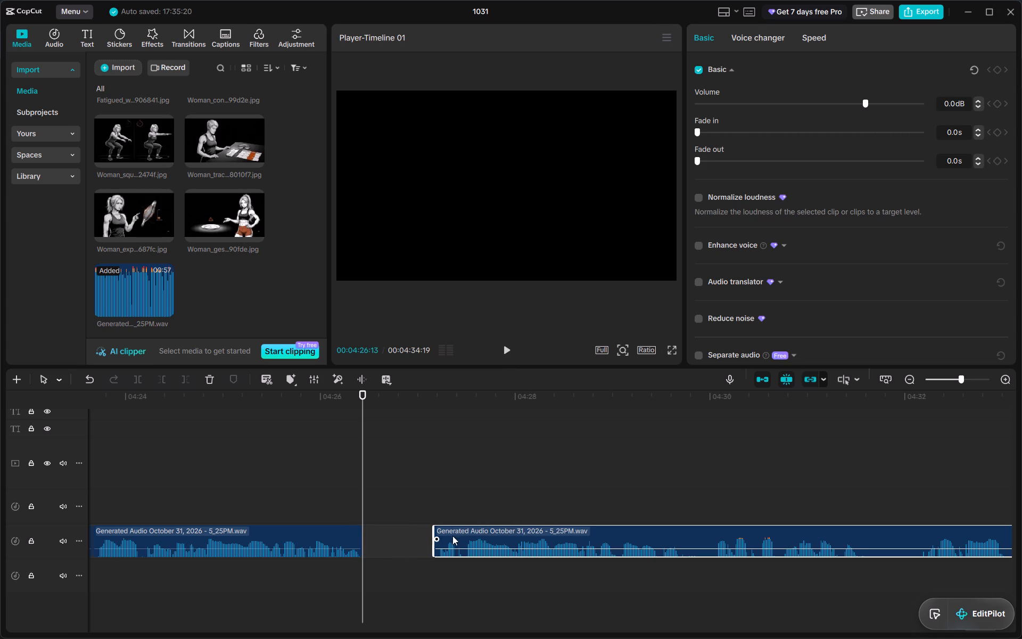
{"action": "left_click", "coordinate": [436, 398]}
{"action": "key", "text": "space"}
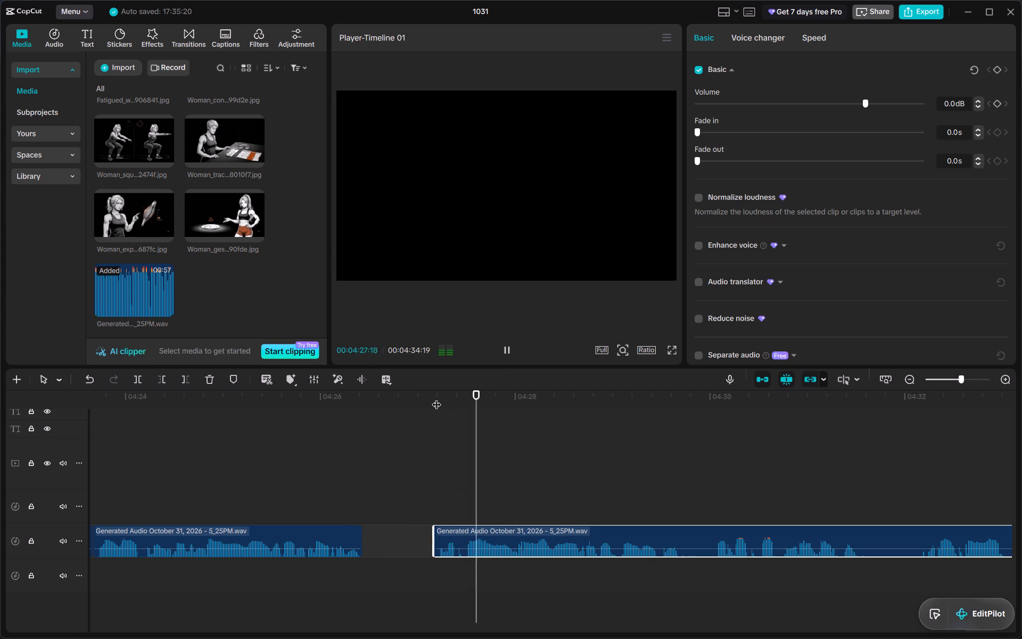
{"action": "key", "text": "space"}
{"action": "left_click_drag", "start_coordinate": [509, 534], "coordinate": [490, 534]}
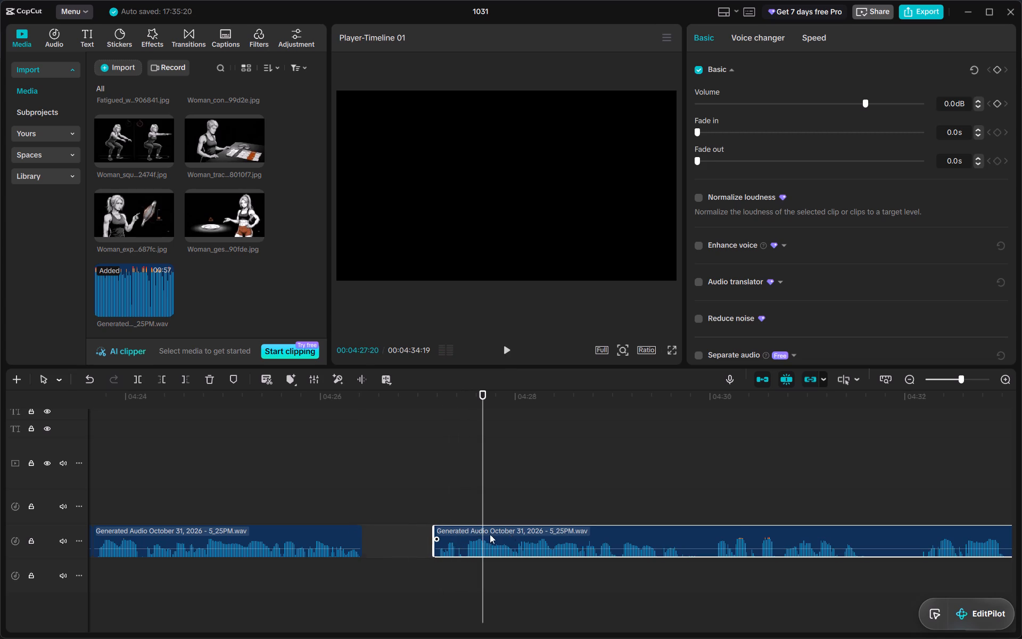
{"action": "left_click_drag", "start_coordinate": [490, 534], "coordinate": [440, 535]}
Split the voice-over at 00:04:29:00, trim the silence from the start of the second part and close the gap.
{"action": "scroll", "coordinate": [440, 535], "scroll_direction": "left", "scroll_amount": 1}
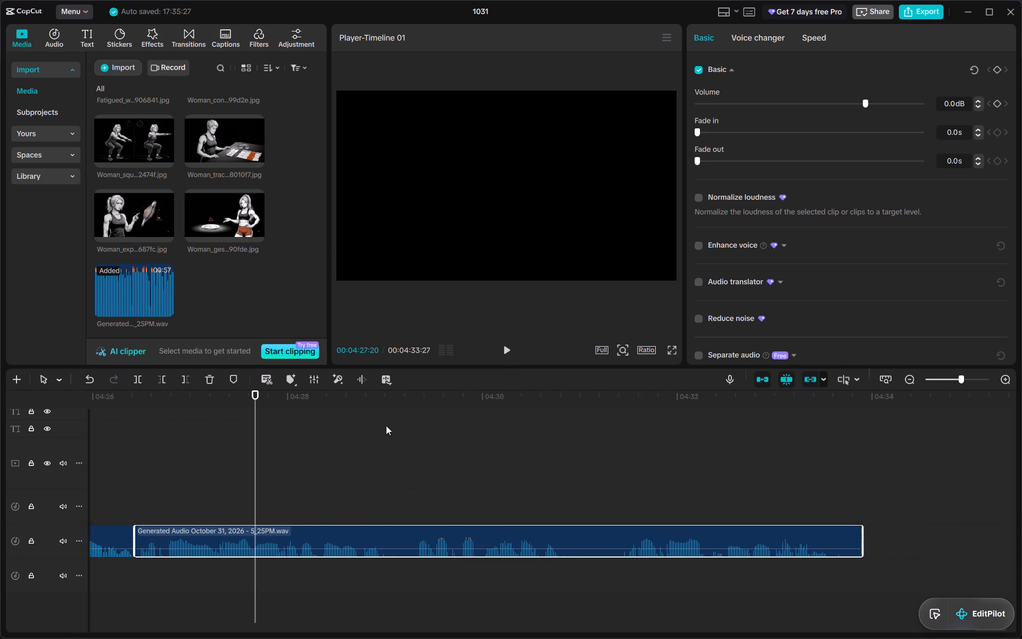
{"action": "left_click", "coordinate": [383, 396]}
{"action": "key", "text": "ctrl+b"}
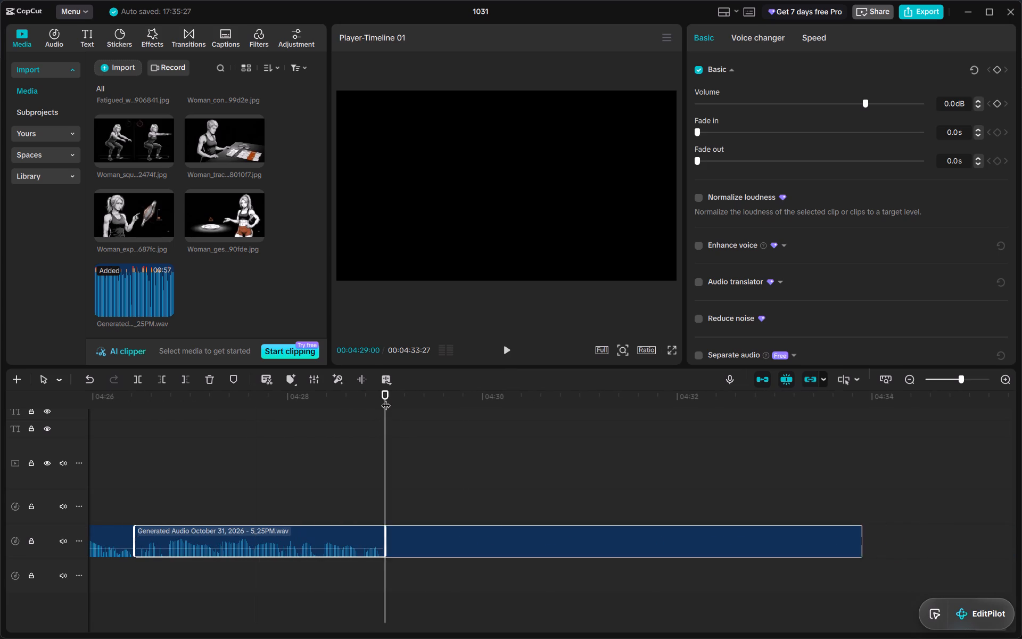
{"action": "left_click_drag", "start_coordinate": [383, 528], "coordinate": [413, 576]}
{"action": "left_click_drag", "start_coordinate": [441, 531], "coordinate": [428, 531]}
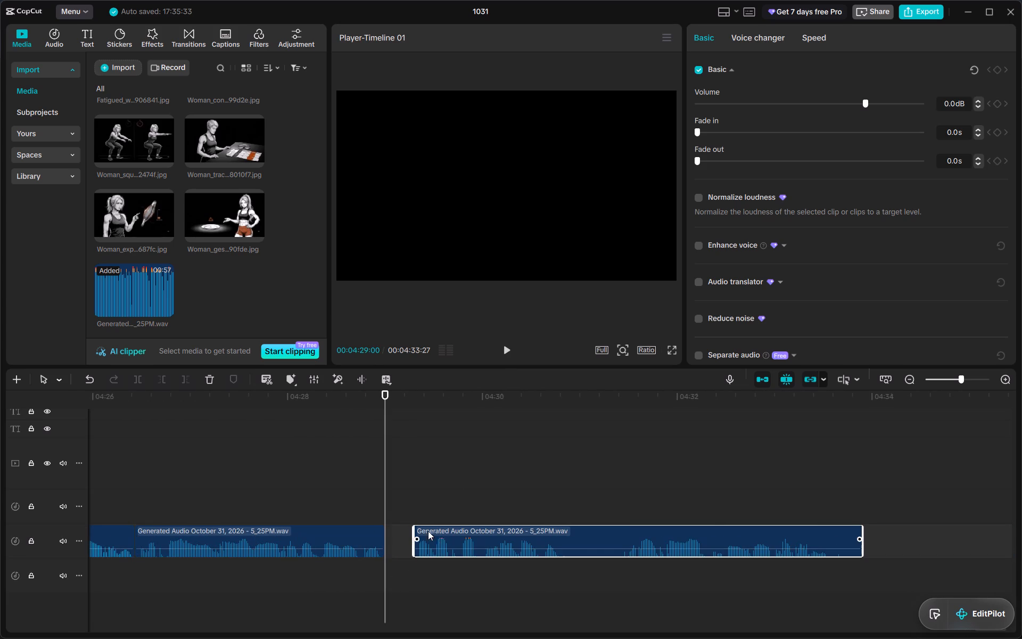
{"action": "left_click_drag", "start_coordinate": [428, 531], "coordinate": [413, 531]}
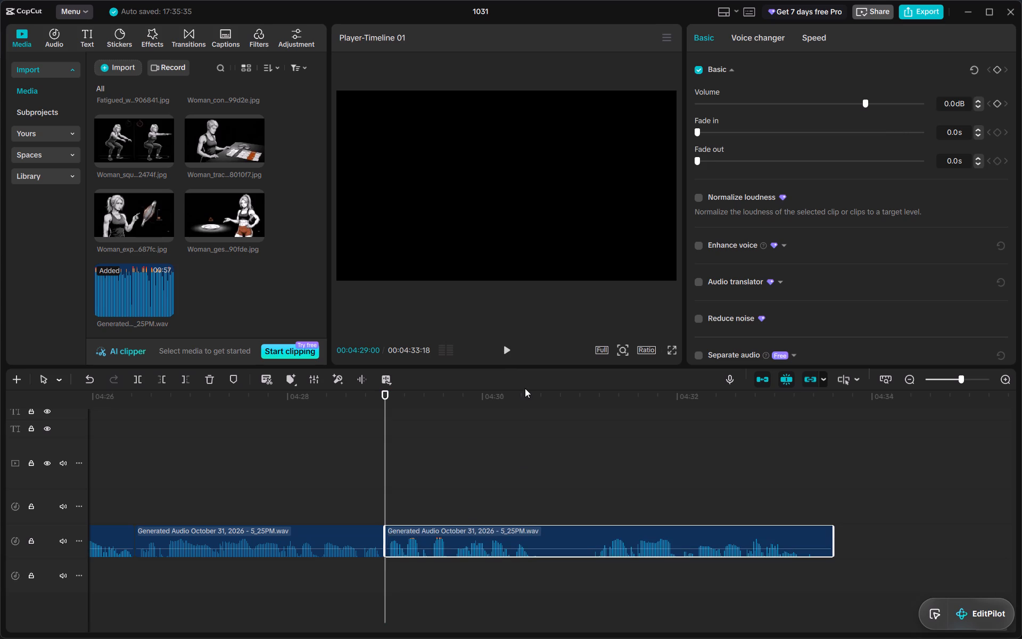
Split the voice-over at 00:04:30:16, trim the pause after the cut and move the last part back against it.
{"action": "left_click_drag", "start_coordinate": [529, 392], "coordinate": [534, 411]}
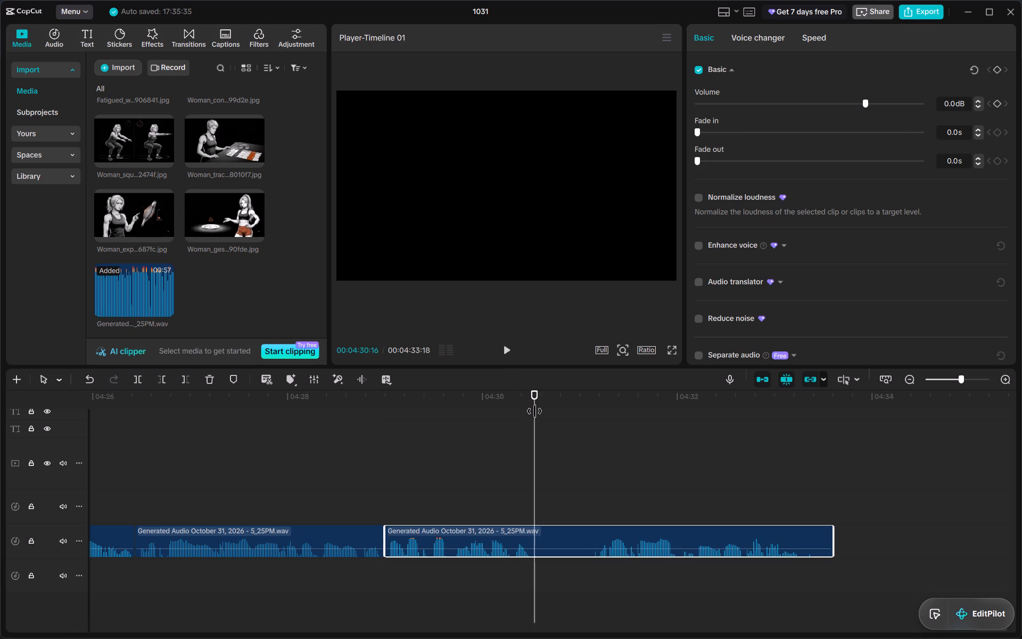
{"action": "key", "text": "ctrl+b"}
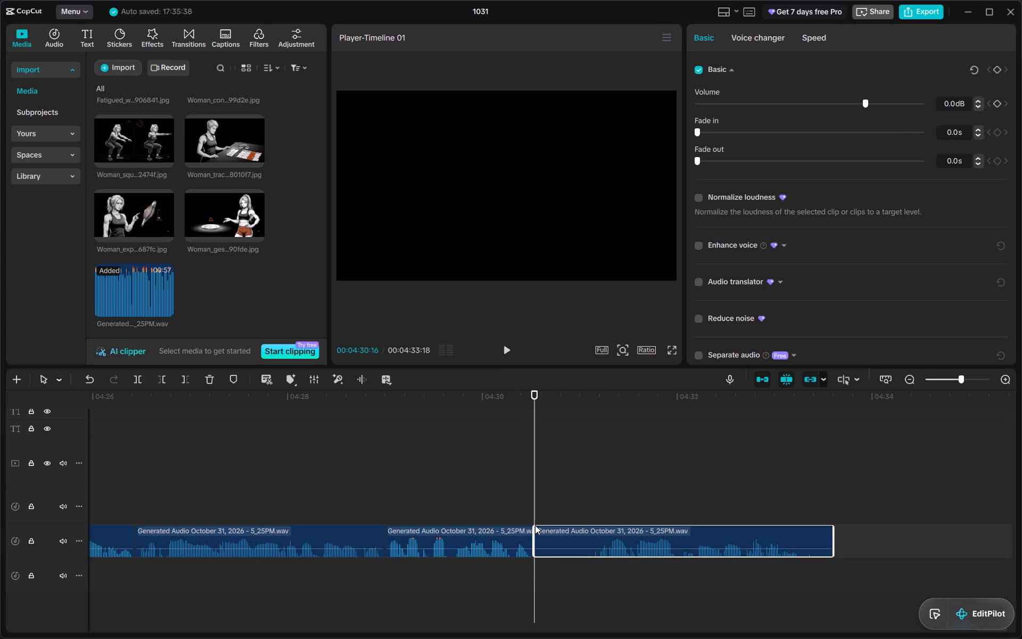
{"action": "left_click_drag", "start_coordinate": [532, 527], "coordinate": [593, 616]}
{"action": "left_click_drag", "start_coordinate": [613, 540], "coordinate": [558, 541]}
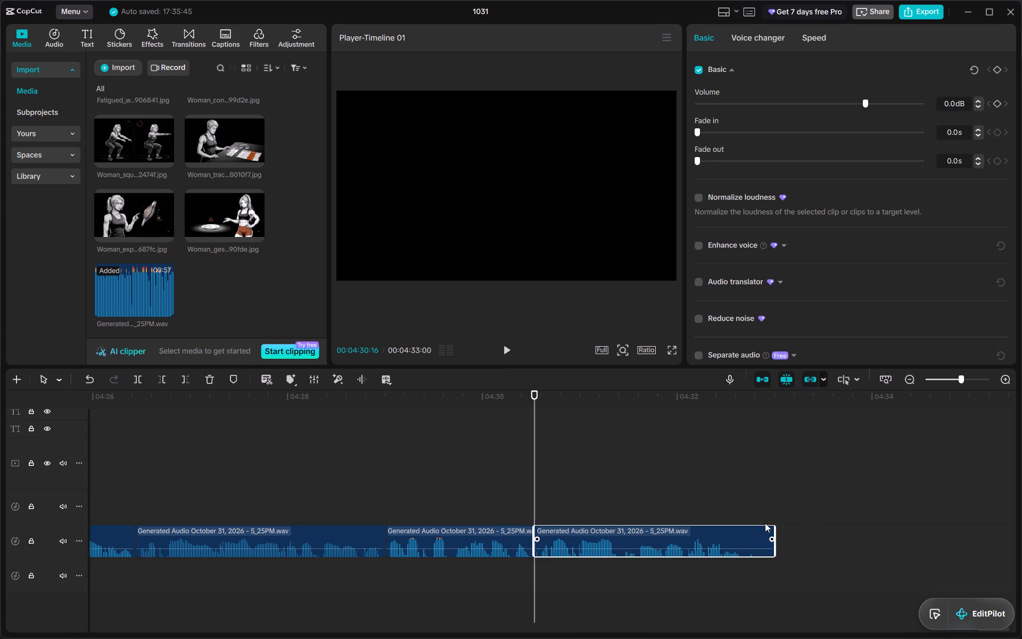
Trim the trailing silence from the last voice-over clip so that it ends at 00:04:32:21.
{"action": "left_click_drag", "start_coordinate": [773, 527], "coordinate": [744, 564]}
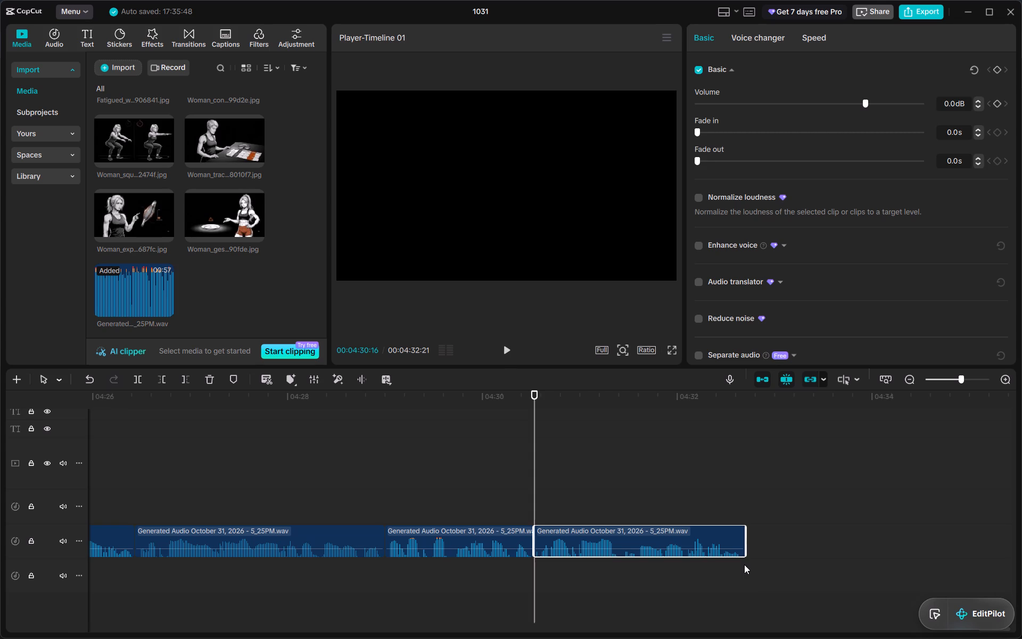
Play back the last voice-over clip to check its ending and look back over the earlier cuts along the audio track.
{"action": "key", "text": "space"}
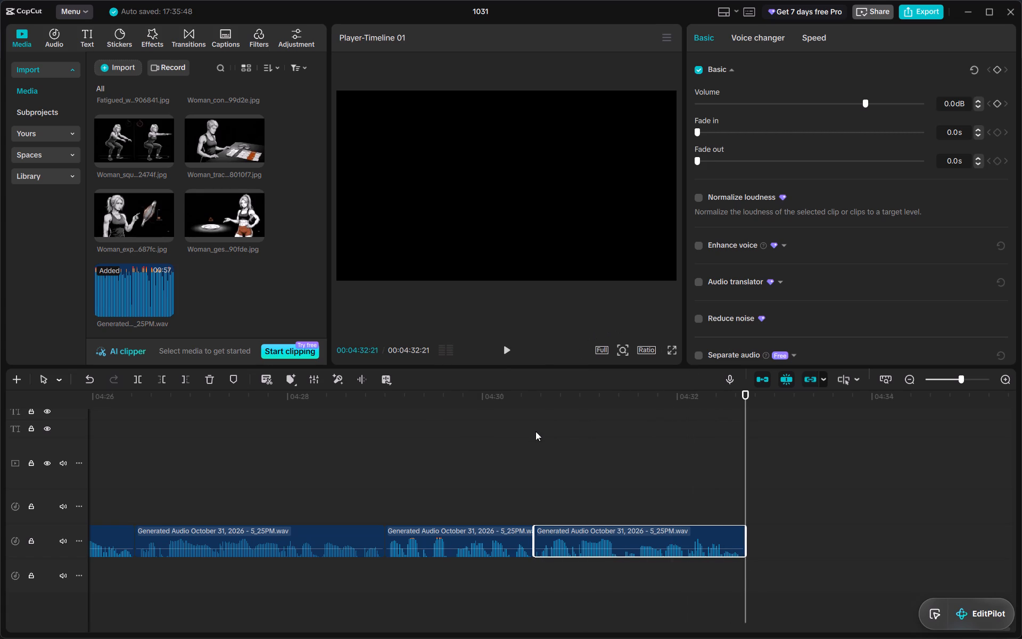
{"action": "left_click", "coordinate": [545, 402]}
{"action": "key", "text": "space"}
{"action": "key", "text": "space"}
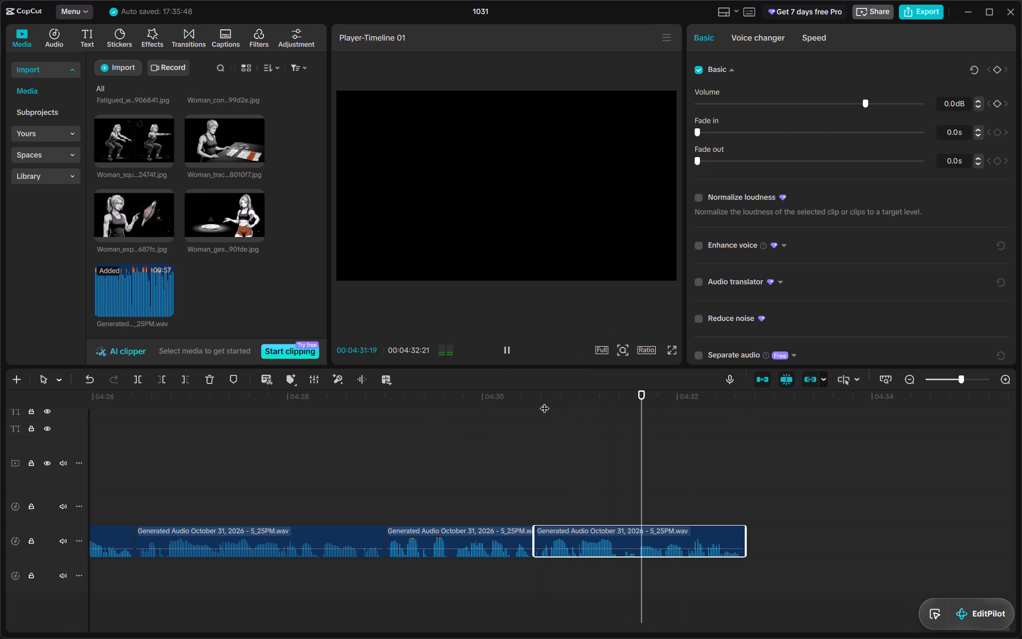
{"action": "scroll", "coordinate": [473, 414], "scroll_direction": "right", "scroll_amount": 1}
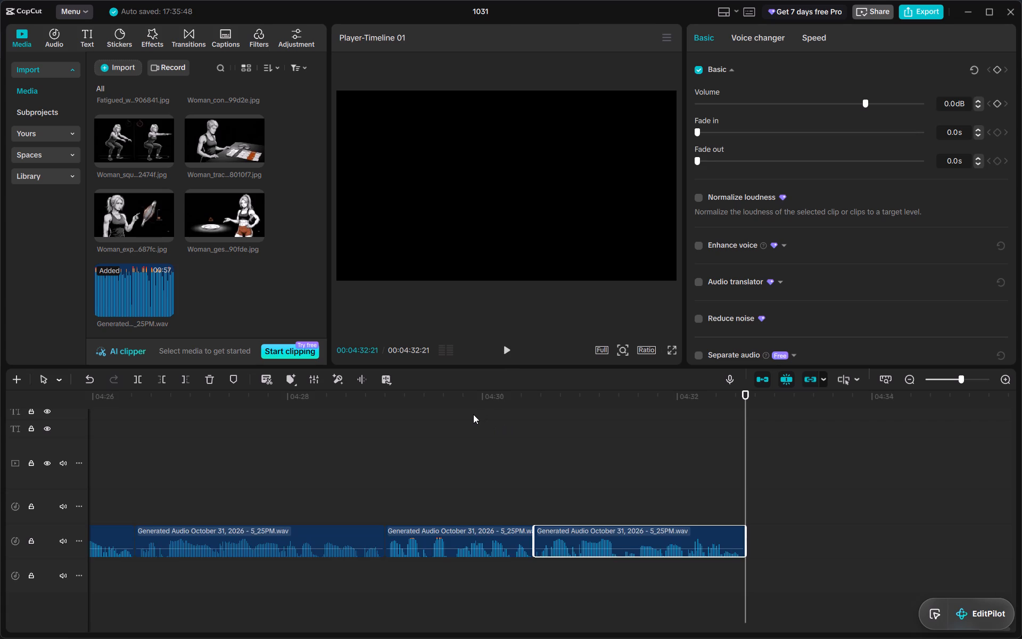
{"action": "scroll", "coordinate": [473, 414], "scroll_direction": "right", "scroll_amount": 1}
{"action": "scroll", "coordinate": [473, 414], "scroll_direction": "down", "scroll_amount": 14, "text": "ctrl"}
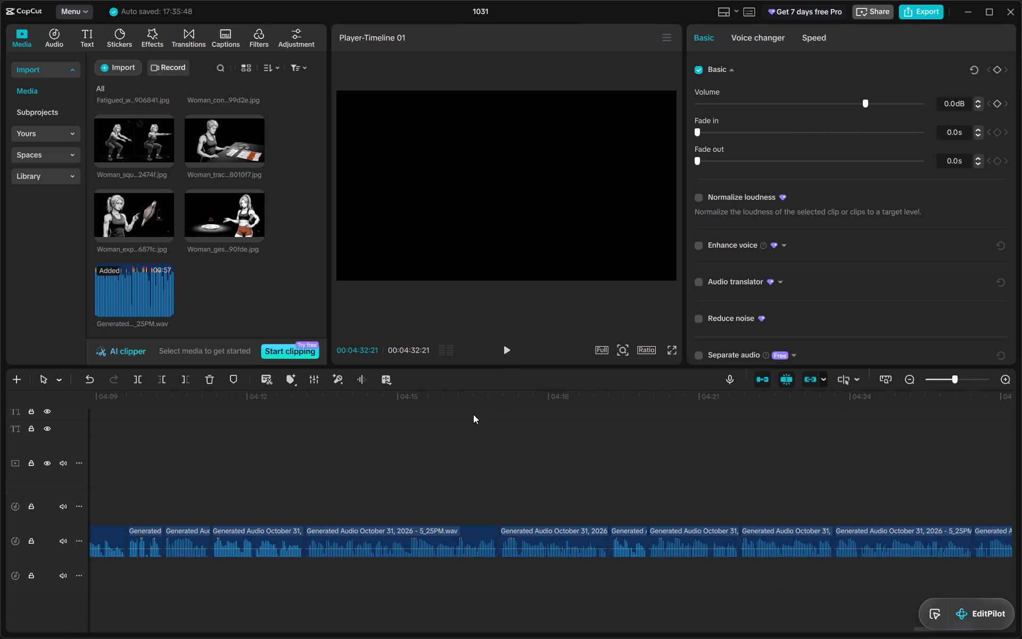
Add a default text after the "the 3 mistakes" title on the timeline and change its wording to MISTAKE 1.
{"action": "scroll", "coordinate": [473, 414], "scroll_direction": "down", "scroll_amount": 9, "text": "ctrl"}
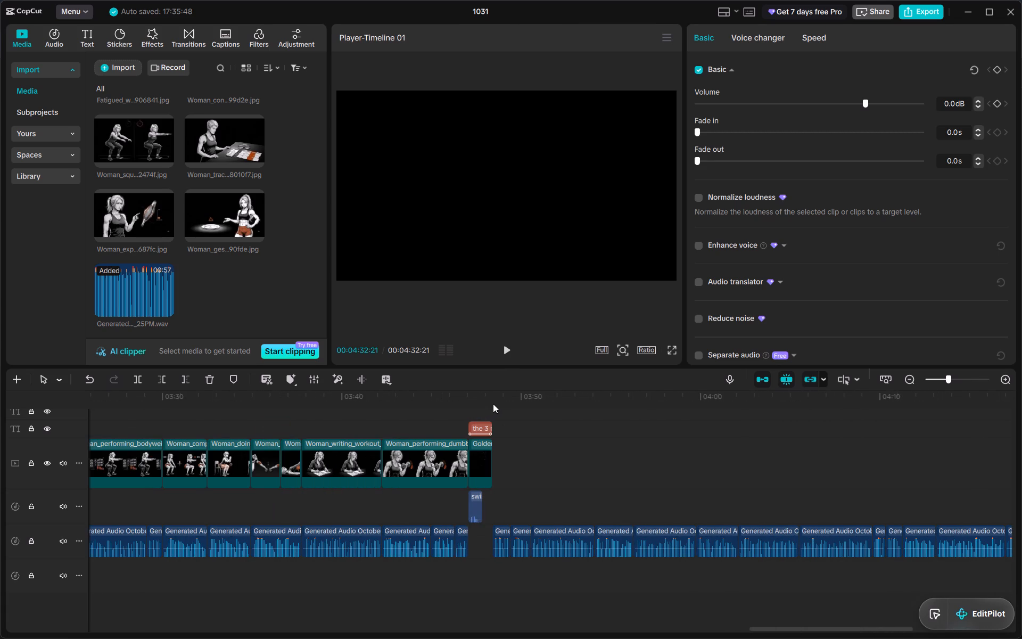
{"action": "left_click", "coordinate": [493, 404]}
{"action": "key", "text": "space"}
{"action": "key", "text": "space"}
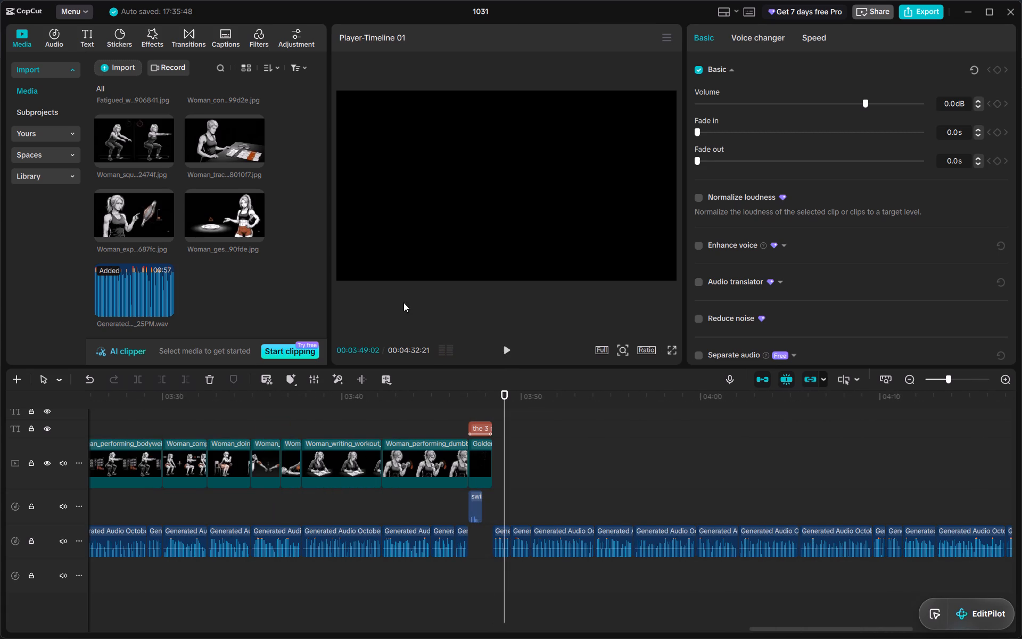
{"action": "left_click", "coordinate": [96, 40]}
{"action": "left_click_drag", "start_coordinate": [108, 88], "coordinate": [496, 432]}
{"action": "scroll", "coordinate": [496, 432], "scroll_direction": "up", "scroll_amount": 1}
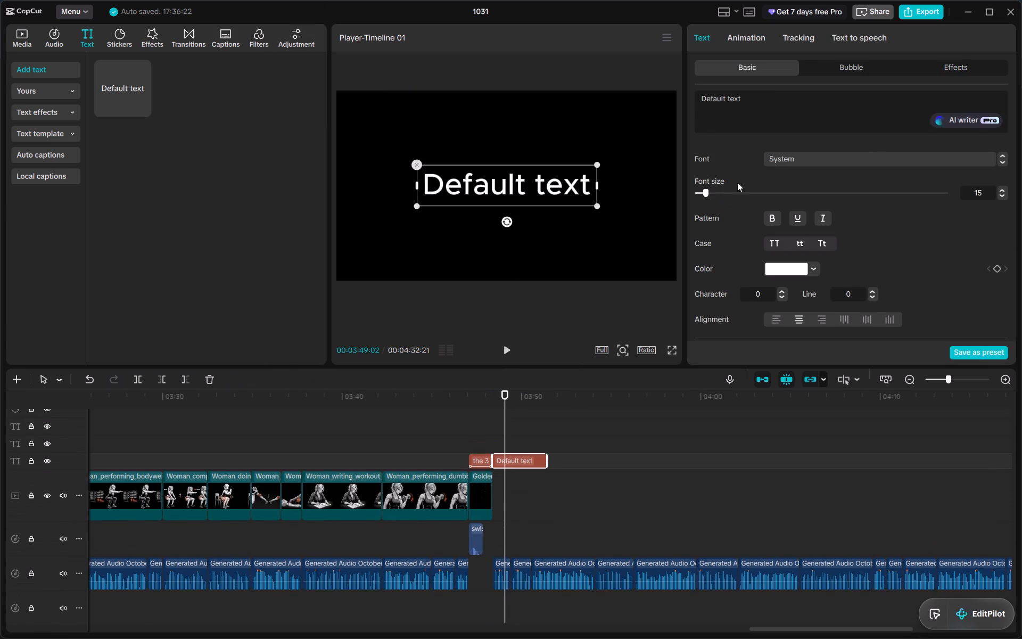
{"action": "left_click_drag", "start_coordinate": [762, 104], "coordinate": [688, 94]}
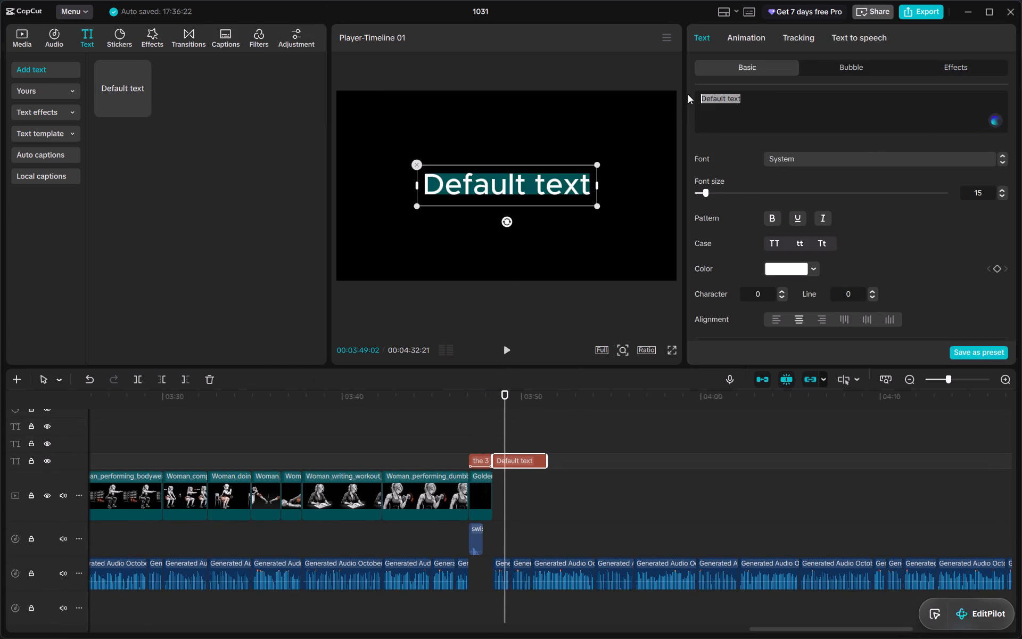
{"action": "left_click_drag", "start_coordinate": [688, 94], "coordinate": [688, 95]}
{"action": "key", "text": "BackSpace"}
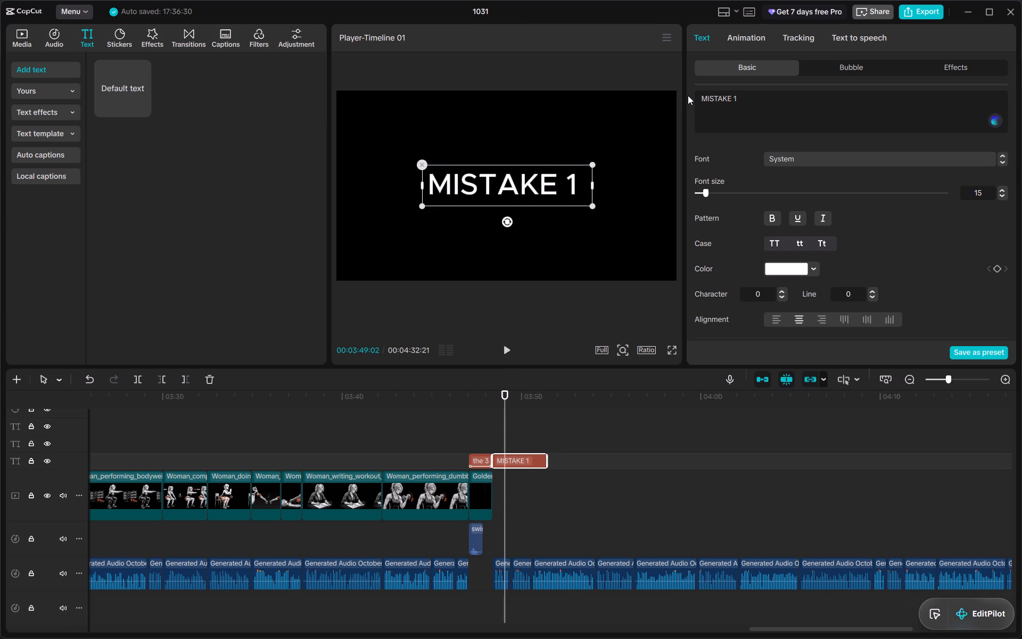
Set the MISTAKE 1 title in the BebasNeue font and colour it red (FF0000).
{"action": "left_click", "coordinate": [1001, 166]}
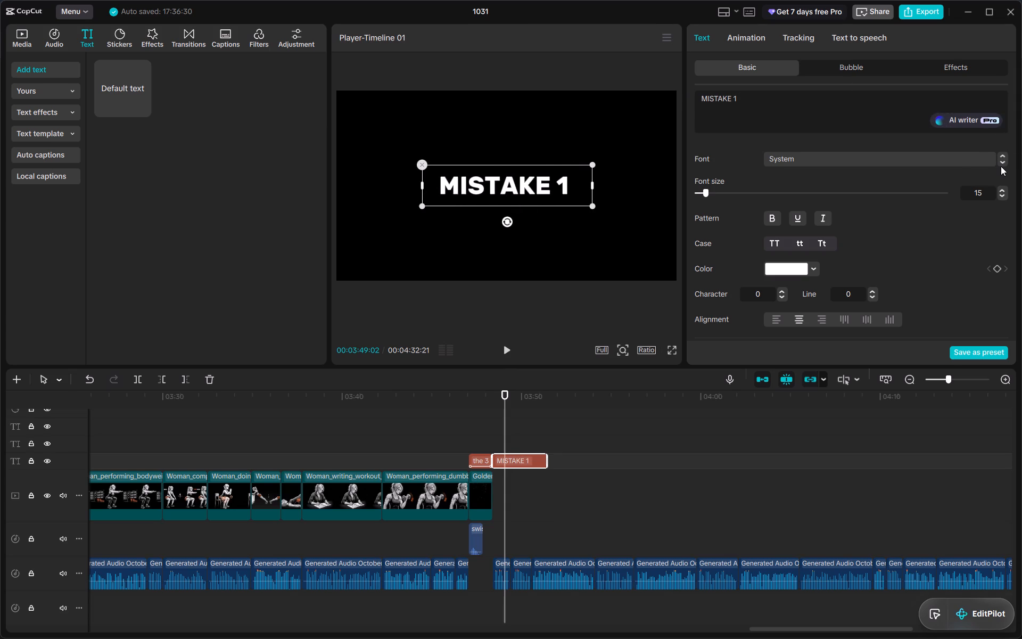
{"action": "left_click", "coordinate": [1001, 166]}
{"action": "left_click", "coordinate": [1001, 166]}
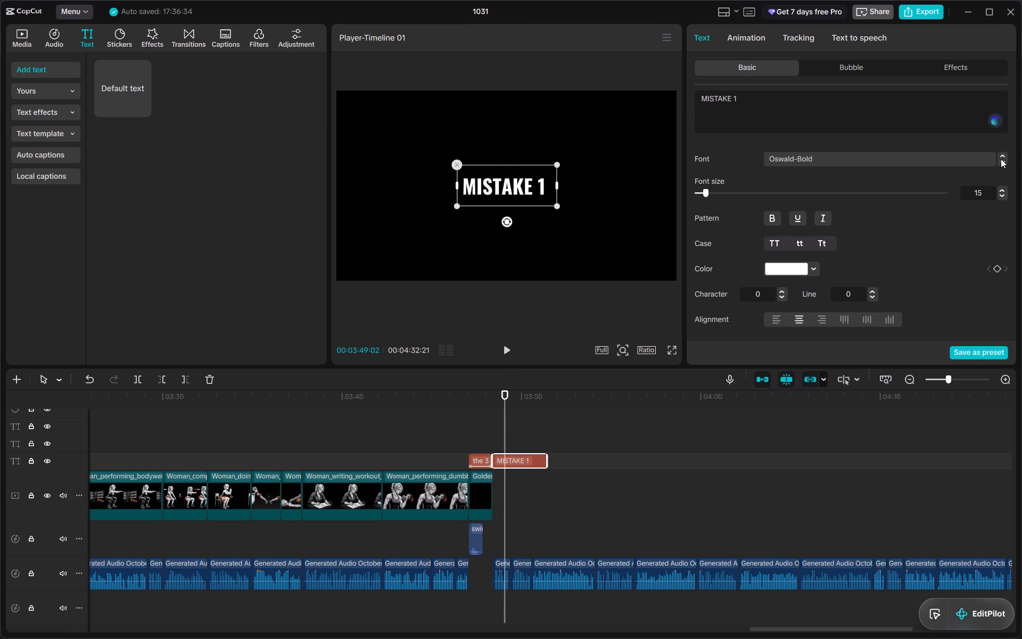
{"action": "left_click", "coordinate": [1002, 154]}
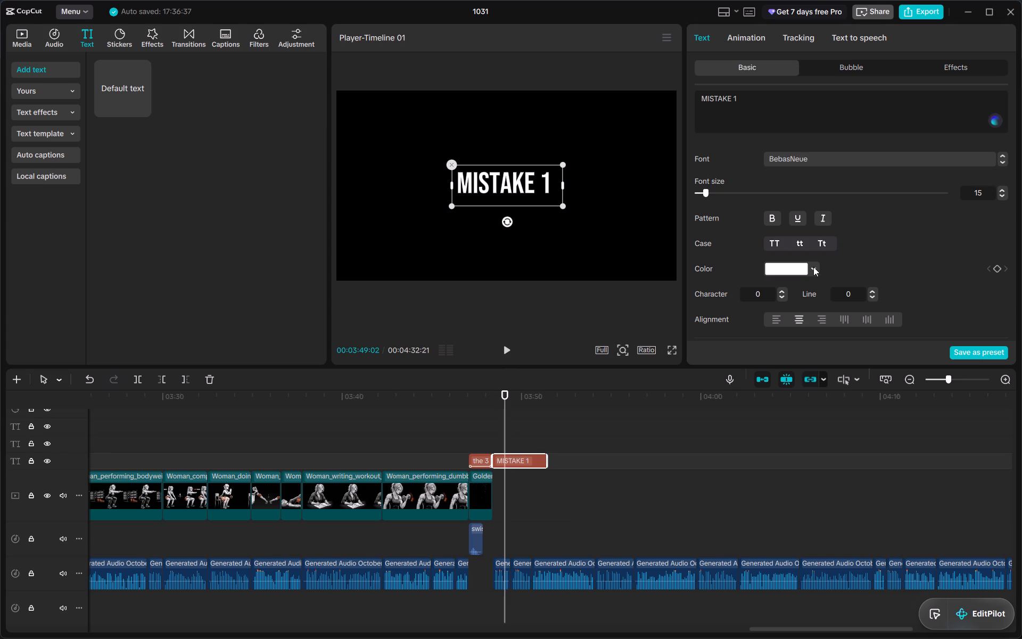
{"action": "left_click", "coordinate": [813, 267]}
{"action": "left_click", "coordinate": [876, 292]}
{"action": "left_click_drag", "start_coordinate": [876, 292], "coordinate": [886, 281]}
Scale down the MISTAKE 1 title and place it in the upper-left corner of the video frame.
{"action": "left_click_drag", "start_coordinate": [565, 209], "coordinate": [558, 207]}
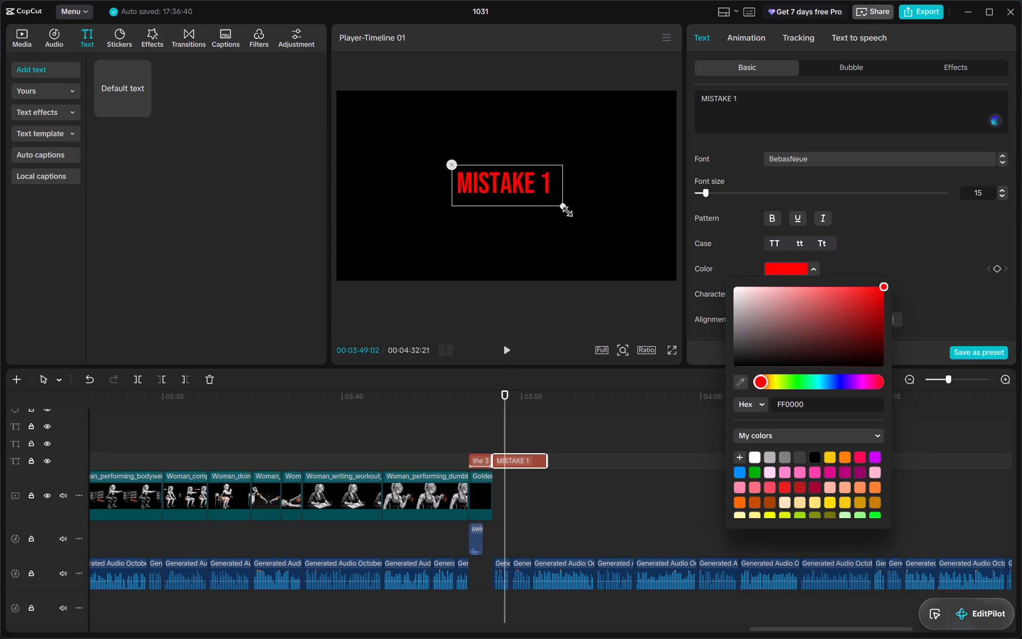
{"action": "left_click_drag", "start_coordinate": [558, 207], "coordinate": [526, 194]}
{"action": "left_click_drag", "start_coordinate": [513, 182], "coordinate": [385, 105]}
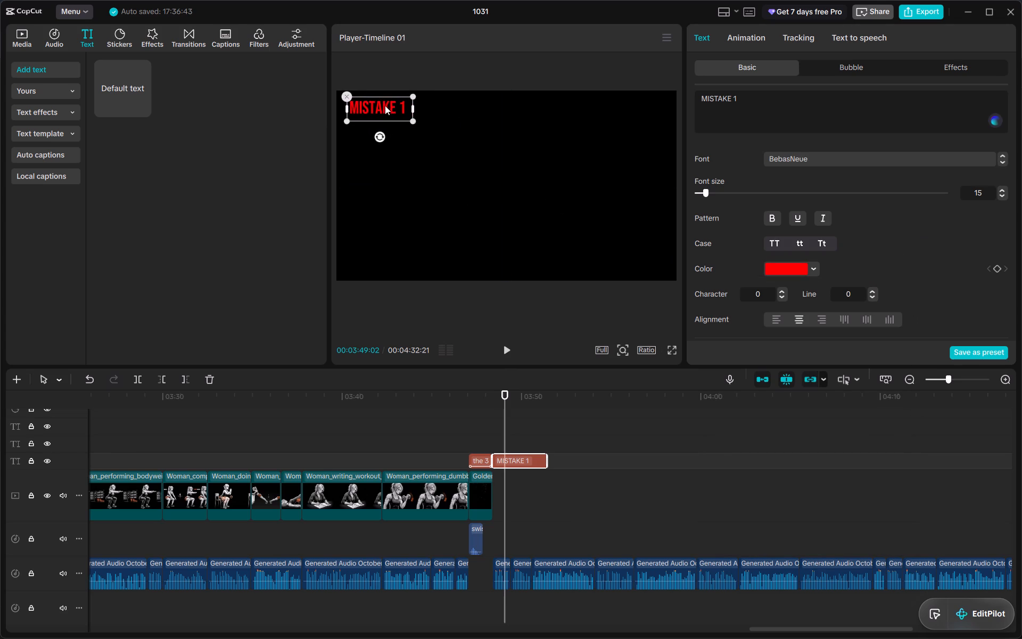
{"action": "left_click_drag", "start_coordinate": [385, 105], "coordinate": [378, 101]}
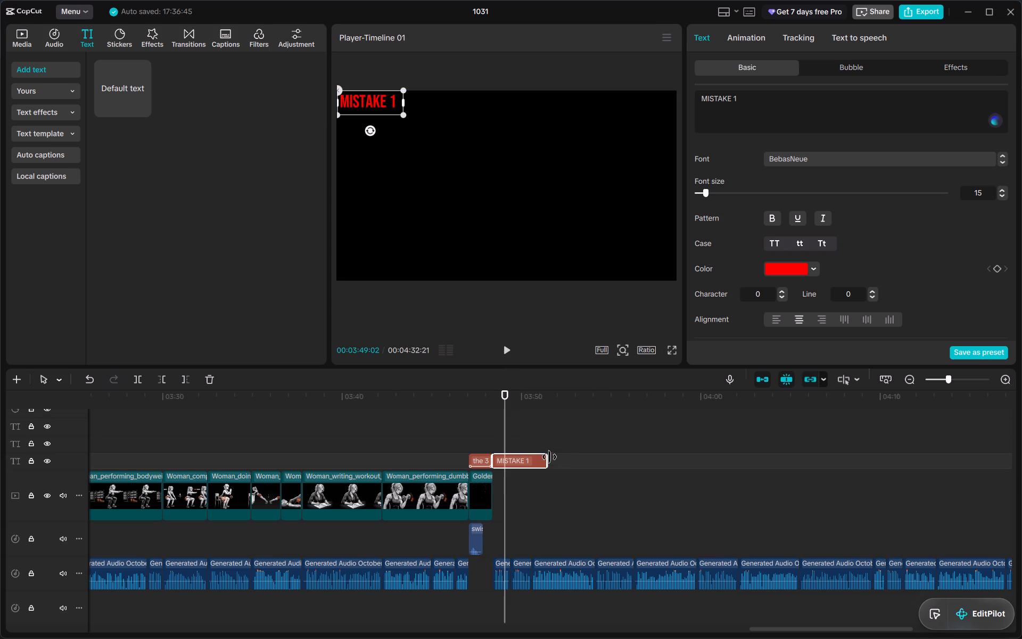
Extend the MISTAKE 1 title's duration on the timeline to end at about 00:03:59.
{"action": "left_click_drag", "start_coordinate": [548, 458], "coordinate": [687, 493]}
{"action": "left_click", "coordinate": [263, 302]}
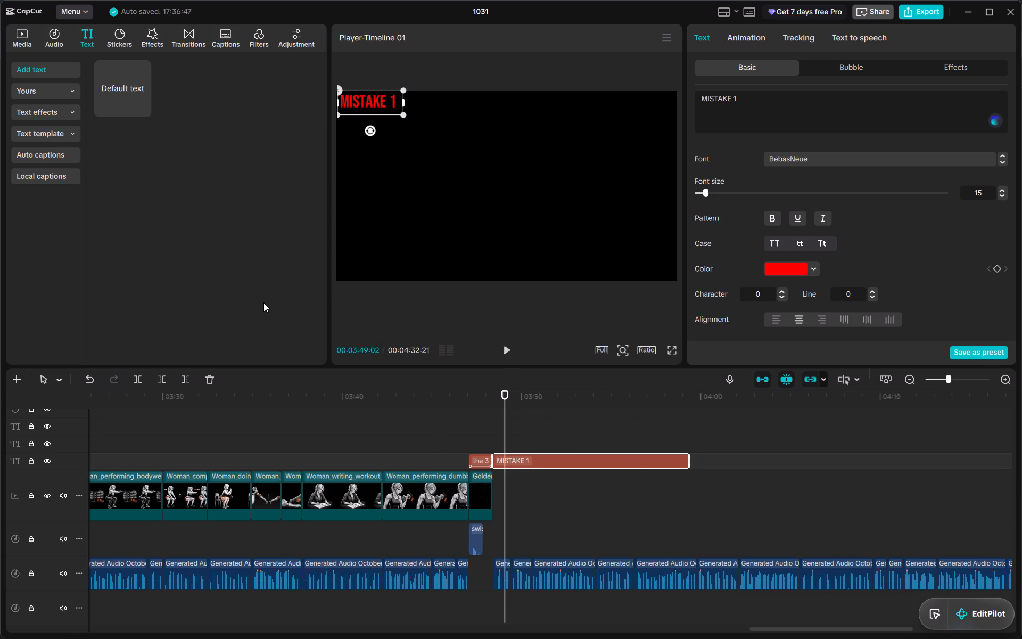
Place the image of the woman gesturing toward a plate after the golden background clip and trim it to end at 00:03:50:17.
{"action": "left_click", "coordinate": [496, 402]}
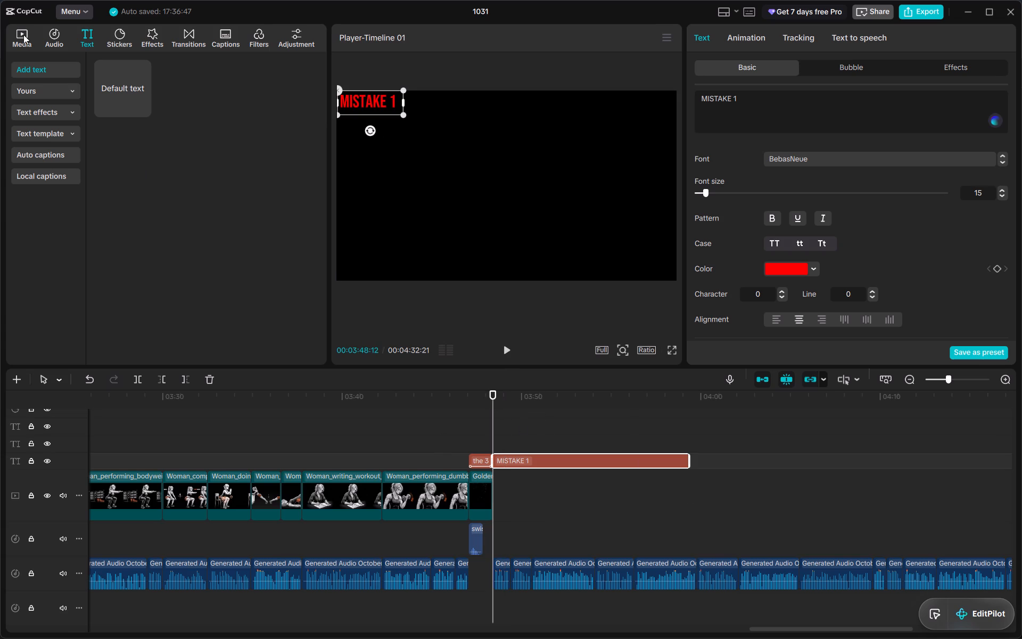
{"action": "left_click", "coordinate": [23, 35]}
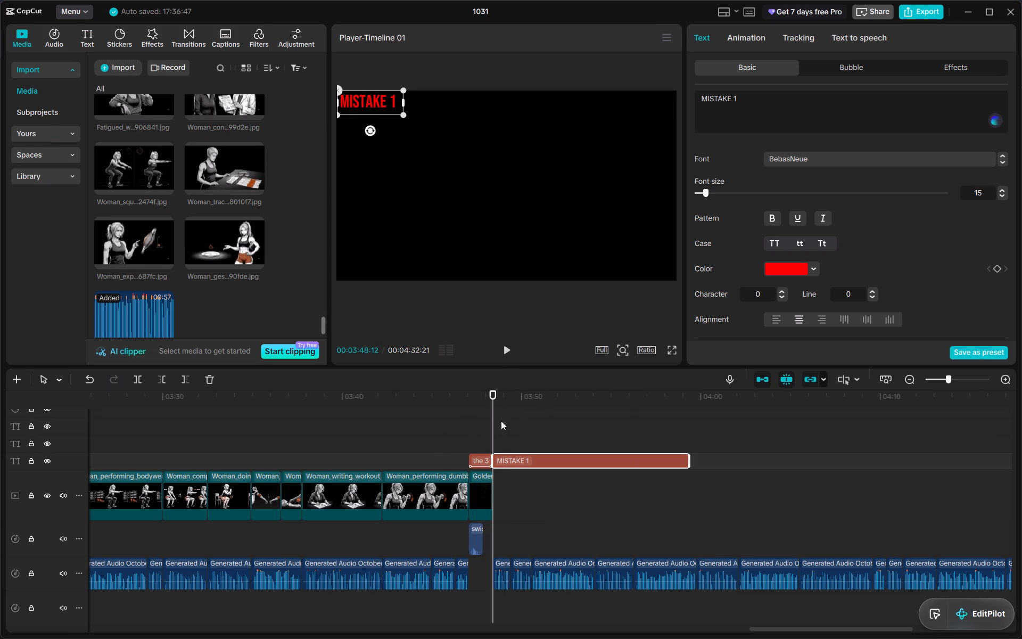
{"action": "key", "text": "space"}
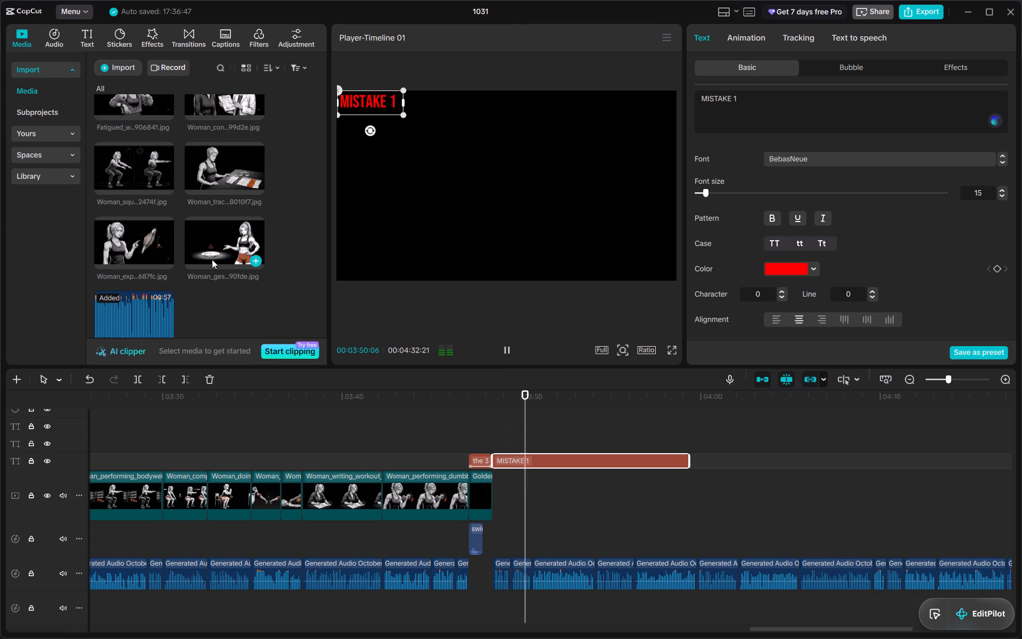
{"action": "key", "text": "space"}
{"action": "left_click_drag", "start_coordinate": [224, 244], "coordinate": [512, 494]}
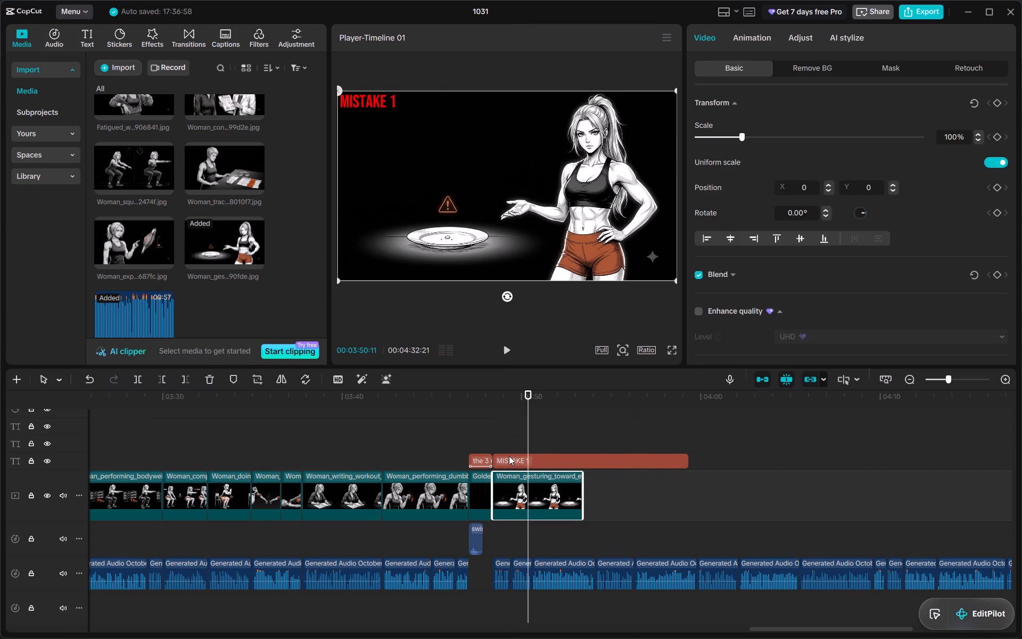
{"action": "key", "text": "space"}
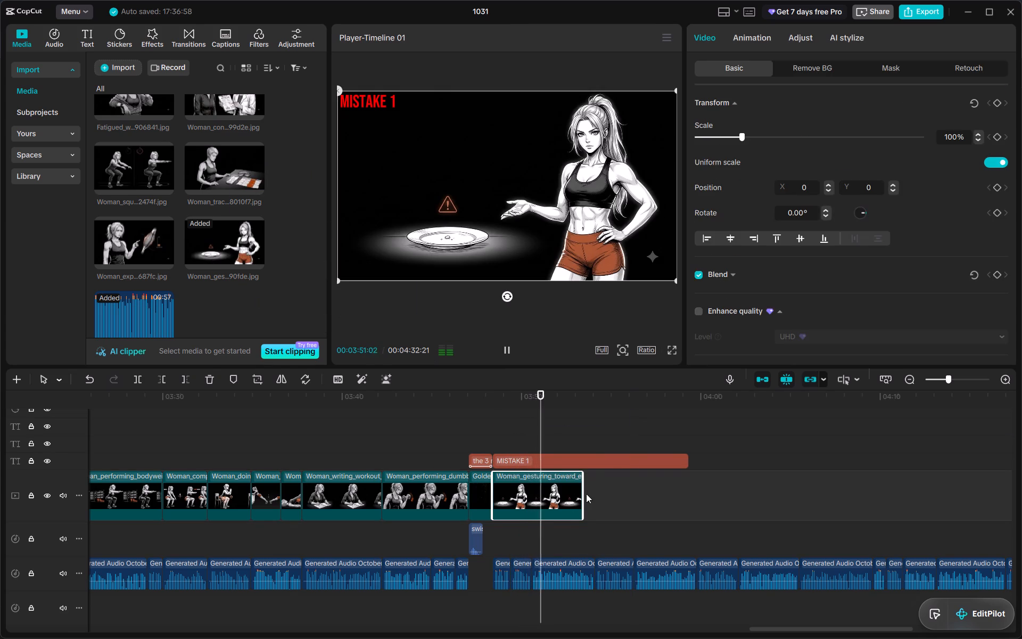
{"action": "left_click_drag", "start_coordinate": [580, 498], "coordinate": [533, 504]}
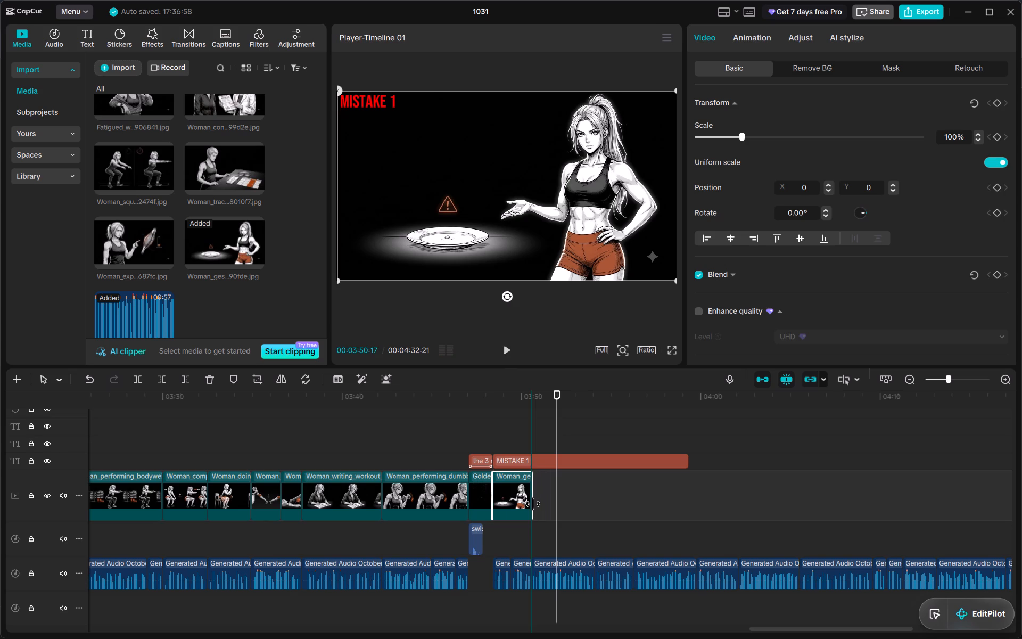
{"action": "left_click_drag", "start_coordinate": [533, 504], "coordinate": [533, 504]}
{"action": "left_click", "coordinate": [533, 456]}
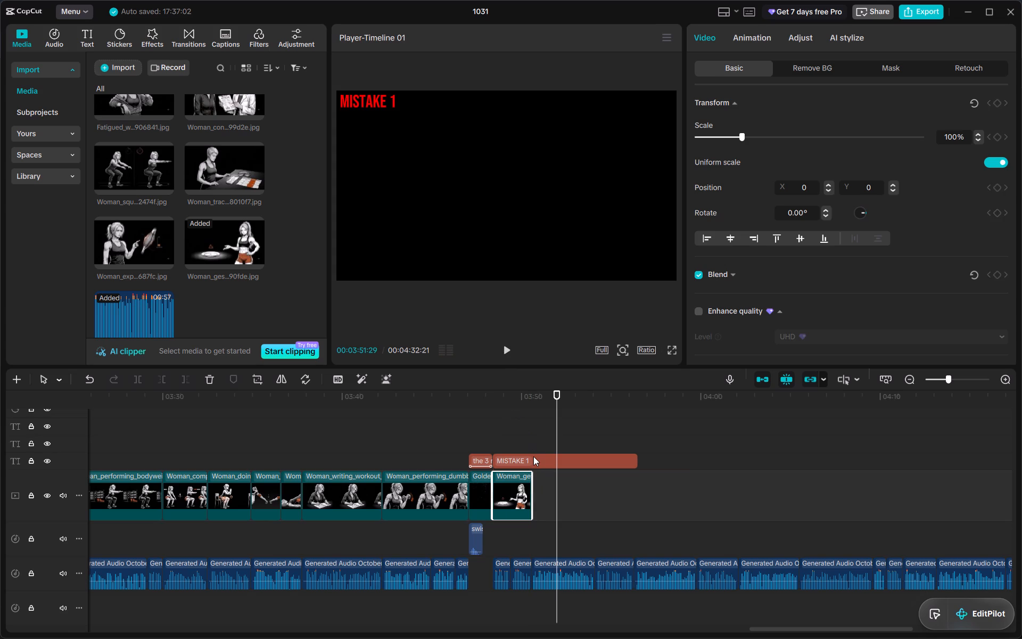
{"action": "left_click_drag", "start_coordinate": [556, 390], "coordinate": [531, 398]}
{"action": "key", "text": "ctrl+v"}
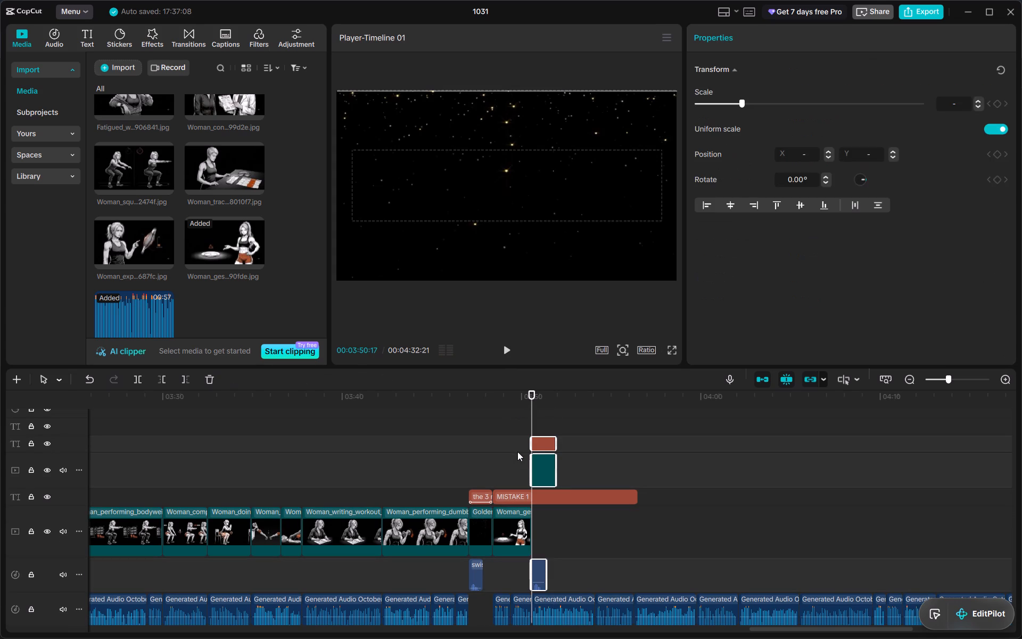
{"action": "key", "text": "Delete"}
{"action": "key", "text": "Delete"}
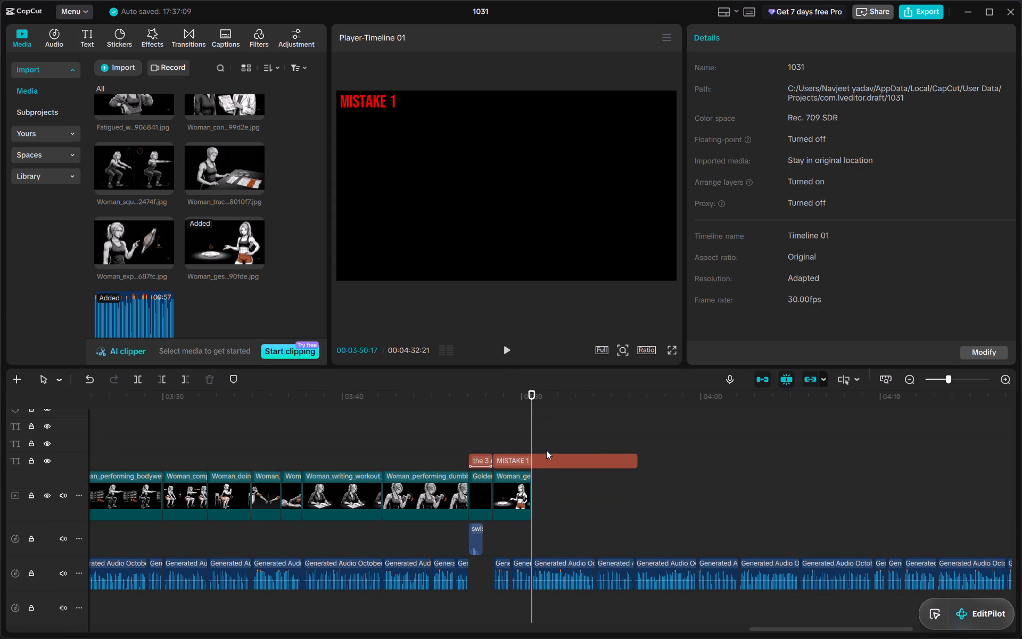
Duplicate the MISTAKE 1 title on the track above, starting at 00:03:48:12, and change the copy's text to SKIPPING THE FUEL.
{"action": "left_click", "coordinate": [544, 456]}
{"action": "key", "text": "ctrl+c"}
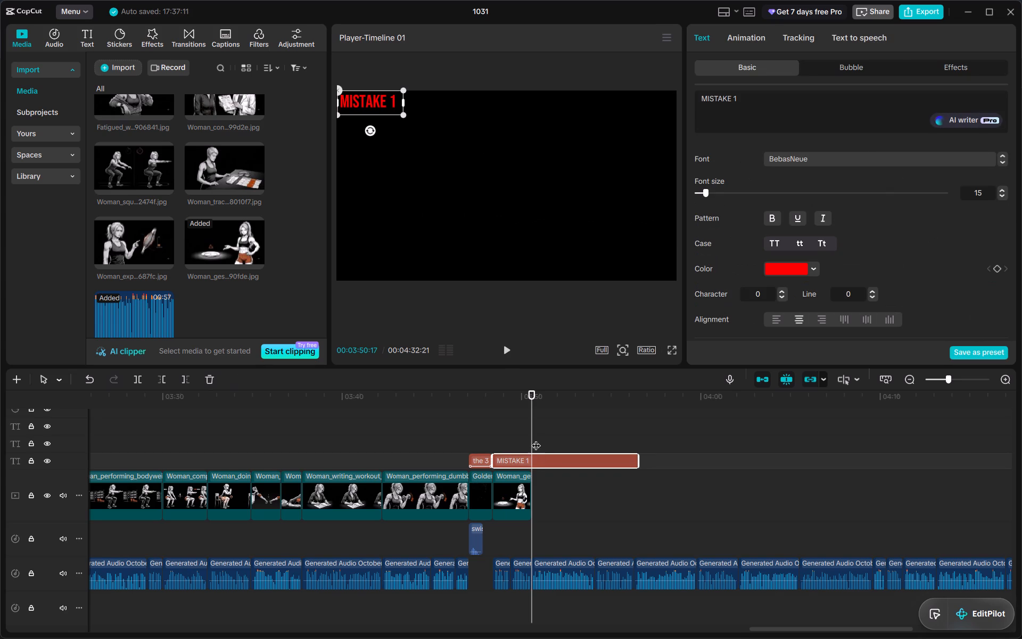
{"action": "left_click_drag", "start_coordinate": [532, 437], "coordinate": [494, 446]}
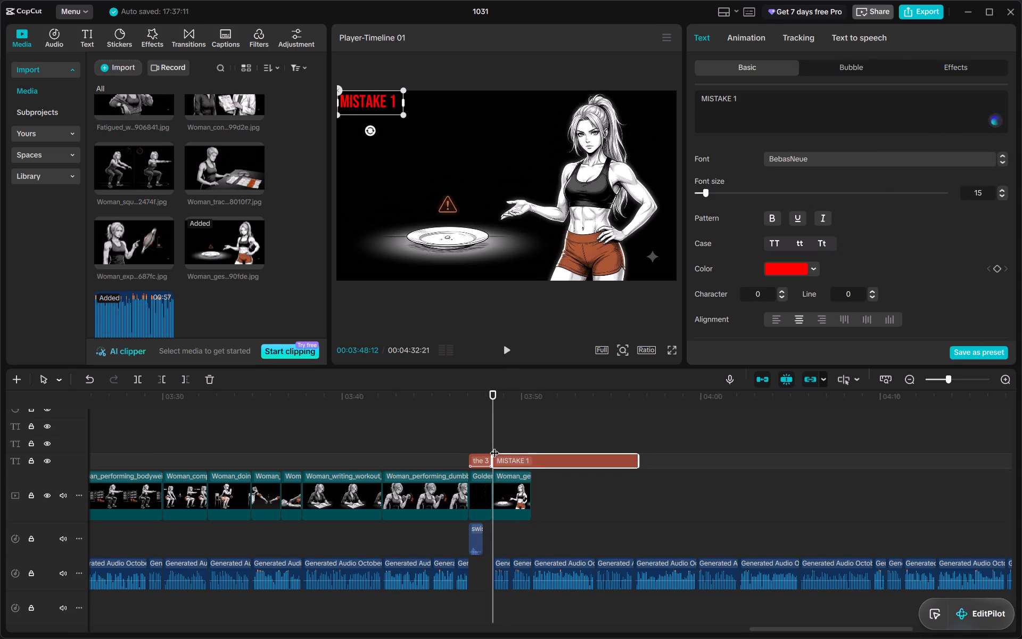
{"action": "key", "text": "ctrl+v"}
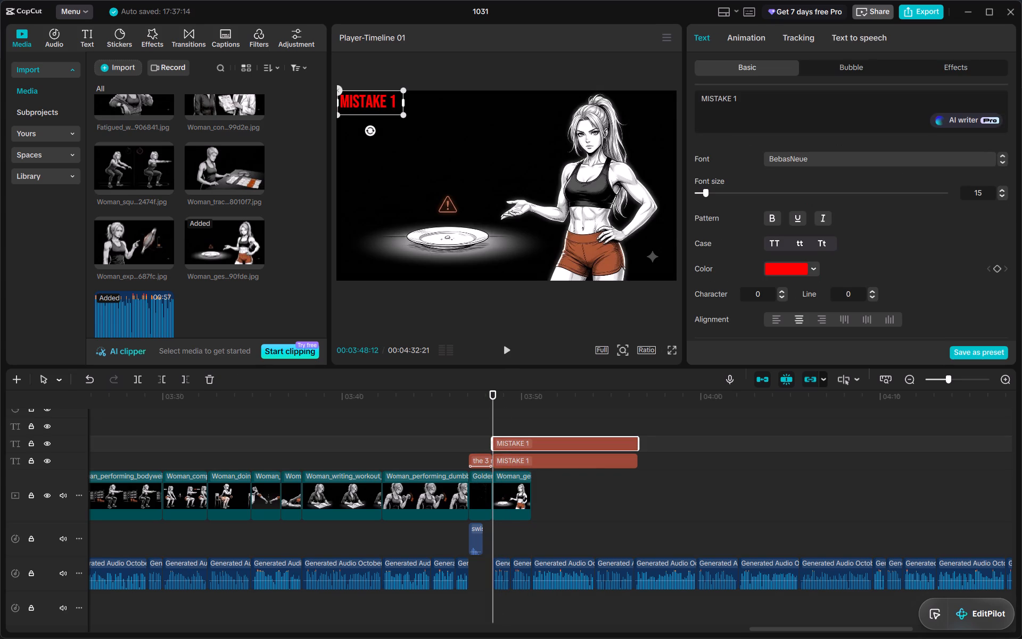
{"action": "left_click_drag", "start_coordinate": [813, 110], "coordinate": [696, 98]}
{"action": "key", "text": "BackSpace"}
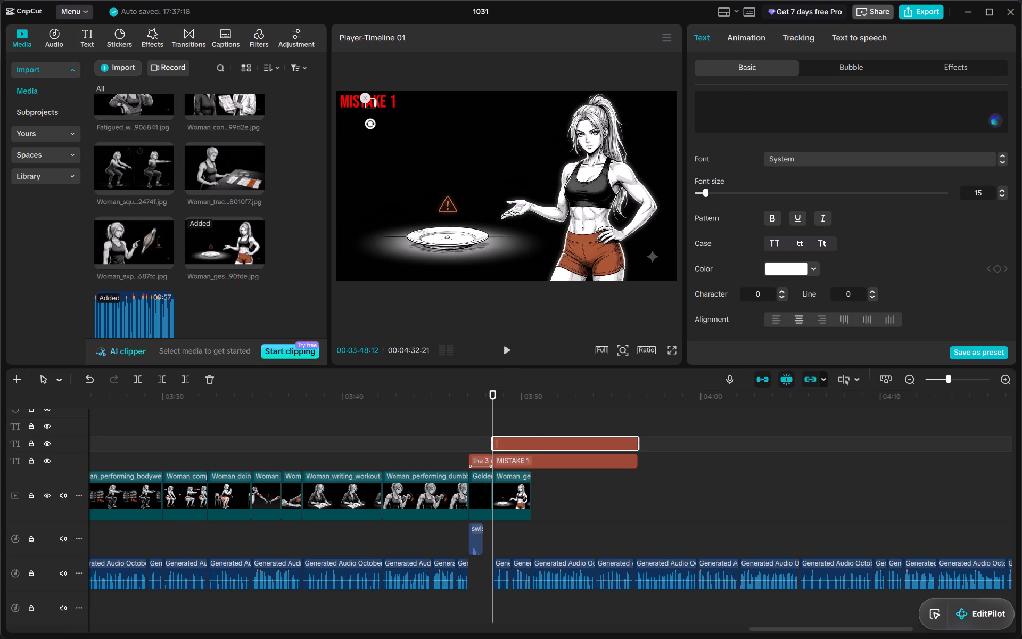
{"action": "key", "text": "BackSpace"}
{"action": "type", "text": "SKIPPING RH"}
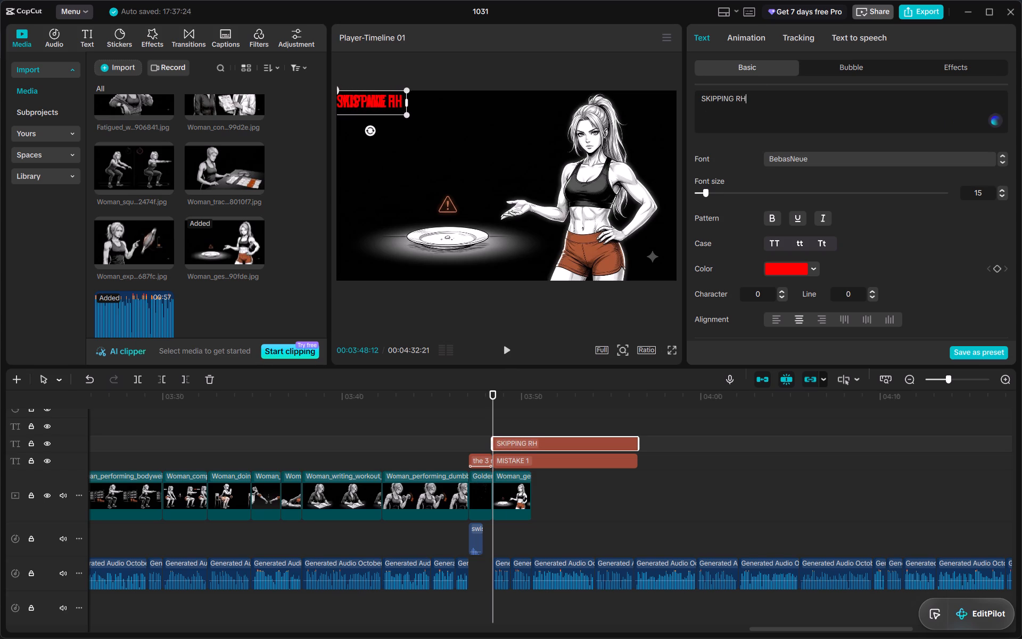
{"action": "key", "text": "BackSpace"}
{"action": "key", "text": "BackSpace"}
{"action": "key", "text": "BackSpace"}
{"action": "key", "text": "space"}
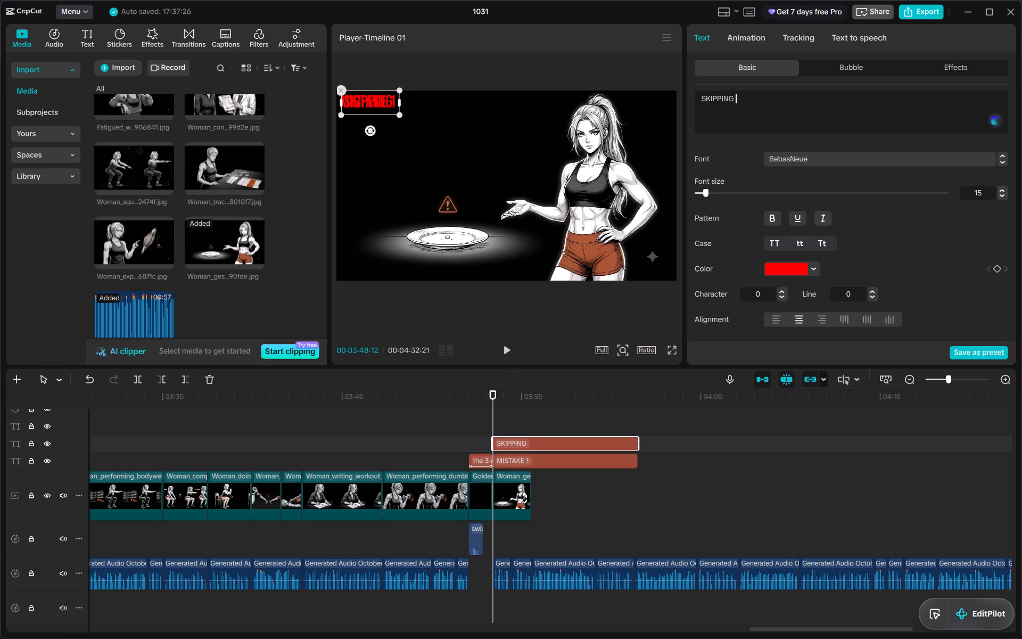
{"action": "type", "text": "THE FUEL"}
{"action": "key", "text": "space"}
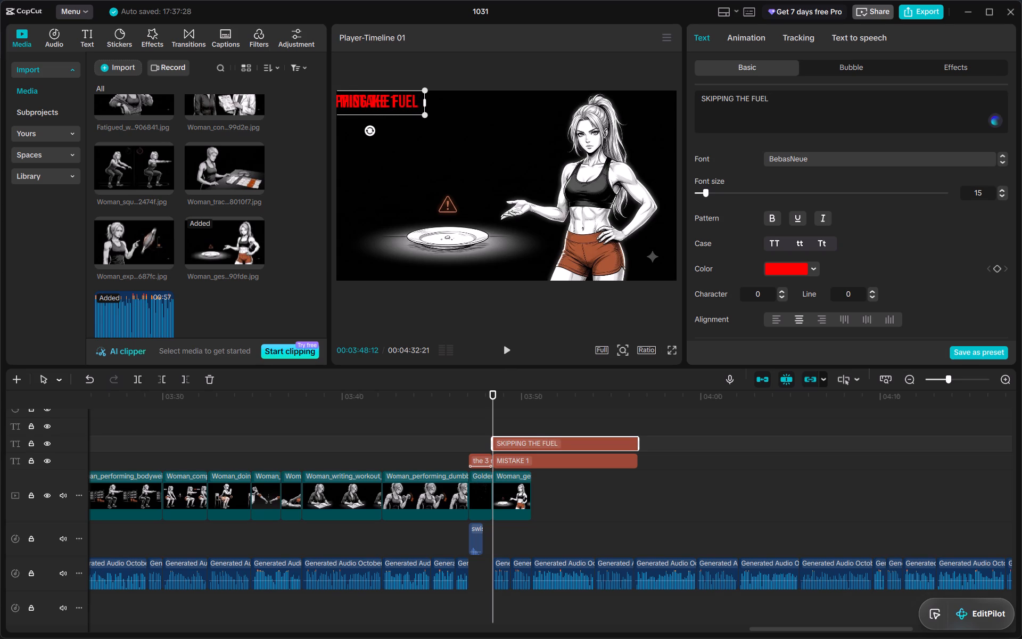
Place the SKIPPING THE FUEL title directly beside MISTAKE 1 in the frame and colour it white (FFFFFF).
{"action": "left_click_drag", "start_coordinate": [392, 99], "coordinate": [472, 99]}
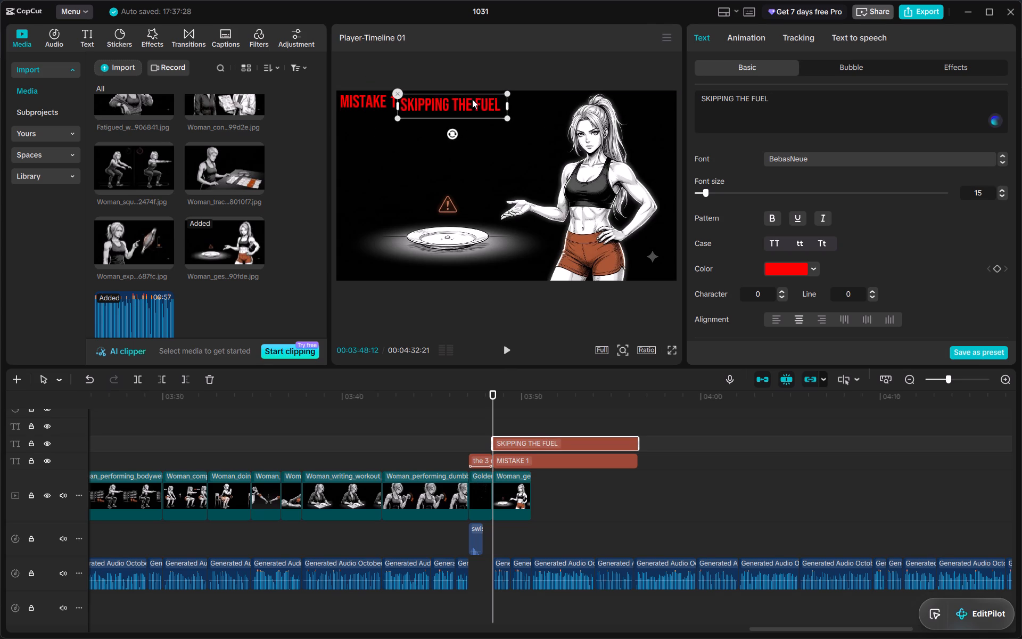
{"action": "left_click_drag", "start_coordinate": [472, 99], "coordinate": [479, 100]}
{"action": "left_click", "coordinate": [813, 265]}
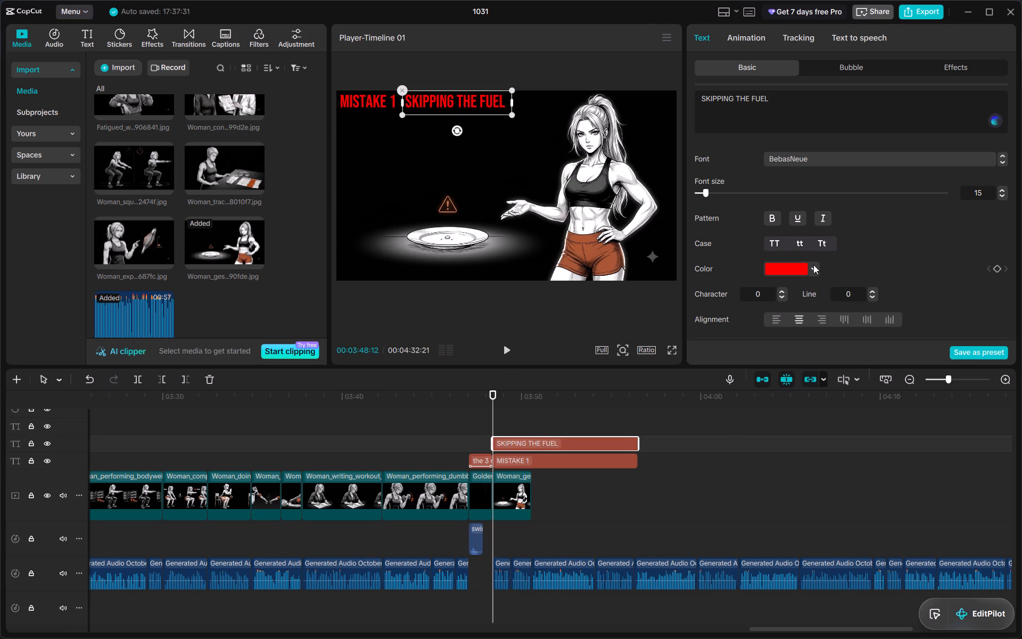
{"action": "left_click_drag", "start_coordinate": [754, 299], "coordinate": [732, 286]}
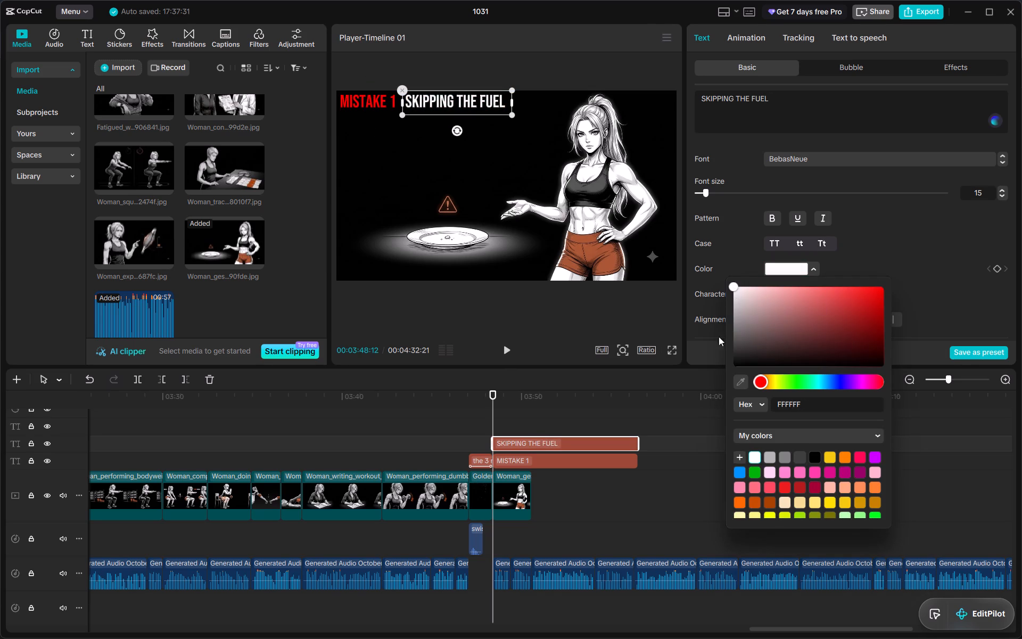
Play the voice-over from the MISTAKE 1 start and append the image of the woman explaining a muscle after the plate image.
{"action": "left_click", "coordinate": [602, 399]}
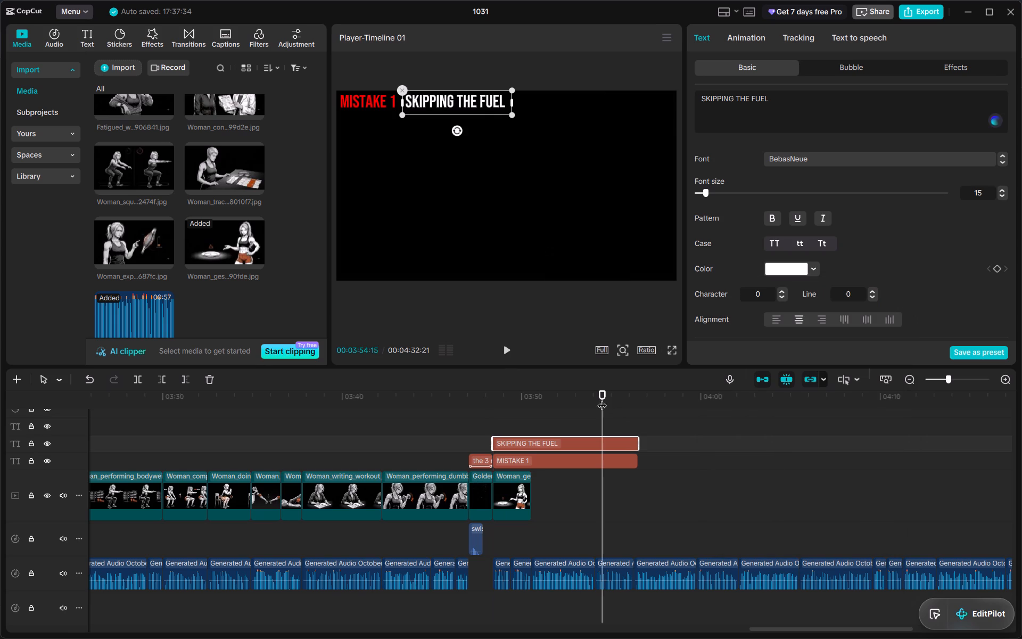
{"action": "left_click", "coordinate": [497, 398]}
{"action": "key", "text": "space"}
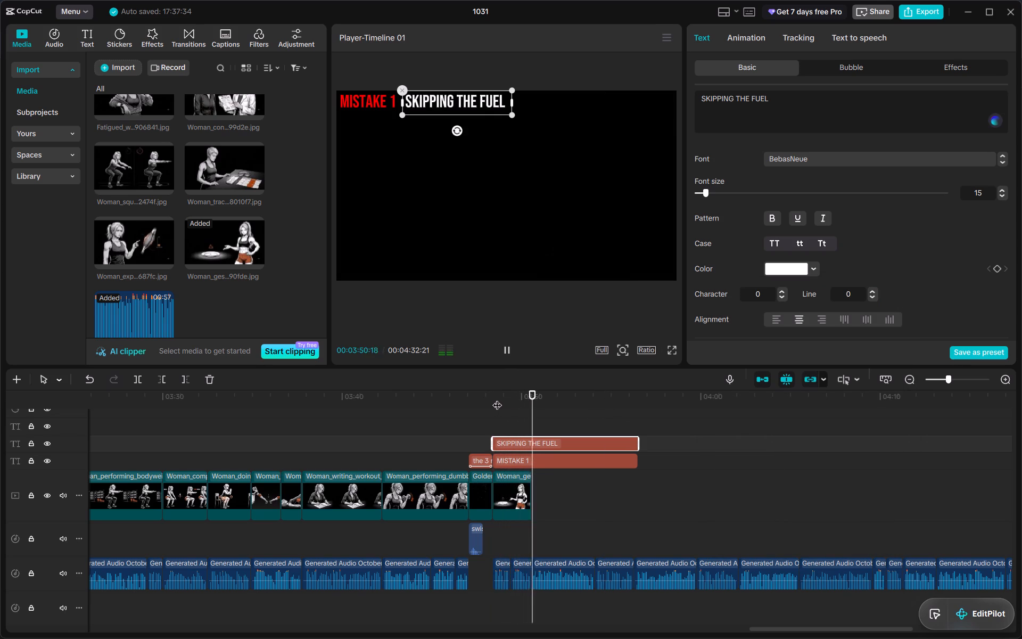
{"action": "left_click_drag", "start_coordinate": [123, 246], "coordinate": [126, 201]}
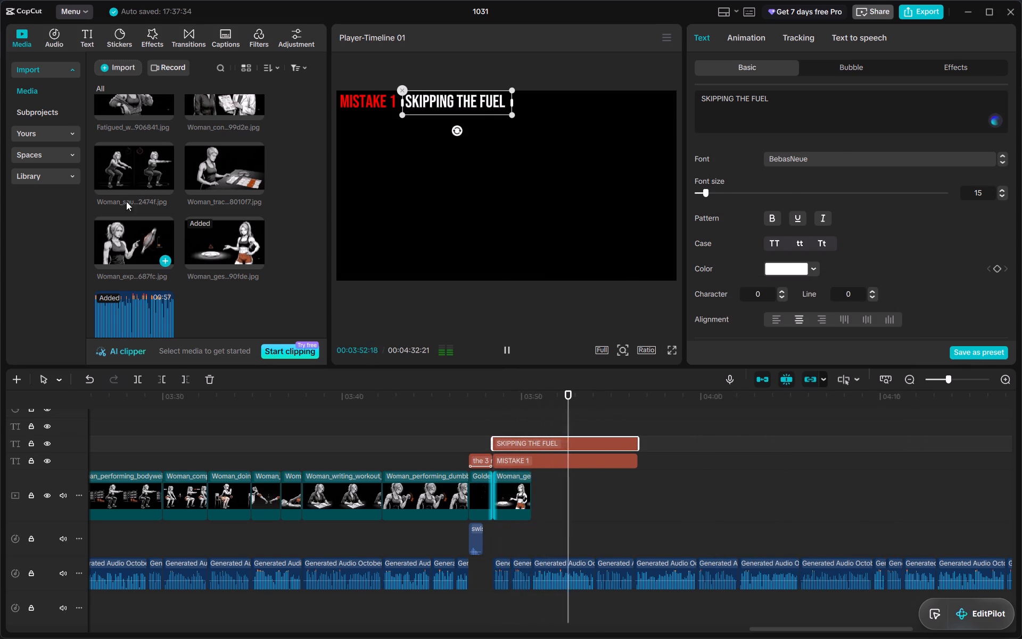
{"action": "left_click_drag", "start_coordinate": [126, 201], "coordinate": [539, 485]}
{"action": "key", "text": "space"}
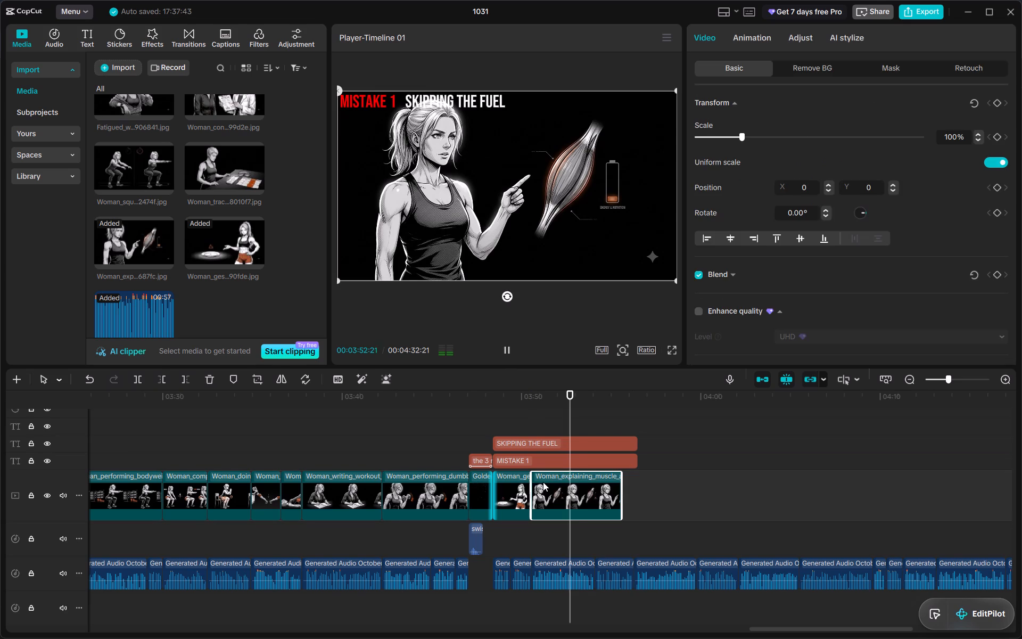
Trim the end of the woman-explaining-a-muscle image to match the voice-over segment, at about 00:03:54.
{"action": "left_click_drag", "start_coordinate": [619, 501], "coordinate": [594, 507]}
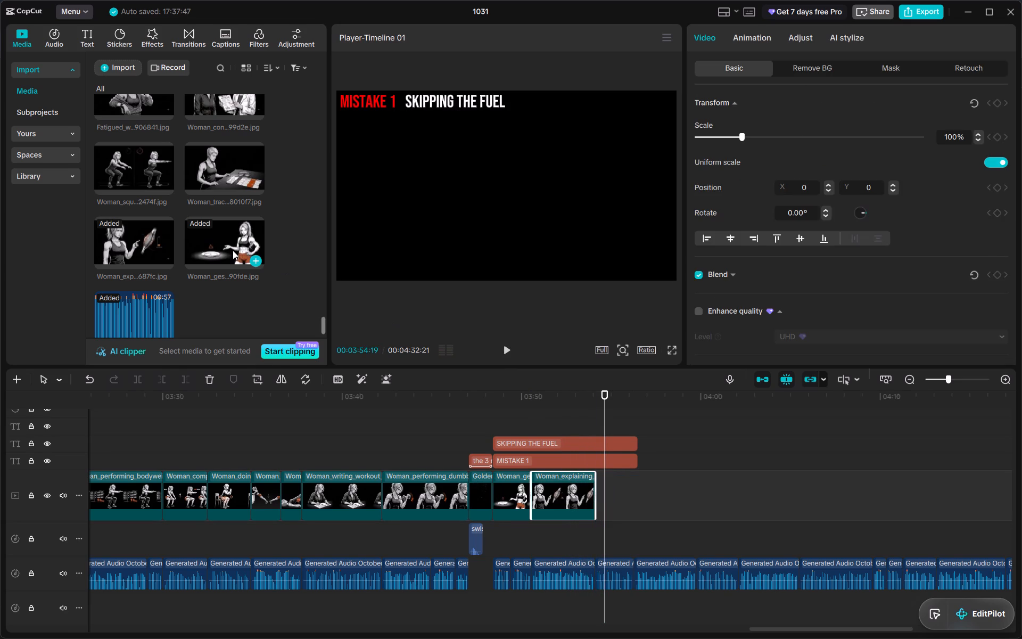
Preview the unused scene images and append the balanced meal illustration after the woman-explaining-a-muscle image.
{"action": "scroll", "coordinate": [233, 250], "scroll_direction": "up", "scroll_amount": 1}
{"action": "left_click", "coordinate": [233, 186]}
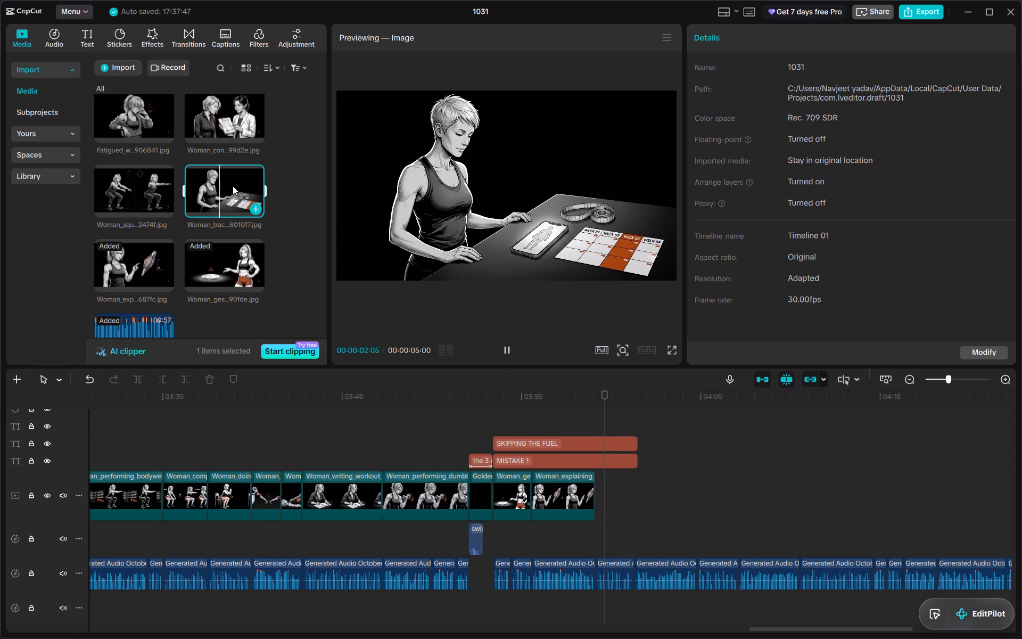
{"action": "left_click", "coordinate": [133, 198]}
{"action": "scroll", "coordinate": [133, 198], "scroll_direction": "up", "scroll_amount": 1}
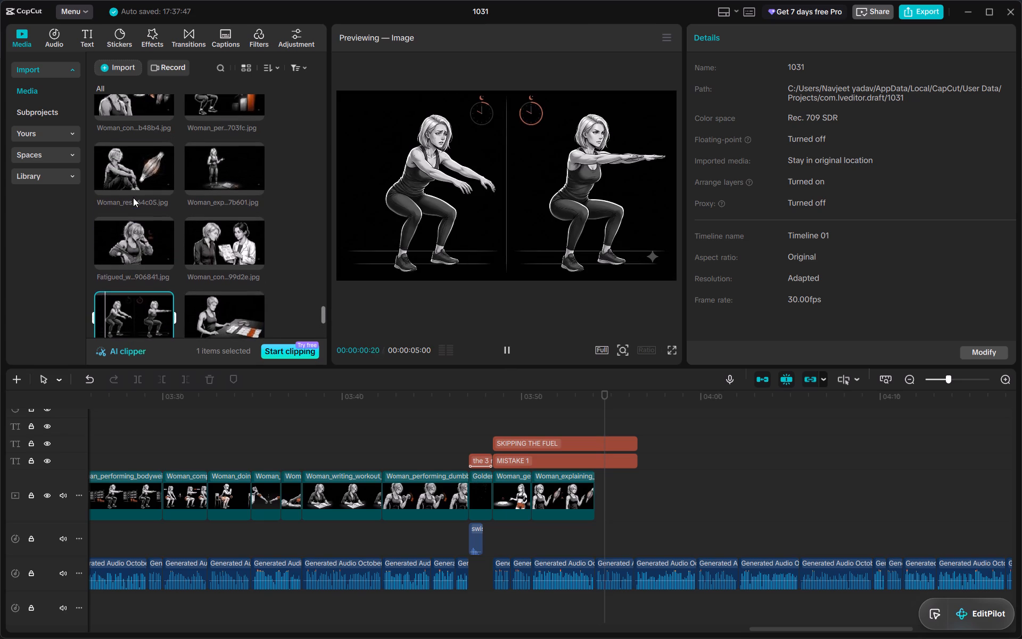
{"action": "left_click", "coordinate": [133, 225]}
{"action": "left_click", "coordinate": [141, 192]}
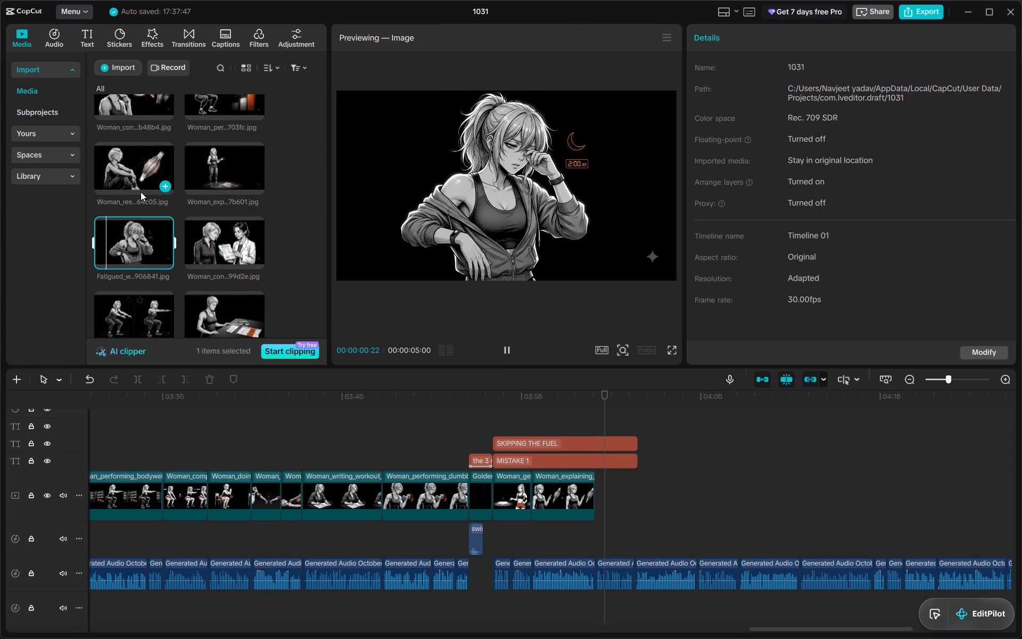
{"action": "scroll", "coordinate": [150, 187], "scroll_direction": "up", "scroll_amount": 1}
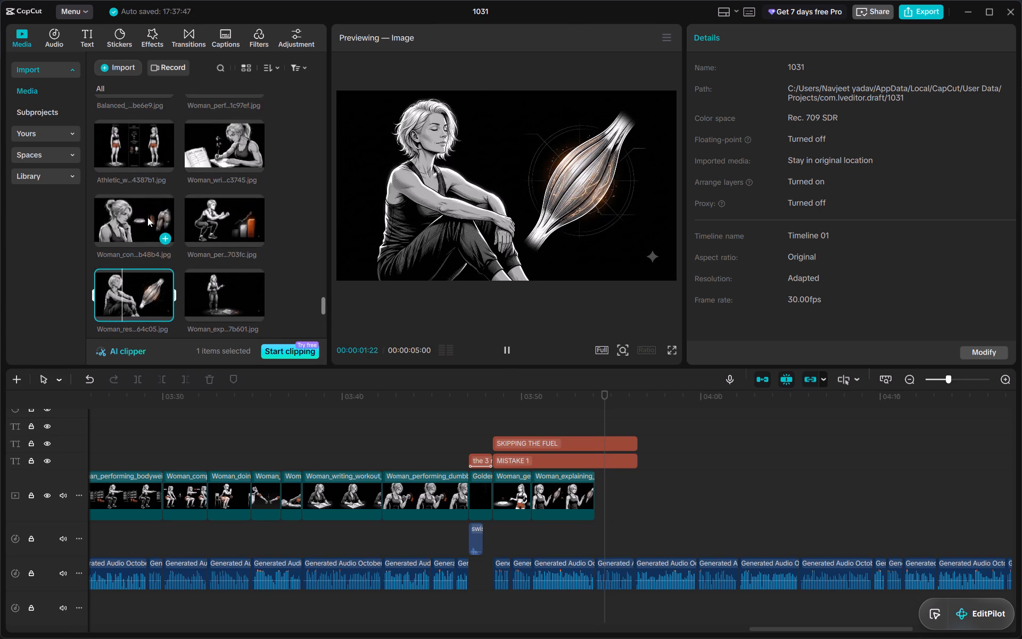
{"action": "left_click", "coordinate": [147, 217]}
{"action": "left_click", "coordinate": [217, 220]}
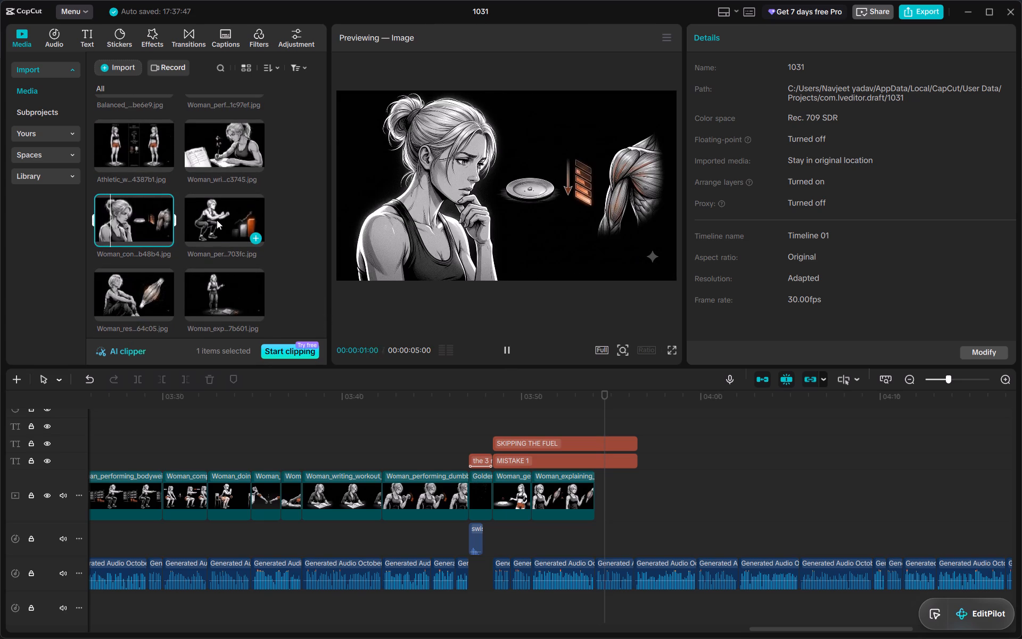
{"action": "scroll", "coordinate": [217, 220], "scroll_direction": "up", "scroll_amount": 1}
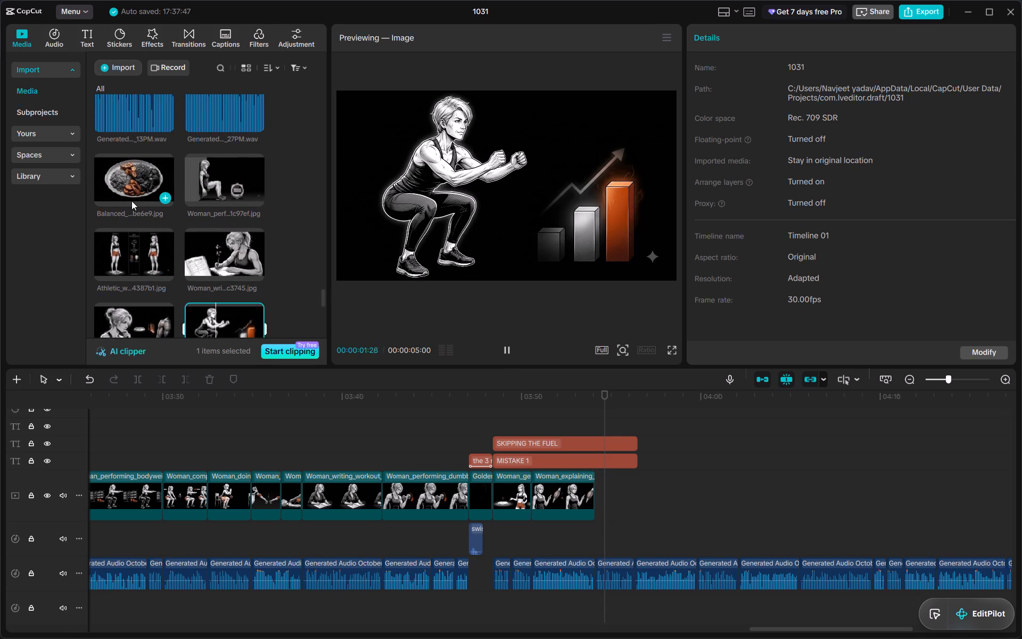
{"action": "left_click", "coordinate": [131, 201]}
{"action": "left_click_drag", "start_coordinate": [131, 201], "coordinate": [601, 498]}
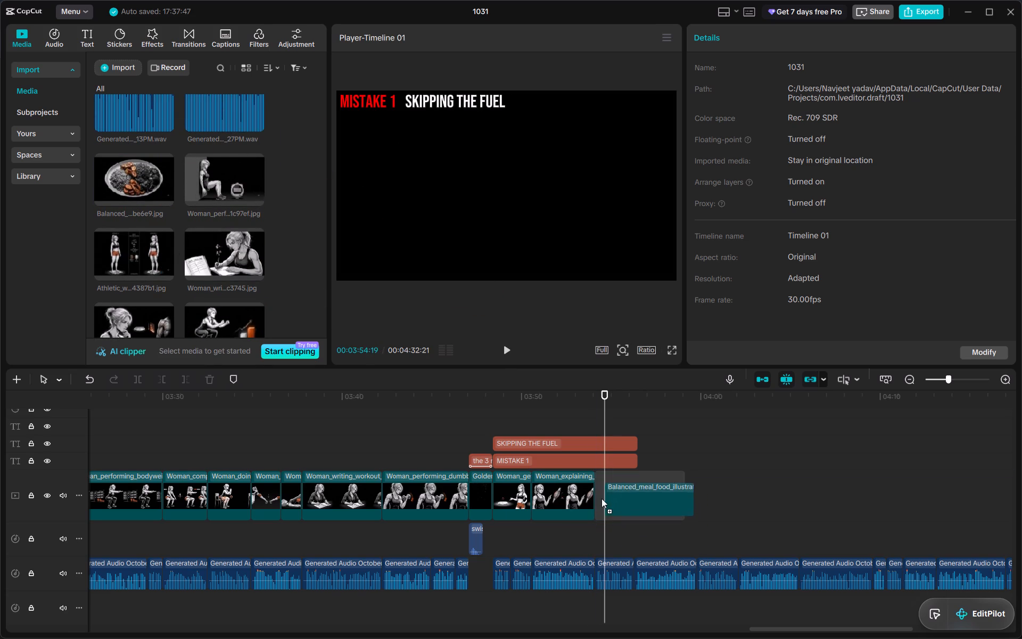
{"action": "left_click_drag", "start_coordinate": [601, 498], "coordinate": [600, 498]}
Play the voice-over and extend the balanced meal image to the end of its voice-over segment, just before 00:04:00.
{"action": "key", "text": "space"}
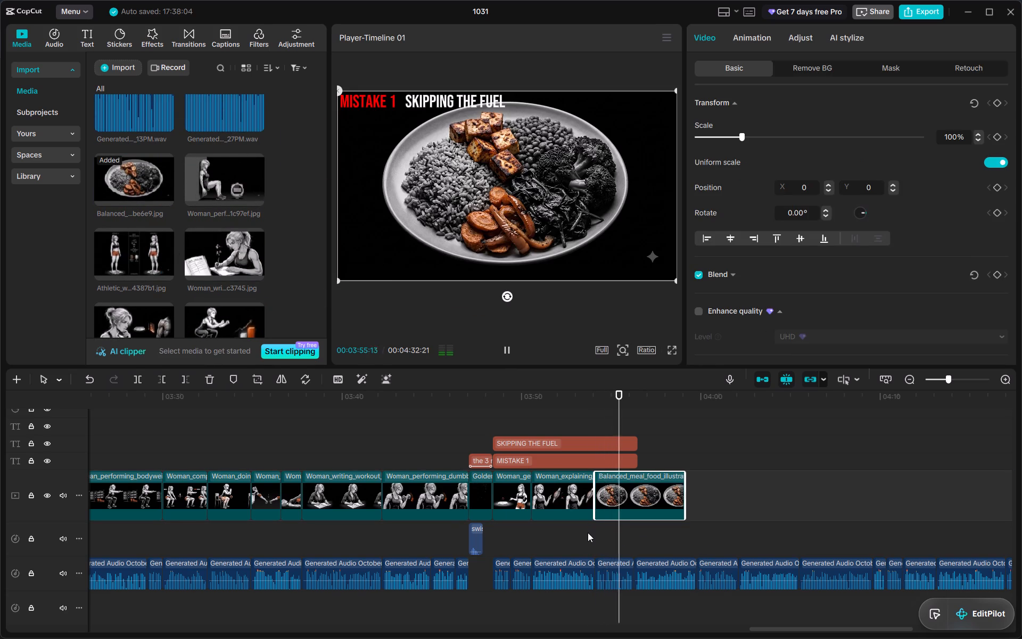
{"action": "scroll", "coordinate": [588, 532], "scroll_direction": "left", "scroll_amount": 1}
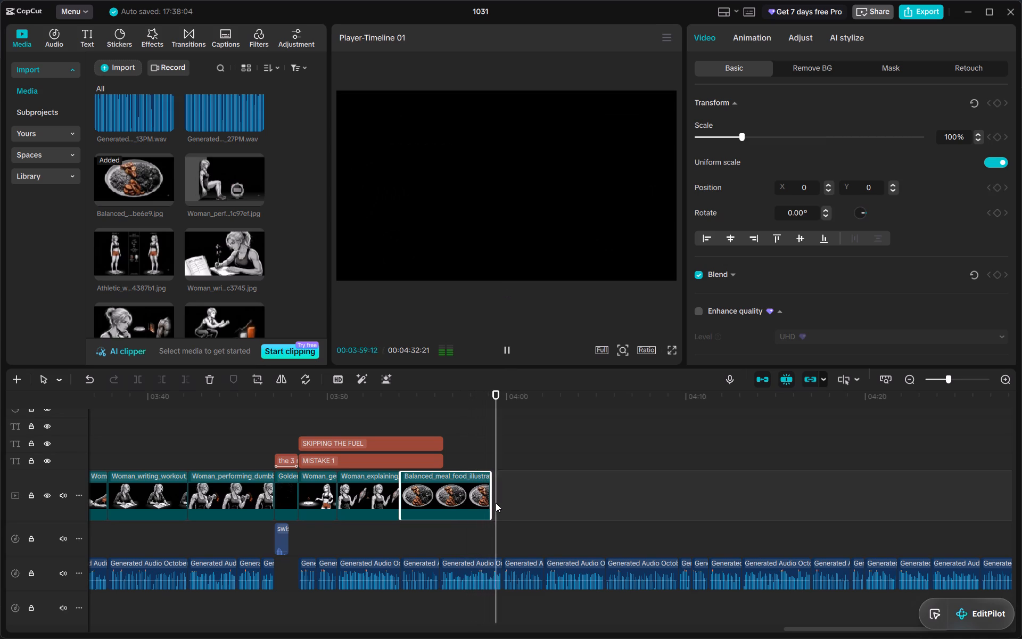
{"action": "left_click_drag", "start_coordinate": [493, 499], "coordinate": [504, 504]}
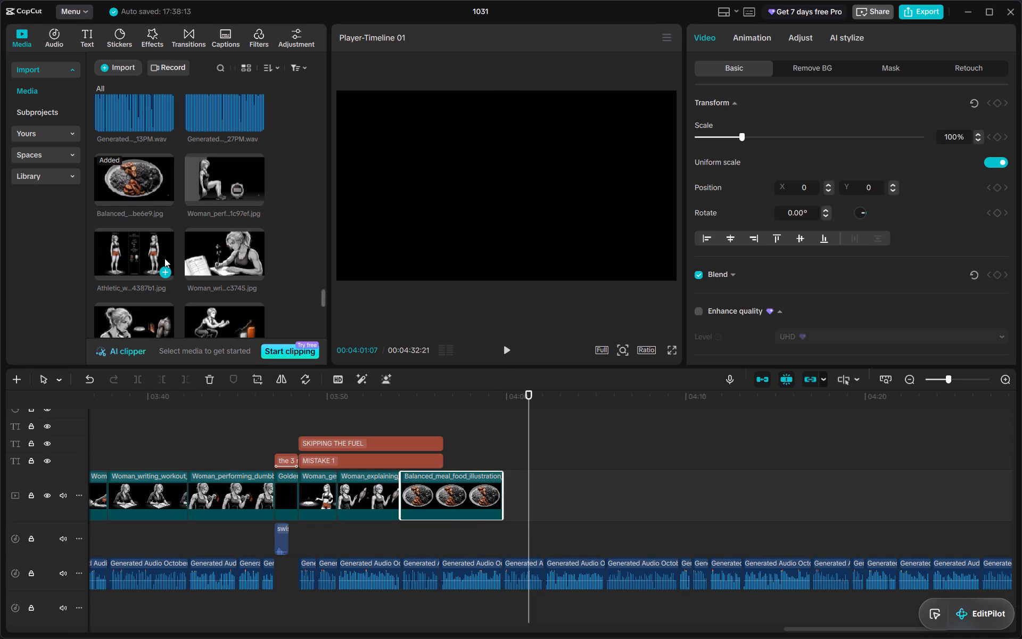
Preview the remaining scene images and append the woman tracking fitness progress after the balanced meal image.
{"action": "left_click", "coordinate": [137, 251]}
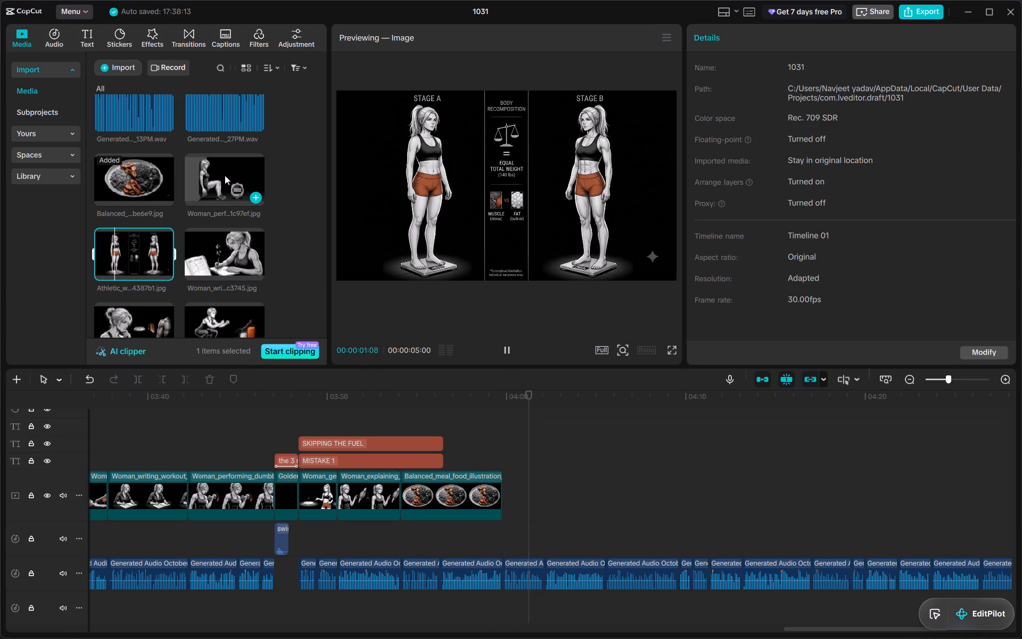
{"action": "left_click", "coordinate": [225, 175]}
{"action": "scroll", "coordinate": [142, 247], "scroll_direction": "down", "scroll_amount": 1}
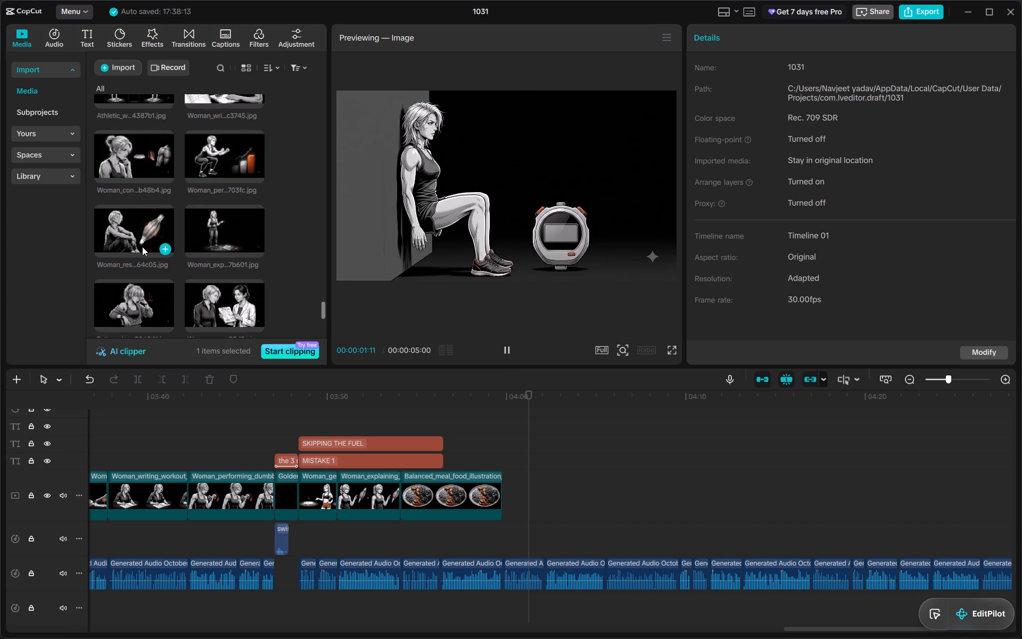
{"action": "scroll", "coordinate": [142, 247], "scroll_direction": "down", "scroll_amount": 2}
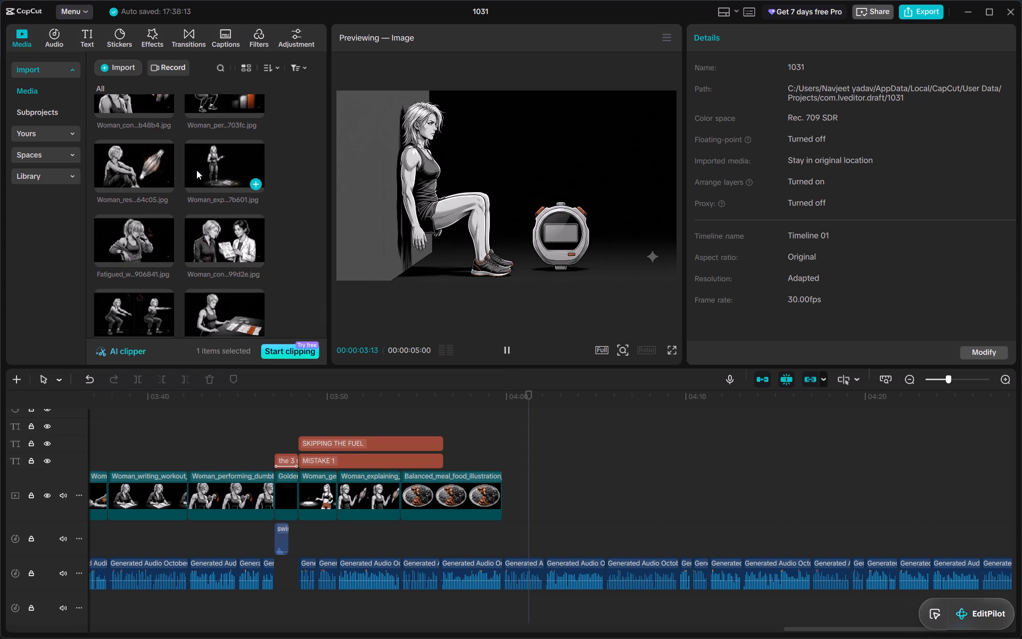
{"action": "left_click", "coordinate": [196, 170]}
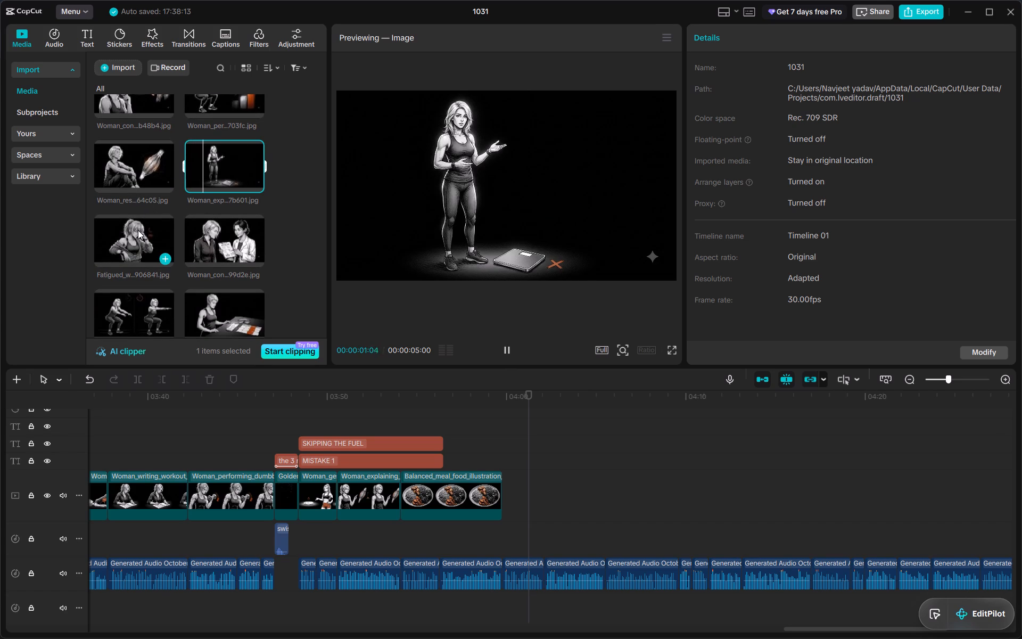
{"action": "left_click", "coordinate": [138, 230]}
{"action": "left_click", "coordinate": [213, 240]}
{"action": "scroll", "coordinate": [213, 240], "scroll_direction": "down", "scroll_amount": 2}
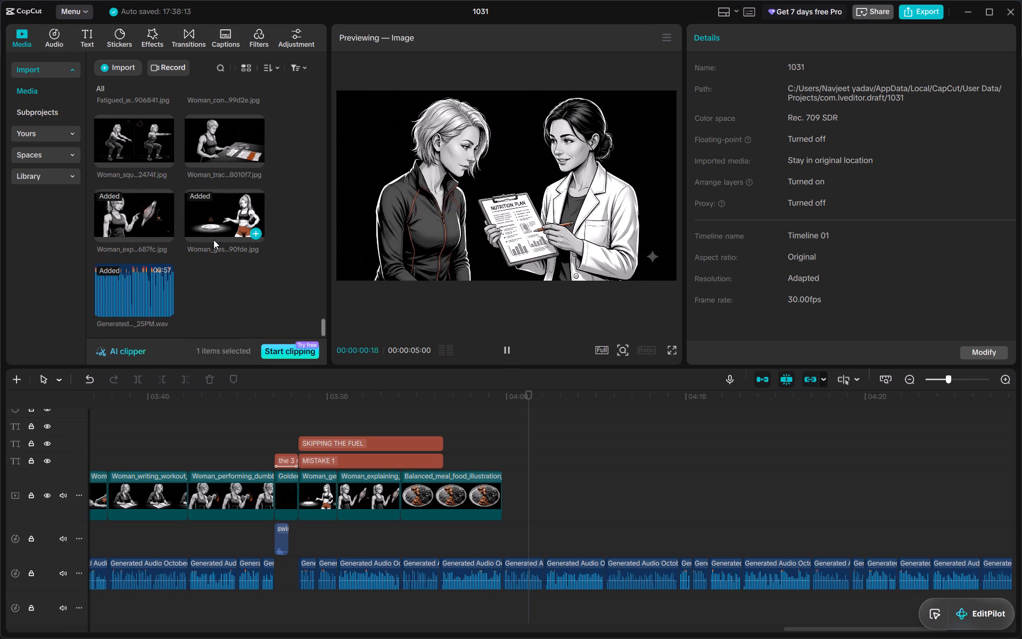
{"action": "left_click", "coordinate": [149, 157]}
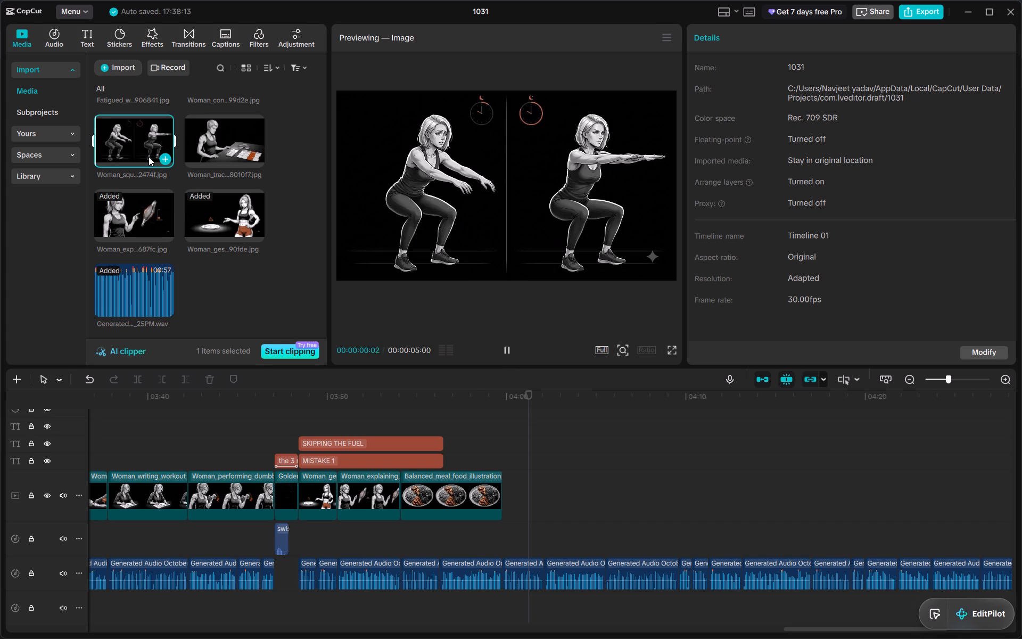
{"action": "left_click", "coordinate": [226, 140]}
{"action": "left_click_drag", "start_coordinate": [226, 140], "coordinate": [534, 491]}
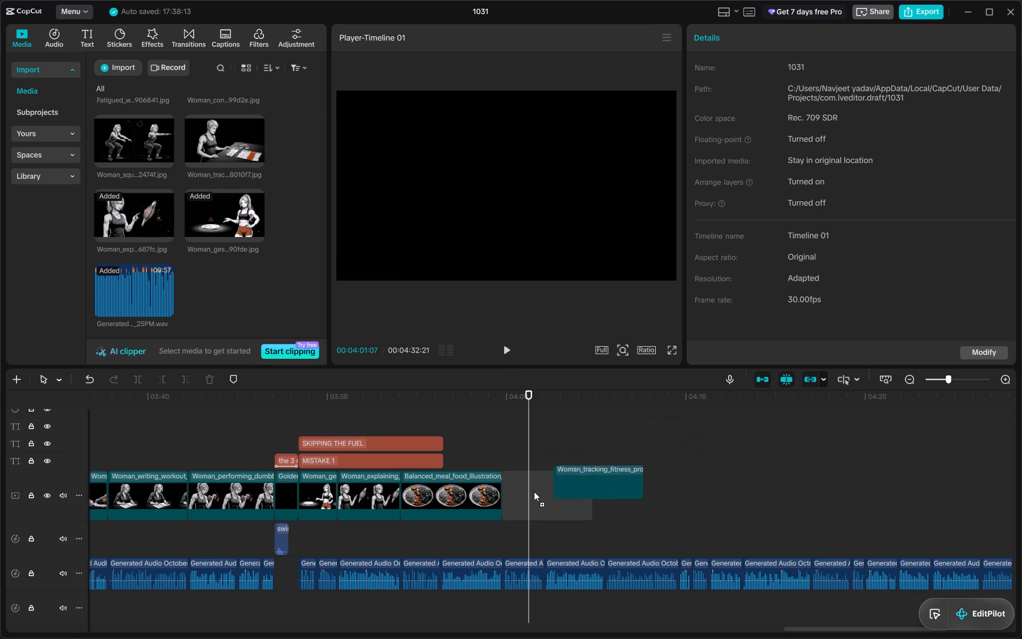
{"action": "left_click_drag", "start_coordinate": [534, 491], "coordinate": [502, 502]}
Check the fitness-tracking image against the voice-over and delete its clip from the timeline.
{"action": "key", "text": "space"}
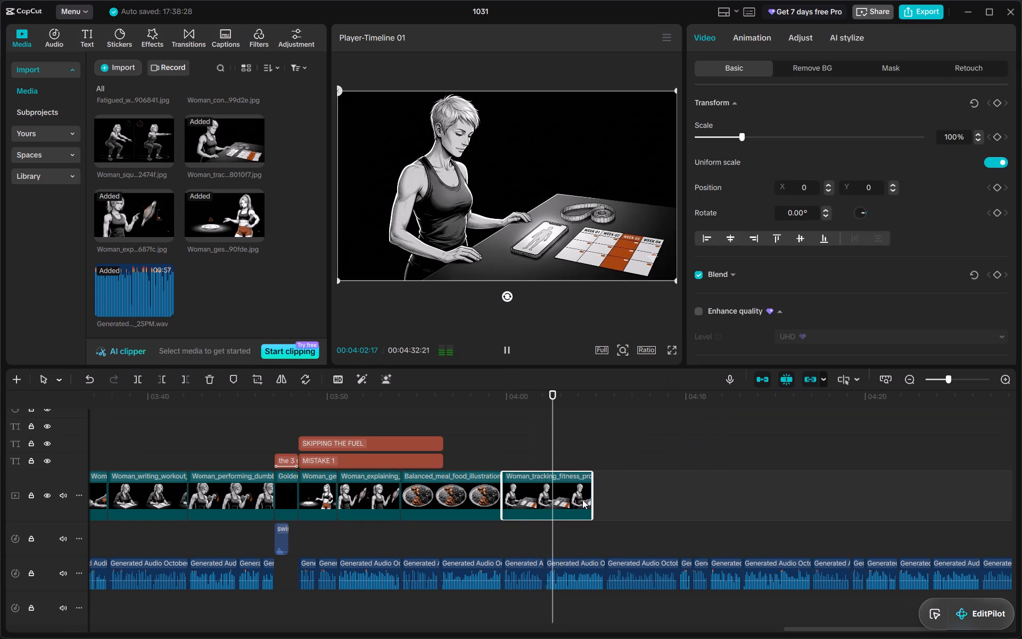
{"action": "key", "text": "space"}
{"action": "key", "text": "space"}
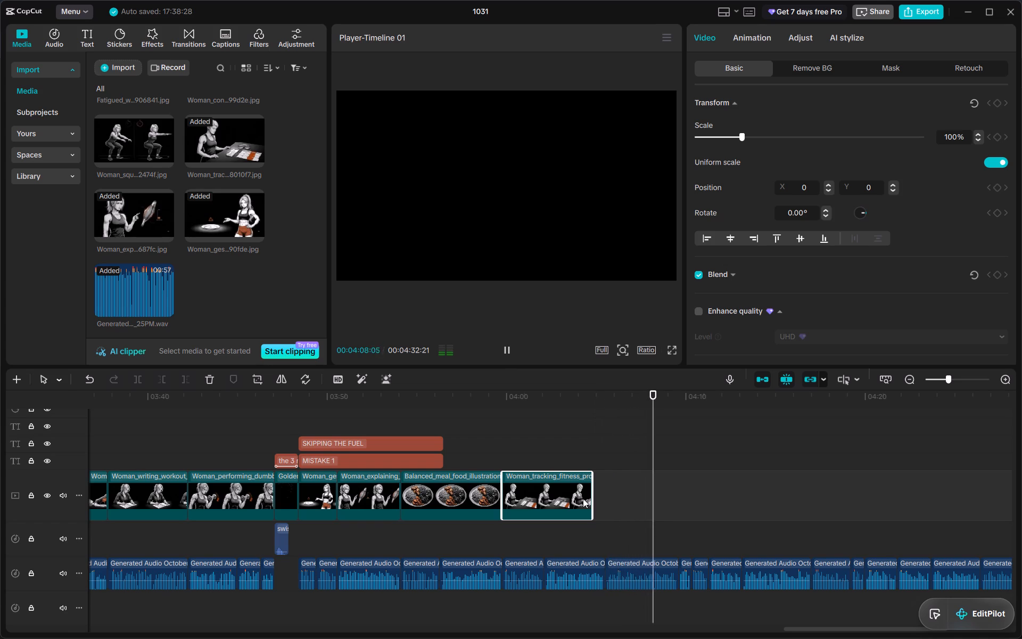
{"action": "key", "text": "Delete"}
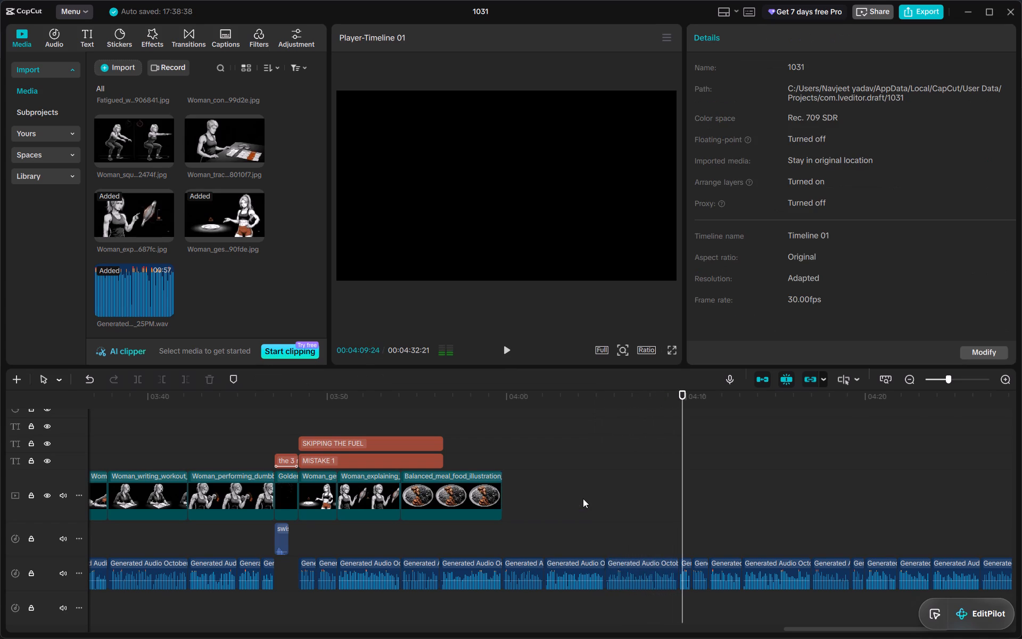
Append the image of the woman consulting a dietitian, and insert the woman resting after exercise between it and the balanced meal image.
{"action": "scroll", "coordinate": [215, 245], "scroll_direction": "up", "scroll_amount": 1}
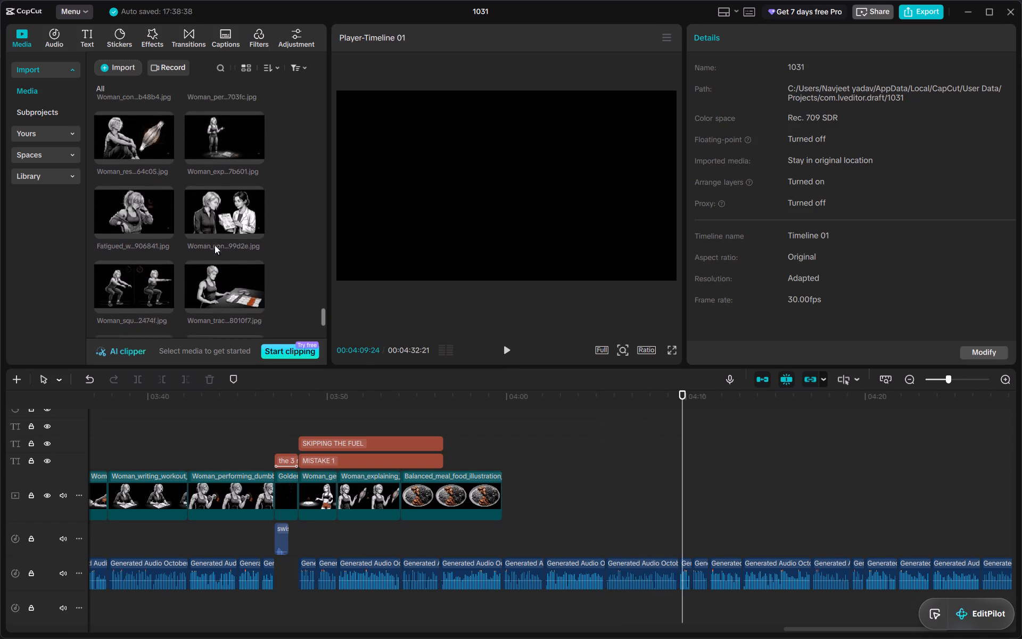
{"action": "scroll", "coordinate": [215, 245], "scroll_direction": "up", "scroll_amount": 1}
{"action": "left_click_drag", "start_coordinate": [232, 237], "coordinate": [567, 504]}
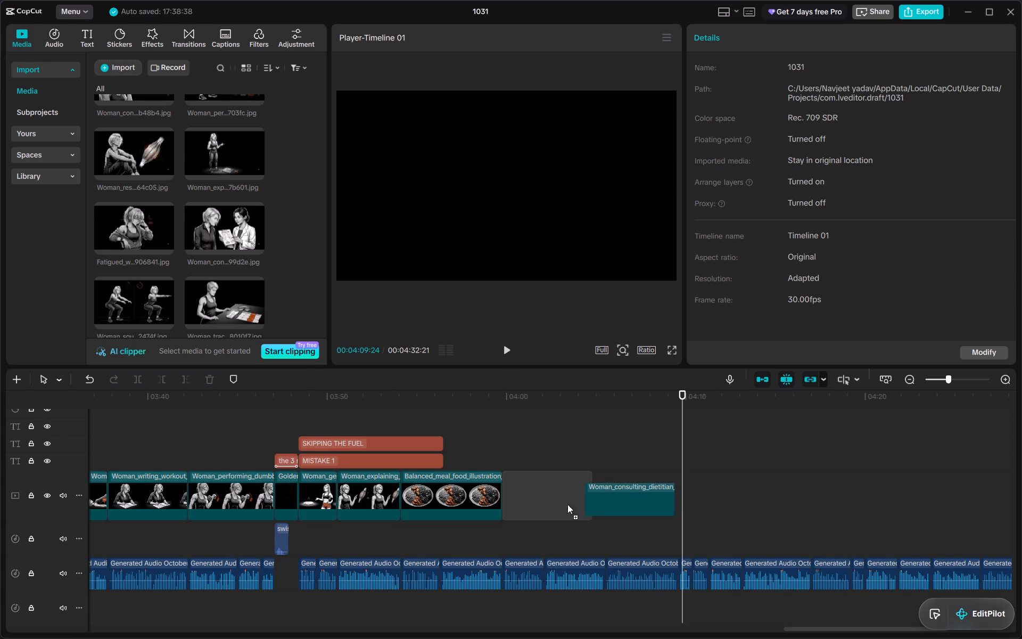
{"action": "left_click_drag", "start_coordinate": [567, 504], "coordinate": [551, 503]}
{"action": "left_click_drag", "start_coordinate": [133, 169], "coordinate": [452, 282]}
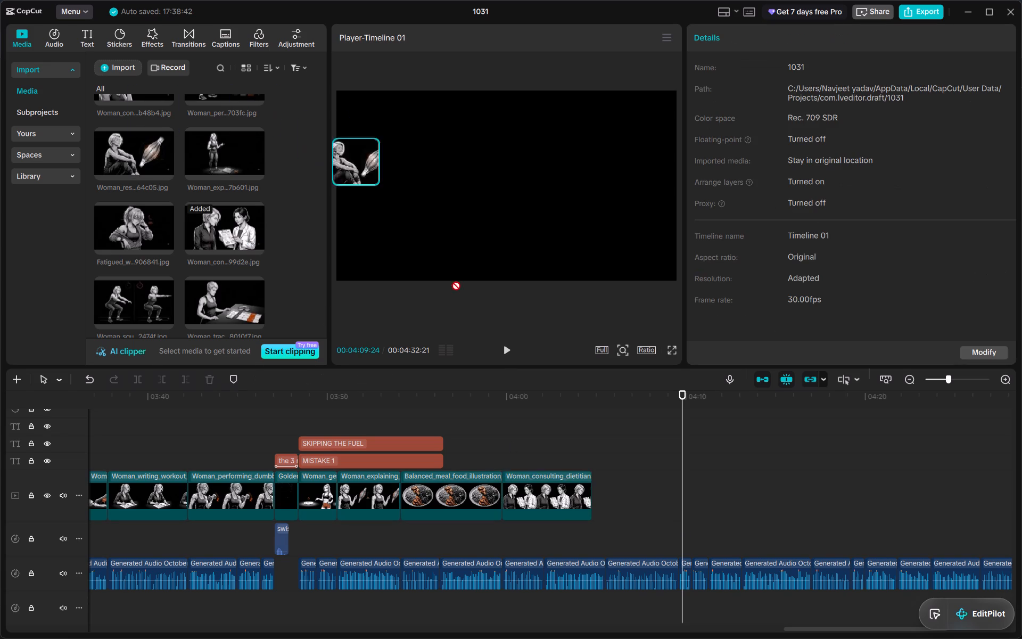
{"action": "left_click_drag", "start_coordinate": [452, 282], "coordinate": [500, 495]}
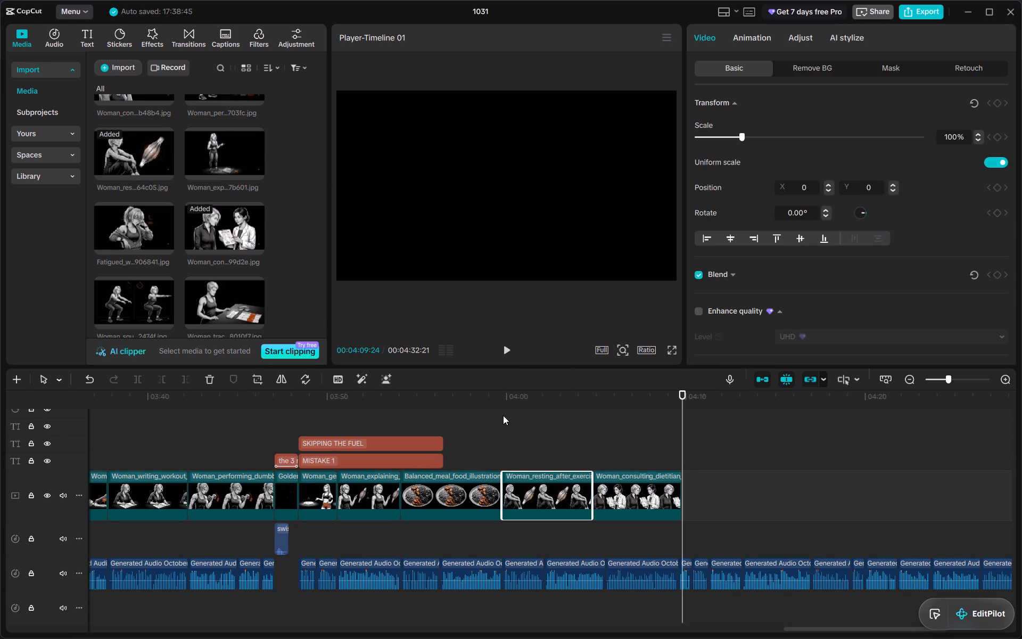
Trim the resting-woman image to end at about 00:04:02 and extend the dietitian image to about 00:04:09:18, following the voice-over.
{"action": "left_click", "coordinate": [500, 400]}
{"action": "key", "text": "space"}
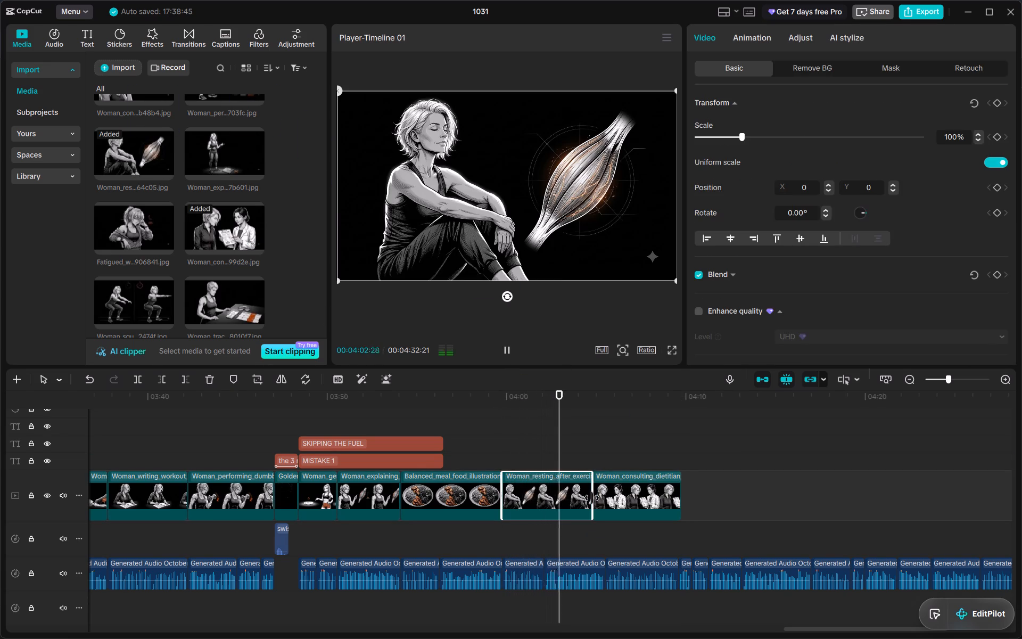
{"action": "left_click_drag", "start_coordinate": [592, 498], "coordinate": [540, 510]}
{"action": "key", "text": "space"}
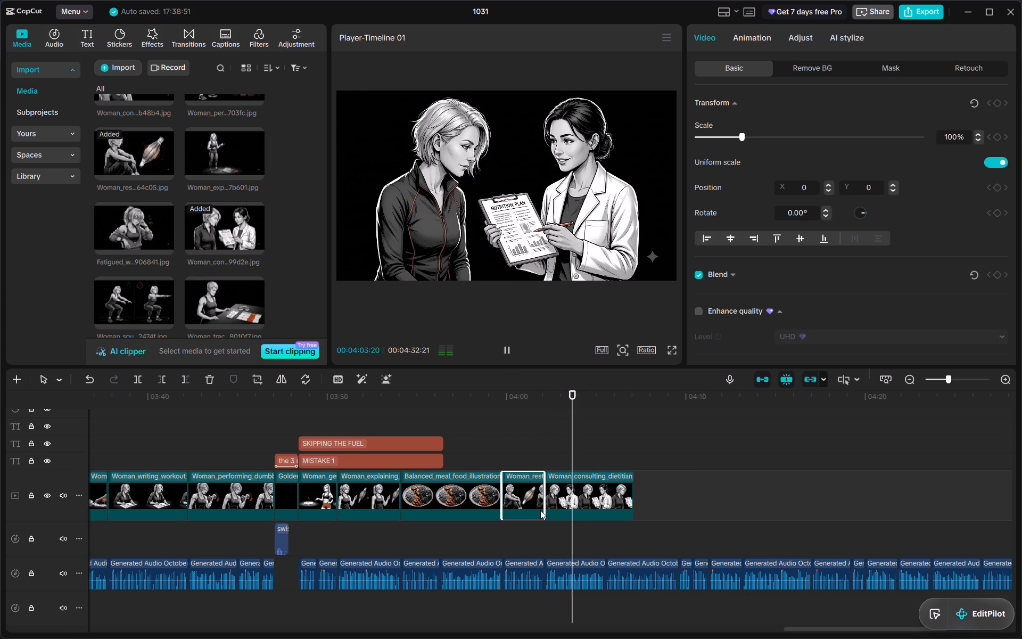
{"action": "left_click", "coordinate": [597, 485]}
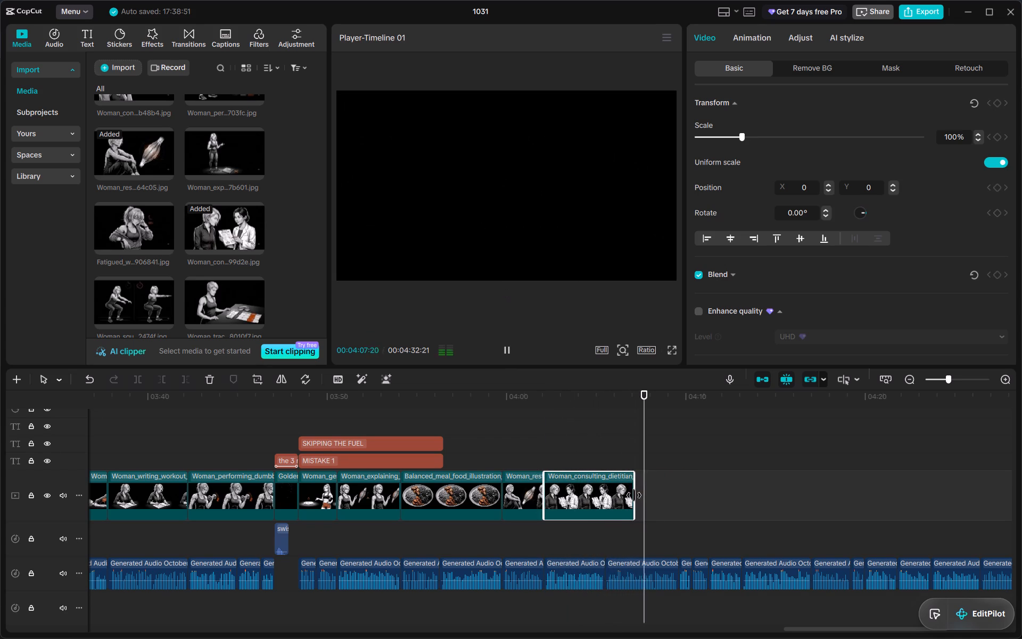
{"action": "left_click_drag", "start_coordinate": [634, 495], "coordinate": [678, 495]}
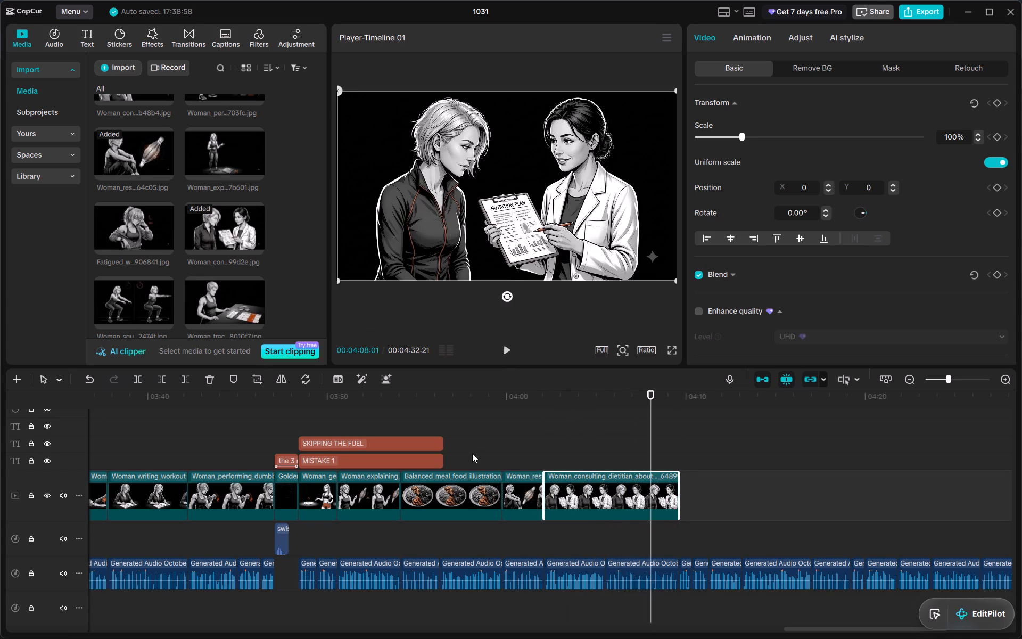
Extend the SKIPPING THE FUEL and MISTAKE 1 titles to the end of the dietitian image.
{"action": "left_click", "coordinate": [440, 448]}
{"action": "left_click_drag", "start_coordinate": [440, 448], "coordinate": [460, 446]}
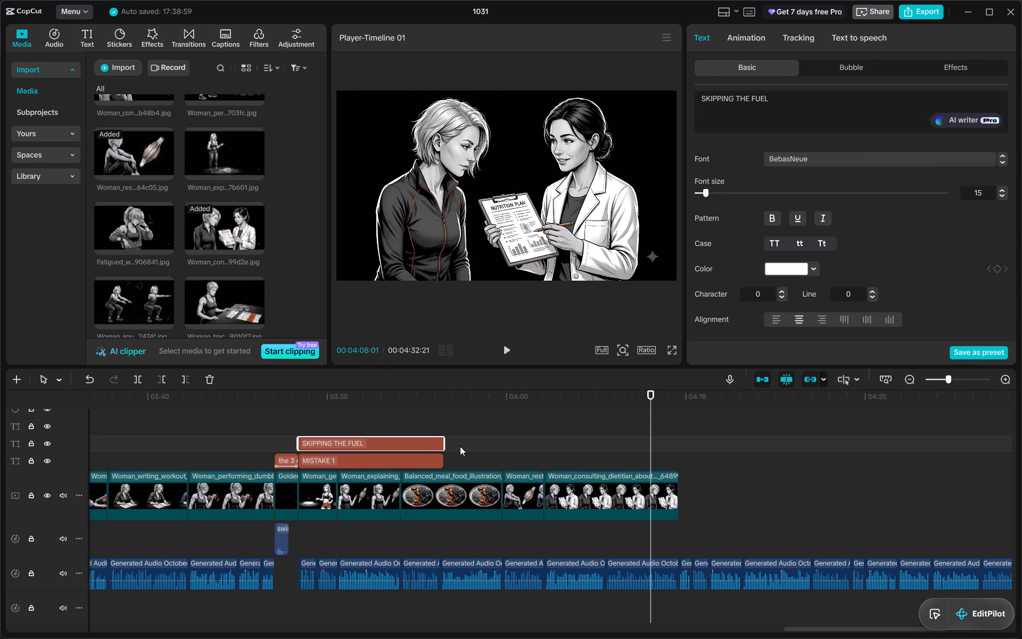
{"action": "left_click_drag", "start_coordinate": [460, 446], "coordinate": [444, 444]}
{"action": "left_click_drag", "start_coordinate": [444, 444], "coordinate": [680, 453]}
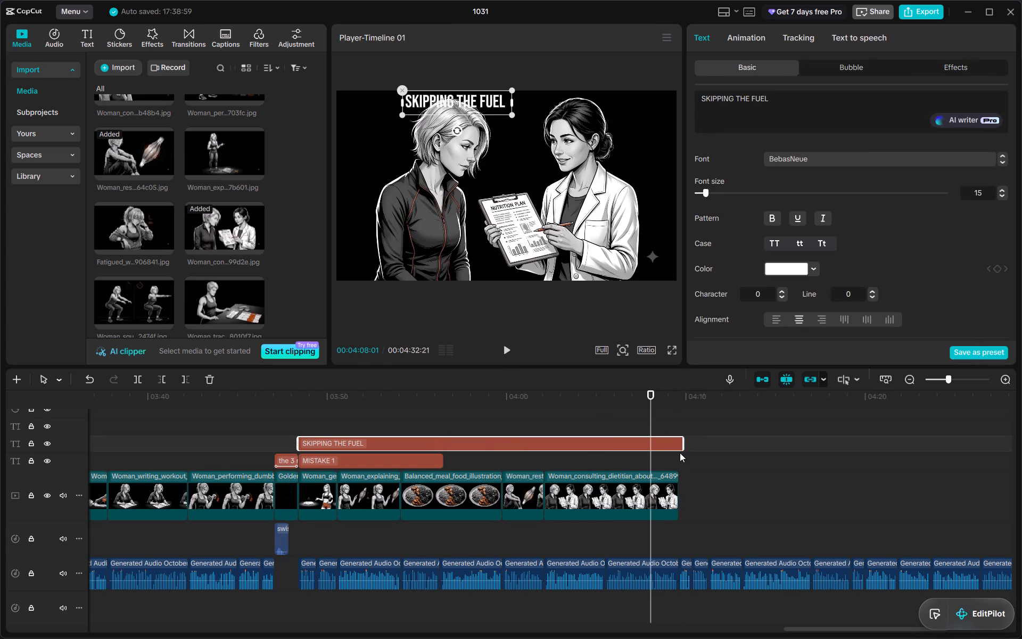
{"action": "left_click_drag", "start_coordinate": [682, 449], "coordinate": [677, 449]}
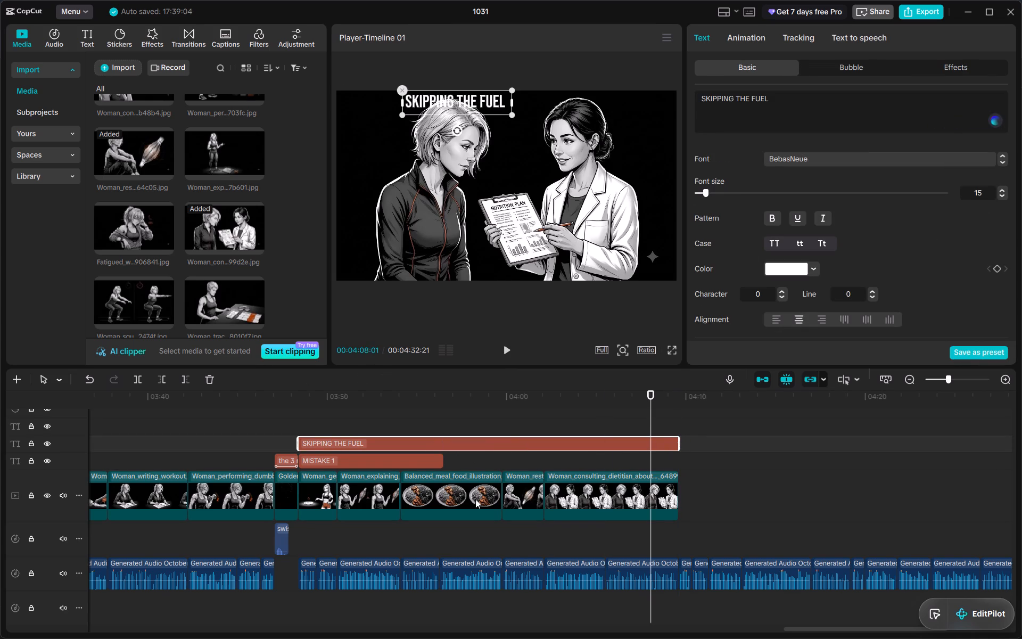
{"action": "left_click", "coordinate": [442, 467]}
{"action": "left_click_drag", "start_coordinate": [443, 464], "coordinate": [678, 470]}
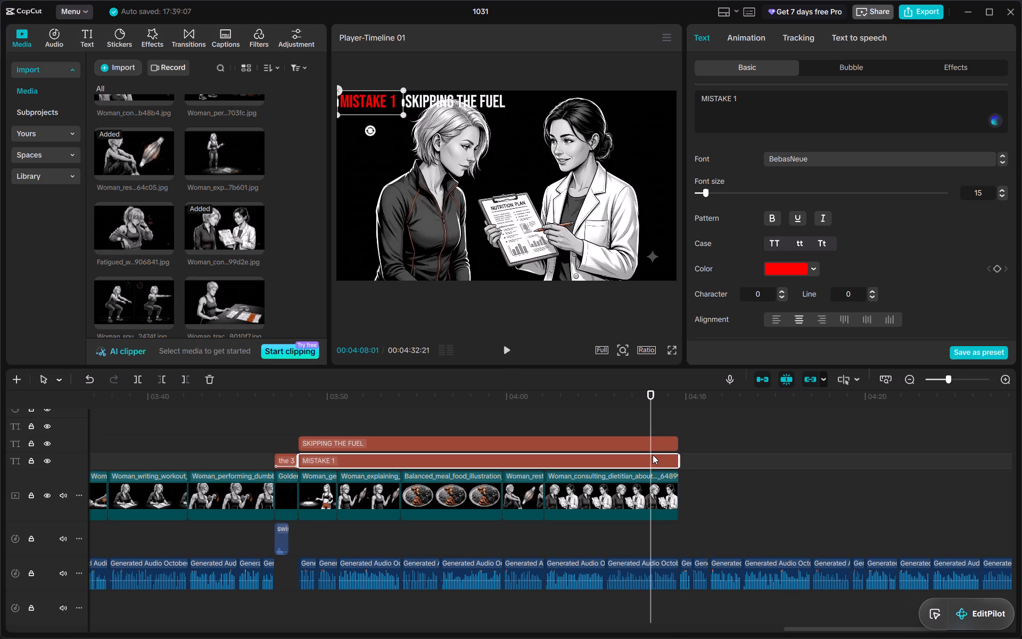
Listen for the start of the next mistake and paste a copy of the MISTAKE 1 title at 00:04:09:18.
{"action": "key", "text": "space"}
{"action": "scroll", "coordinate": [614, 491], "scroll_direction": "left", "scroll_amount": 1}
{"action": "key", "text": "space"}
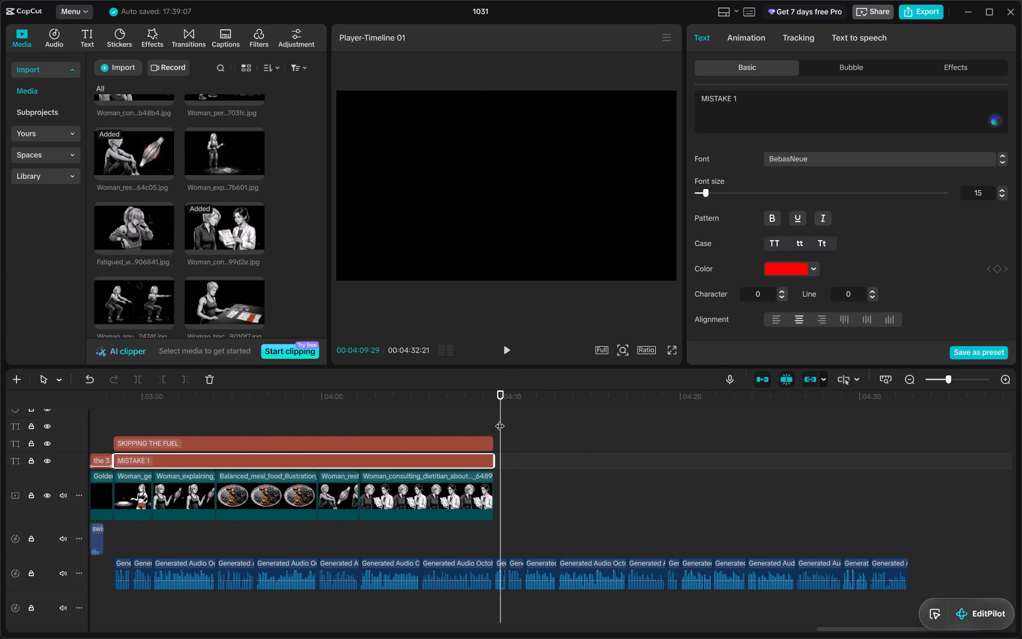
{"action": "left_click_drag", "start_coordinate": [500, 419], "coordinate": [494, 421]}
{"action": "key", "text": "ctrl+v"}
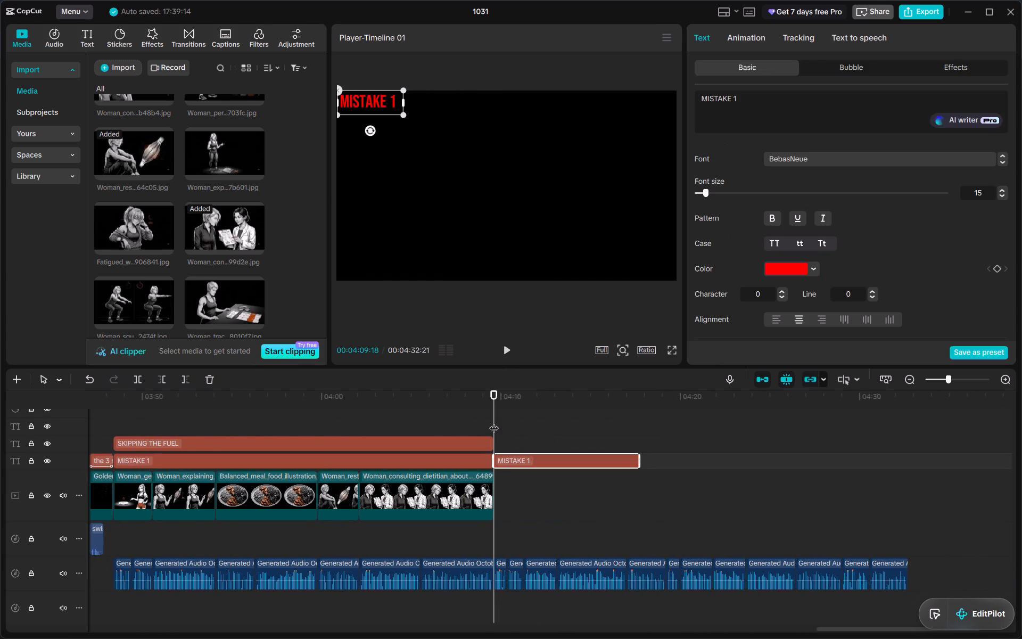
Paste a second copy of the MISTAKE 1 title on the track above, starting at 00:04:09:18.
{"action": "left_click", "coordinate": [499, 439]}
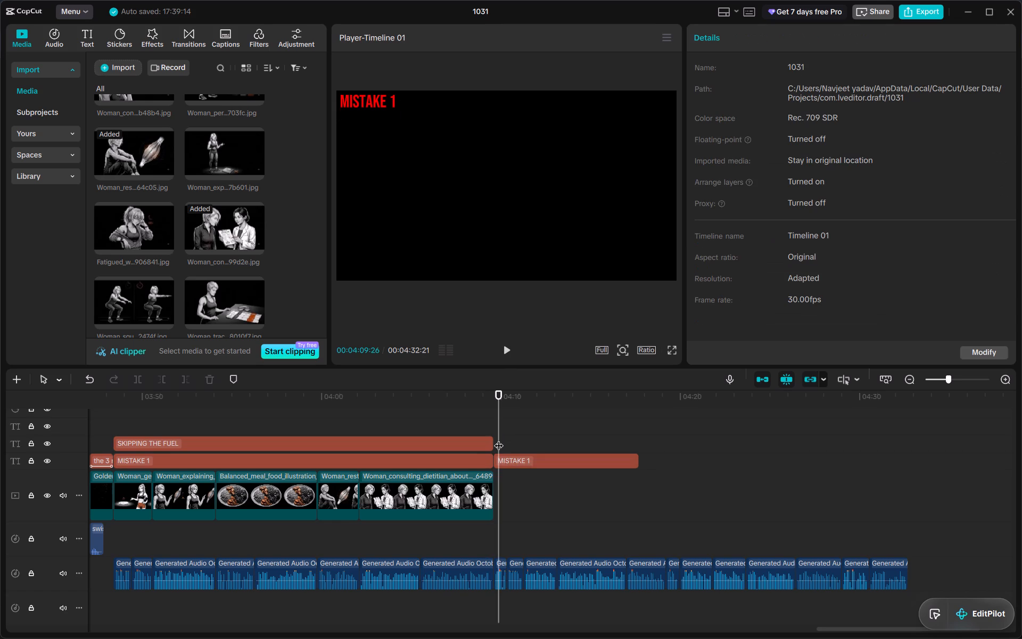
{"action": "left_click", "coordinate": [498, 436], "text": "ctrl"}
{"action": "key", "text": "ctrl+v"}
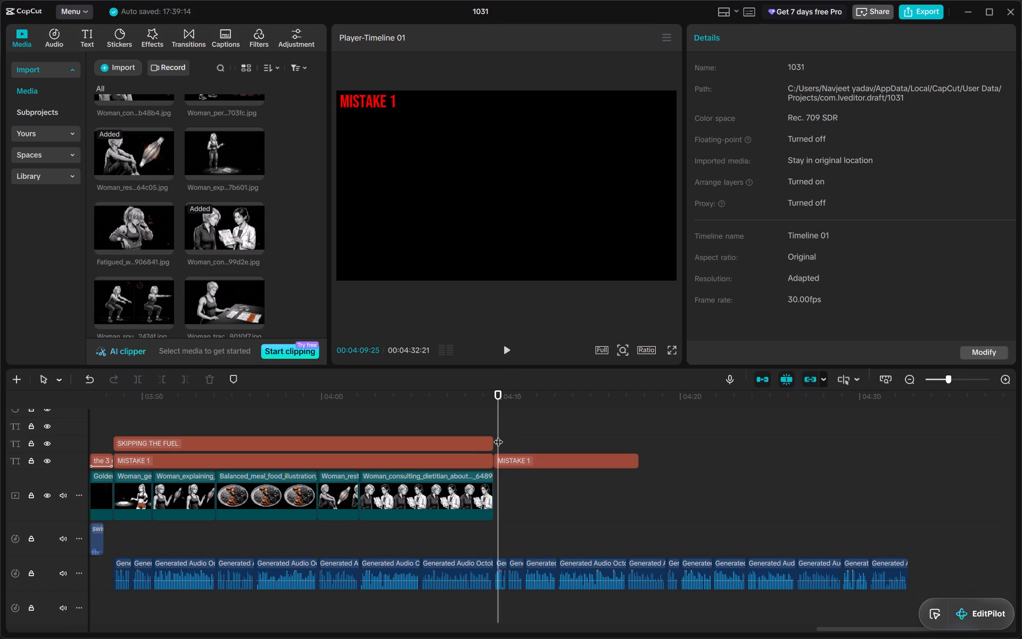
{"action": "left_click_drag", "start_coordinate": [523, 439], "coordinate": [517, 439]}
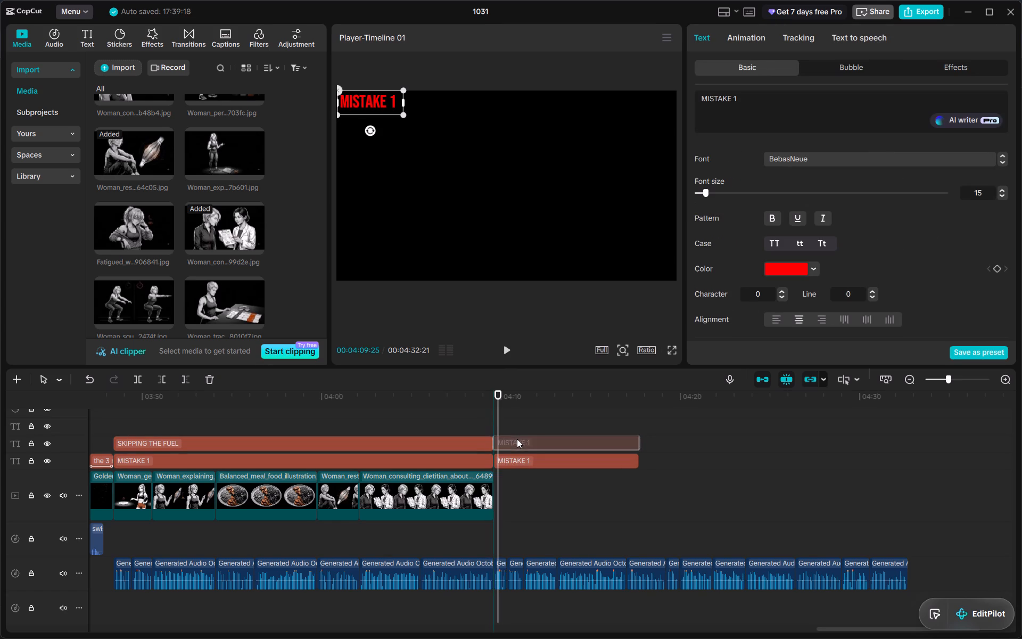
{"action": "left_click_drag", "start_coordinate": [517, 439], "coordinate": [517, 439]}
Change the text of the lower title copy to MISTAKE 2.
{"action": "left_click", "coordinate": [600, 462]}
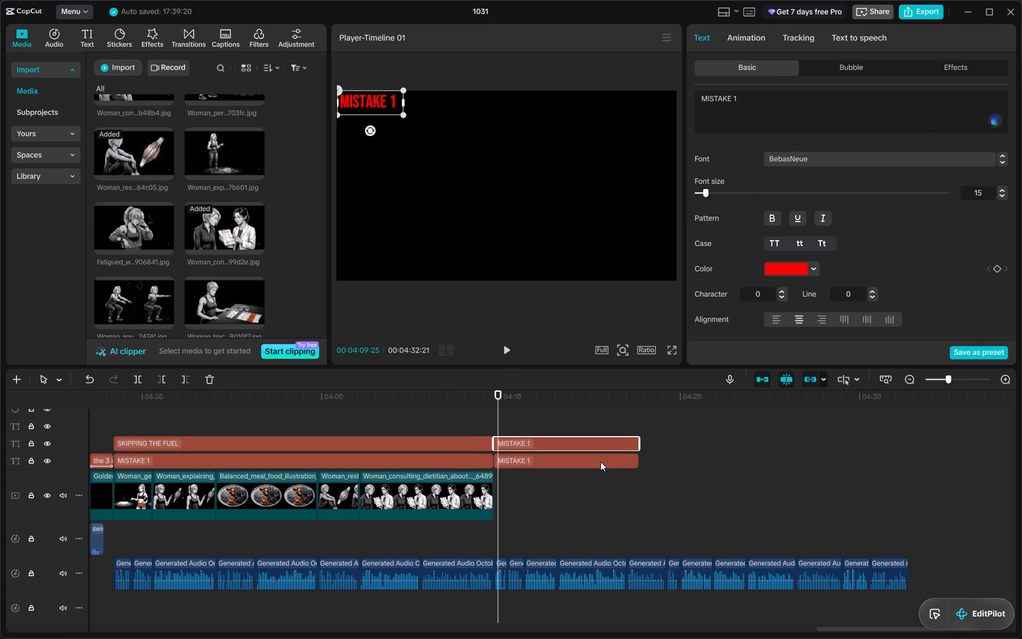
{"action": "left_click", "coordinate": [743, 101]}
{"action": "key", "text": "BackSpace"}
{"action": "key", "text": "BackSpace"}
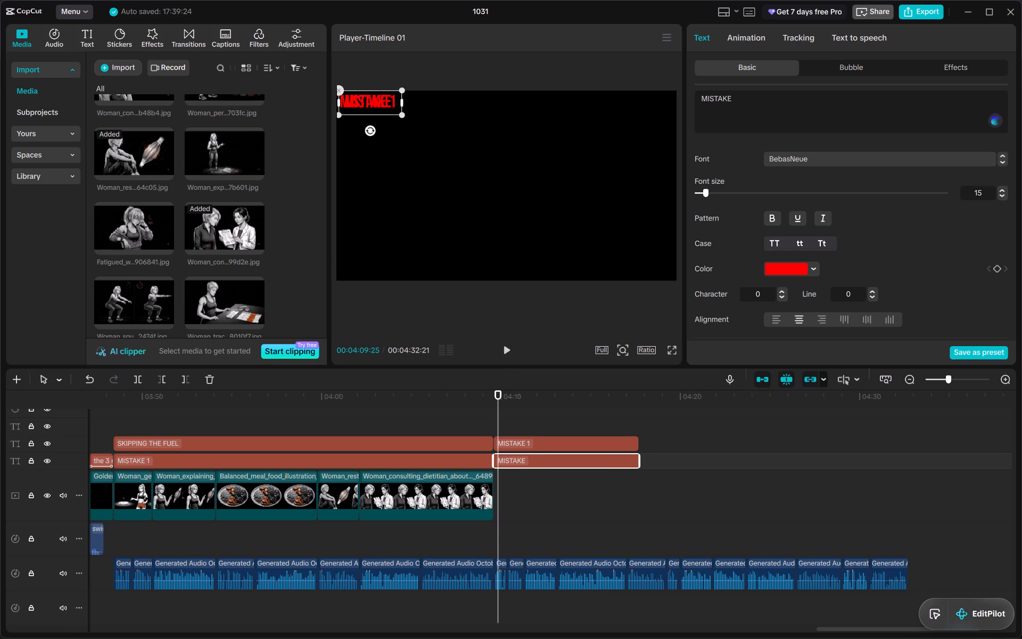
{"action": "type", "text": "2"}
{"action": "key", "text": "space"}
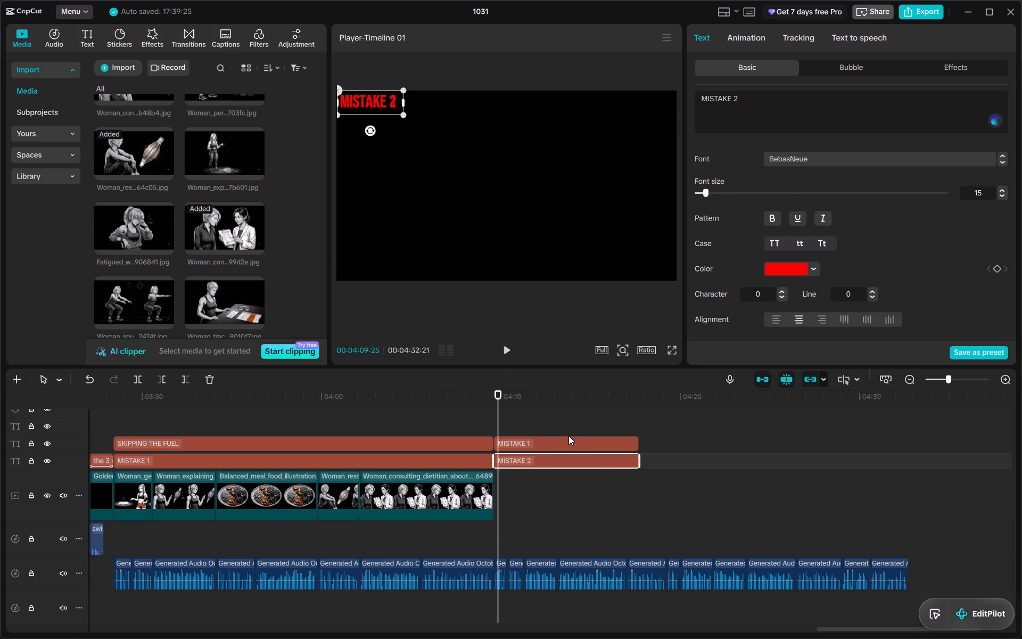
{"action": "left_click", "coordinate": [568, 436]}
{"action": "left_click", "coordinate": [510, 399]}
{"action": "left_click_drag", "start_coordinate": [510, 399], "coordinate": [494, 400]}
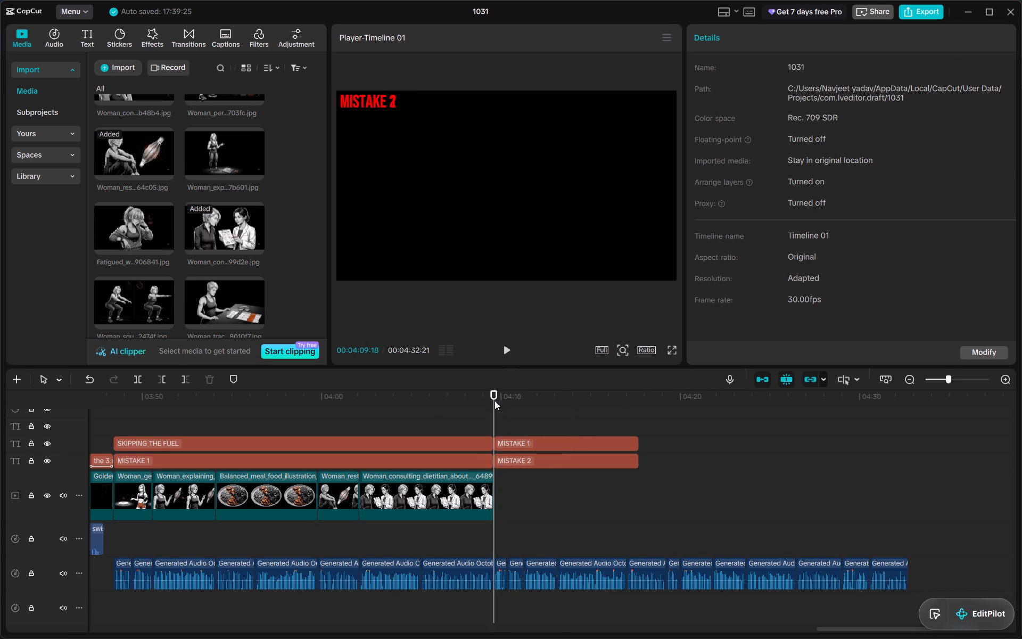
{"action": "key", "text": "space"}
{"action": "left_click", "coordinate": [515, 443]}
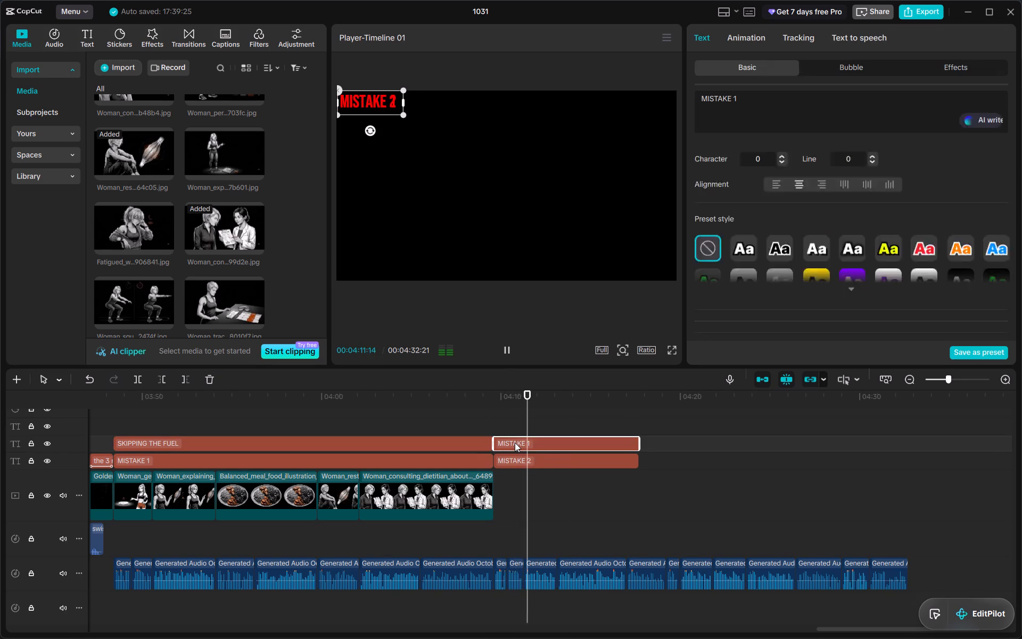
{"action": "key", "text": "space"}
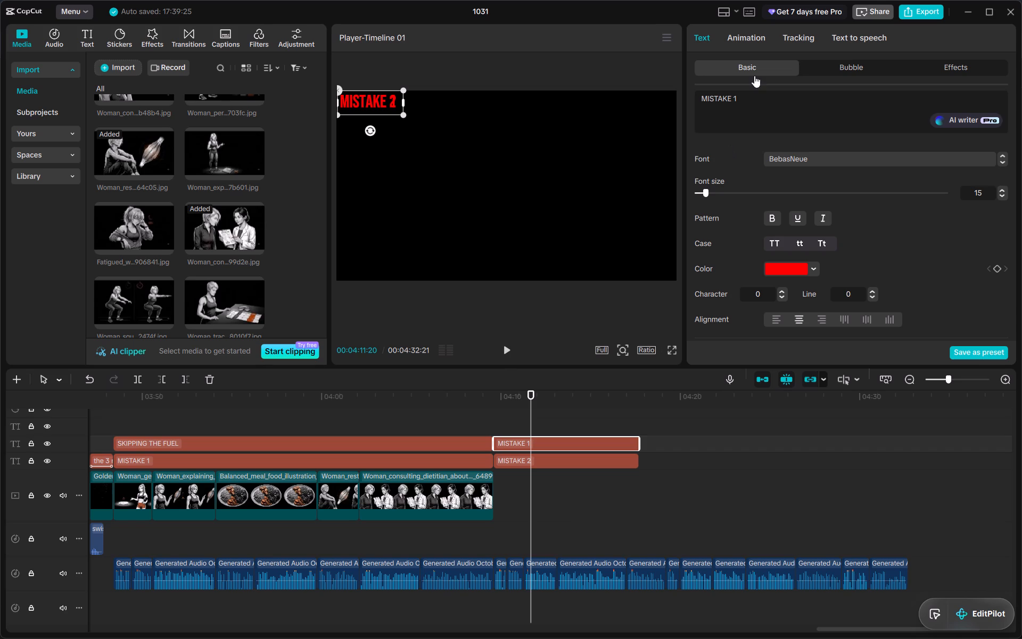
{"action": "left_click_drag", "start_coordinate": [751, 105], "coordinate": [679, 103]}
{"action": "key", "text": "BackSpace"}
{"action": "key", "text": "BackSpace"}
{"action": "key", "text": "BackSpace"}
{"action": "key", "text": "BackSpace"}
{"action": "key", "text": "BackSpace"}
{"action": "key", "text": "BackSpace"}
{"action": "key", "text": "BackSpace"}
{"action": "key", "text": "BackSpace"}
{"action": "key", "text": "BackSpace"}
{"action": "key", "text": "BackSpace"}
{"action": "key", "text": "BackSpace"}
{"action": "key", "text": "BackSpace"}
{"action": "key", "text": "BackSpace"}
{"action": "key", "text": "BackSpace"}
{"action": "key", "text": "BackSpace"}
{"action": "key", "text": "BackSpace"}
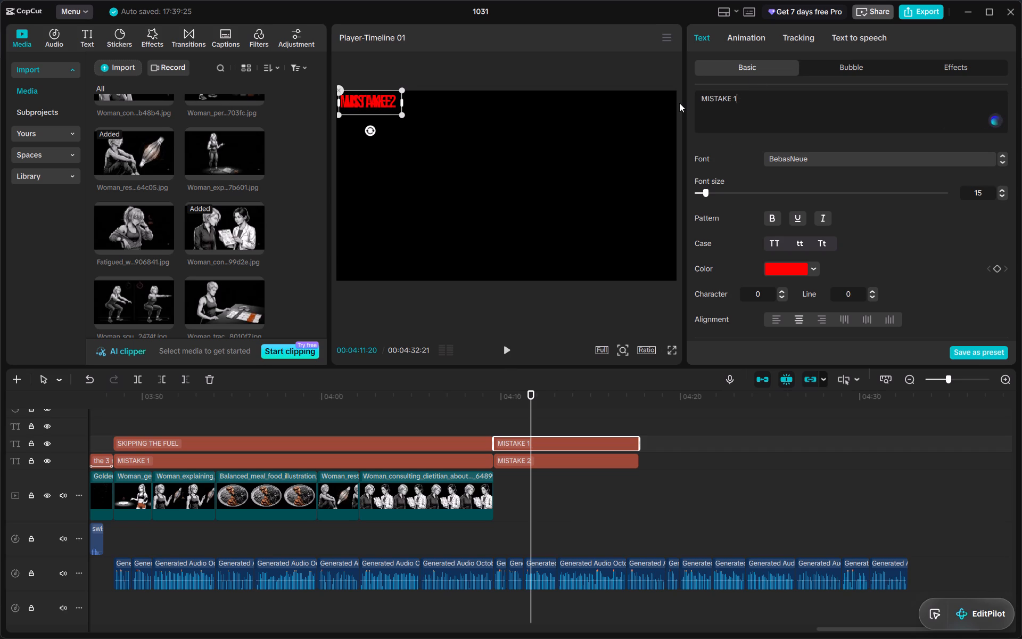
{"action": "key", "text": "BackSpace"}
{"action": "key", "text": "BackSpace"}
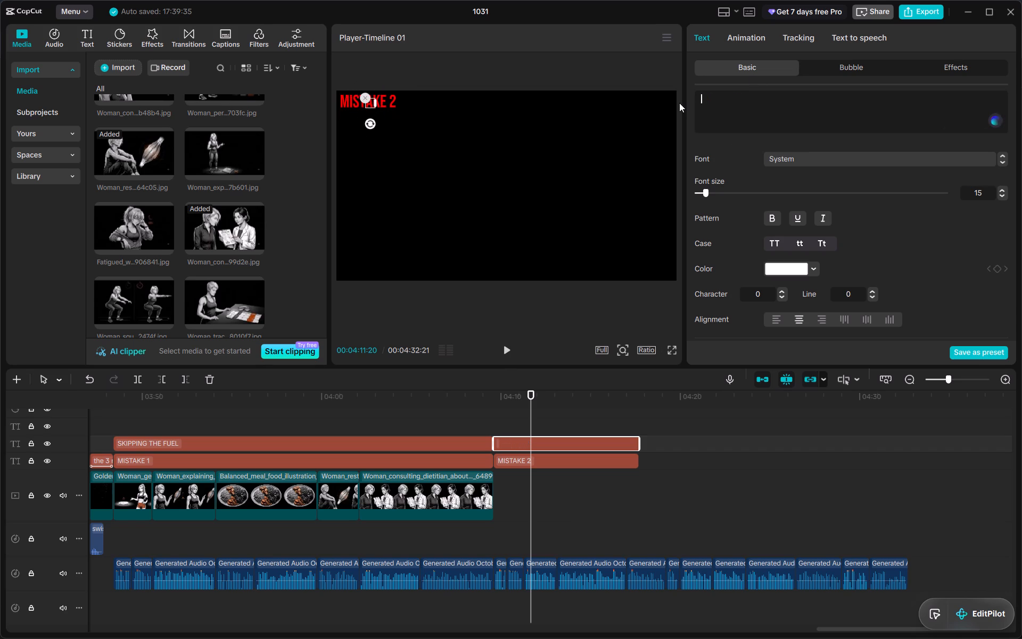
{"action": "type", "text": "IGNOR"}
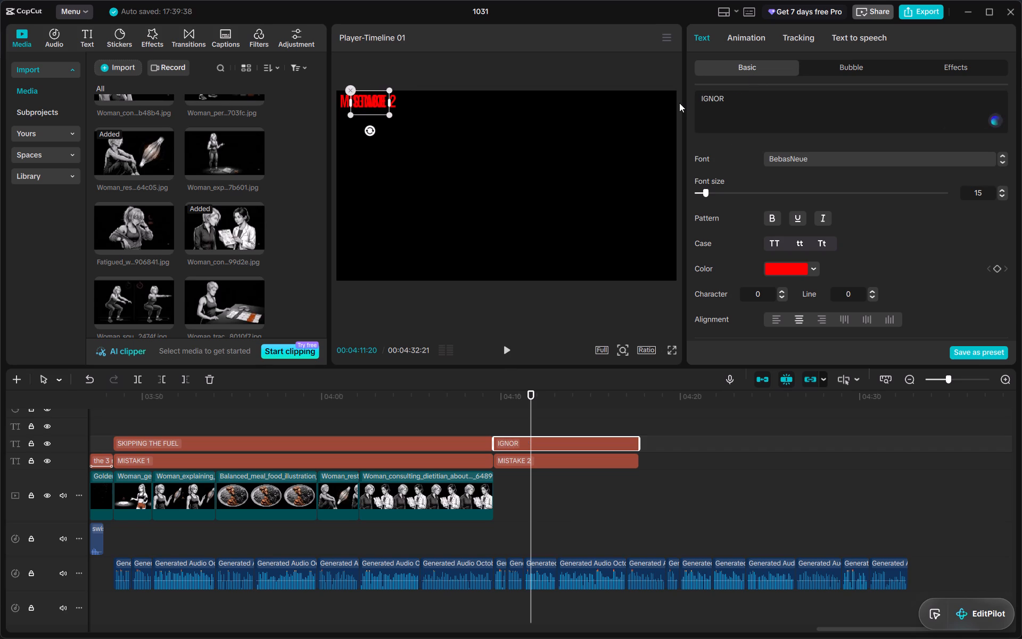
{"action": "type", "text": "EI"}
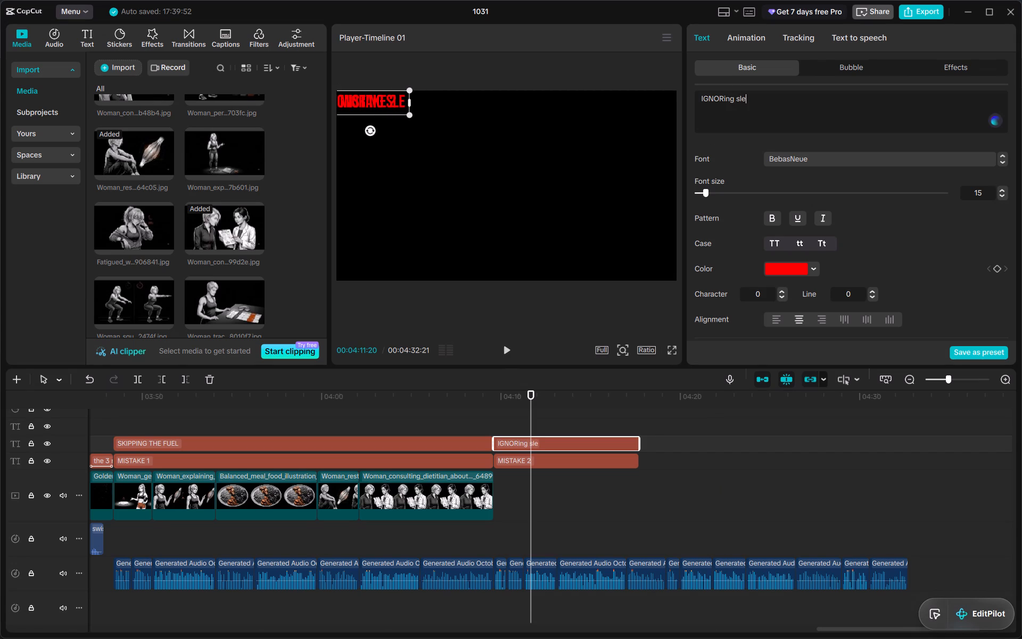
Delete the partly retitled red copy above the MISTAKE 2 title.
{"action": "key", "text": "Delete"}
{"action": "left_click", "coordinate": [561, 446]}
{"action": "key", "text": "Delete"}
Paste a copy of the white SKIPPING THE FUEL title above MISTAKE 2, starting at 00:04:09:18.
{"action": "left_click", "coordinate": [458, 445]}
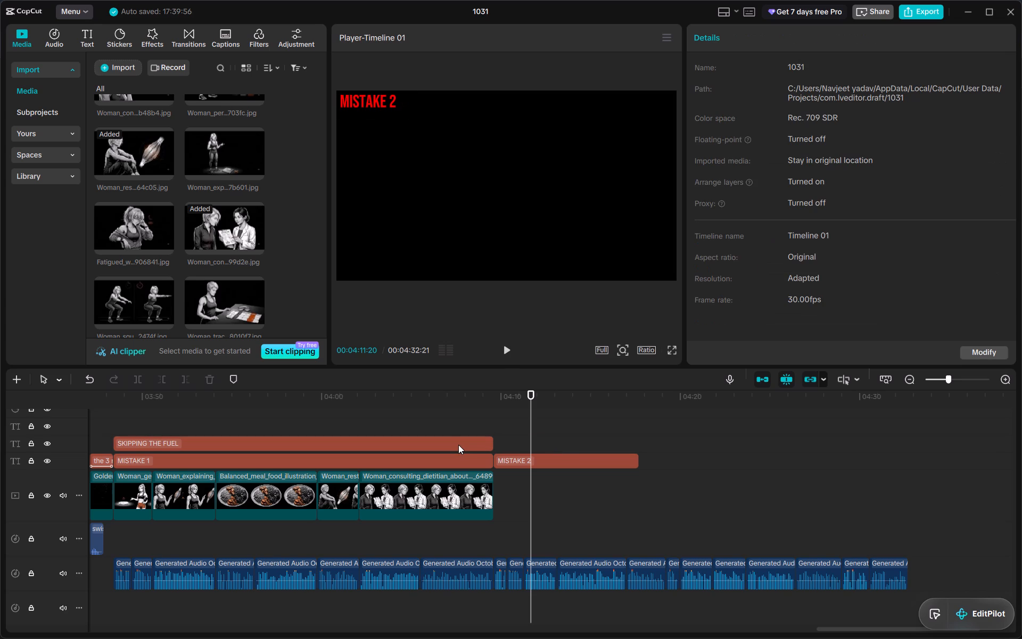
{"action": "left_click", "coordinate": [458, 445]}
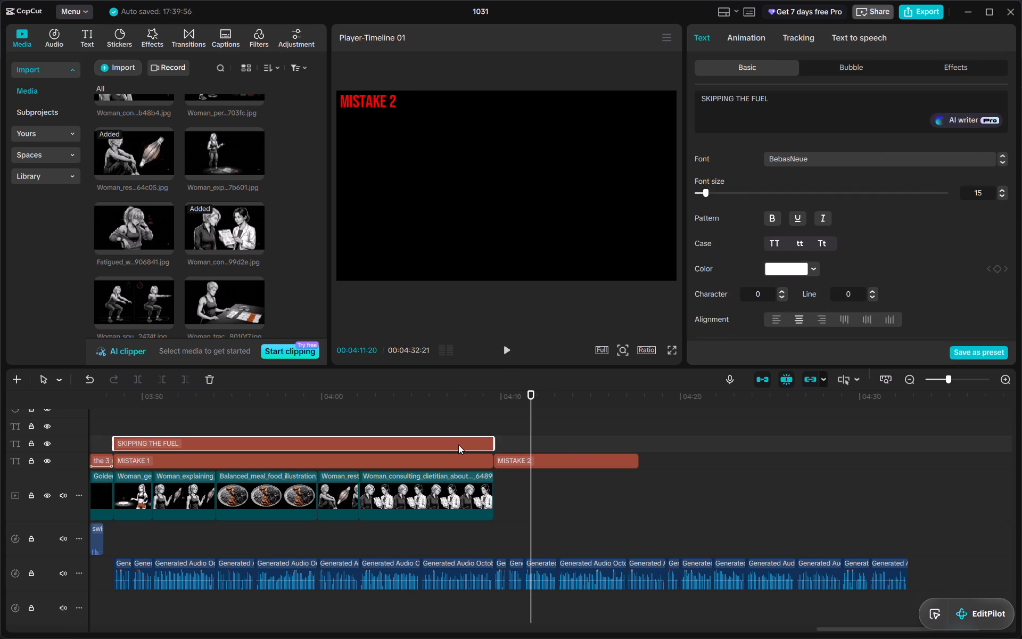
{"action": "key", "text": "ctrl+c"}
{"action": "left_click_drag", "start_coordinate": [504, 399], "coordinate": [498, 399]}
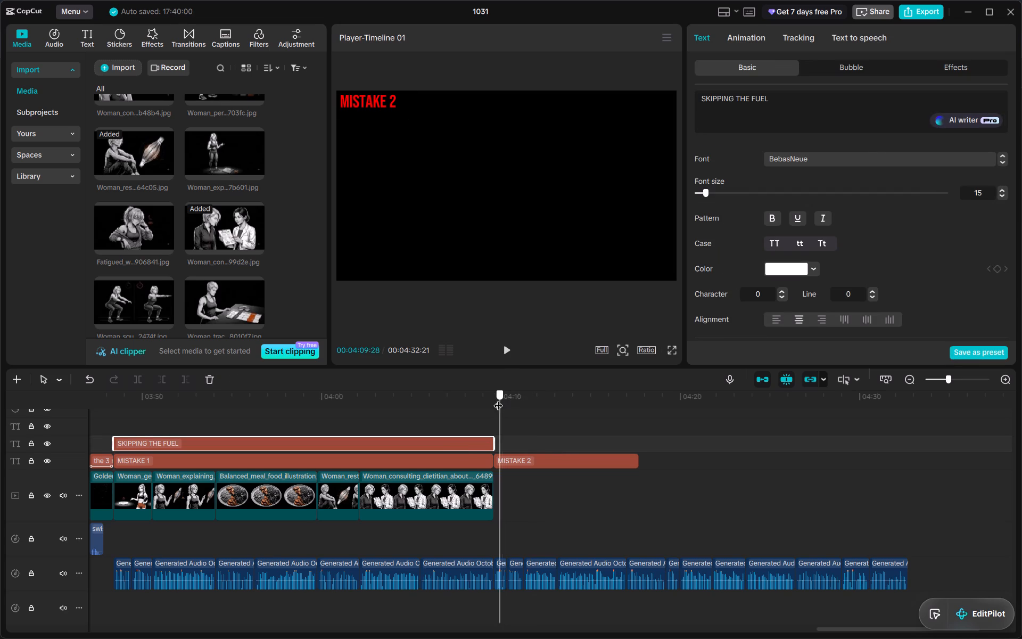
{"action": "left_click_drag", "start_coordinate": [498, 399], "coordinate": [496, 401]}
{"action": "key", "text": "ctrl+v"}
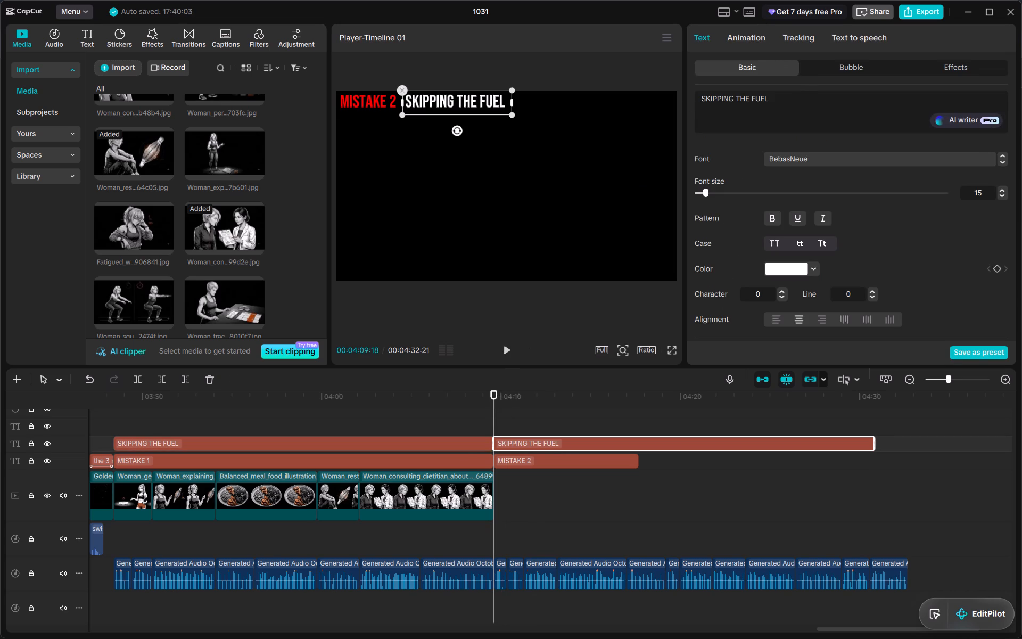
Replace the text of the pasted white title with "ignoring sleep".
{"action": "left_click_drag", "start_coordinate": [794, 100], "coordinate": [694, 99]}
{"action": "key", "text": "BackSpace"}
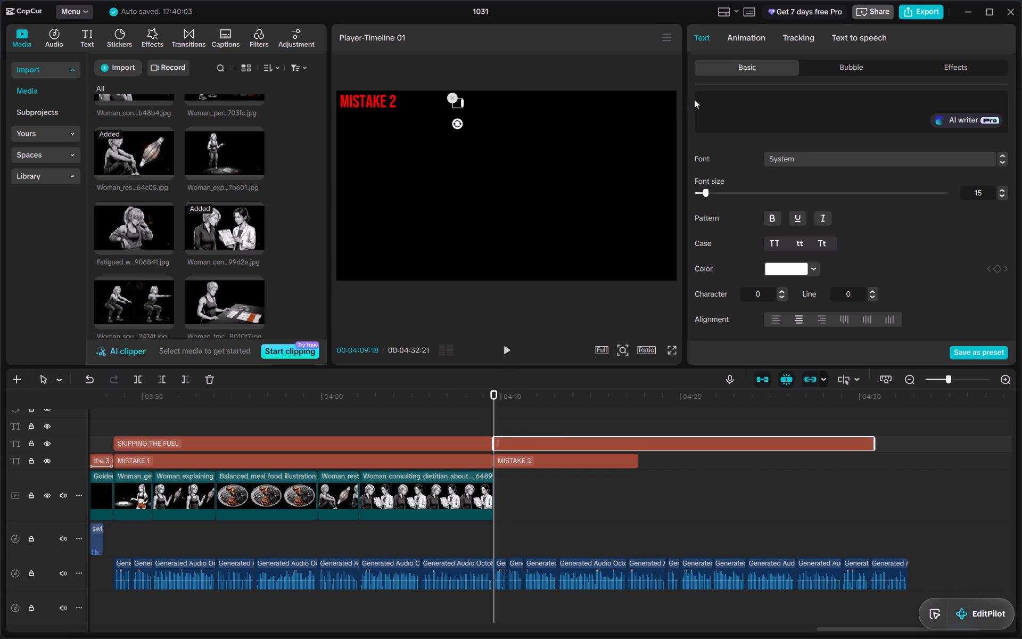
{"action": "type", "text": "ignorig"}
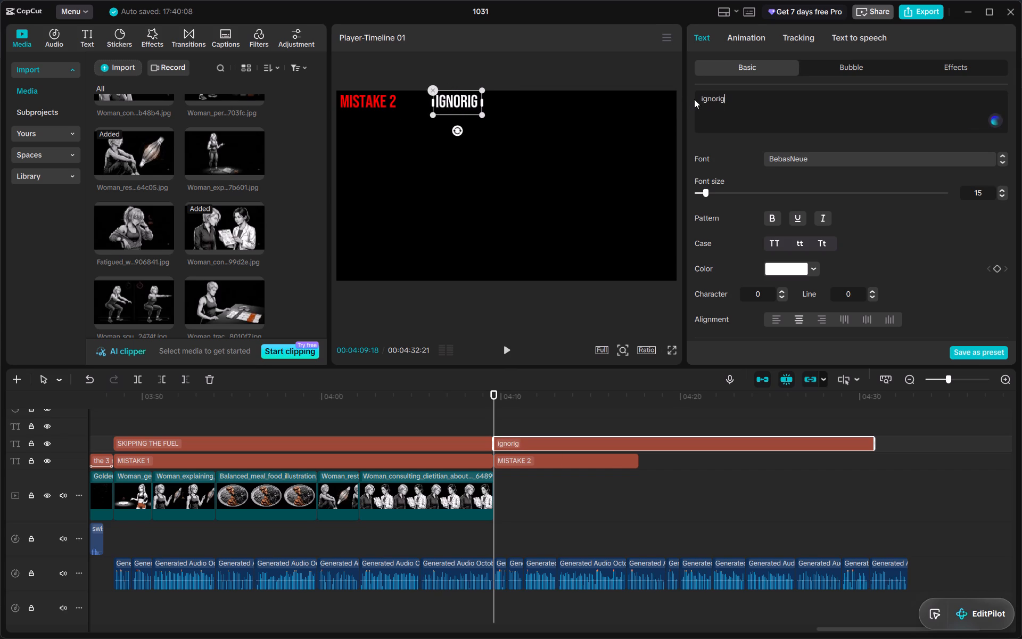
{"action": "key", "text": "BackSpace"}
{"action": "type", "text": "ng sleep"}
{"action": "key", "text": "space"}
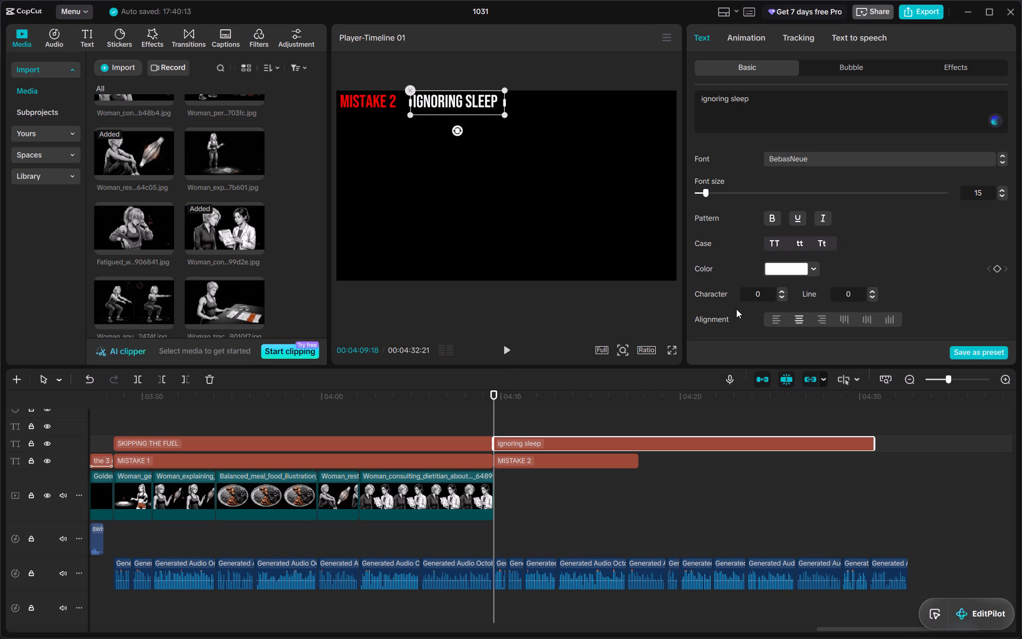
{"action": "key", "text": "space"}
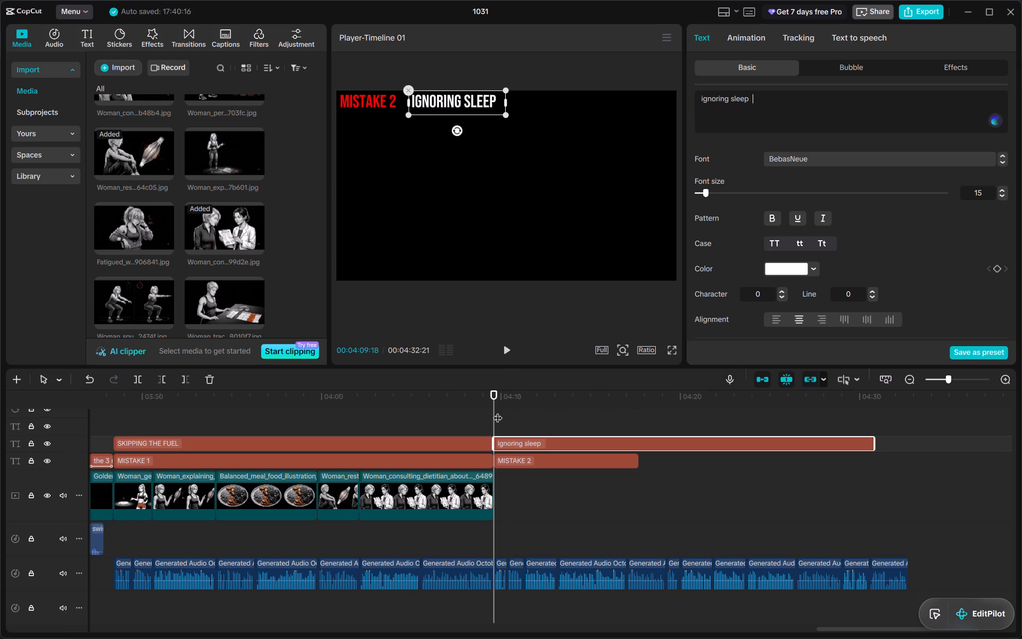
Listen to the start of Mistake 2 and append the image of the fatigued woman rubbing her eye after the dietitian image.
{"action": "left_click", "coordinate": [499, 396]}
{"action": "left_click_drag", "start_coordinate": [499, 396], "coordinate": [491, 399]}
{"action": "left_click", "coordinate": [509, 349]}
{"action": "left_click", "coordinate": [535, 474]}
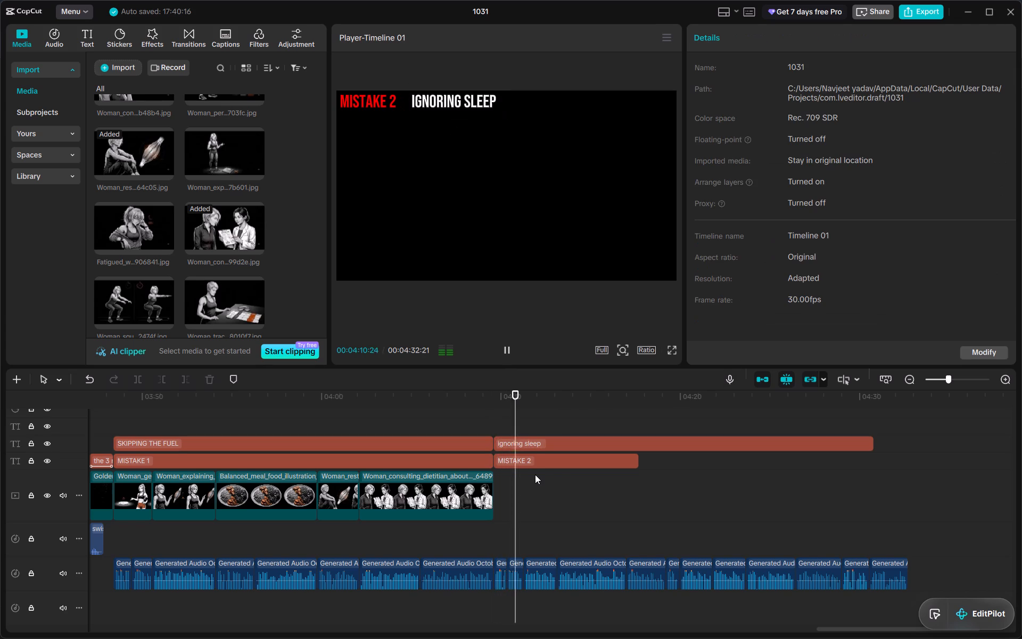
{"action": "left_click", "coordinate": [510, 402]}
{"action": "key", "text": "space"}
{"action": "key", "text": "space"}
{"action": "left_click_drag", "start_coordinate": [127, 240], "coordinate": [576, 353]}
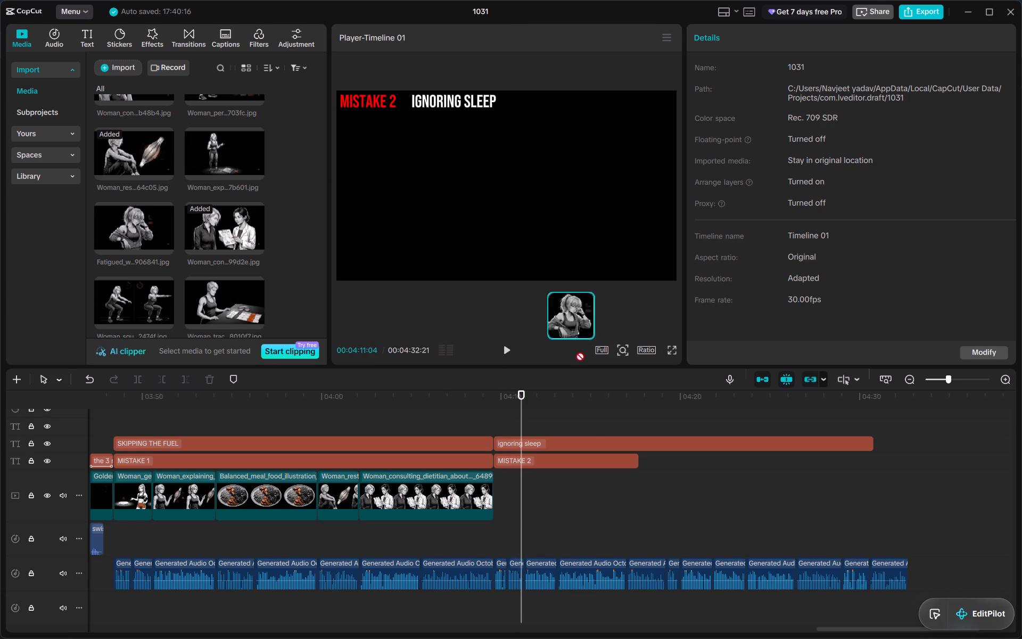
{"action": "left_click_drag", "start_coordinate": [576, 353], "coordinate": [511, 493]}
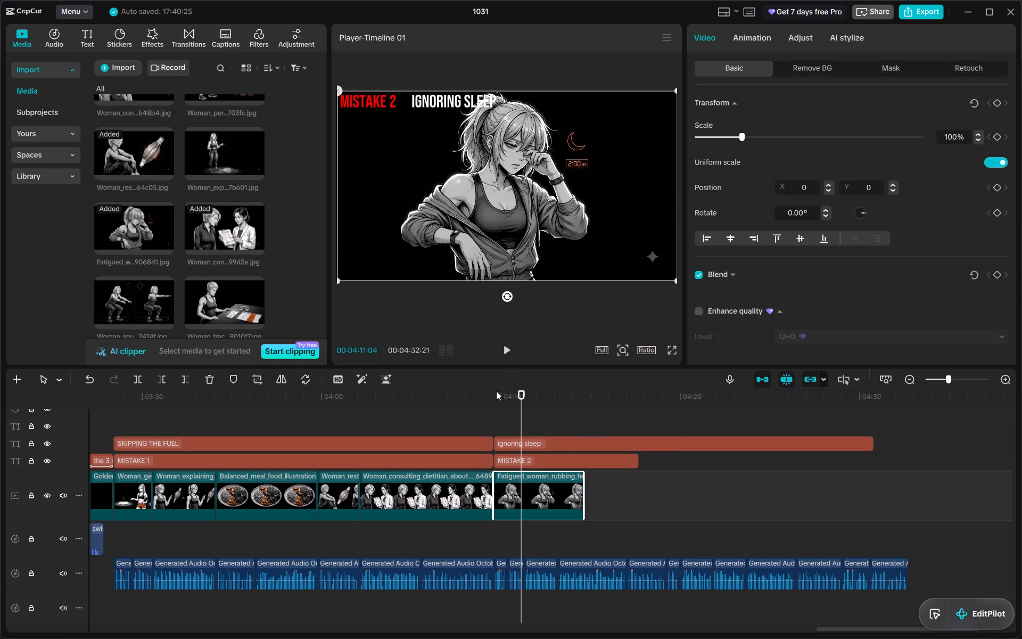
Replay the opening of the Mistake 2 voice-over and look through the imported images for pictures that suit it.
{"action": "double_click", "coordinate": [498, 400]}
{"action": "key", "text": "space"}
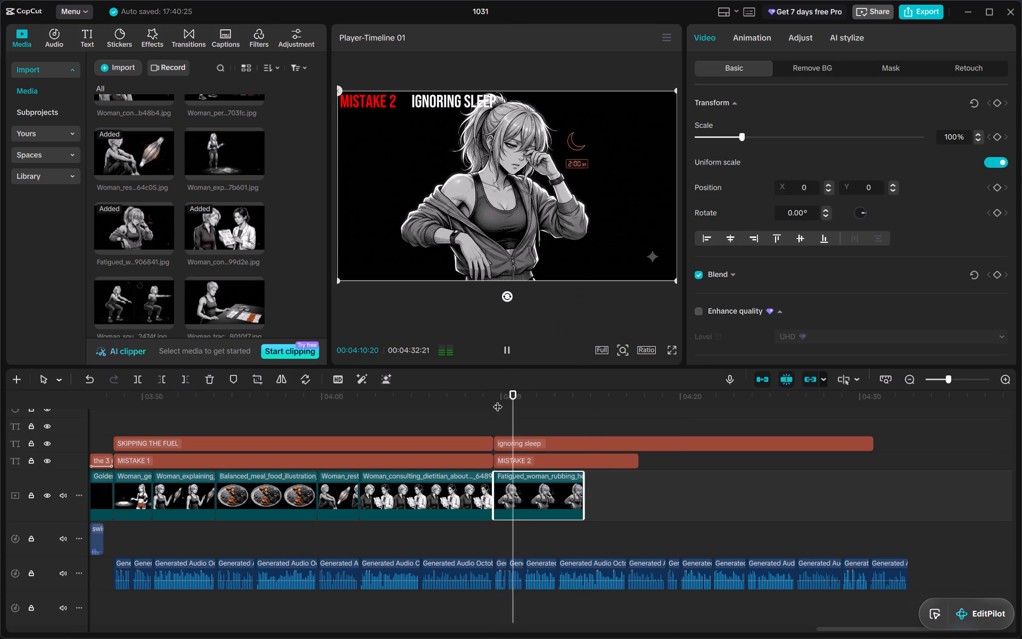
{"action": "right_click", "coordinate": [440, 510]}
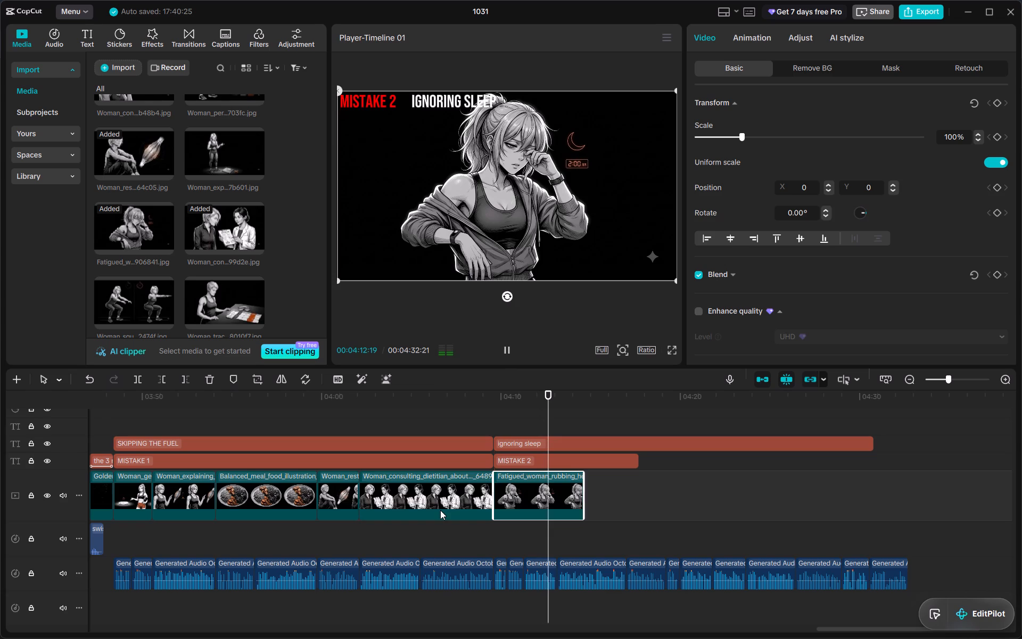
{"action": "left_click", "coordinate": [409, 398]}
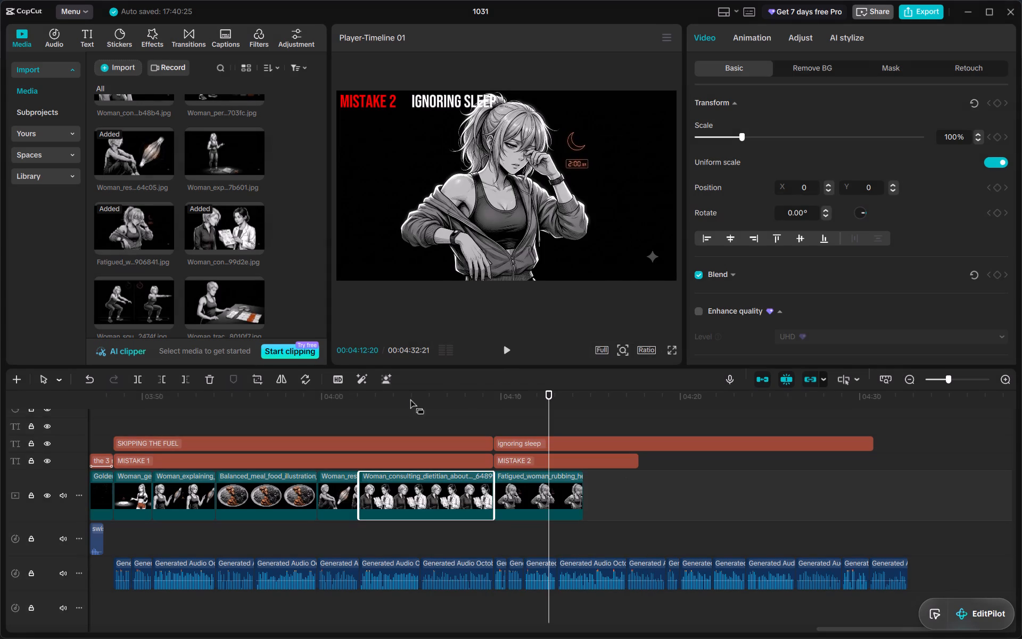
{"action": "left_click", "coordinate": [504, 406]}
{"action": "left_click_drag", "start_coordinate": [504, 406], "coordinate": [503, 406]}
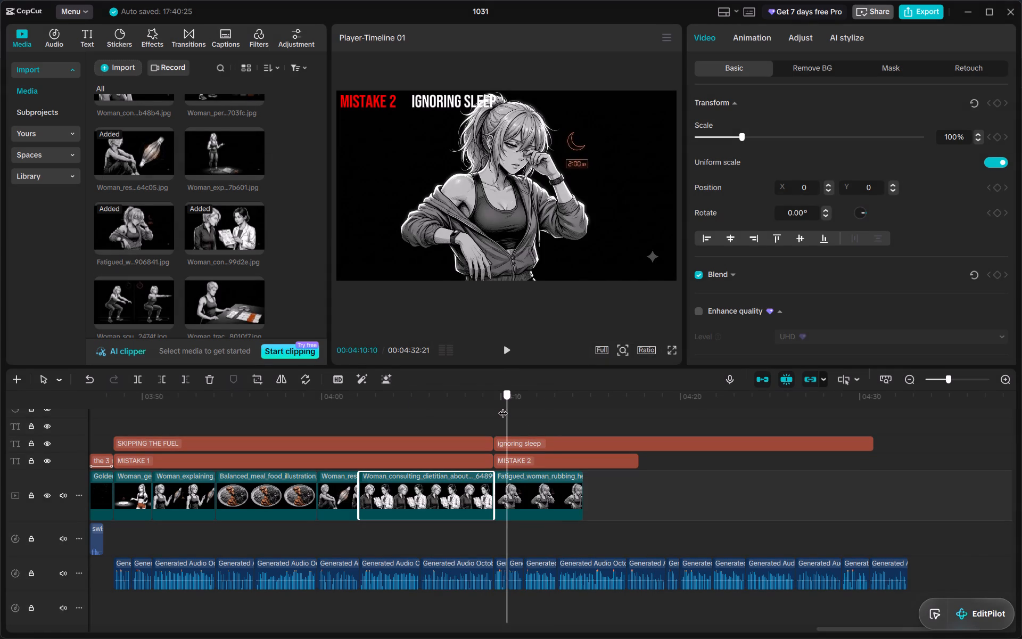
{"action": "left_click_drag", "start_coordinate": [503, 406], "coordinate": [492, 406]}
{"action": "scroll", "coordinate": [212, 288], "scroll_direction": "right", "scroll_amount": 1}
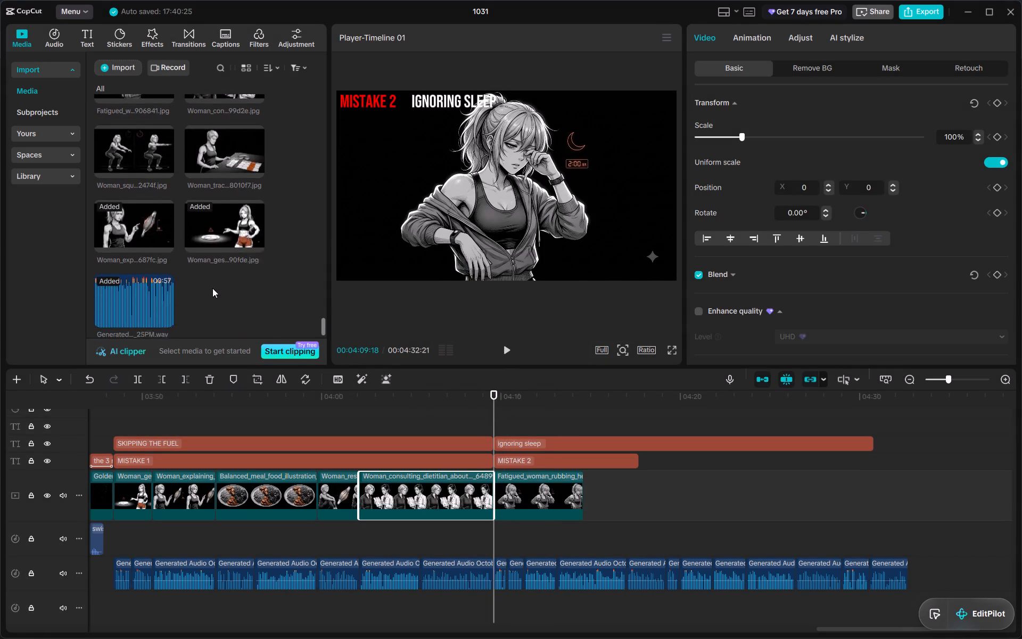
{"action": "scroll", "coordinate": [212, 288], "scroll_direction": "right", "scroll_amount": 1}
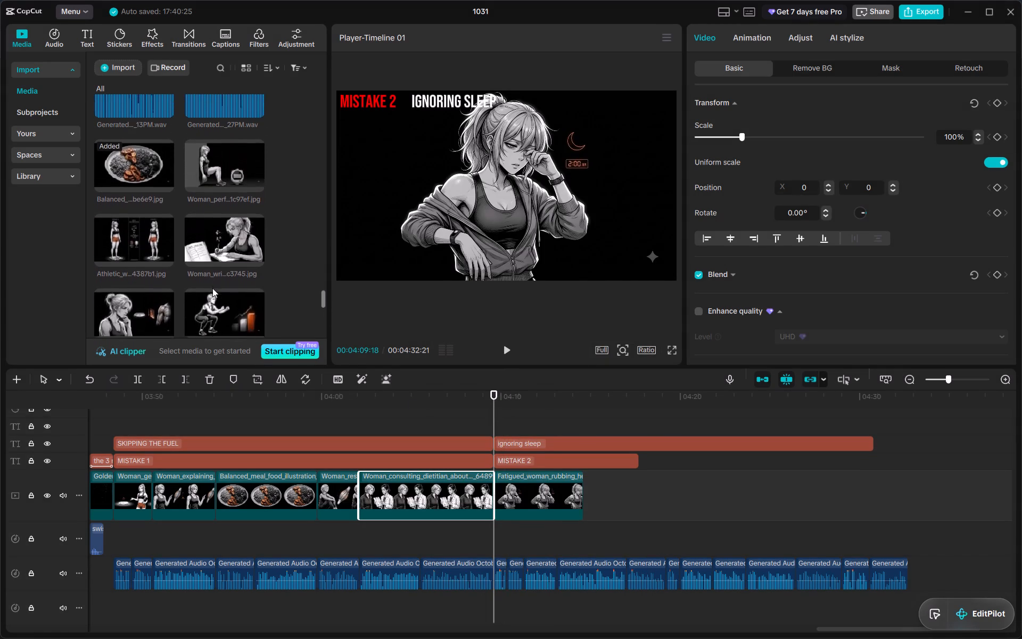
{"action": "scroll", "coordinate": [212, 288], "scroll_direction": "right", "scroll_amount": 1}
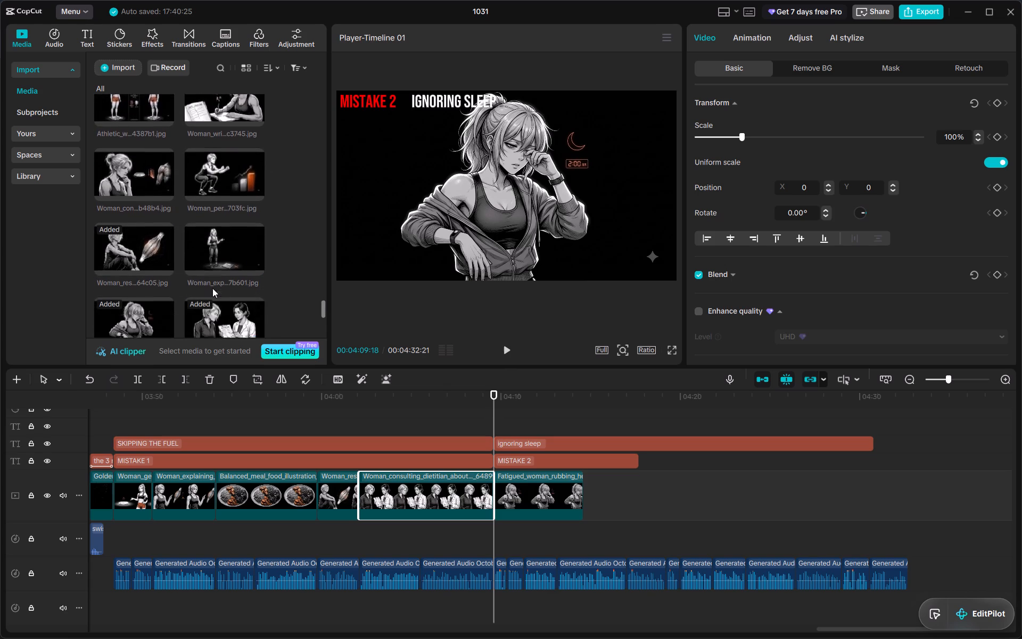
{"action": "scroll", "coordinate": [212, 288], "scroll_direction": "right", "scroll_amount": 1}
Extend the fatigued woman image to the end of the Mistake 2 narration, at 00:04:19:06.
{"action": "key", "text": "space"}
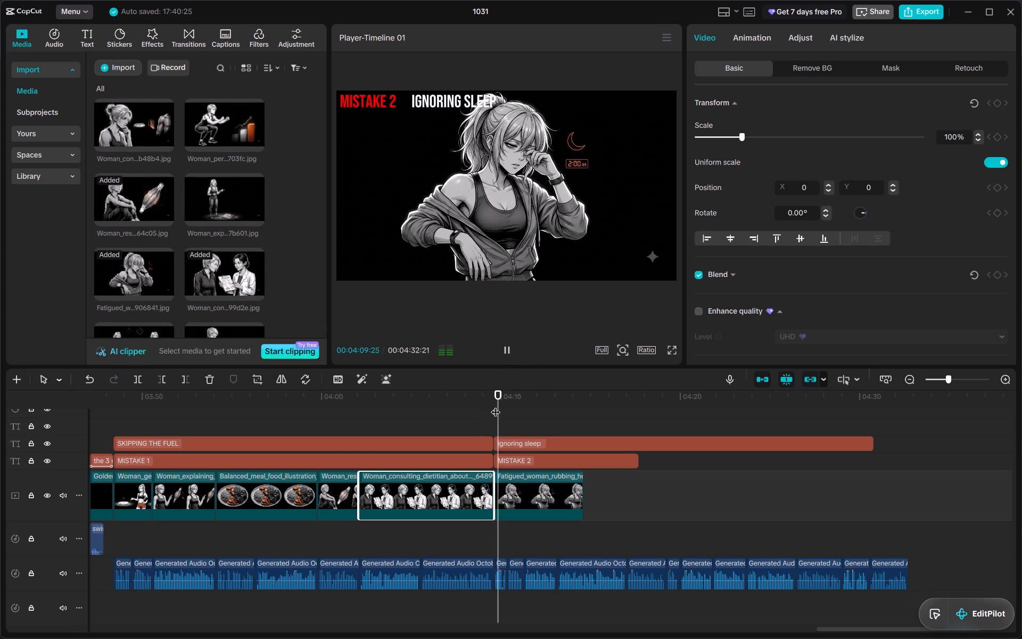
{"action": "left_click", "coordinate": [555, 505]}
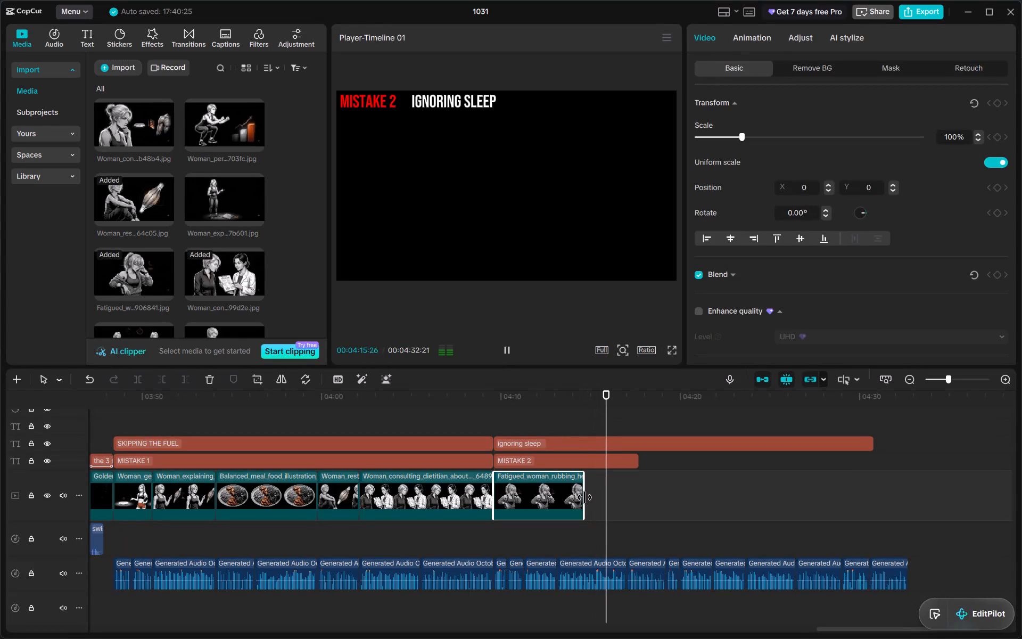
{"action": "left_click_drag", "start_coordinate": [584, 497], "coordinate": [624, 506]}
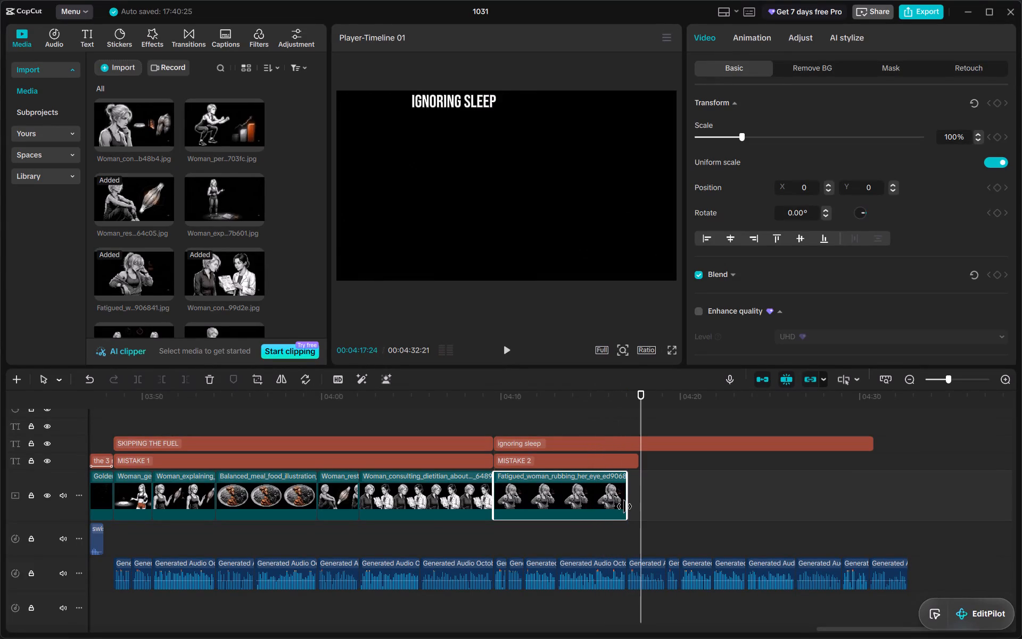
{"action": "key", "text": "space"}
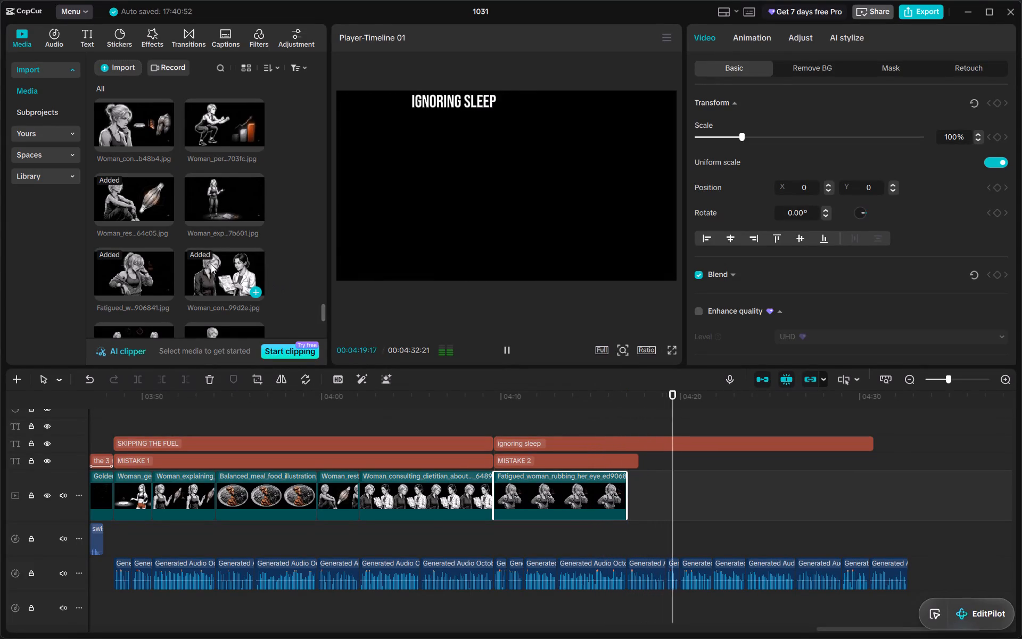
{"action": "key", "text": "space"}
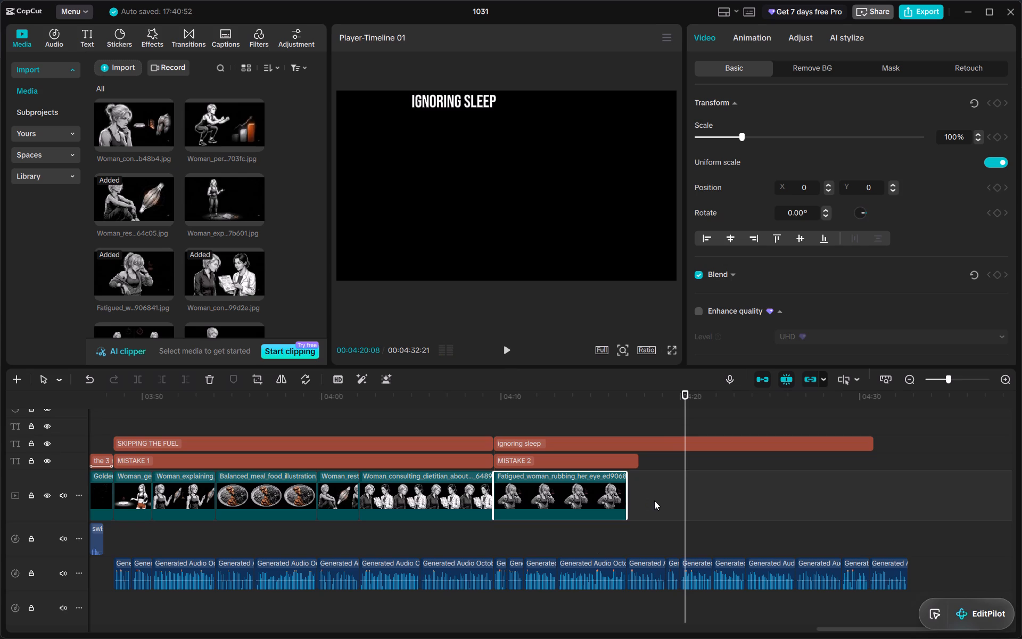
{"action": "double_click", "coordinate": [654, 501]}
{"action": "left_click", "coordinate": [614, 494]}
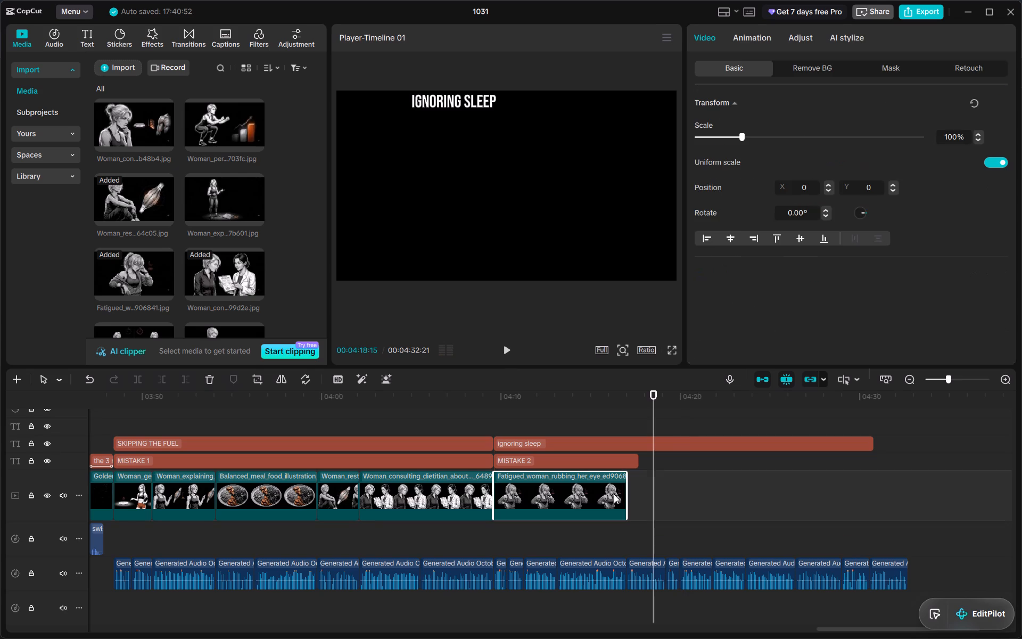
{"action": "left_click_drag", "start_coordinate": [627, 499], "coordinate": [663, 504]}
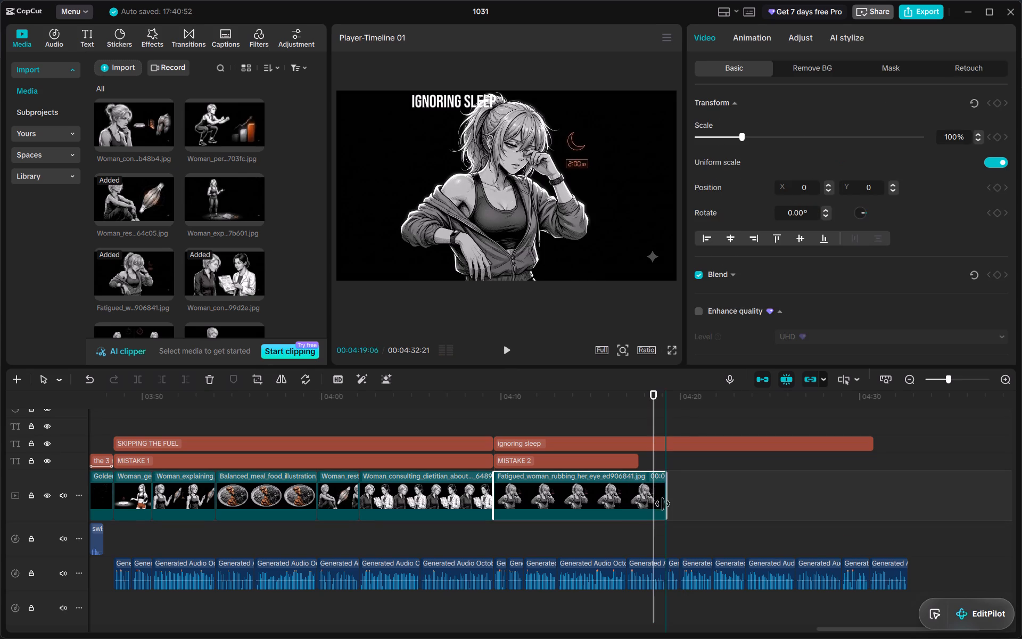
{"action": "left_click_drag", "start_coordinate": [663, 504], "coordinate": [663, 504]}
{"action": "key", "text": "space"}
{"action": "key", "text": "space"}
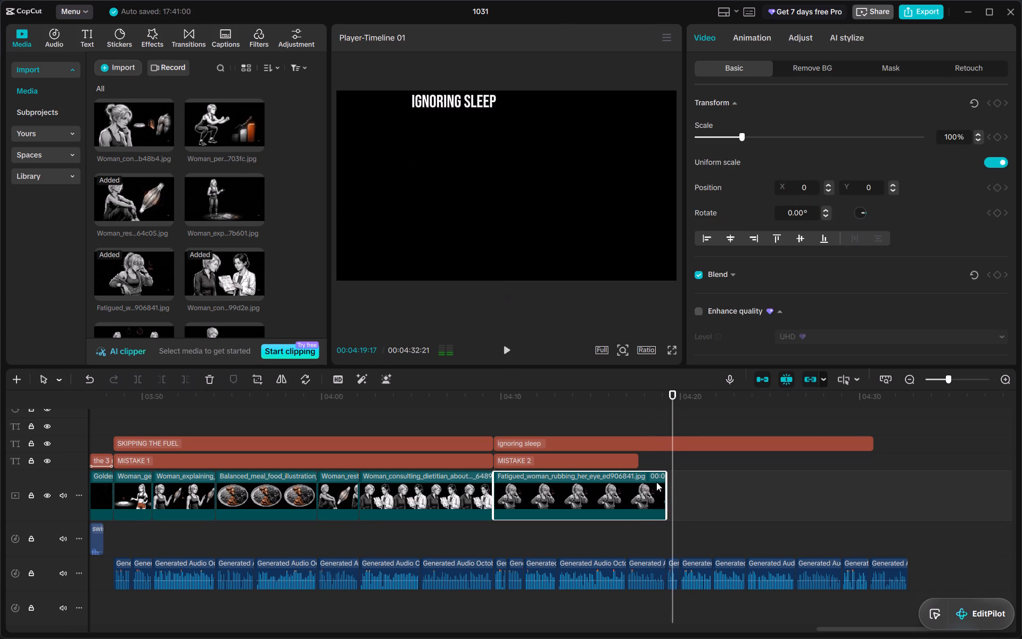
Extend the red MISTAKE 2 title to end together with the fatigued woman image.
{"action": "left_click", "coordinate": [634, 463]}
{"action": "left_click", "coordinate": [636, 463]}
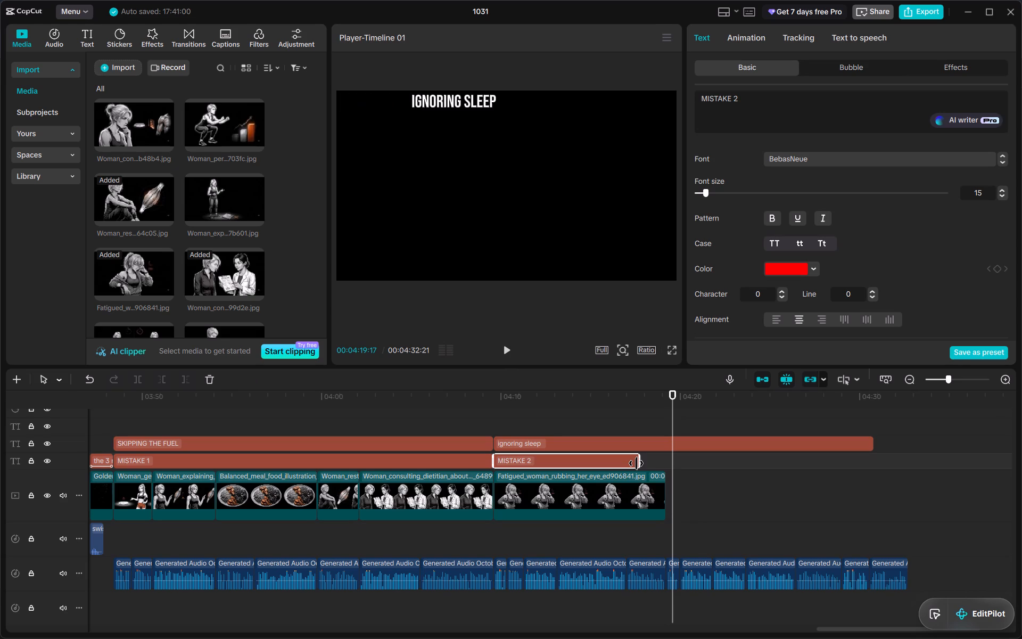
{"action": "left_click_drag", "start_coordinate": [639, 464], "coordinate": [662, 464]}
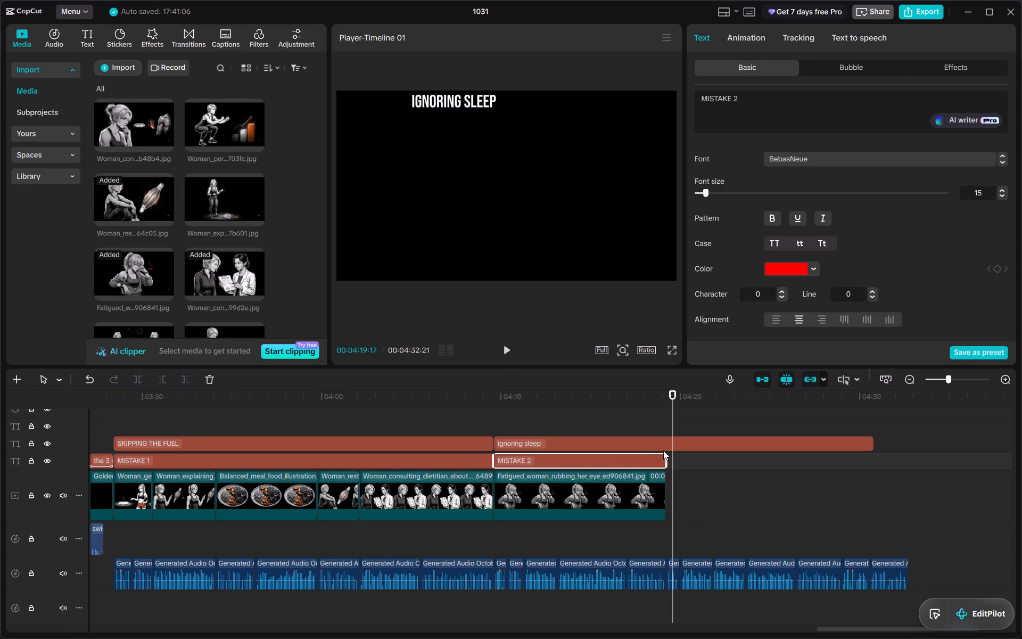
Split the white "ignoring sleep" title at 00:04:19:06 and delete the part after the cut.
{"action": "left_click", "coordinate": [663, 448]}
{"action": "left_click_drag", "start_coordinate": [672, 422], "coordinate": [662, 423]}
{"action": "key", "text": "ctrl+b"}
{"action": "key", "text": "Delete"}
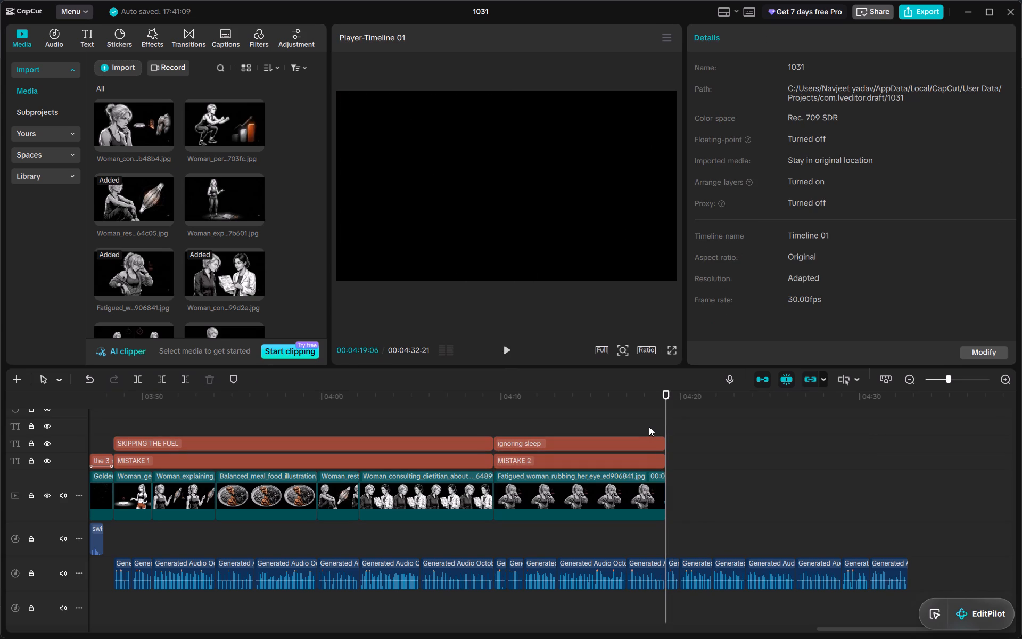
Paste copies of the MISTAKE 2 and "ignoring sleep" titles directly after the originals, at 00:04:19:06.
{"action": "left_click_drag", "start_coordinate": [649, 427], "coordinate": [644, 466]}
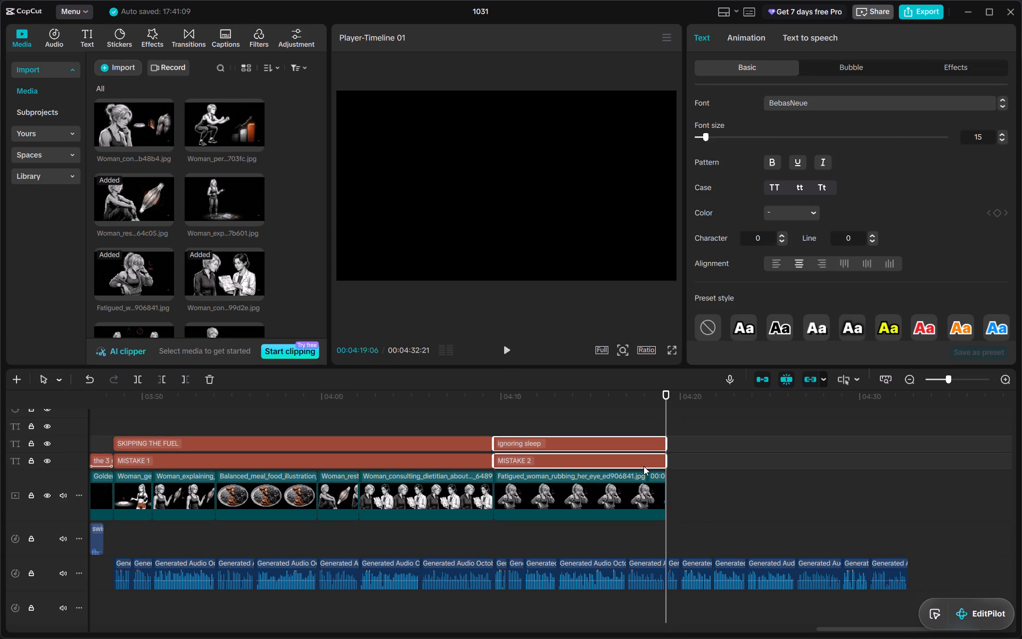
{"action": "key", "text": "ctrl+c"}
{"action": "key", "text": "ctrl+v"}
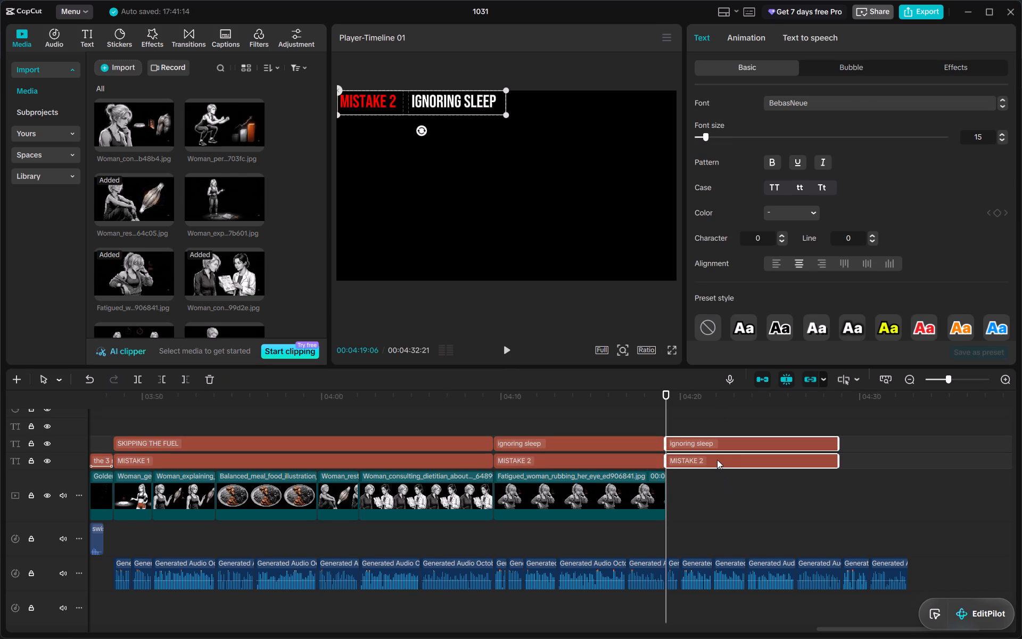
Change the text of the copied red title to "MISTAKE 3".
{"action": "left_click", "coordinate": [717, 459]}
{"action": "left_click", "coordinate": [743, 104]}
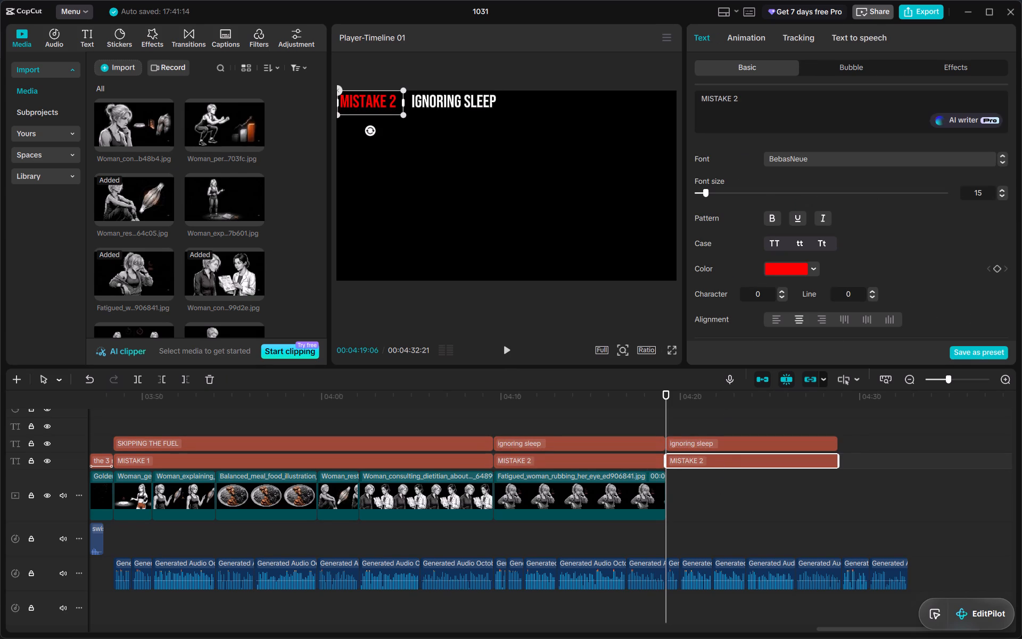
{"action": "key", "text": "BackSpace"}
{"action": "key", "text": "BackSpace"}
{"action": "type", "text": "3"}
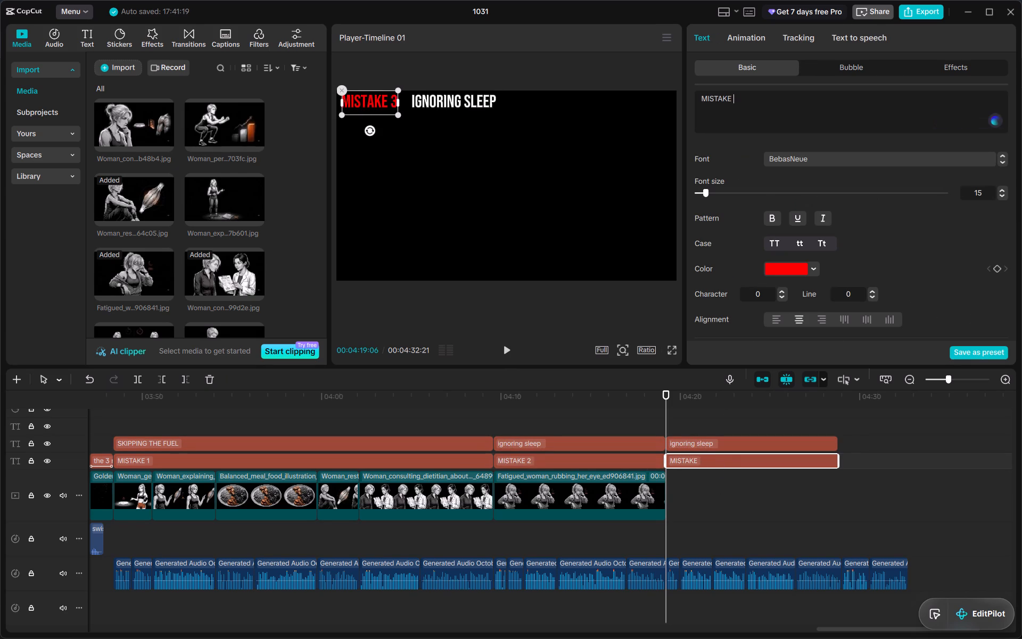
{"action": "key", "text": "space"}
Listen to the Mistake 3 introduction and replace the copied white title's text with "judging by scale only".
{"action": "left_click", "coordinate": [660, 409]}
{"action": "key", "text": "space"}
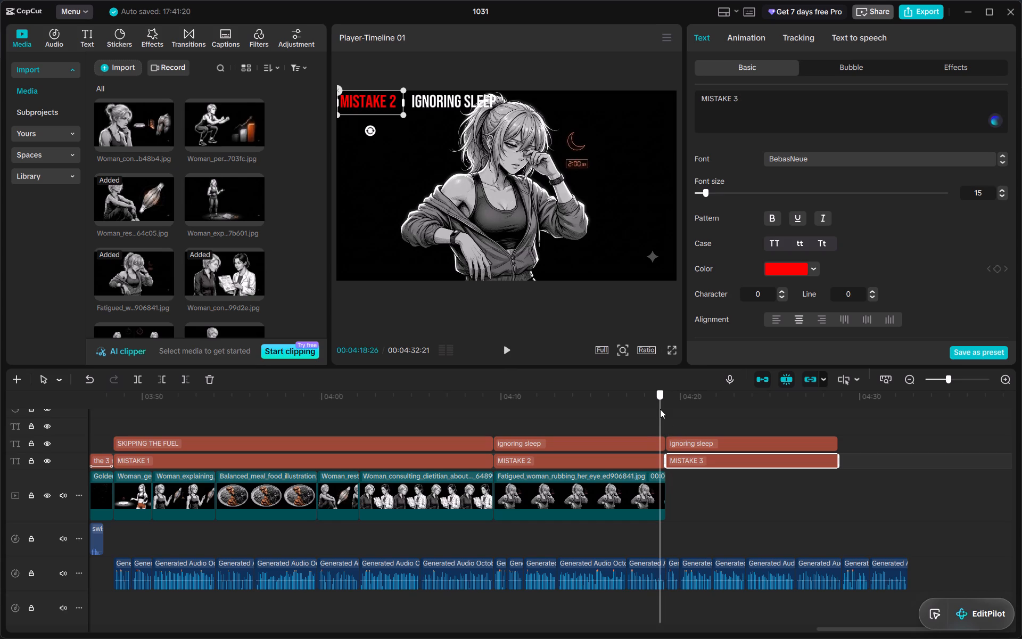
{"action": "key", "text": "space"}
{"action": "key", "text": "space"}
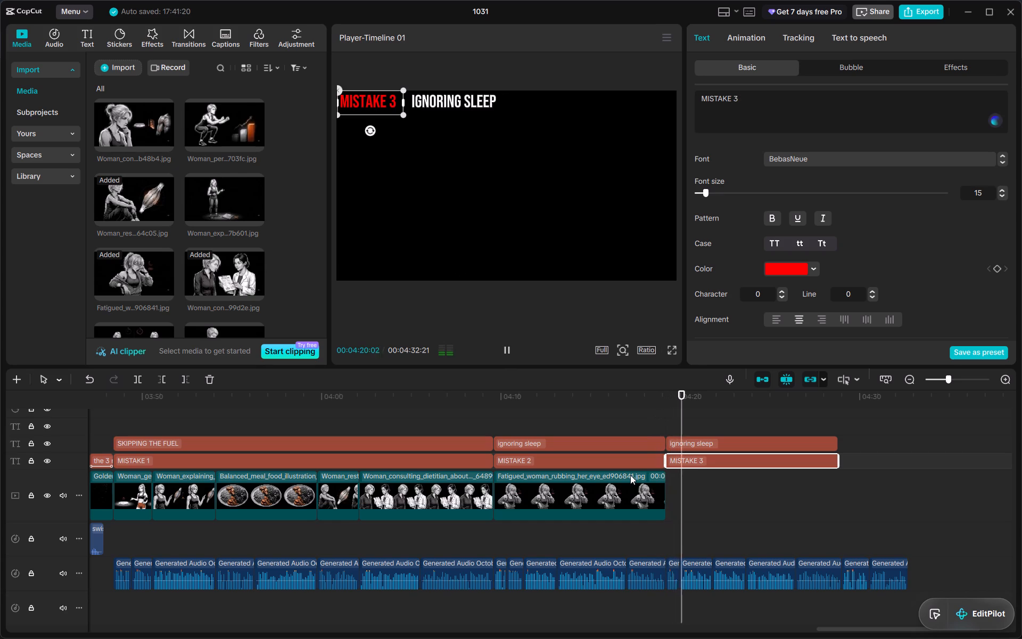
{"action": "scroll", "coordinate": [630, 475], "scroll_direction": "left", "scroll_amount": 1}
{"action": "key", "text": "space"}
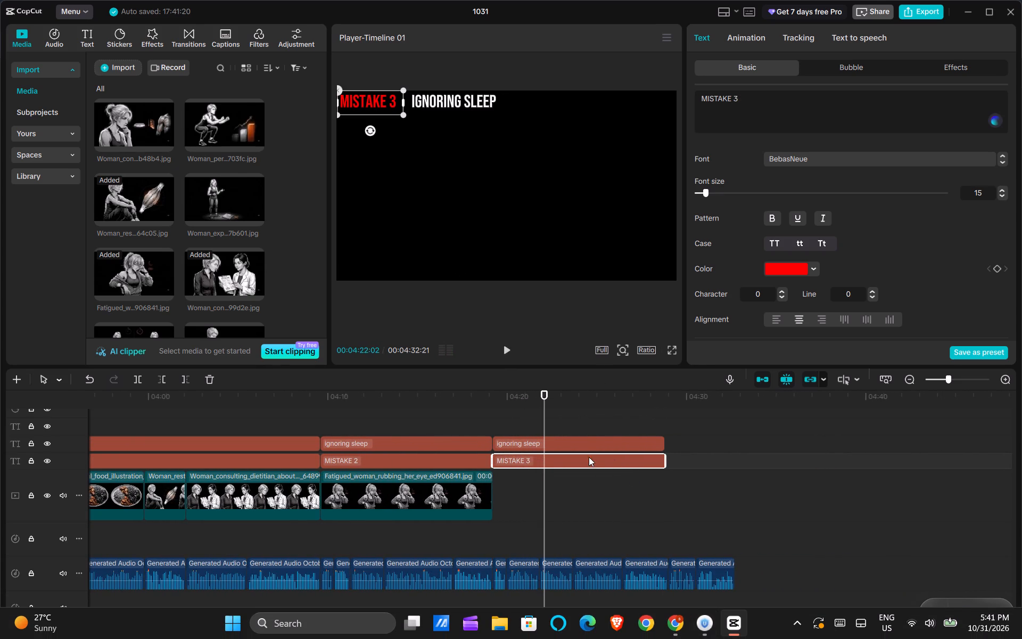
{"action": "left_click", "coordinate": [575, 444]}
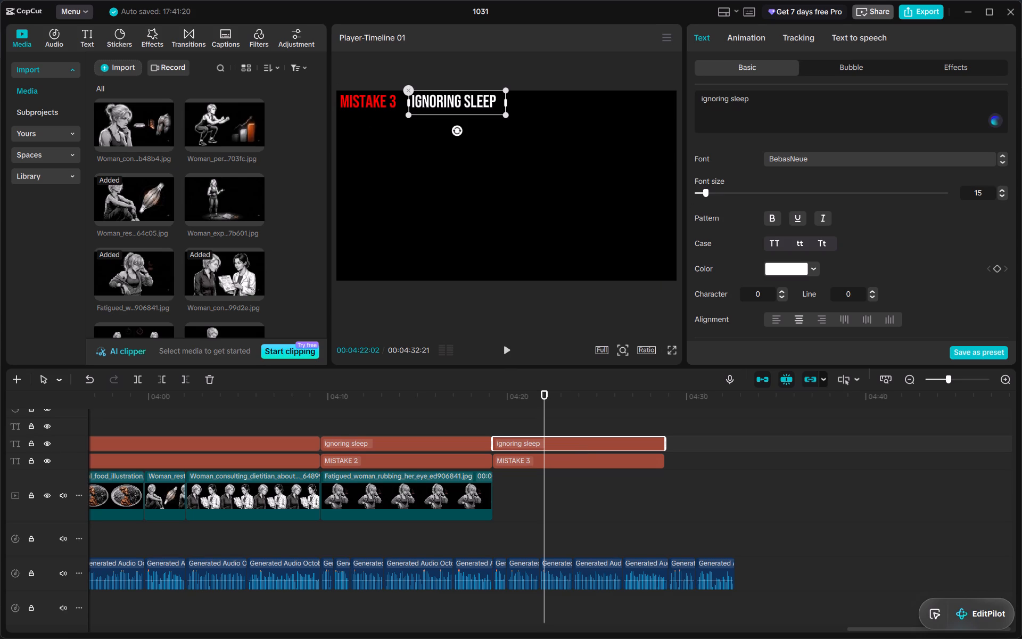
{"action": "left_click_drag", "start_coordinate": [762, 112], "coordinate": [684, 87]}
{"action": "key", "text": "BackSpace"}
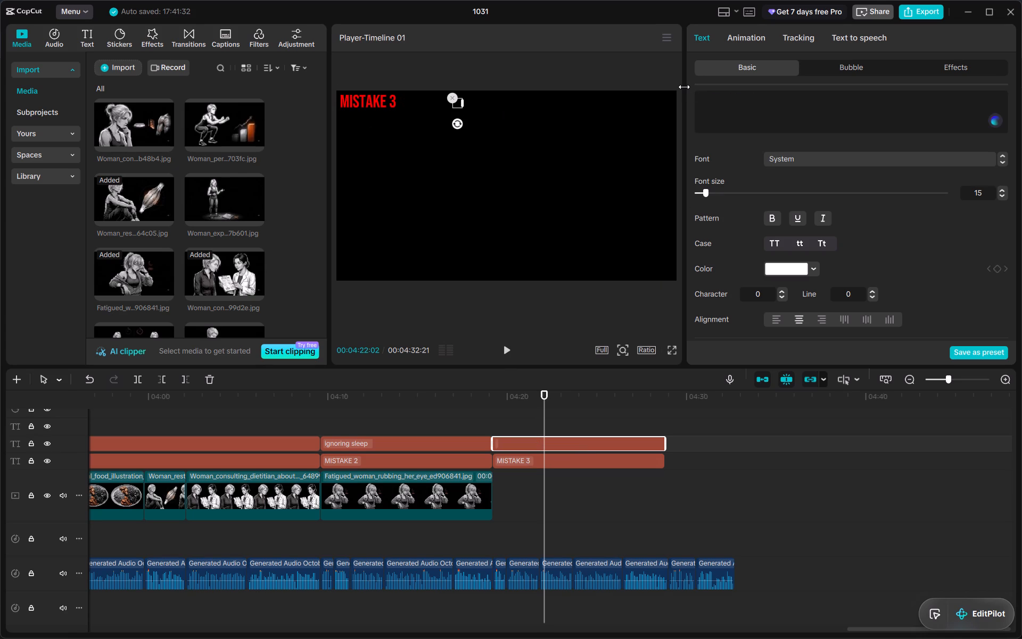
{"action": "type", "text": "judging by scale onl"}
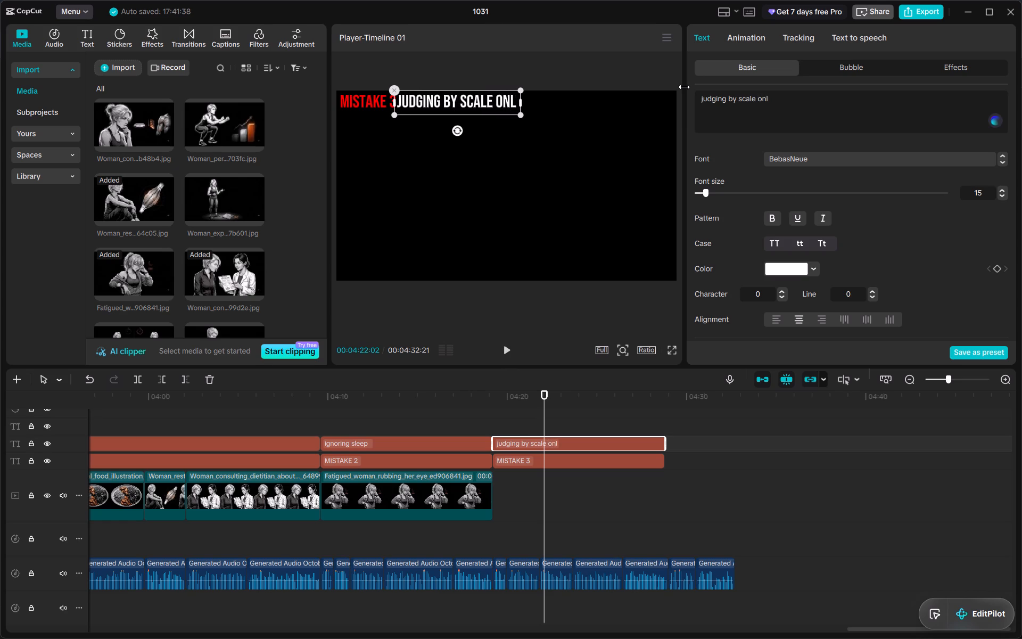
{"action": "type", "text": "y"}
{"action": "key", "text": "space"}
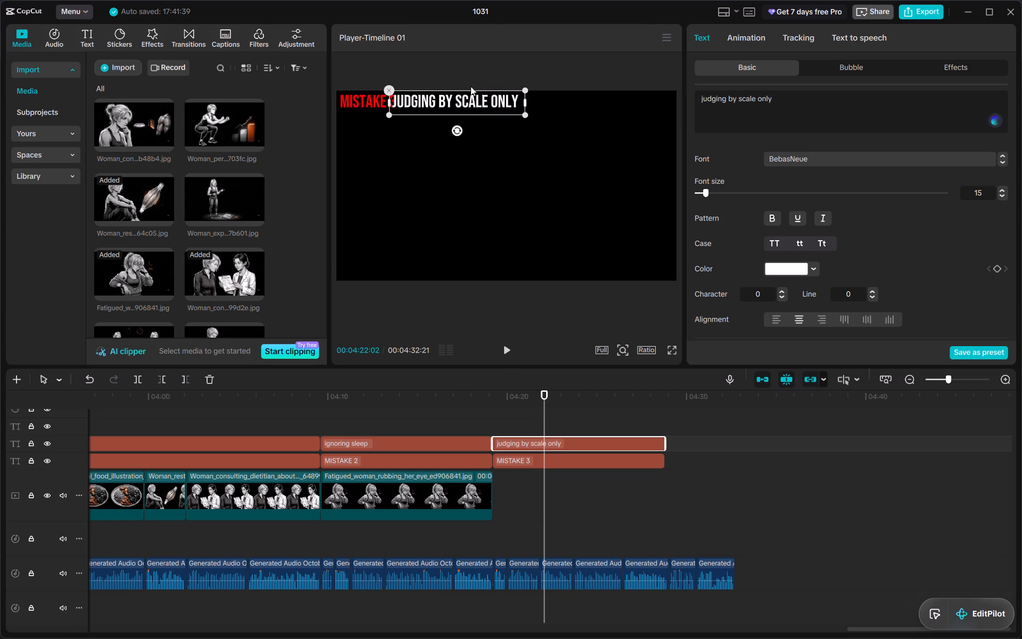
Shift the "judging by scale only" title in the frame so it clears the red MISTAKE 3 title.
{"action": "left_click_drag", "start_coordinate": [465, 97], "coordinate": [474, 100]}
{"action": "left_click", "coordinate": [474, 100]}
Preview the start of Mistake 3 and extend both of its titles to the end of the voice-over, at 00:04:32:21.
{"action": "left_click", "coordinate": [489, 396]}
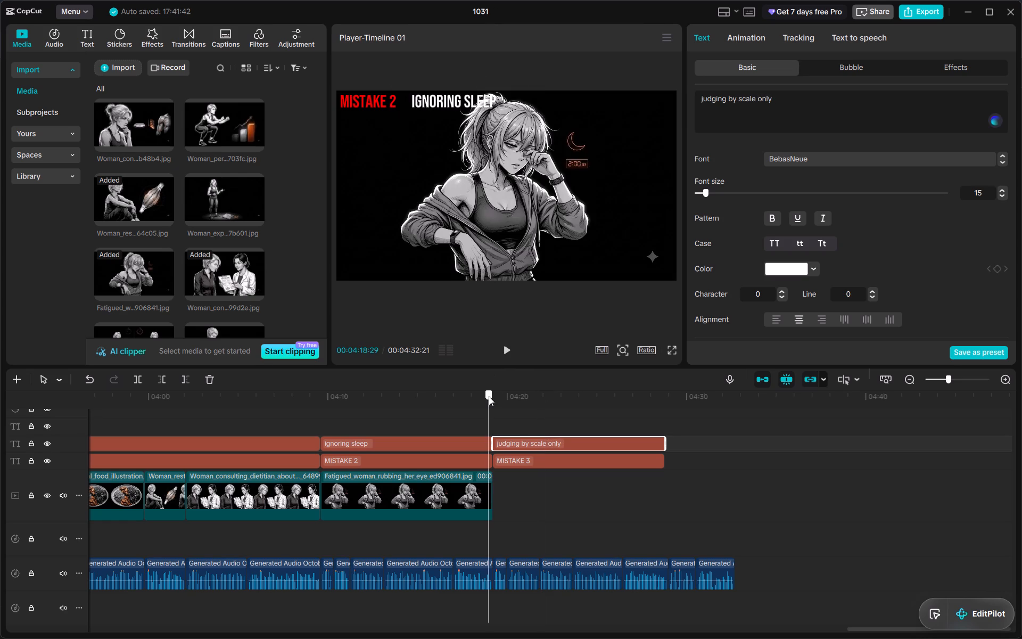
{"action": "key", "text": "space"}
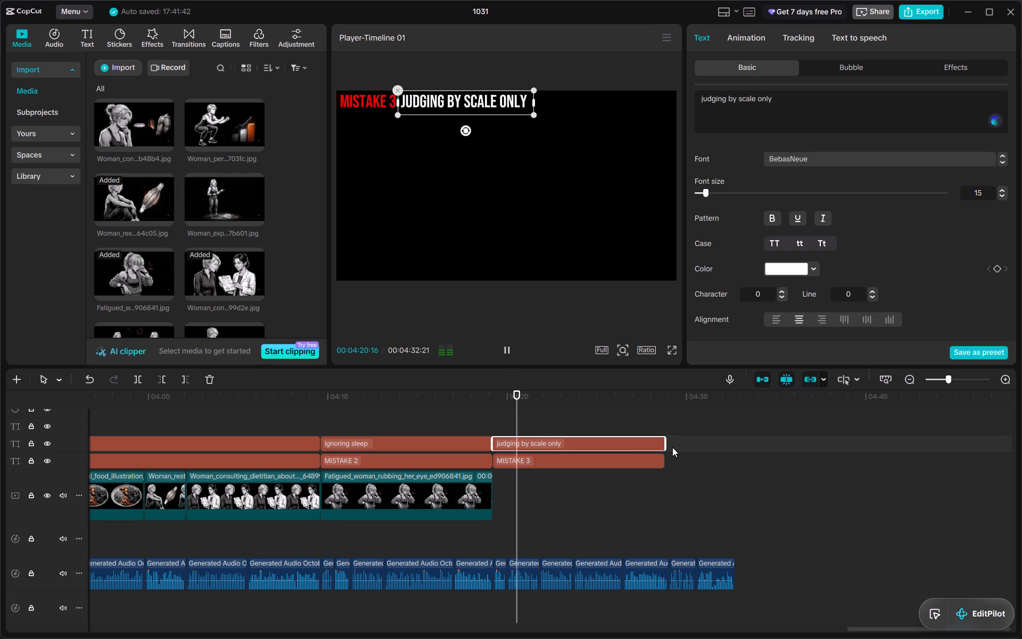
{"action": "left_click_drag", "start_coordinate": [668, 447], "coordinate": [722, 445]}
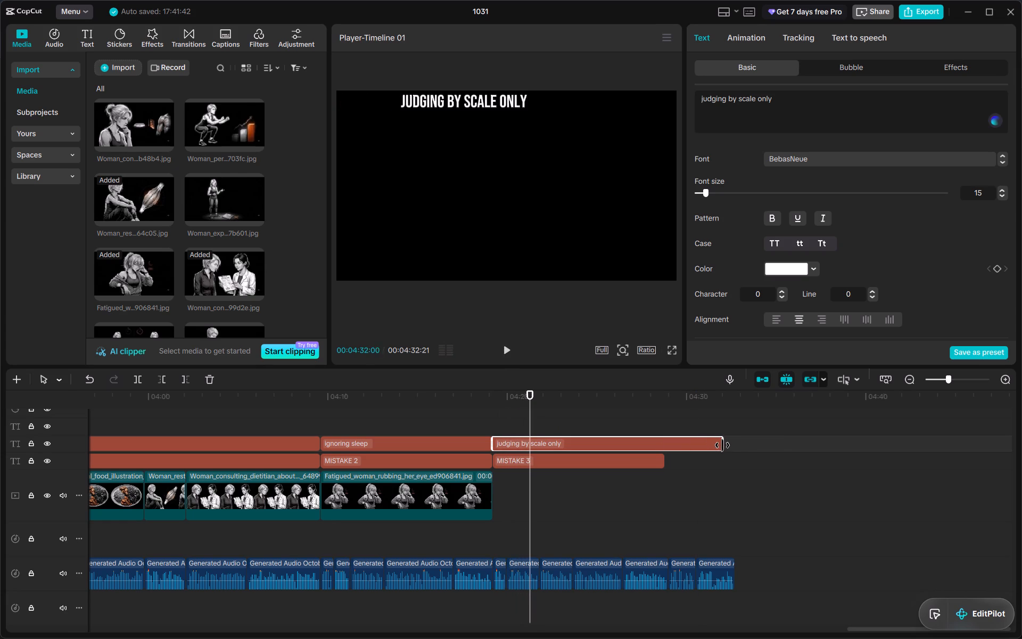
{"action": "left_click_drag", "start_coordinate": [722, 445], "coordinate": [732, 446]}
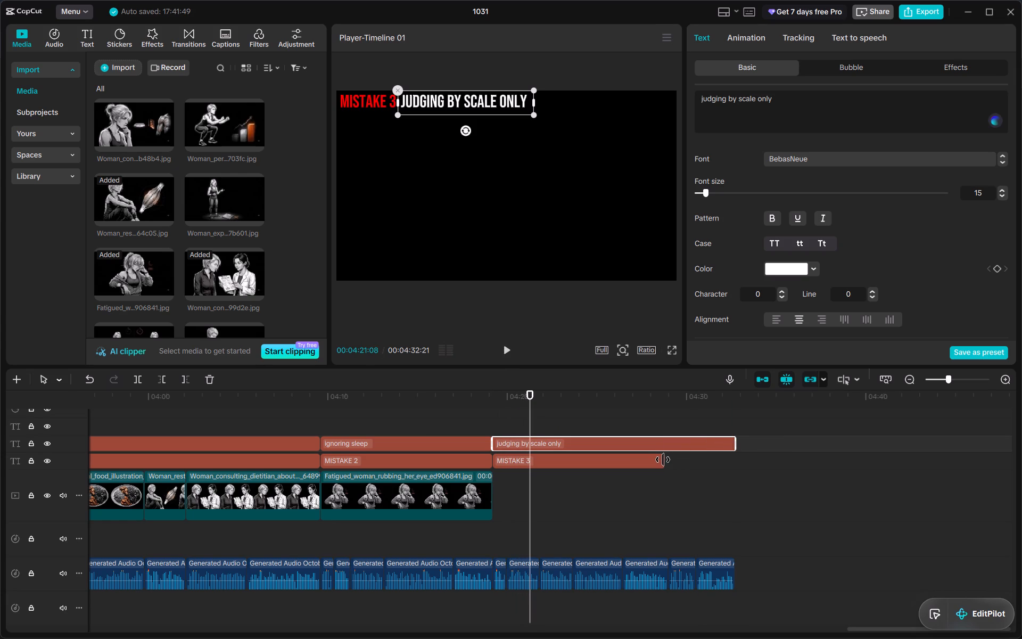
{"action": "left_click_drag", "start_coordinate": [662, 460], "coordinate": [732, 465]}
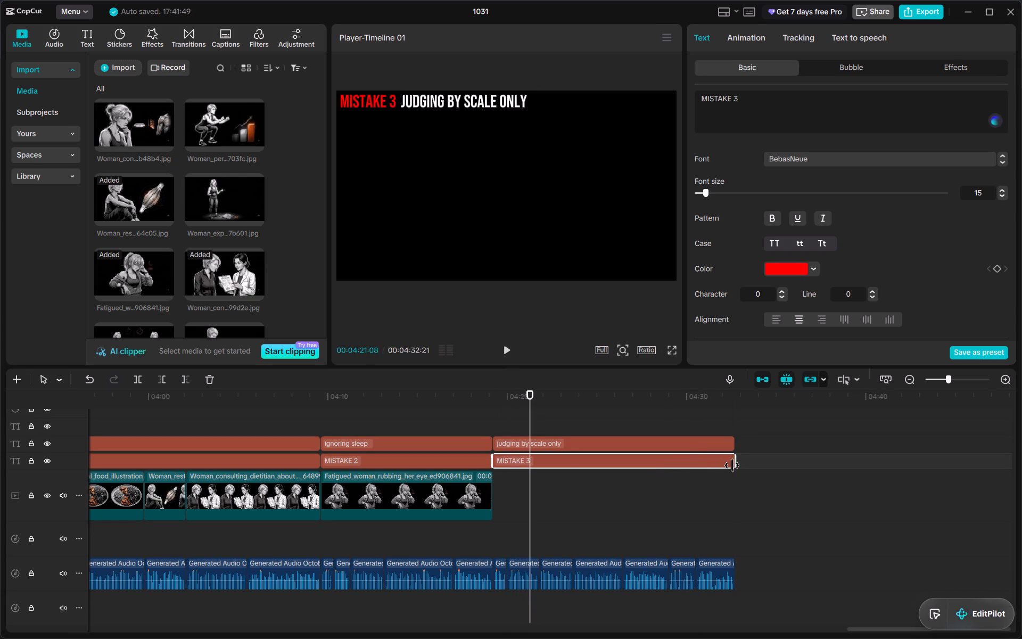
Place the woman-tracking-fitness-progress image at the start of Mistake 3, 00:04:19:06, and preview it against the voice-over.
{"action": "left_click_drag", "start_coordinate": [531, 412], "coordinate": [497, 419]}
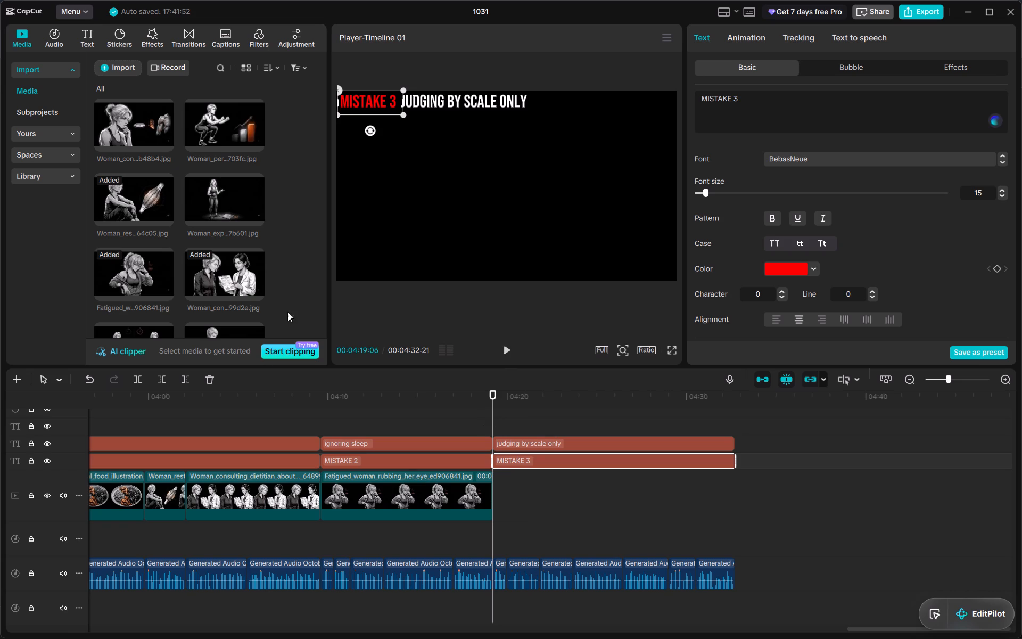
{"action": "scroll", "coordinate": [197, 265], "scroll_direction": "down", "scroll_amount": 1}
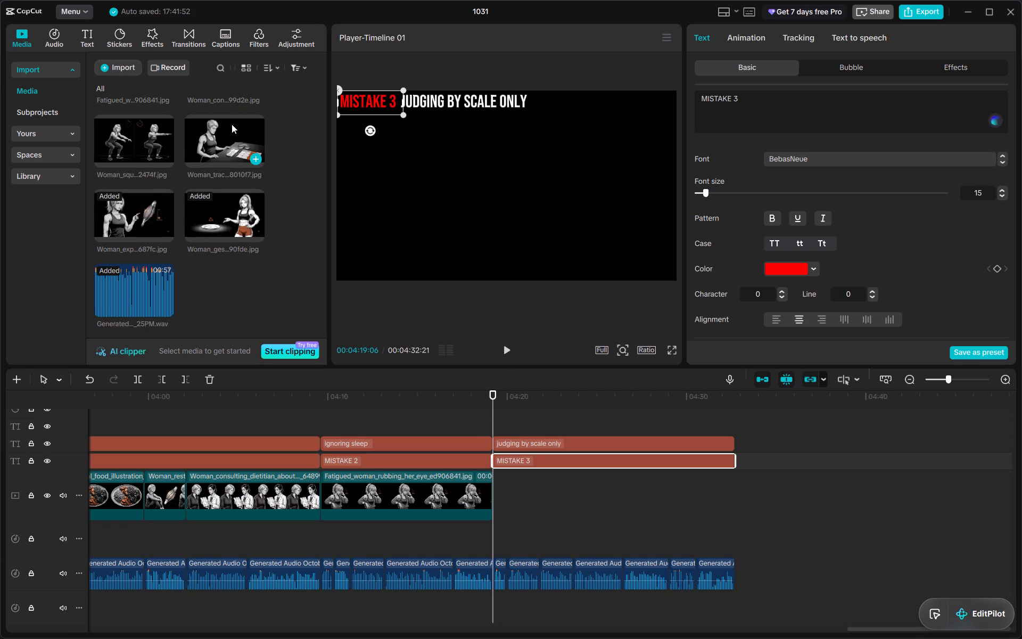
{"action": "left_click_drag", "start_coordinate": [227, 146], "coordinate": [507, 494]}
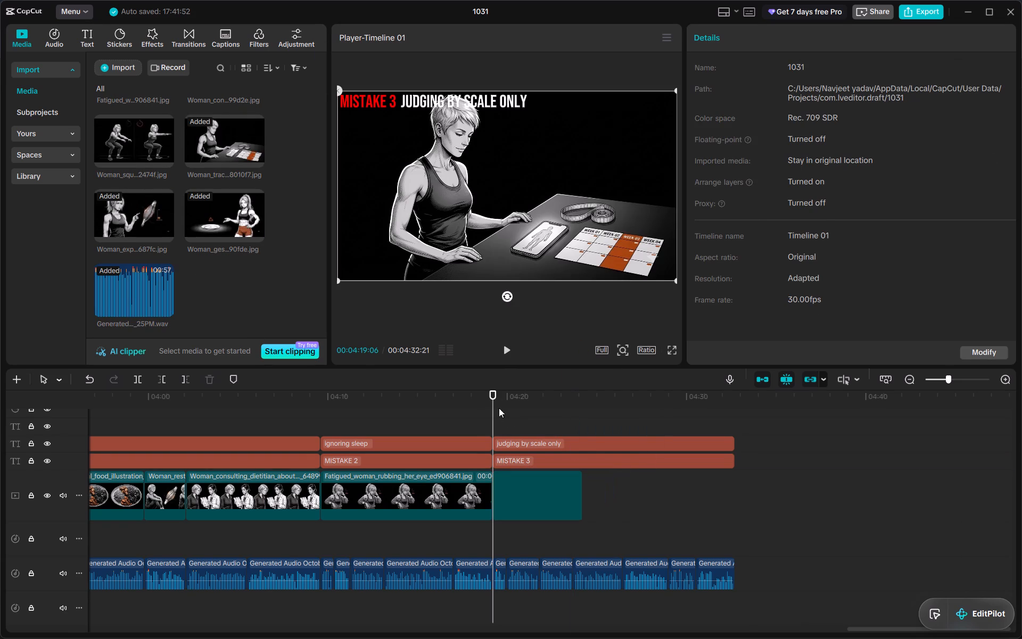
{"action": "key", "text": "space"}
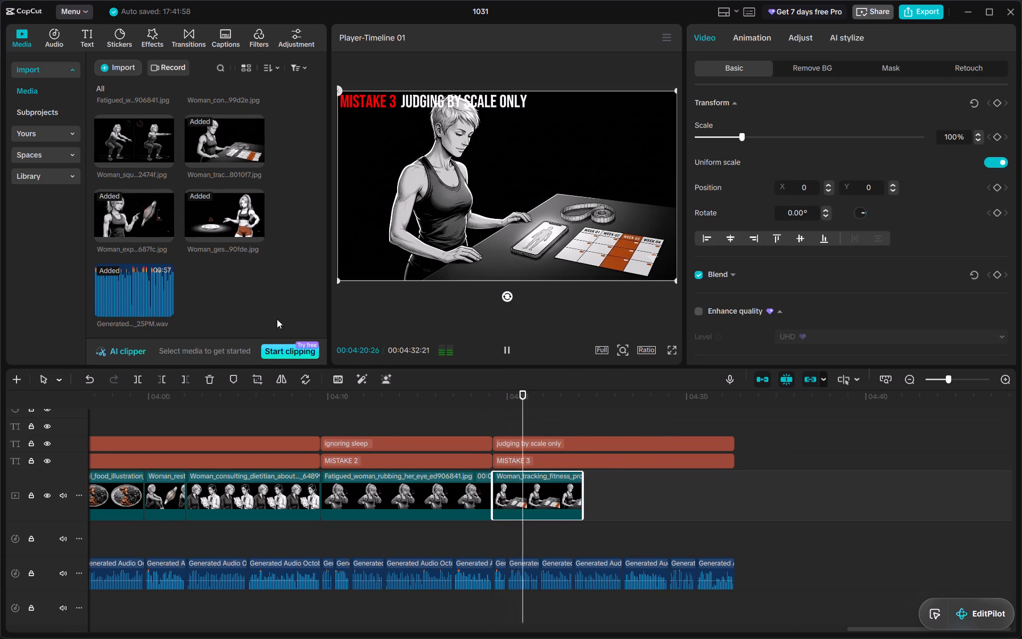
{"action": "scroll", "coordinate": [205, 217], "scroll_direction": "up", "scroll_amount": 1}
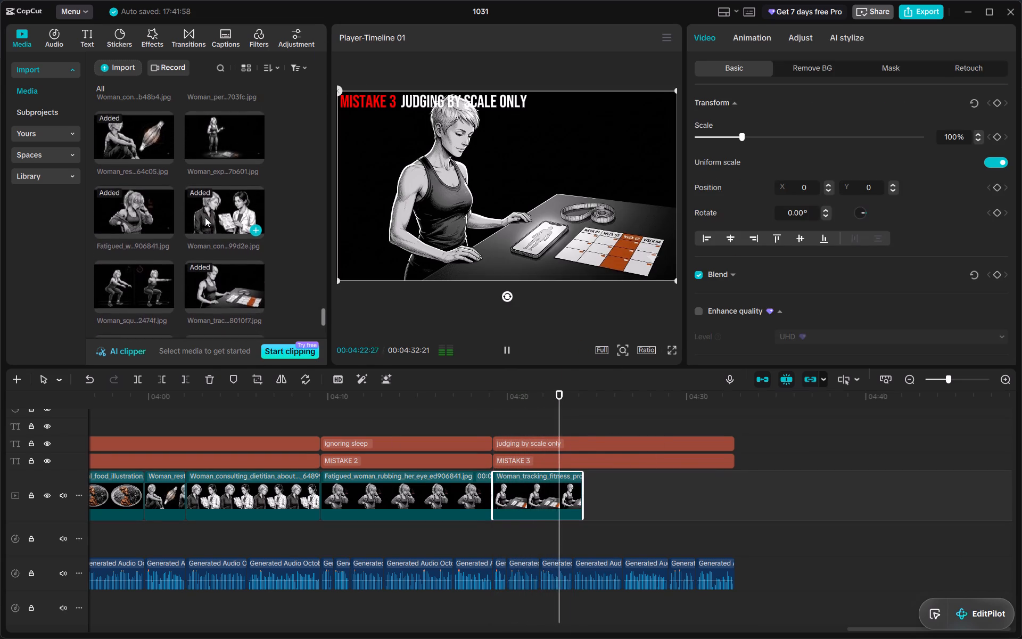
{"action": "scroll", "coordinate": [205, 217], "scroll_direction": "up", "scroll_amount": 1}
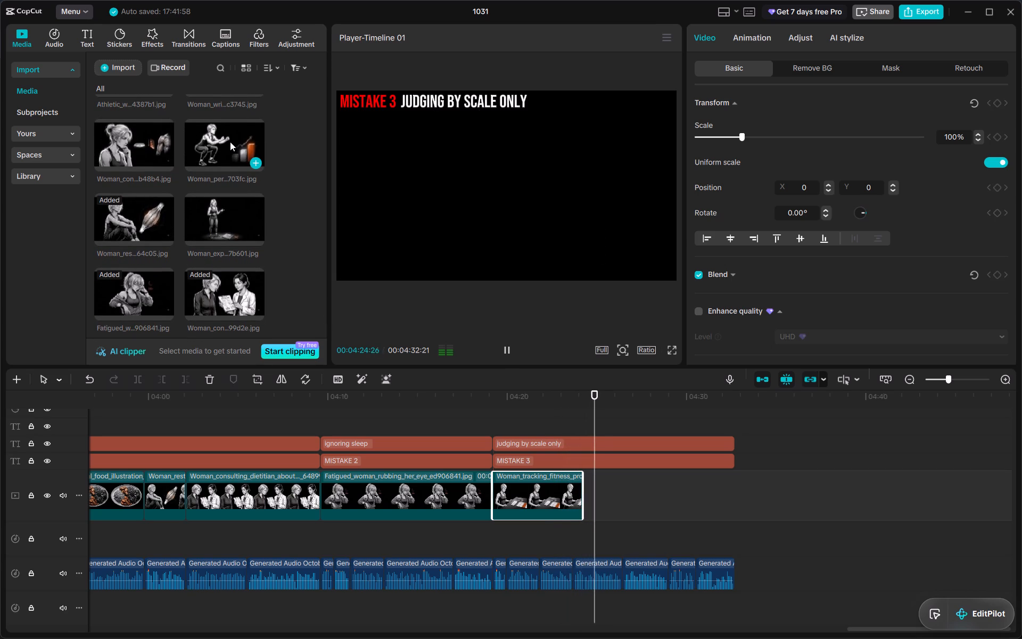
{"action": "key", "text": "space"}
Insert the image of the woman explaining the scale at the start of Mistake 3, before the fitness-tracking image.
{"action": "left_click", "coordinate": [193, 155]}
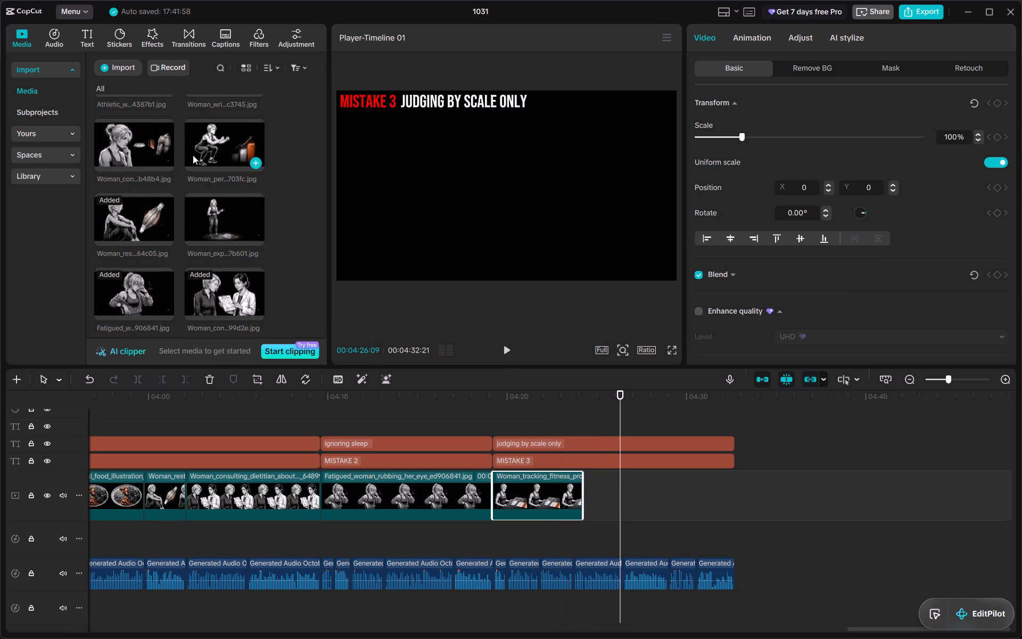
{"action": "left_click", "coordinate": [200, 218]}
{"action": "scroll", "coordinate": [200, 218], "scroll_direction": "up", "scroll_amount": 1}
{"action": "left_click_drag", "start_coordinate": [211, 243], "coordinate": [513, 504]}
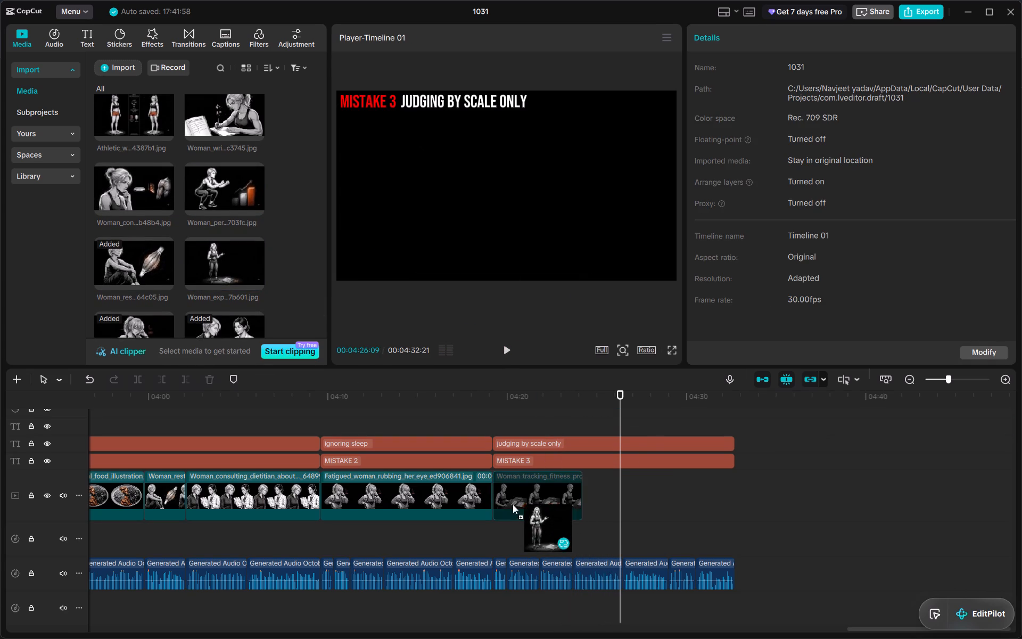
{"action": "left_click_drag", "start_coordinate": [513, 504], "coordinate": [497, 495]}
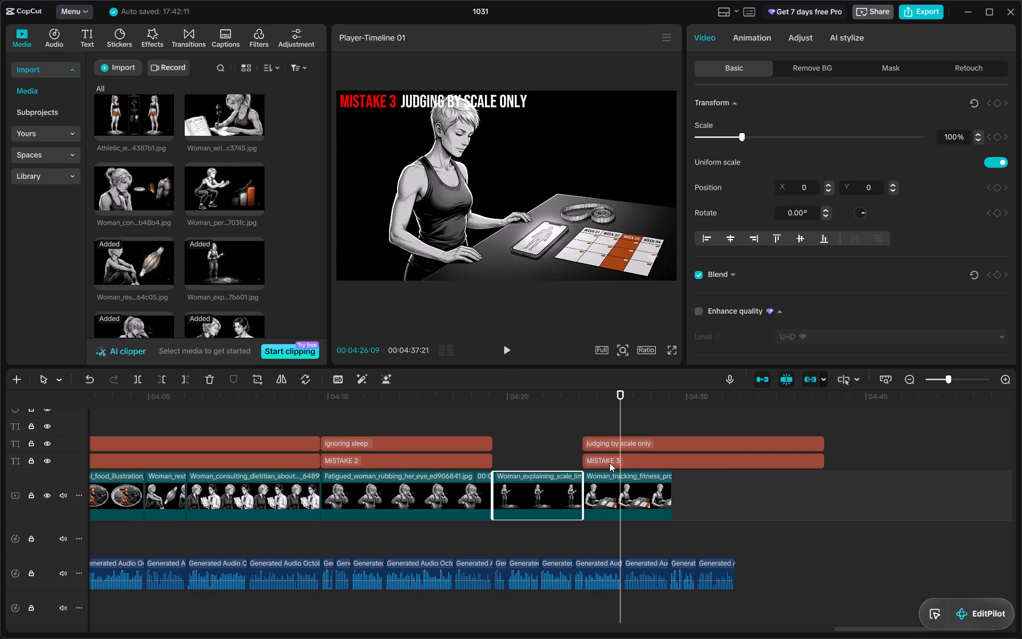
Move the "MISTAKE 3" and "judging by scale only" titles back to the start of the Mistake 3 voice-over, at 00:04:19:06.
{"action": "left_click_drag", "start_coordinate": [609, 463], "coordinate": [522, 464]}
{"action": "left_click_drag", "start_coordinate": [616, 441], "coordinate": [547, 440]}
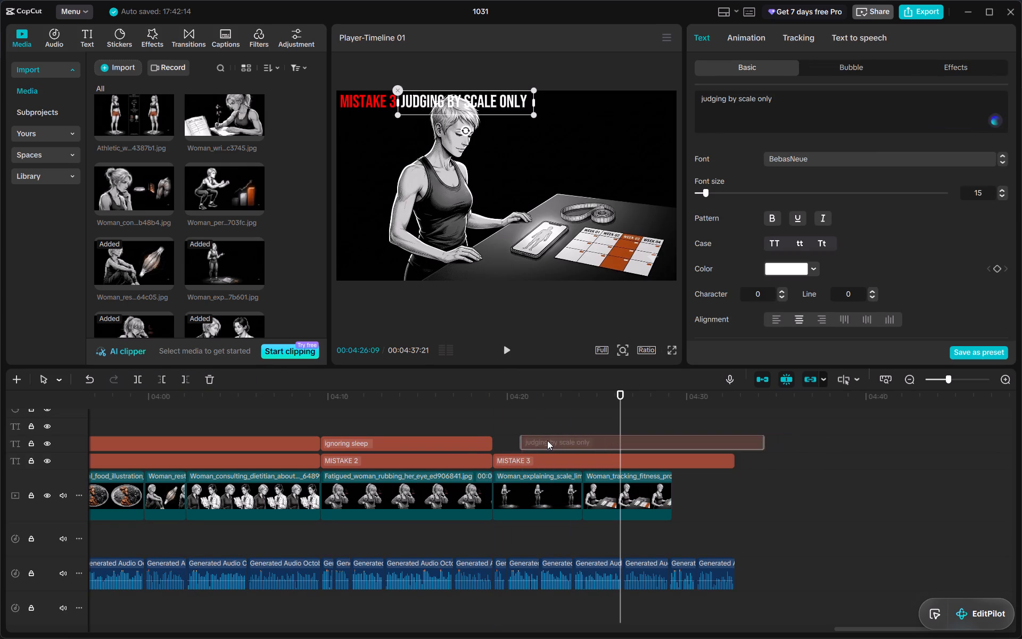
{"action": "left_click_drag", "start_coordinate": [547, 440], "coordinate": [521, 441]}
{"action": "left_click_drag", "start_coordinate": [524, 419], "coordinate": [537, 438]}
{"action": "left_click_drag", "start_coordinate": [537, 438], "coordinate": [529, 439]}
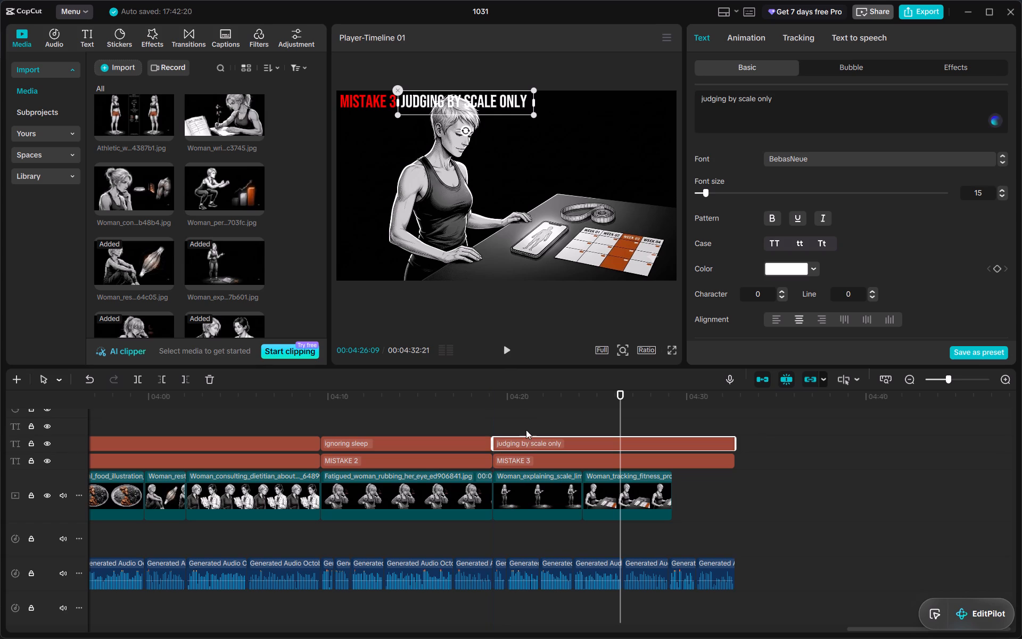
Preview the start of Mistake 3 and insert the athletic-woman body composition image right after the scale-explaining image.
{"action": "left_click", "coordinate": [497, 398]}
{"action": "key", "text": "space"}
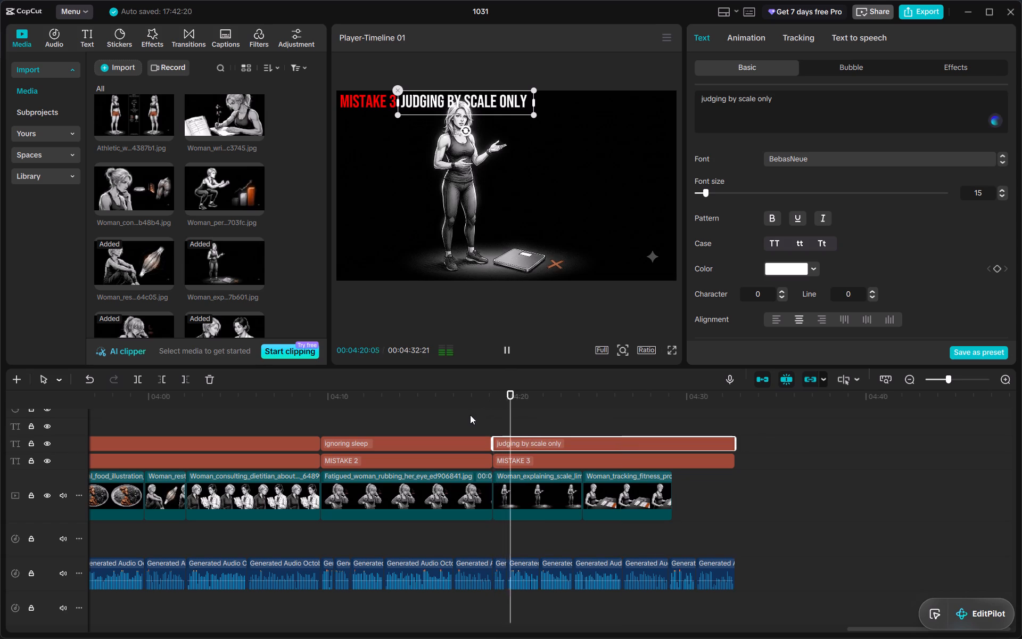
{"action": "scroll", "coordinate": [186, 257], "scroll_direction": "up", "scroll_amount": 1}
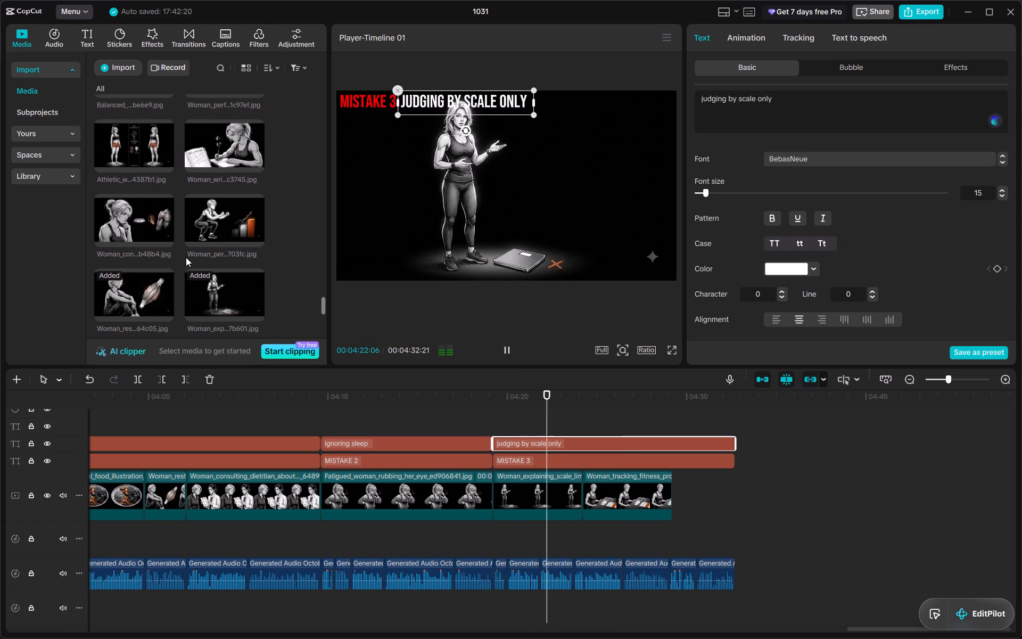
{"action": "scroll", "coordinate": [186, 257], "scroll_direction": "up", "scroll_amount": 1}
{"action": "key", "text": "space"}
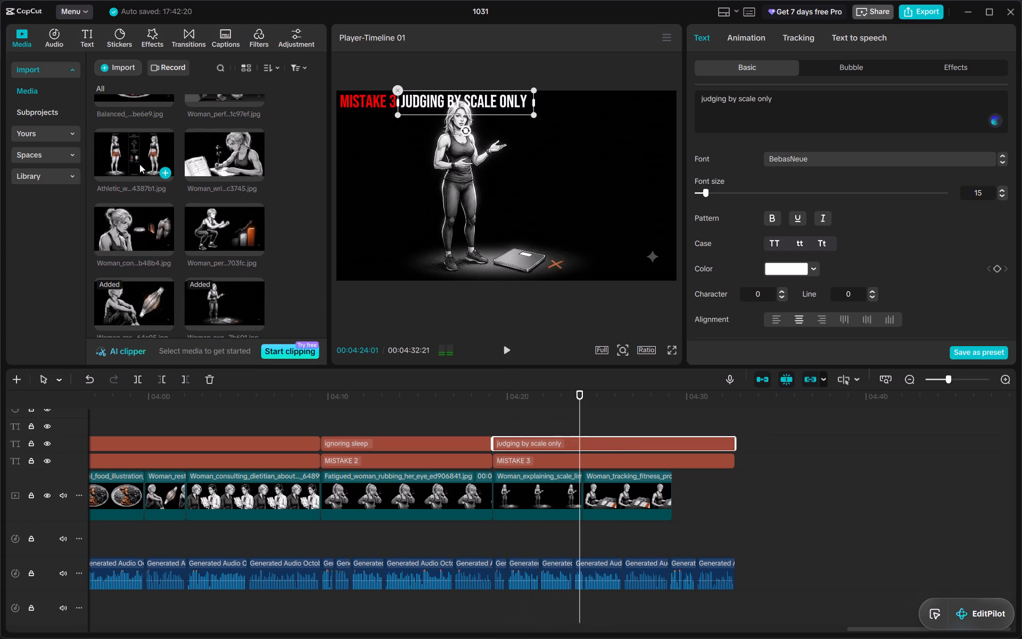
{"action": "left_click", "coordinate": [139, 164]}
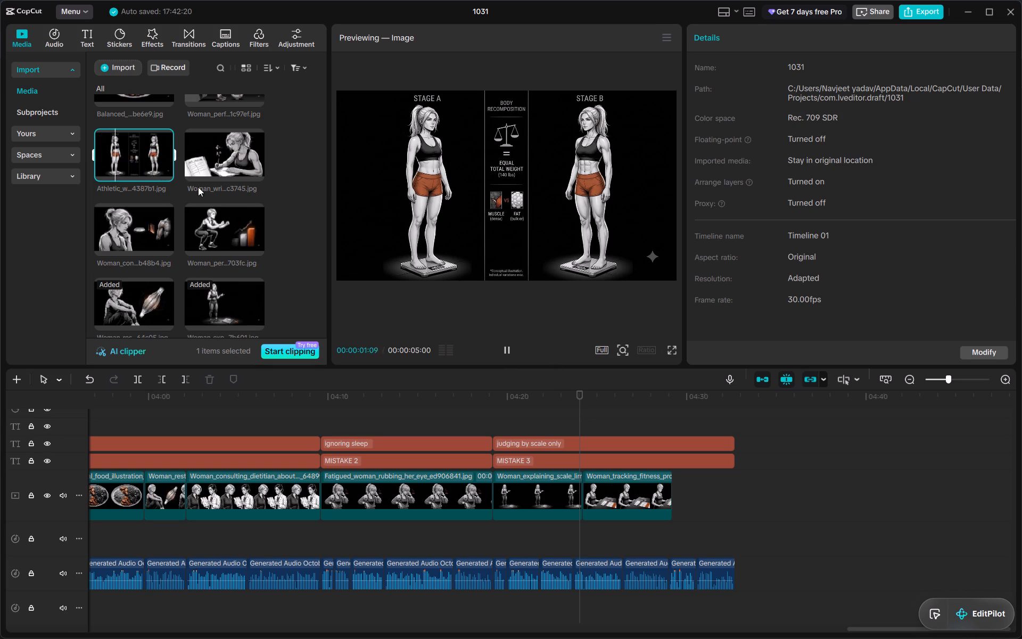
{"action": "left_click_drag", "start_coordinate": [133, 172], "coordinate": [587, 491]}
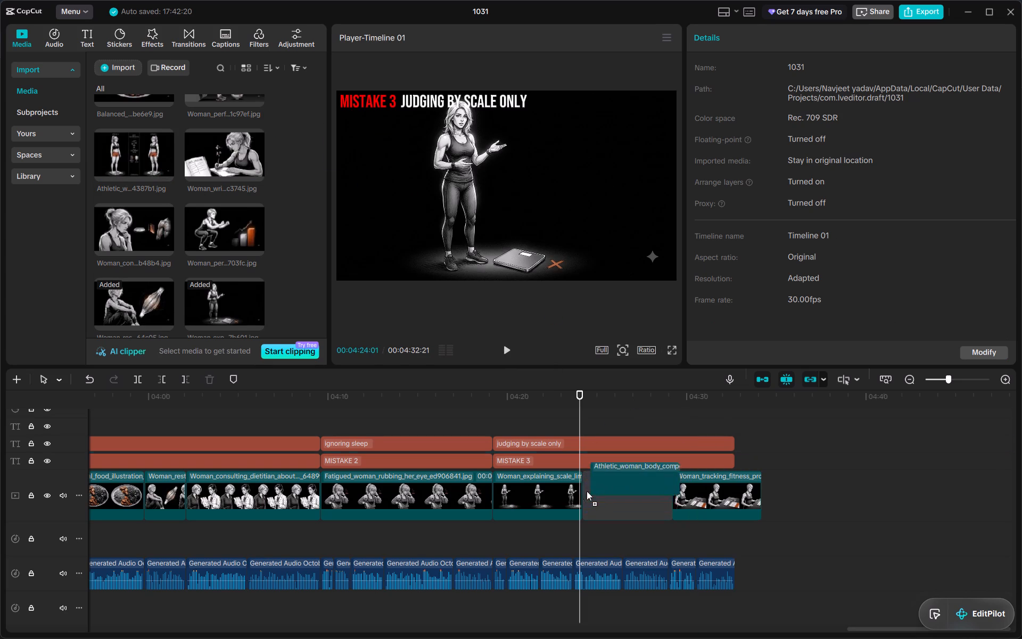
{"action": "left_click_drag", "start_coordinate": [587, 491], "coordinate": [582, 499]}
Shorten the scale-explaining image to end with the second Mistake 3 voice-over clip.
{"action": "left_click", "coordinate": [541, 494]}
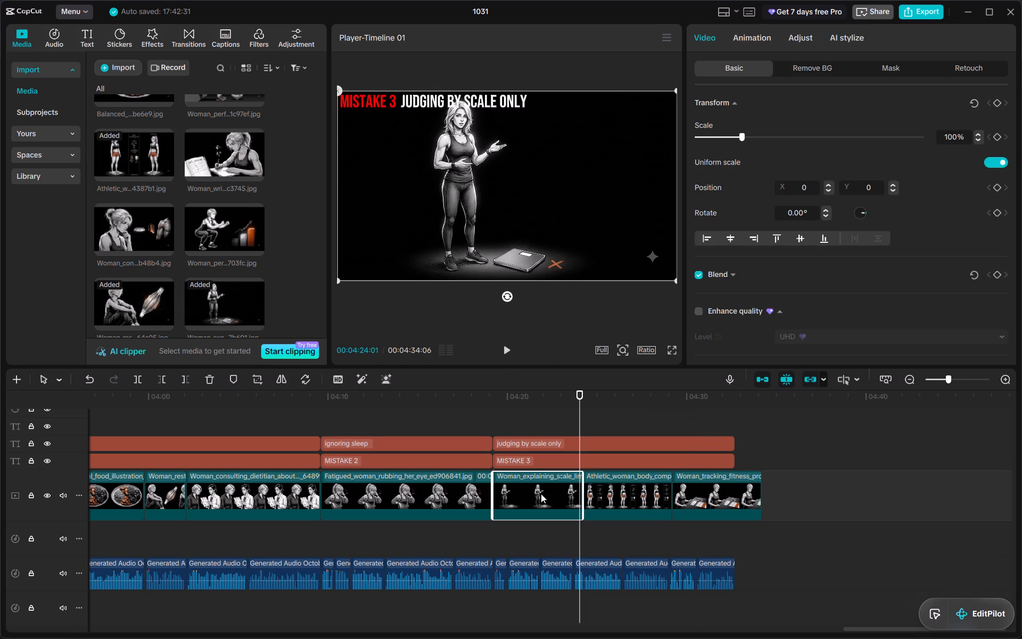
{"action": "left_click_drag", "start_coordinate": [582, 500], "coordinate": [539, 502]}
{"action": "key", "text": "space"}
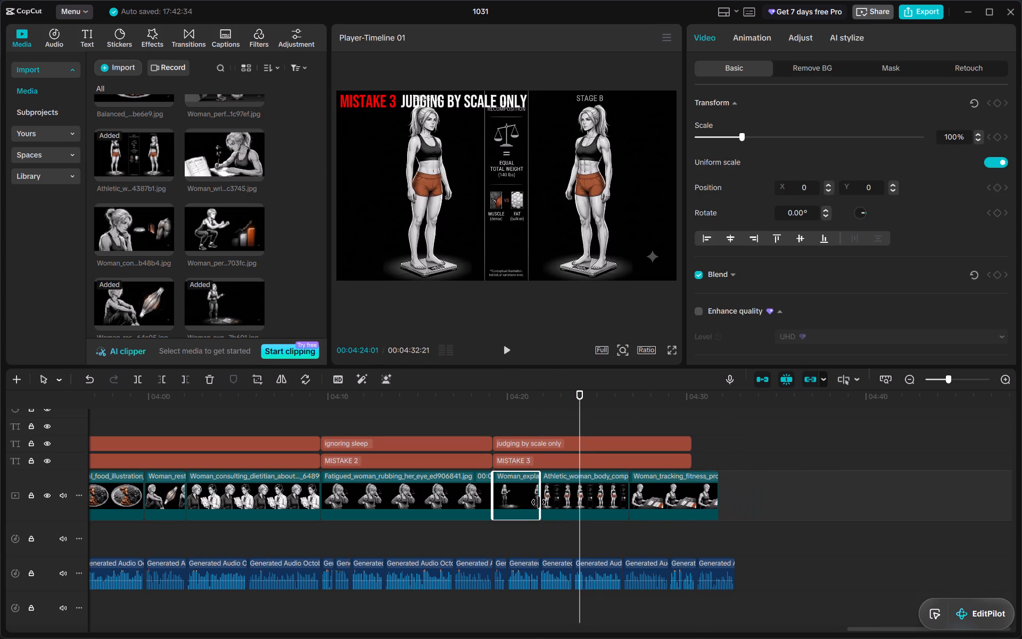
Listen to the voice-over and trim the body composition image to end with the fourth Mistake 3 voice-over clip.
{"action": "left_click", "coordinate": [534, 397]}
{"action": "key", "text": "space"}
{"action": "key", "text": "space"}
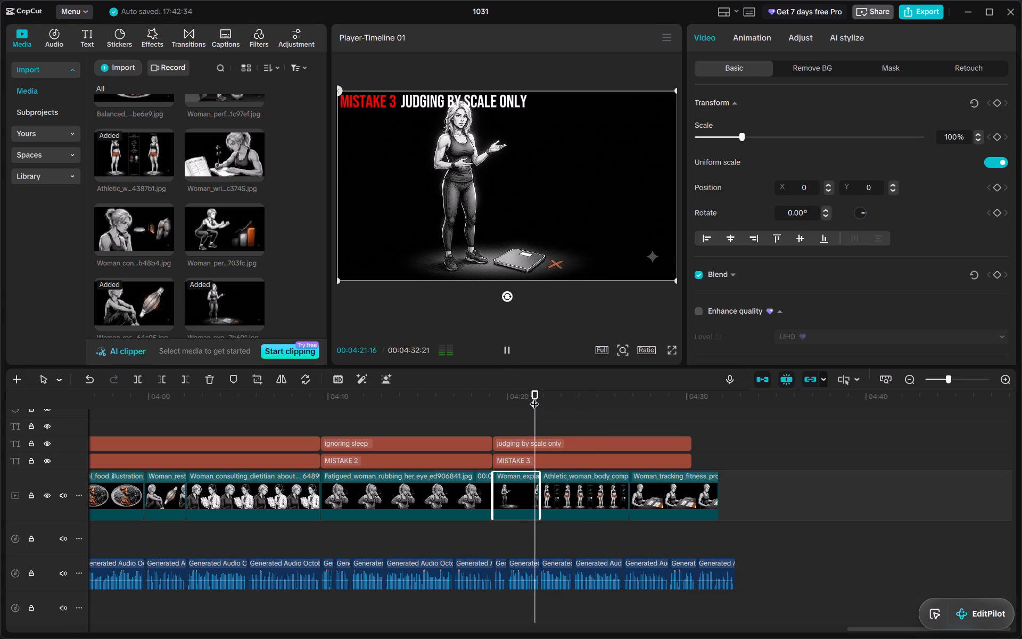
{"action": "scroll", "coordinate": [184, 279], "scroll_direction": "up", "scroll_amount": 1}
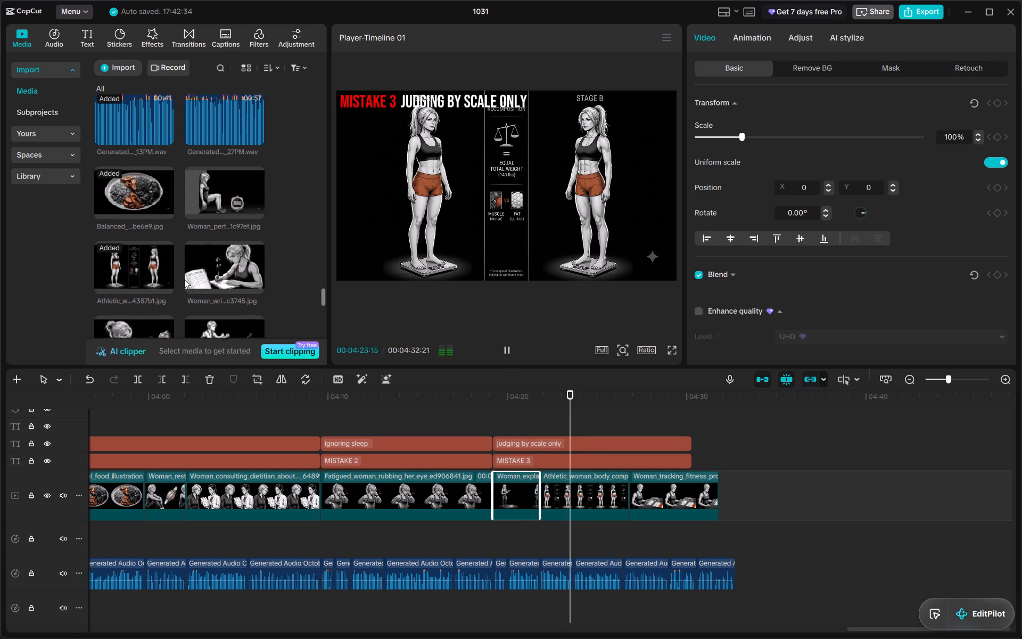
{"action": "scroll", "coordinate": [184, 279], "scroll_direction": "up", "scroll_amount": 1}
{"action": "left_click", "coordinate": [589, 486]}
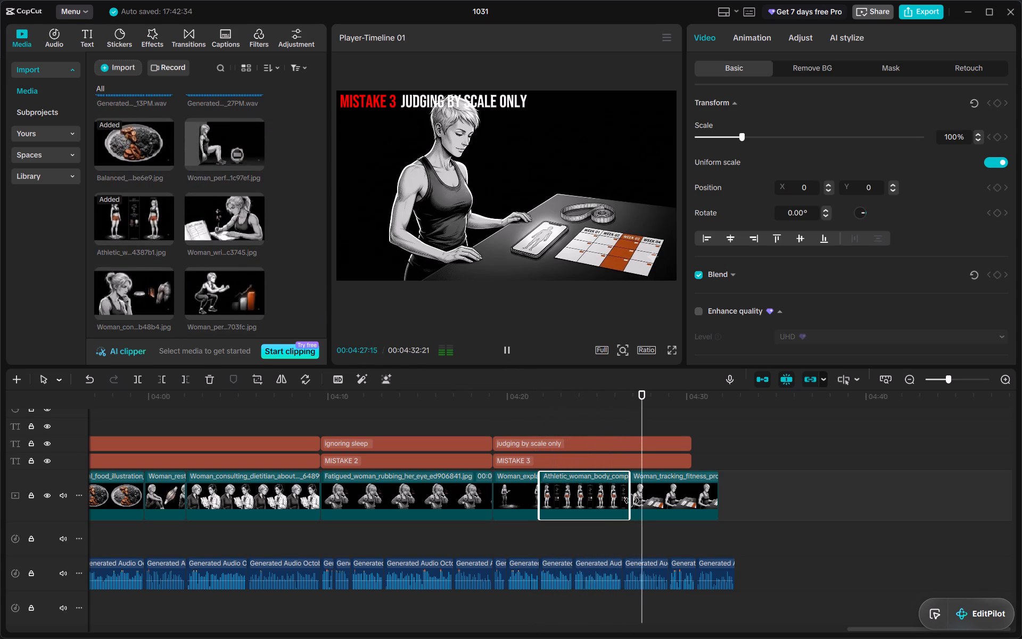
{"action": "left_click_drag", "start_coordinate": [632, 501], "coordinate": [624, 503]}
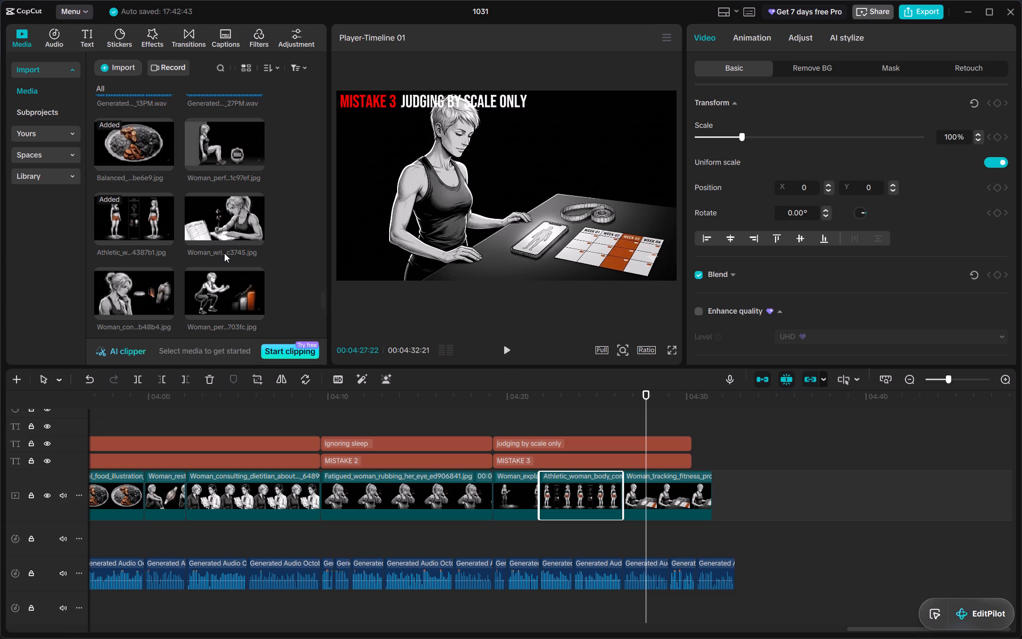
Insert the woman-writing-exercise-results image after the body composition image and trim it to end where the last voice-over clip begins.
{"action": "left_click_drag", "start_coordinate": [223, 226], "coordinate": [629, 489]}
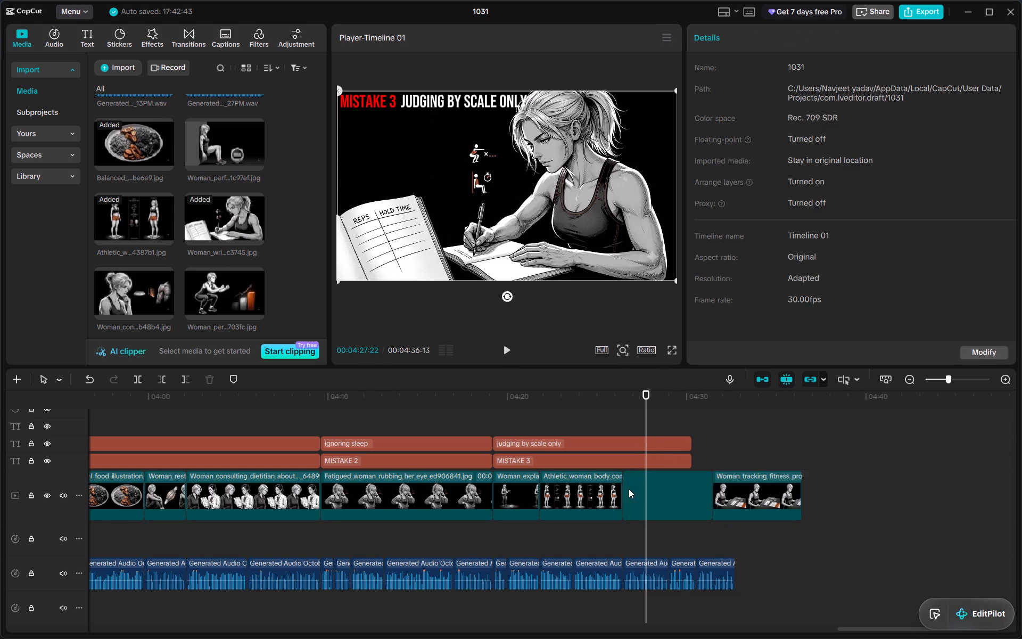
{"action": "key", "text": "space"}
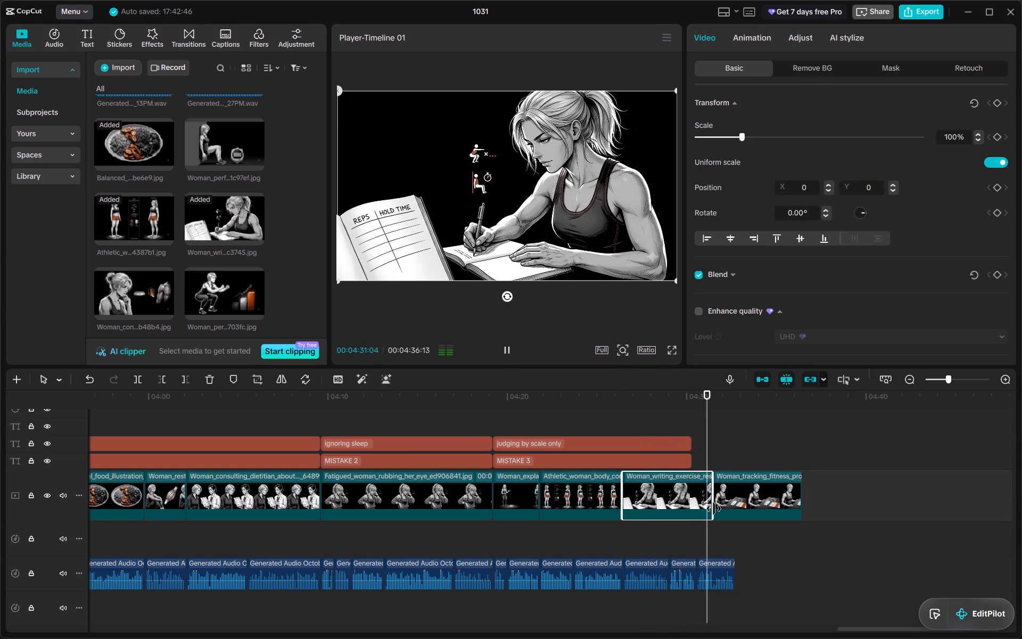
{"action": "left_click_drag", "start_coordinate": [714, 509], "coordinate": [703, 514]}
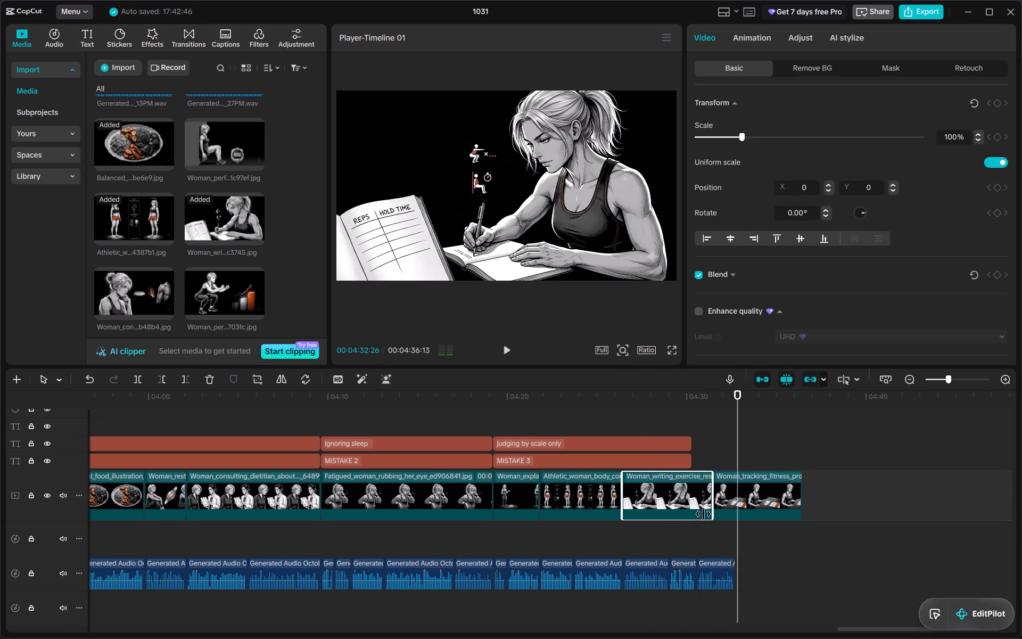
{"action": "left_click_drag", "start_coordinate": [703, 514], "coordinate": [696, 518]}
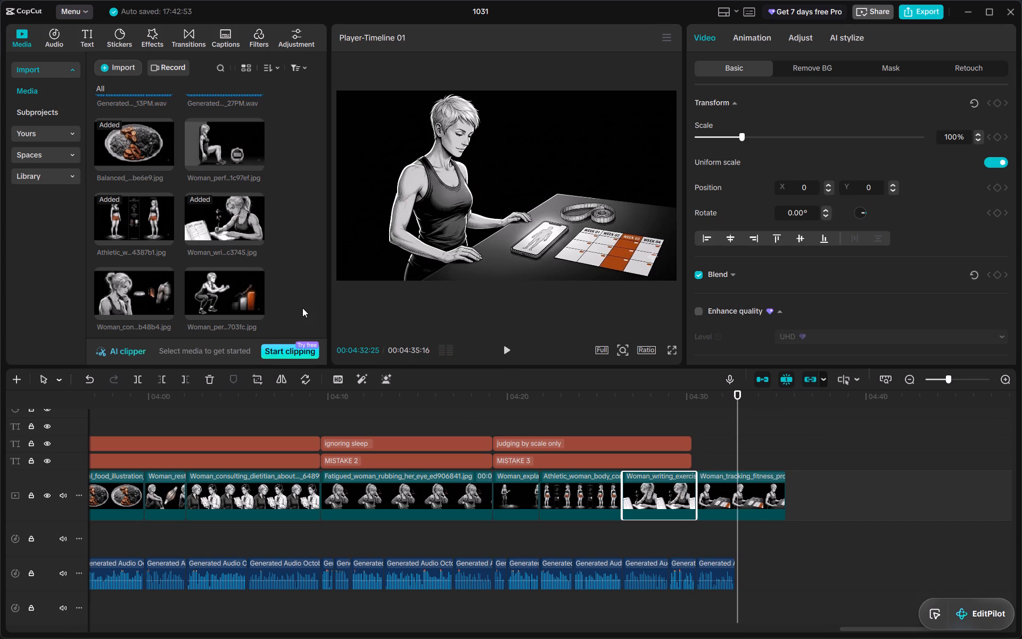
Insert the bodyweight squat image after the writing image and cut off its part beyond the voice-over's end at 00:04:32:21.
{"action": "left_click_drag", "start_coordinate": [233, 299], "coordinate": [704, 495]}
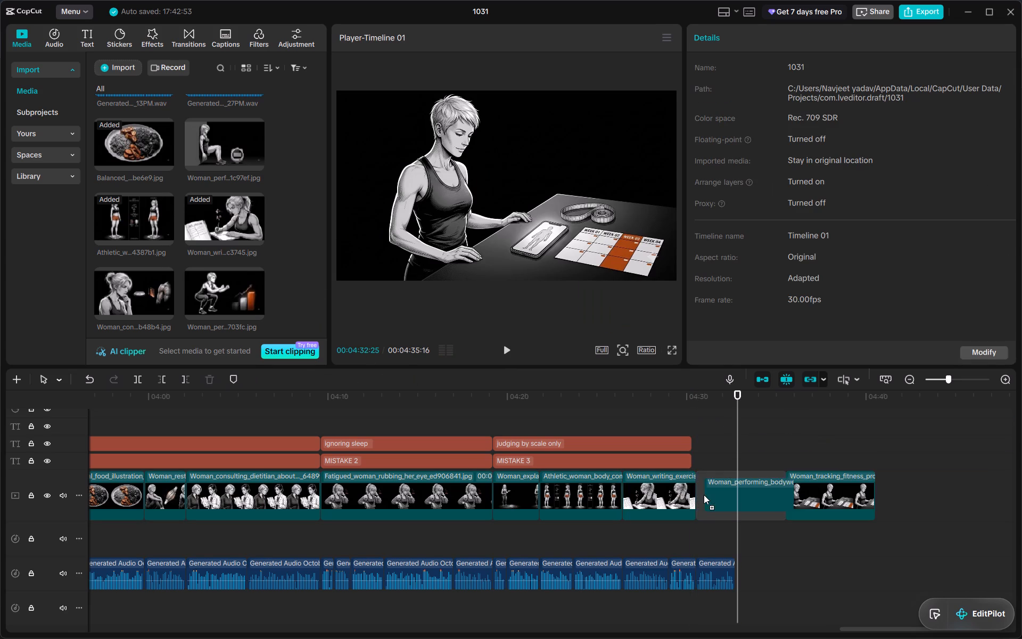
{"action": "left_click_drag", "start_coordinate": [704, 495], "coordinate": [704, 495]}
{"action": "left_click", "coordinate": [737, 502]}
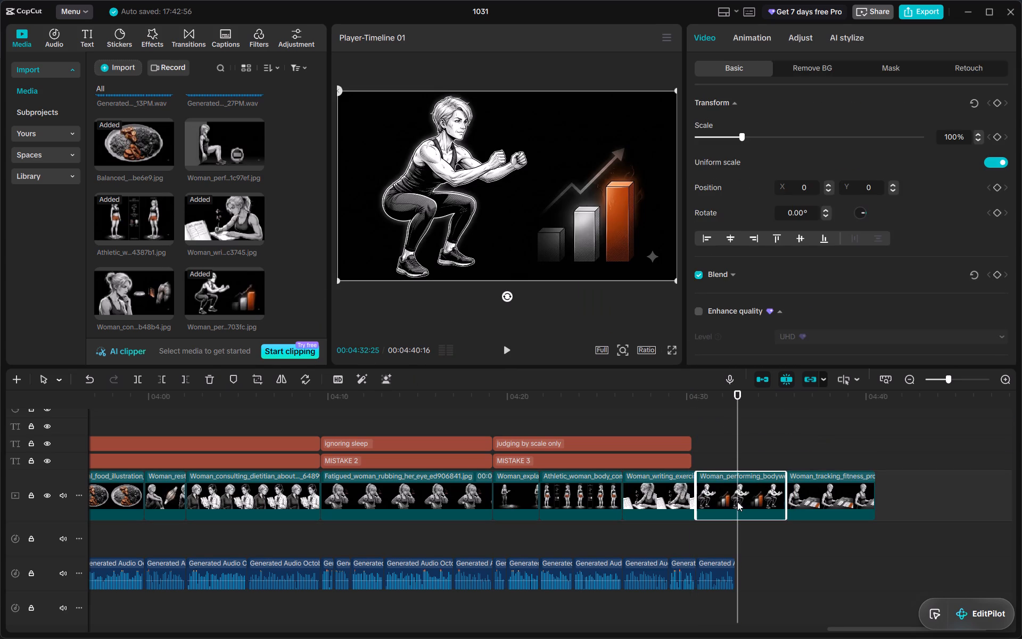
{"action": "left_click", "coordinate": [739, 426]}
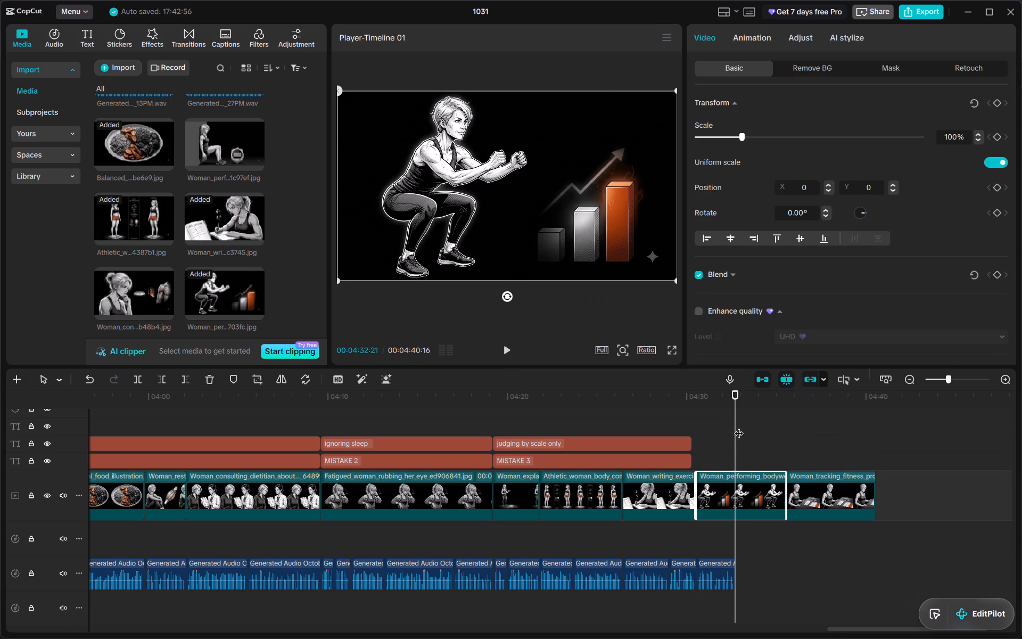
{"action": "key", "text": "ctrl+b"}
{"action": "key", "text": "Delete"}
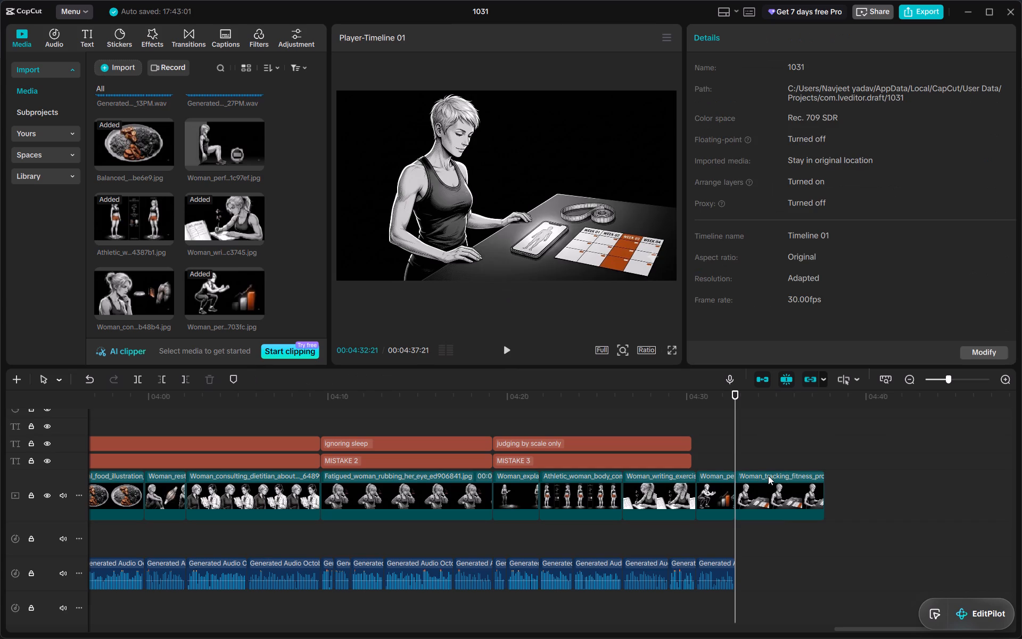
Delete the leftover fitness-tracking image at the end of the timeline.
{"action": "left_click", "coordinate": [768, 476]}
{"action": "key", "text": "Delete"}
Extend the "MISTAKE 3" and "judging by scale only" titles to the end of the voice-over, at 00:04:32:21.
{"action": "left_click_drag", "start_coordinate": [690, 455], "coordinate": [732, 461]}
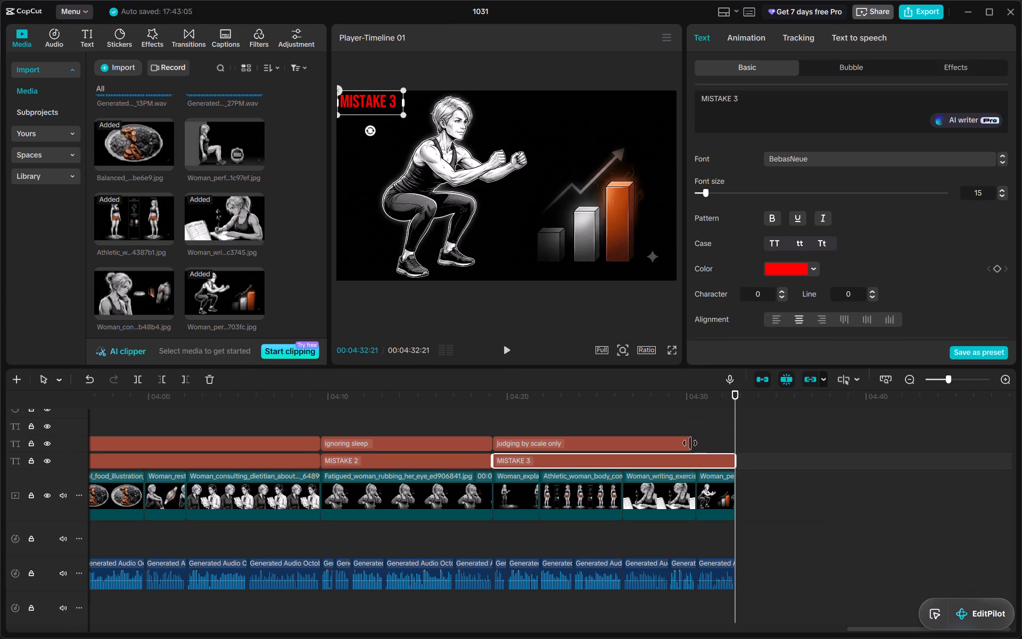
{"action": "left_click_drag", "start_coordinate": [690, 443], "coordinate": [731, 448]}
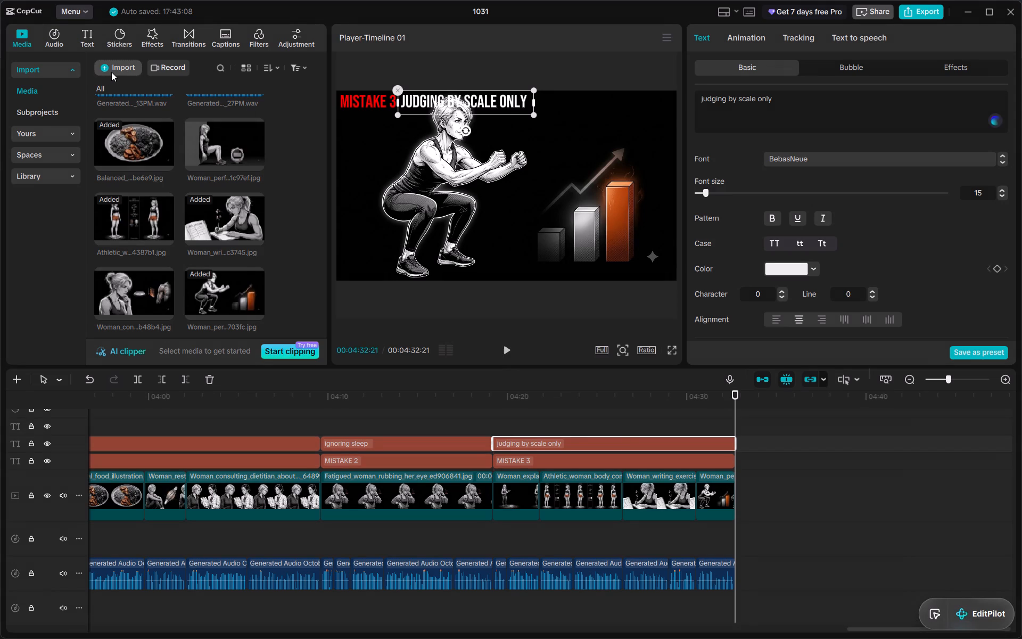
{"action": "left_click", "coordinate": [297, 119]}
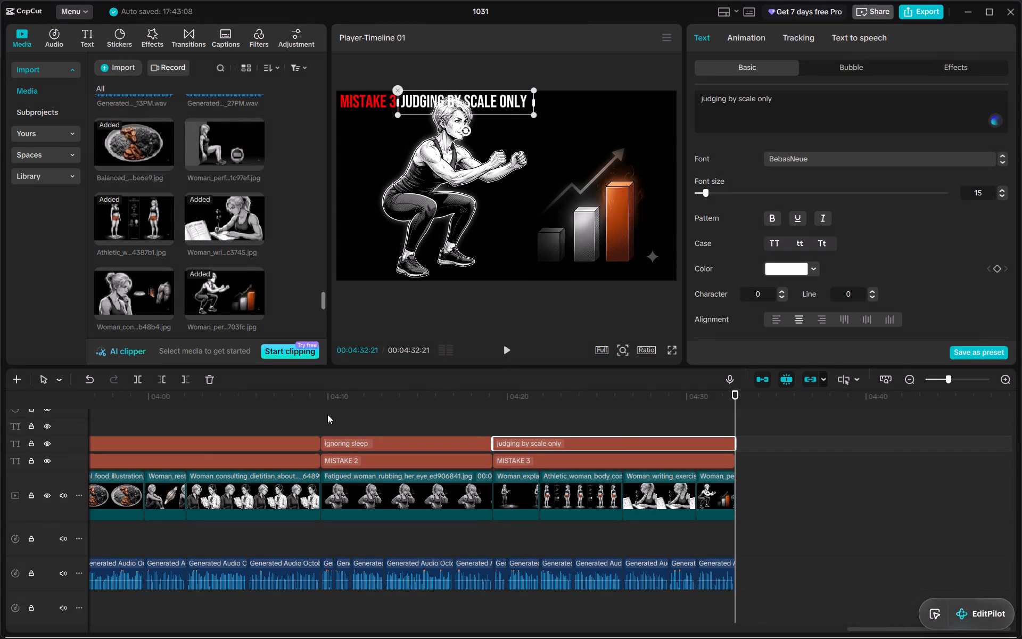
{"action": "scroll", "coordinate": [327, 414], "scroll_direction": "right", "scroll_amount": 6}
{"action": "scroll", "coordinate": [327, 414], "scroll_direction": "left", "scroll_amount": 1}
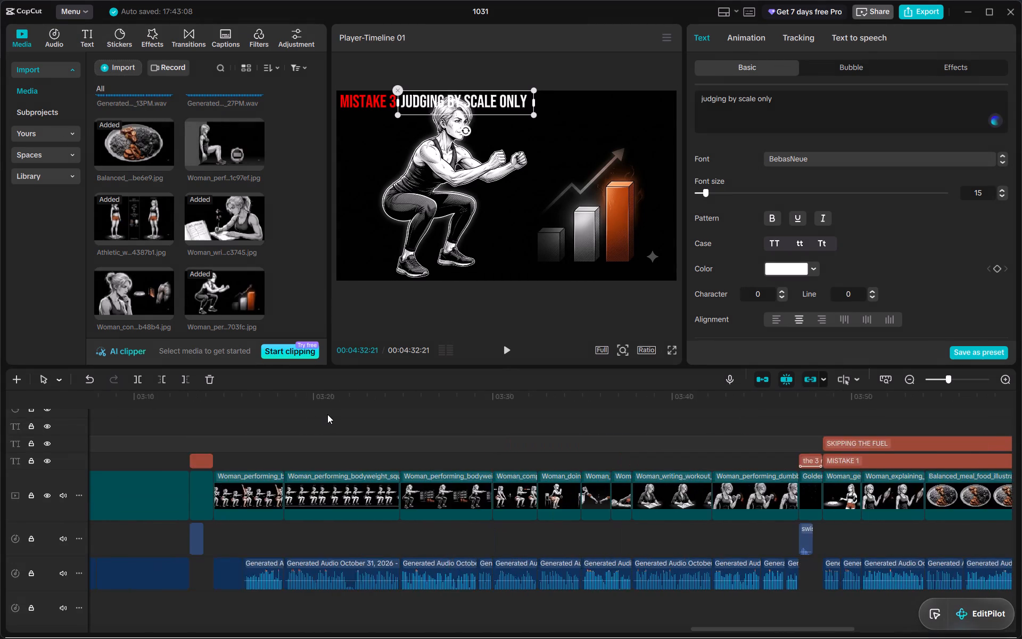
{"action": "scroll", "coordinate": [327, 414], "scroll_direction": "left", "scroll_amount": 1}
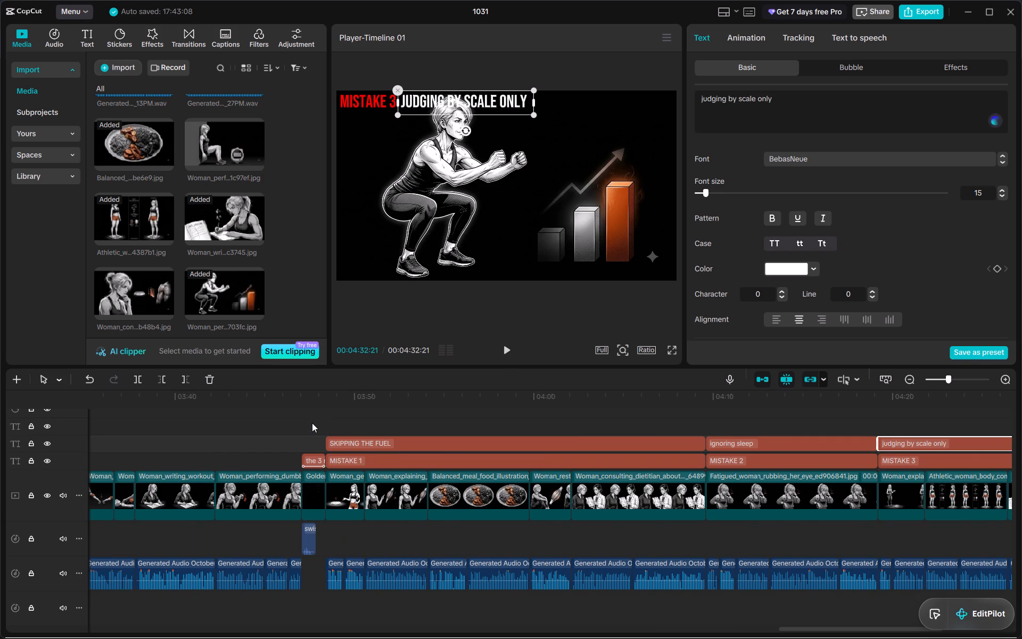
{"action": "left_click", "coordinate": [312, 423]}
{"action": "left_click_drag", "start_coordinate": [311, 440], "coordinate": [311, 463]}
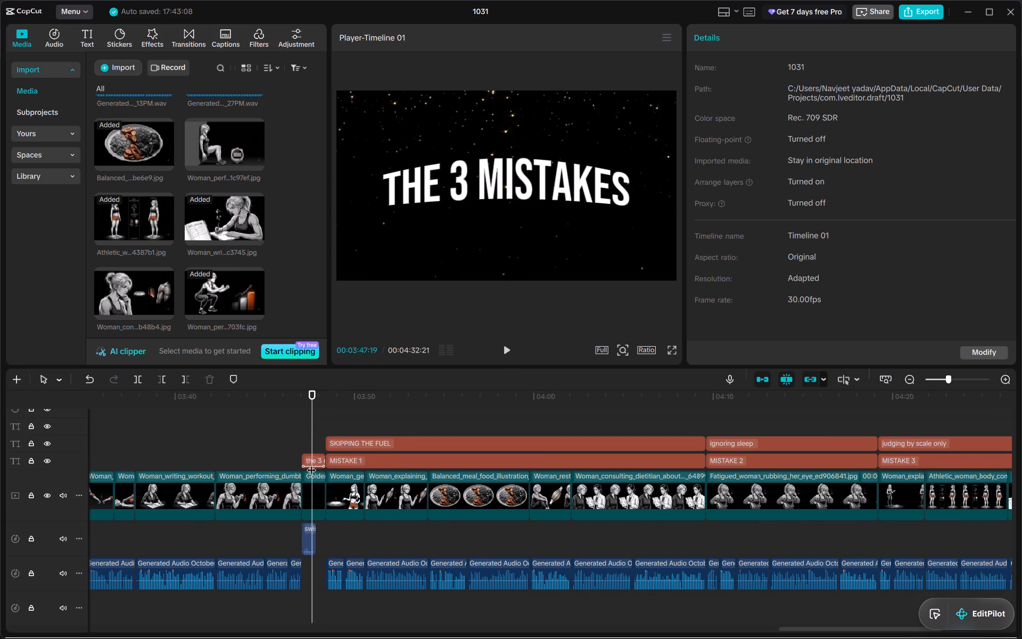
{"action": "left_click_drag", "start_coordinate": [311, 463], "coordinate": [313, 467]}
{"action": "left_click_drag", "start_coordinate": [307, 439], "coordinate": [314, 481]}
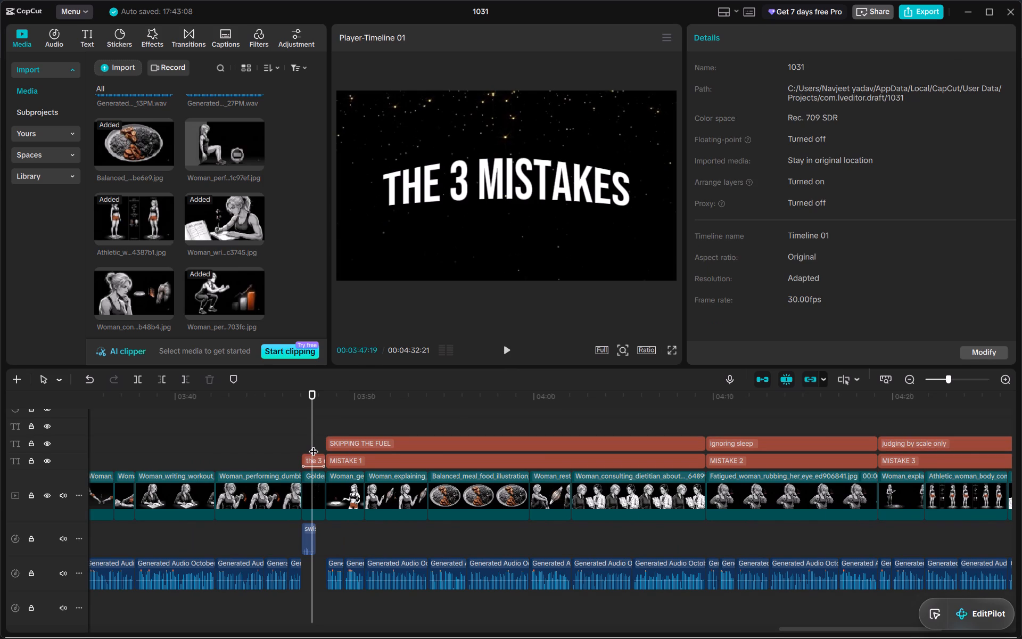
{"action": "left_click_drag", "start_coordinate": [309, 444], "coordinate": [311, 499]}
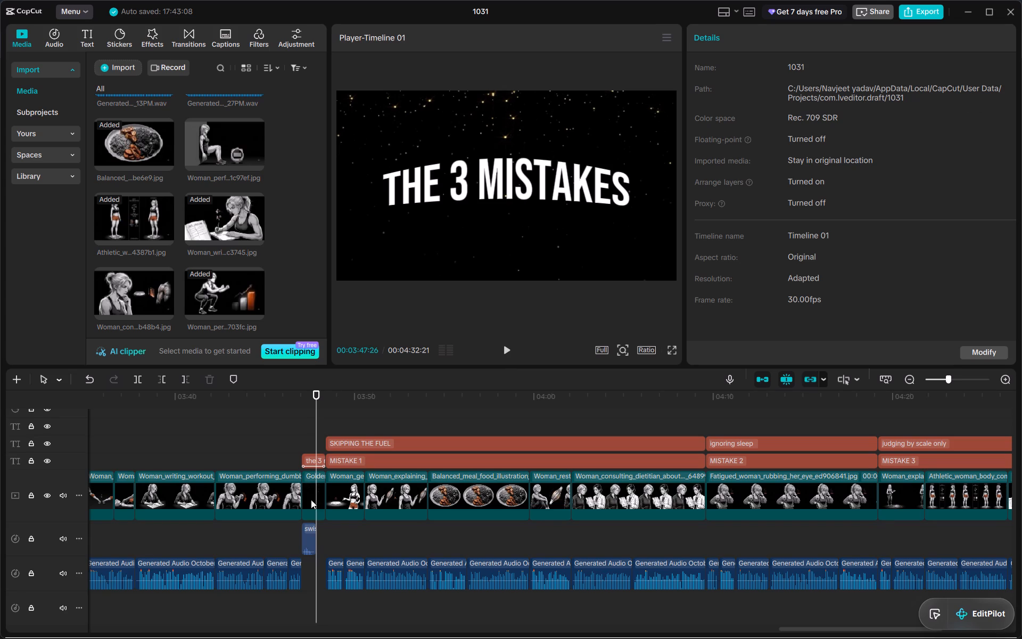
{"action": "left_click_drag", "start_coordinate": [311, 499], "coordinate": [310, 529]}
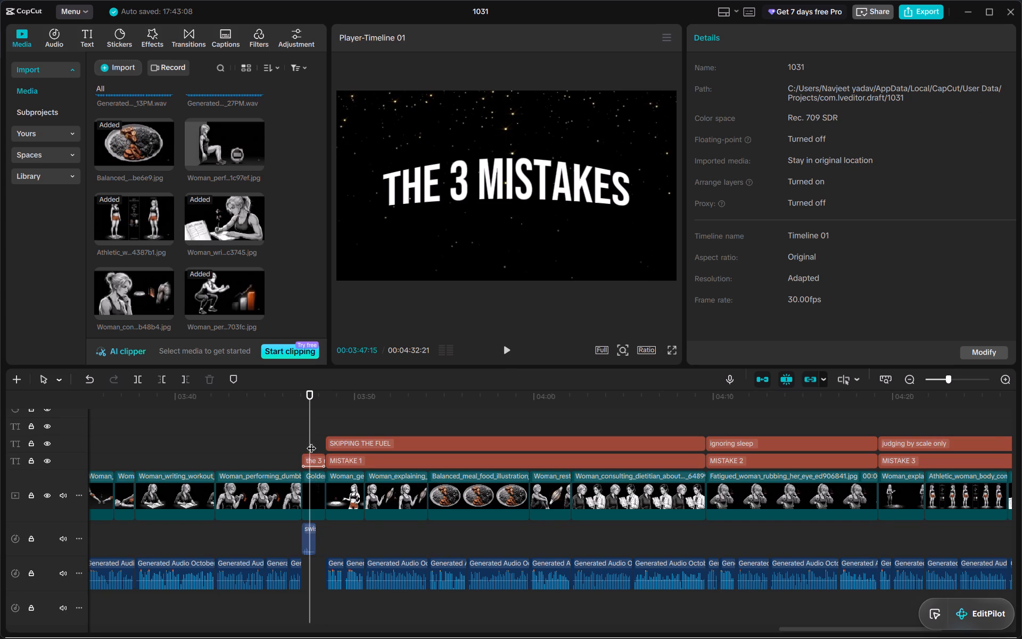
{"action": "left_click_drag", "start_coordinate": [315, 444], "coordinate": [307, 539]}
{"action": "key", "text": "ctrl+c"}
Paste the copied title card at 00:04:32:21, aligning its title and swish sound there and its golden background on the main track.
{"action": "scroll", "coordinate": [307, 539], "scroll_direction": "left", "scroll_amount": 4}
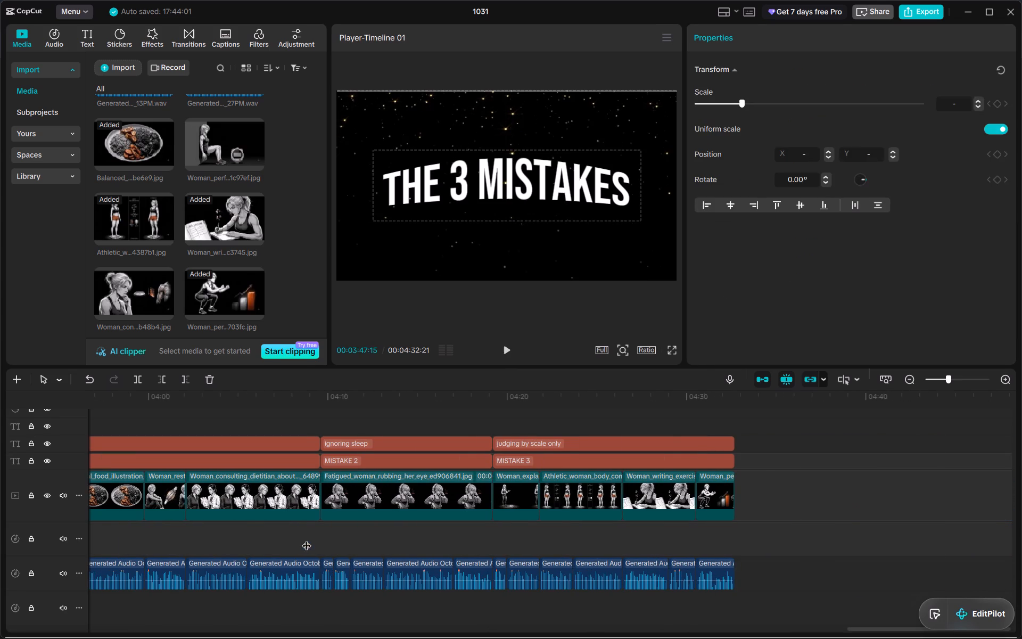
{"action": "left_click", "coordinate": [738, 397]}
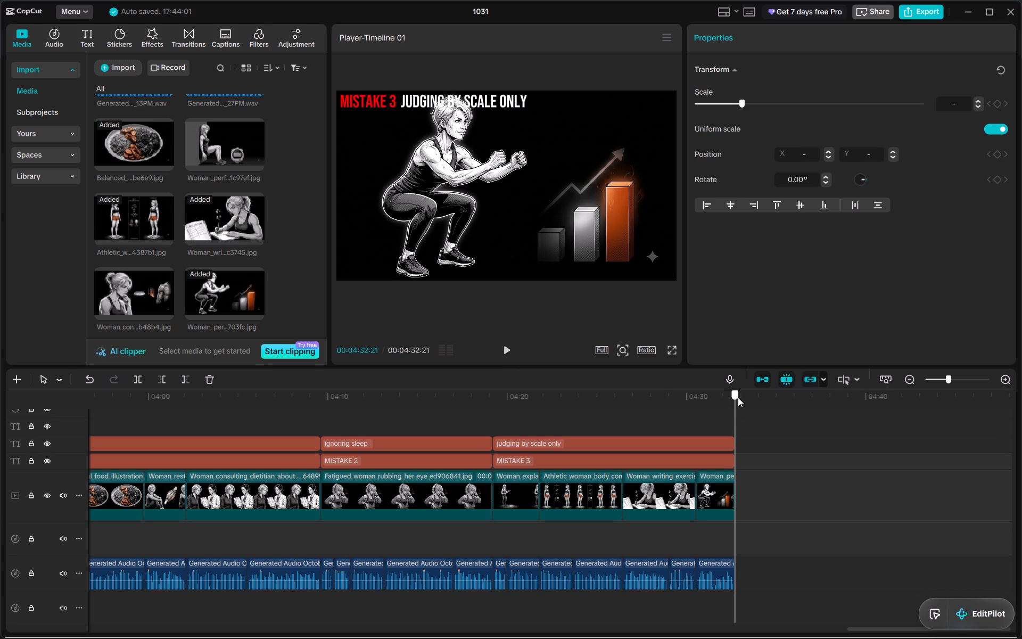
{"action": "key", "text": "ctrl+v"}
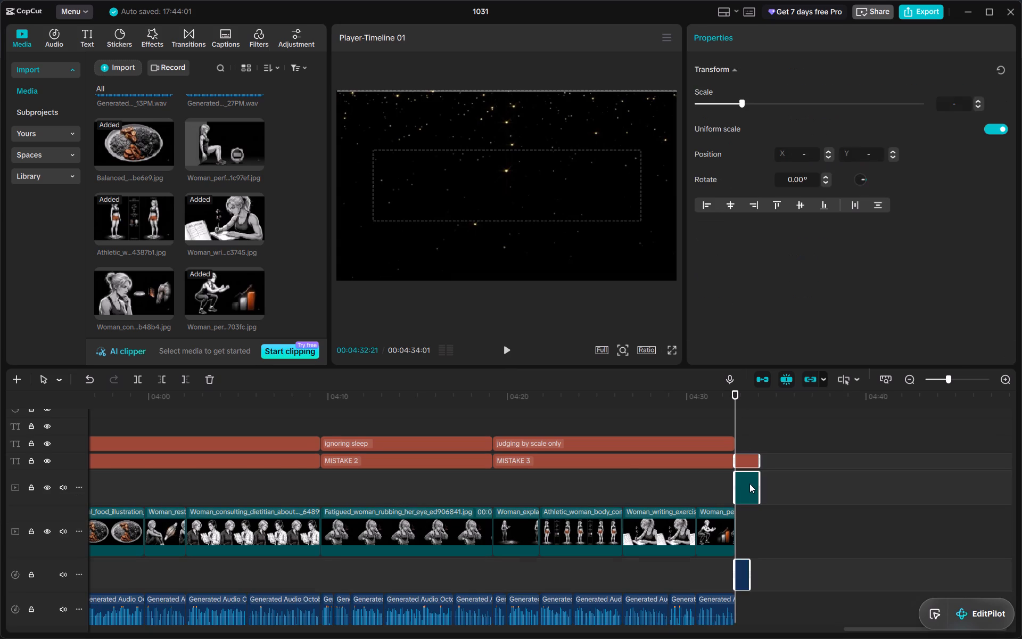
{"action": "left_click_drag", "start_coordinate": [749, 484], "coordinate": [753, 532]}
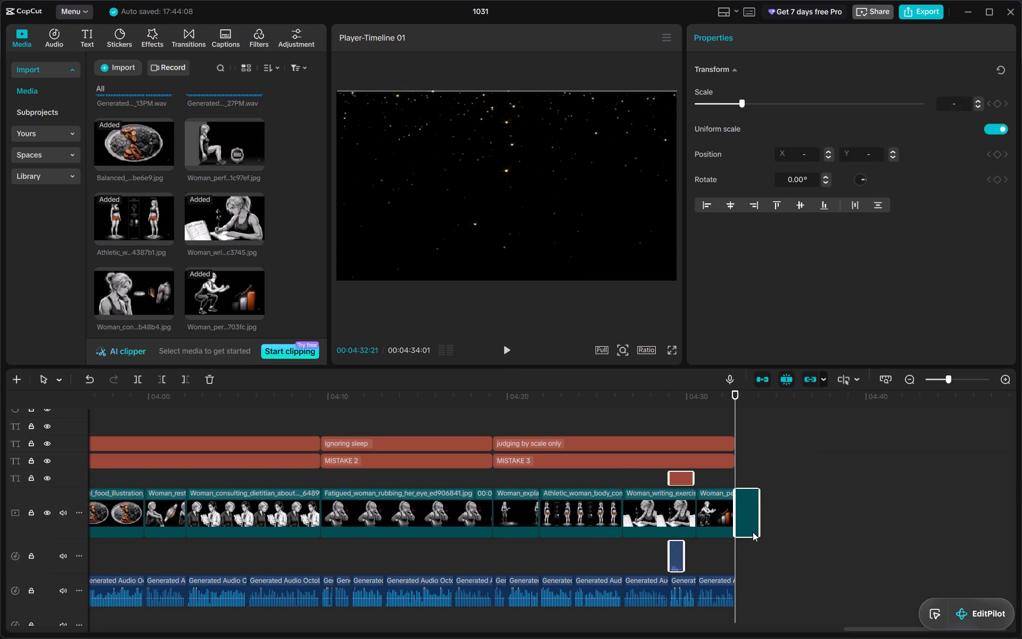
{"action": "left_click_drag", "start_coordinate": [677, 556], "coordinate": [739, 549]}
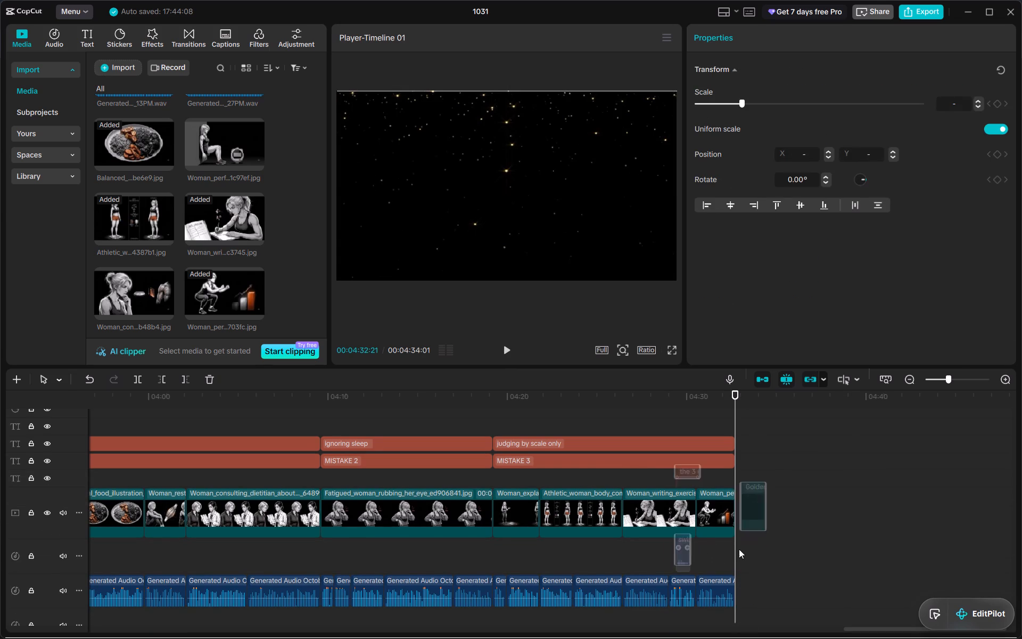
{"action": "left_click_drag", "start_coordinate": [739, 549], "coordinate": [750, 556]}
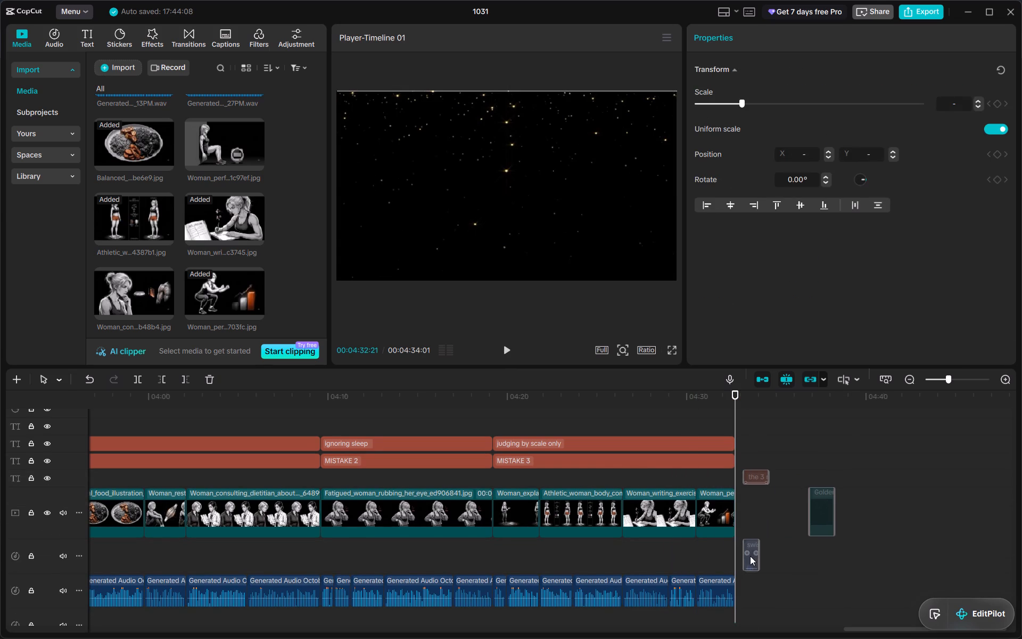
{"action": "left_click_drag", "start_coordinate": [750, 556], "coordinate": [744, 558]}
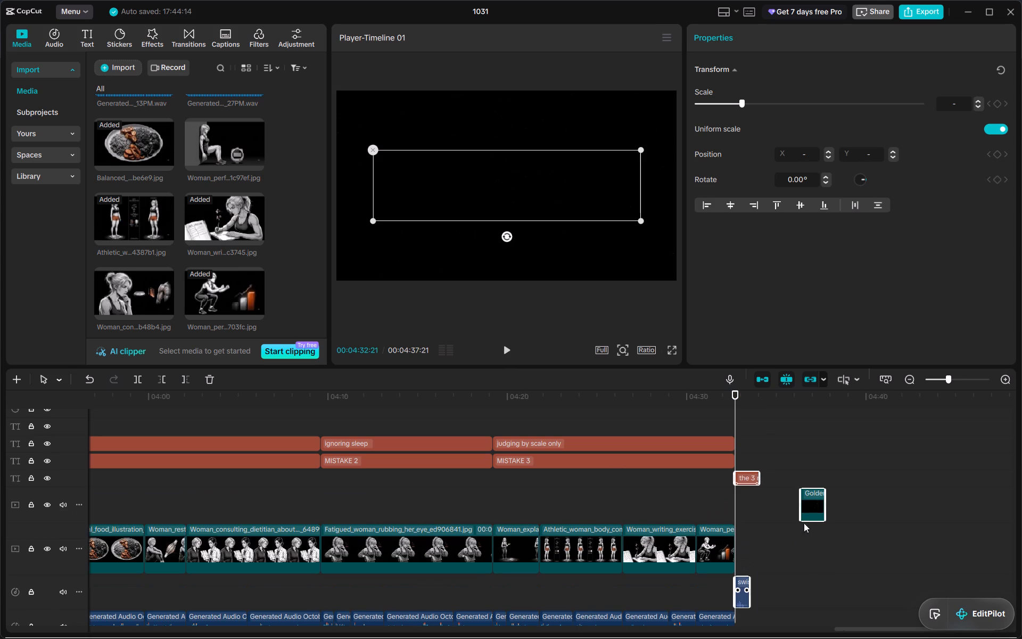
{"action": "left_click", "coordinate": [820, 506]}
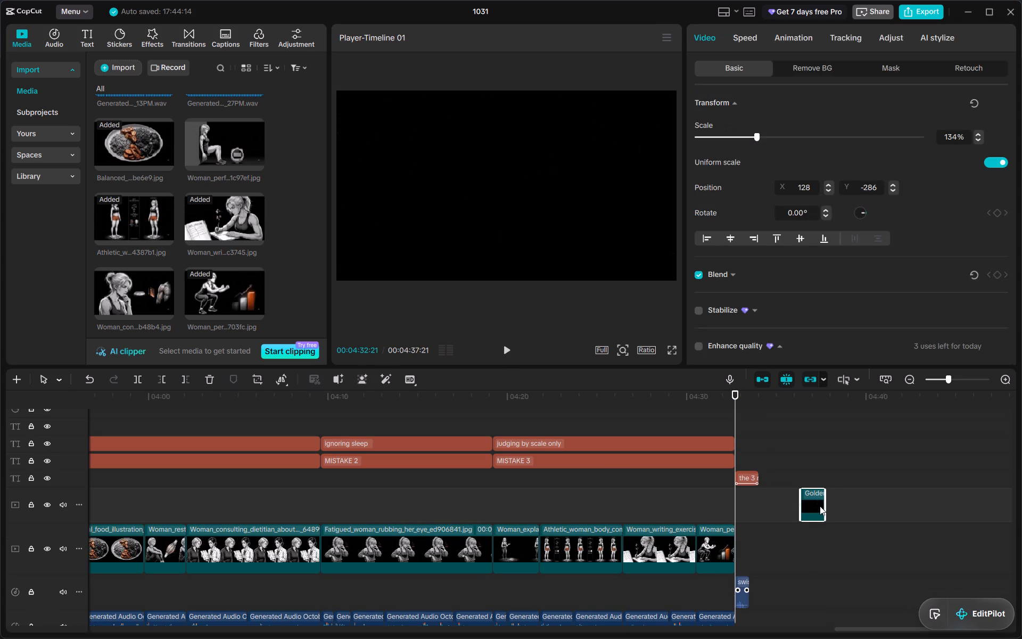
{"action": "double_click", "coordinate": [818, 506]}
{"action": "left_click_drag", "start_coordinate": [818, 506], "coordinate": [758, 547]}
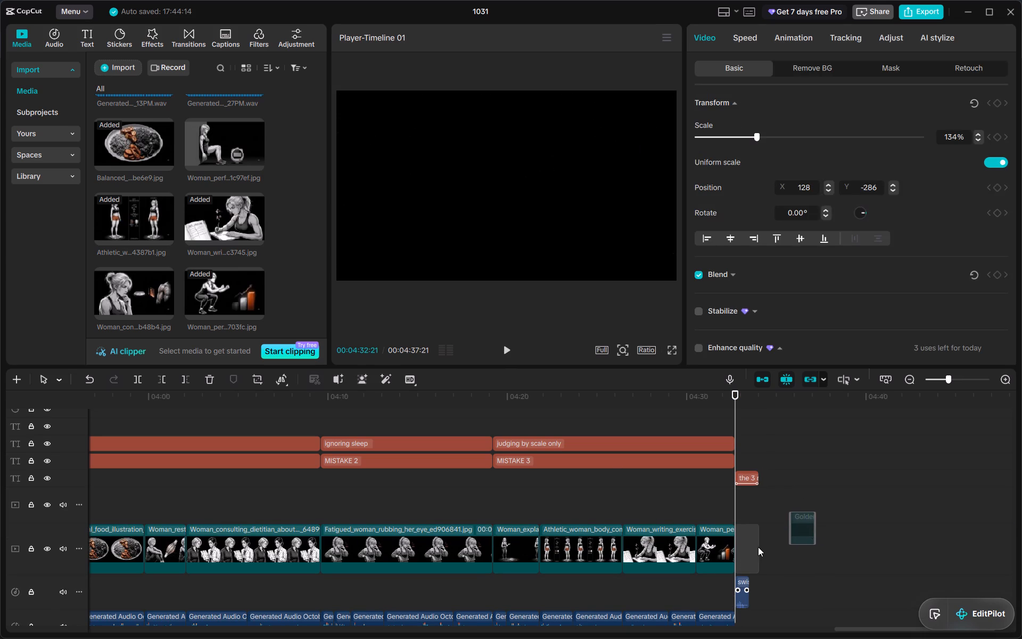
{"action": "left_click_drag", "start_coordinate": [758, 547], "coordinate": [745, 551]}
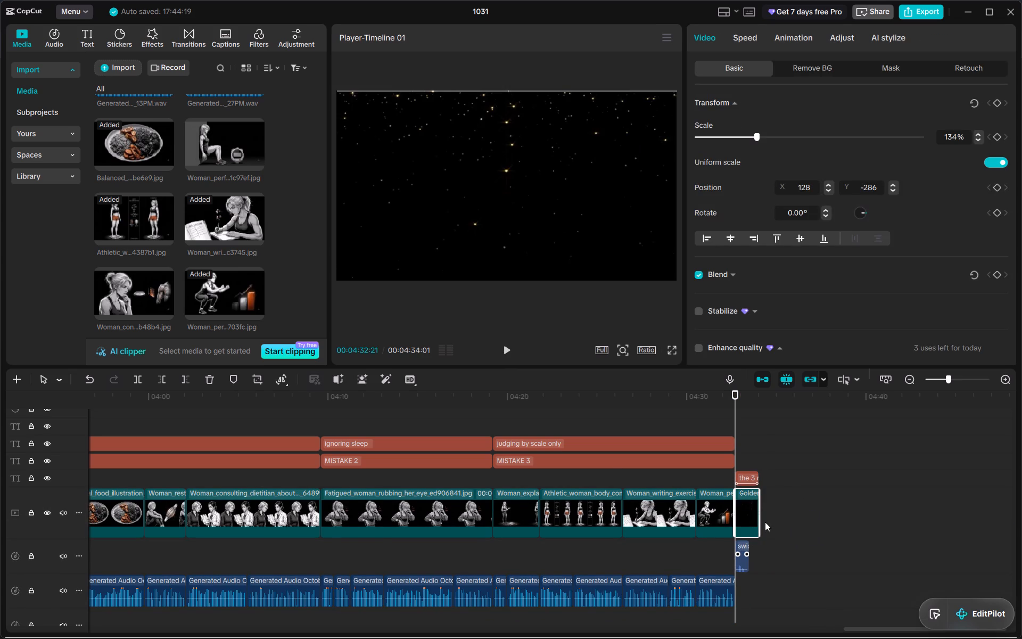
Replace the pasted title's "the 3 mistakes" text at 00:04:32:21 with "WALL sit challenge".
{"action": "scroll", "coordinate": [765, 522], "scroll_direction": "up", "scroll_amount": 4, "text": "ctrl"}
{"action": "left_click", "coordinate": [753, 496]}
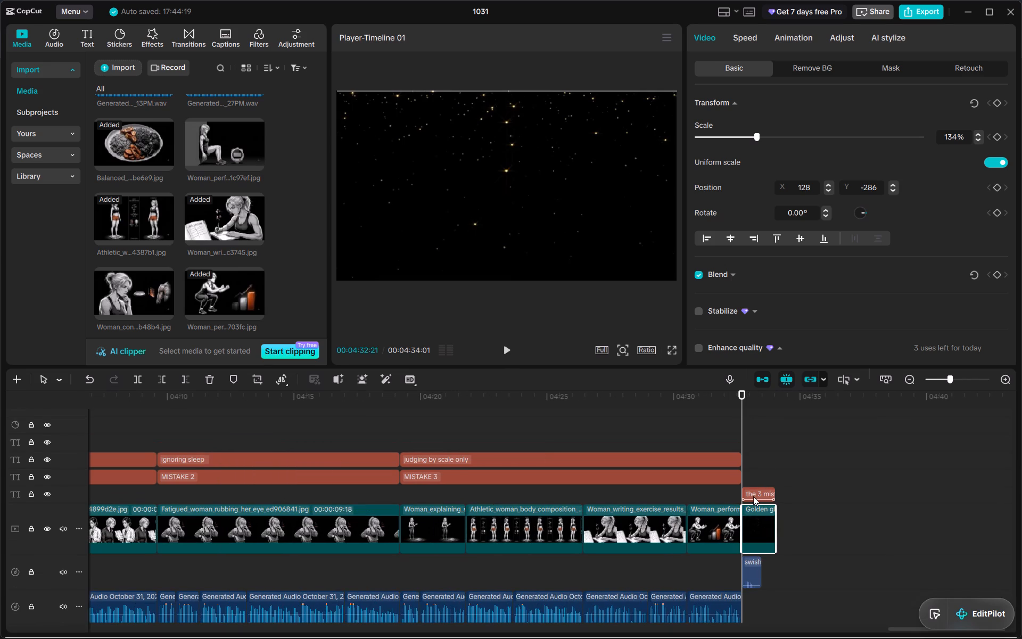
{"action": "left_click_drag", "start_coordinate": [775, 110], "coordinate": [693, 101]}
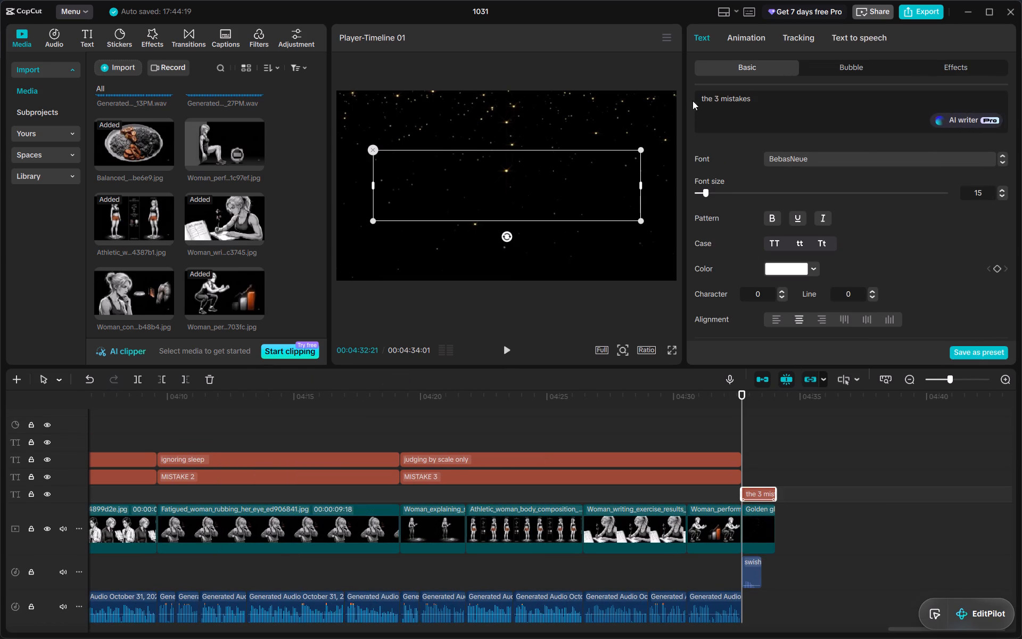
{"action": "left_click_drag", "start_coordinate": [693, 101], "coordinate": [697, 96]}
{"action": "key", "text": "BackSpace"}
{"action": "key", "text": "y"}
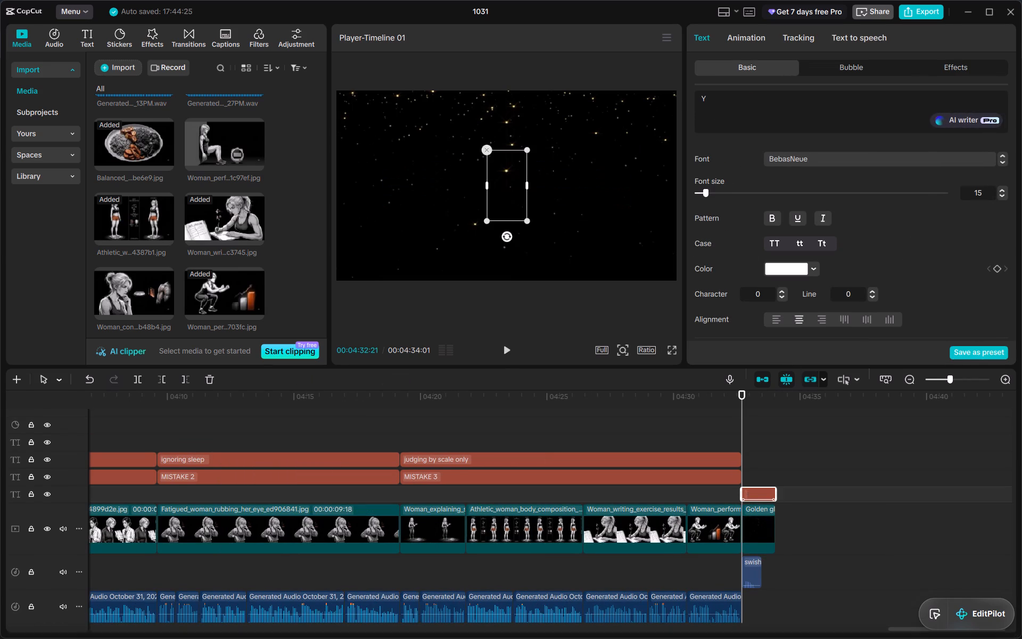
{"action": "key", "text": "BackSpace"}
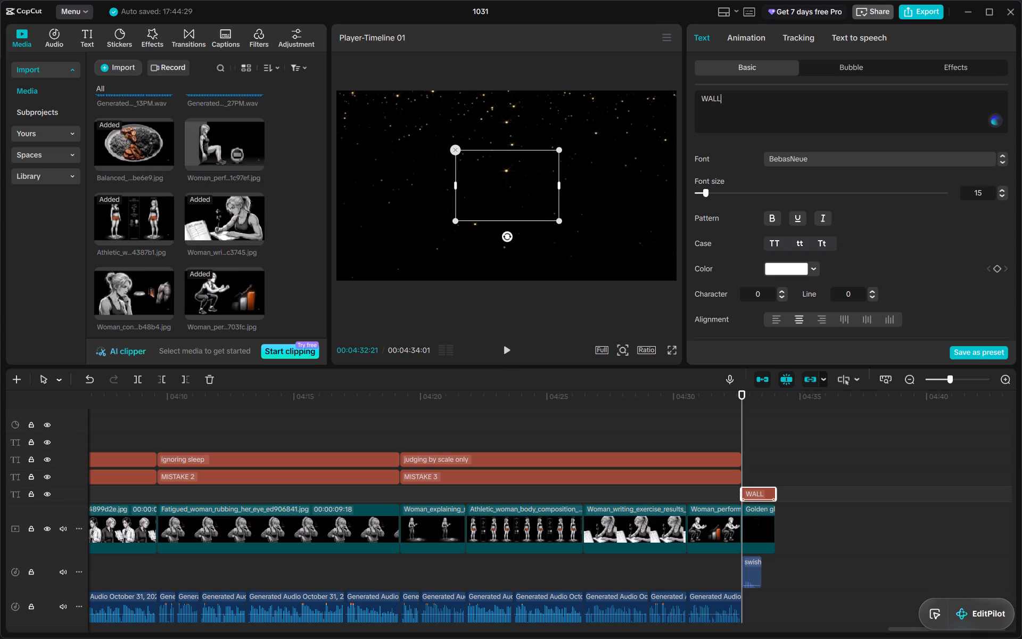
{"action": "key", "text": "space"}
{"action": "type", "text": "sit"}
{"action": "key", "text": "space"}
{"action": "type", "text": "challenge"}
{"action": "key", "text": "space"}
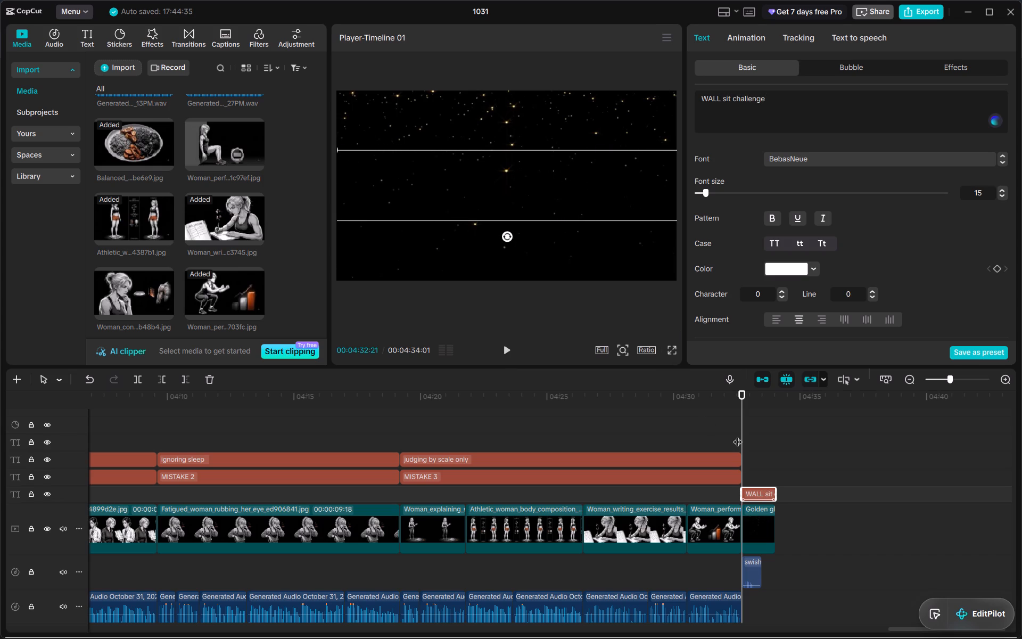
{"action": "key", "text": "BackSpace"}
Preview the cut from the last "MISTAKE 3" clip into the wall sit title card, through to the end of the timeline.
{"action": "double_click", "coordinate": [739, 402]}
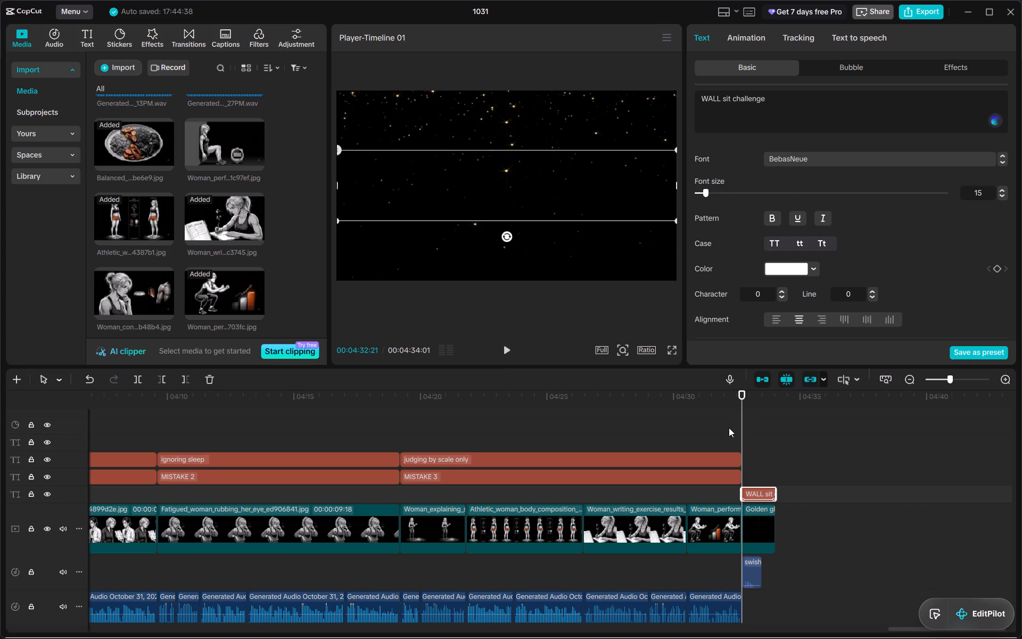
{"action": "left_click", "coordinate": [729, 428]}
{"action": "left_click", "coordinate": [735, 399]}
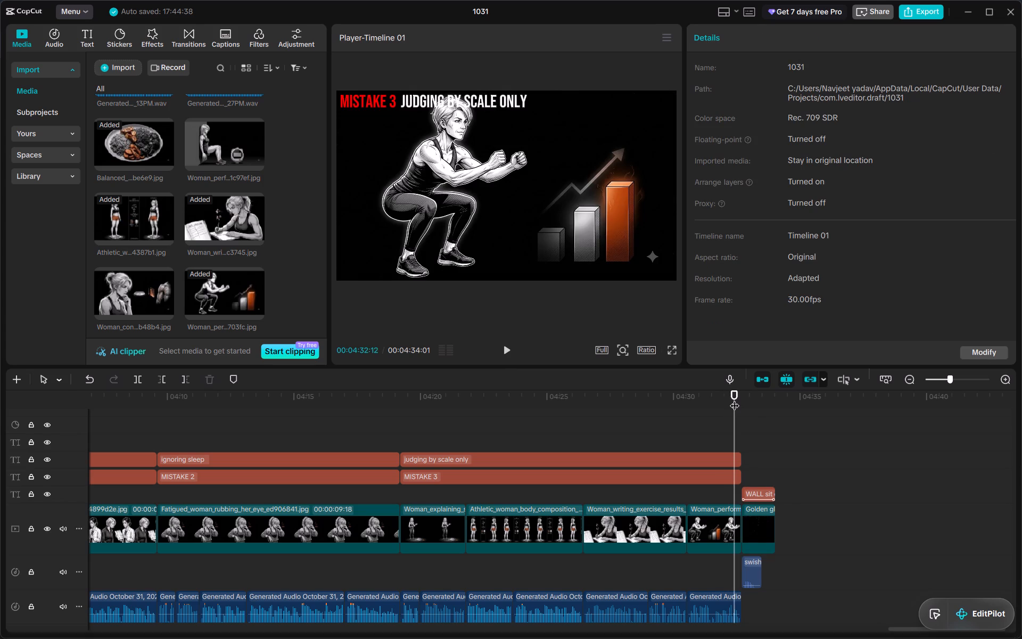
{"action": "key", "text": "space"}
{"action": "key", "text": "space"}
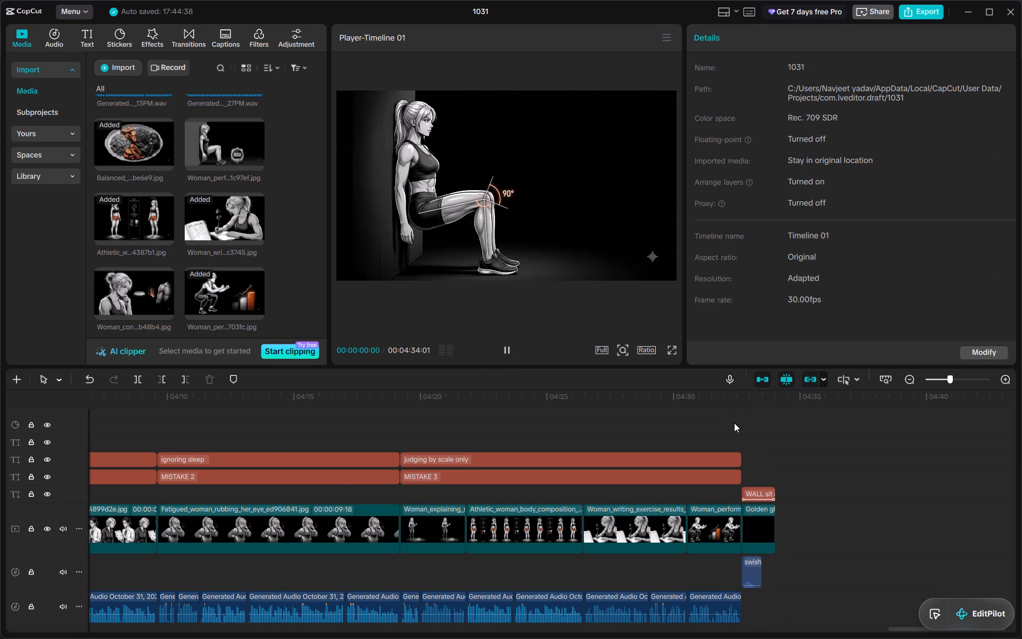
{"action": "key", "text": "space"}
{"action": "key", "text": "space"}
{"action": "scroll", "coordinate": [734, 489], "scroll_direction": "left", "scroll_amount": 9}
{"action": "key", "text": "space"}
{"action": "scroll", "coordinate": [734, 489], "scroll_direction": "left", "scroll_amount": 5}
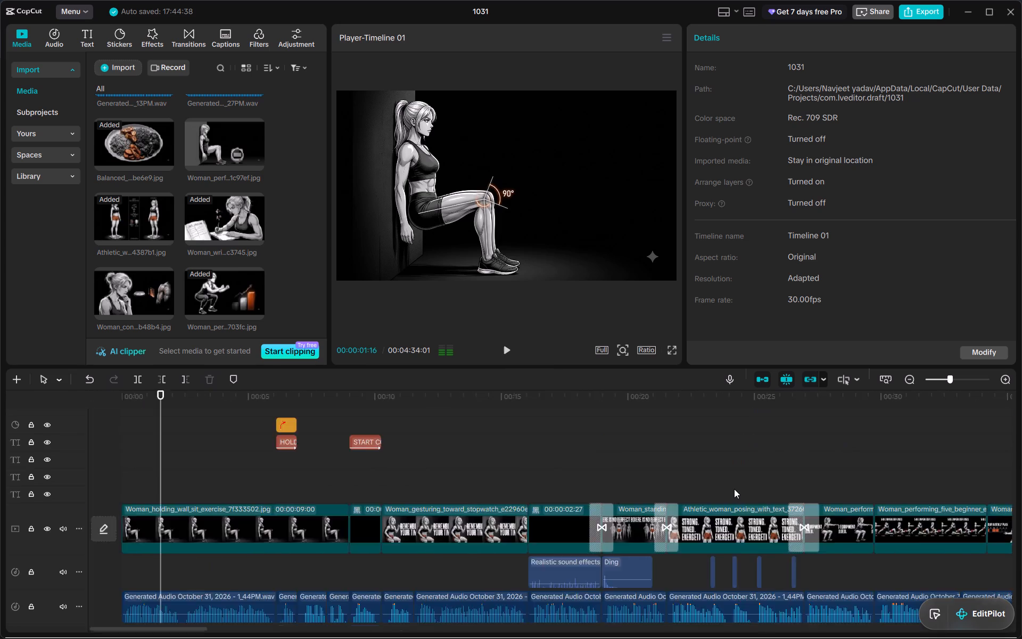
{"action": "scroll", "coordinate": [734, 489], "scroll_direction": "left", "scroll_amount": 20}
{"action": "scroll", "coordinate": [734, 489], "scroll_direction": "left", "scroll_amount": 20}
{"action": "scroll", "coordinate": [734, 489], "scroll_direction": "left", "scroll_amount": 20}
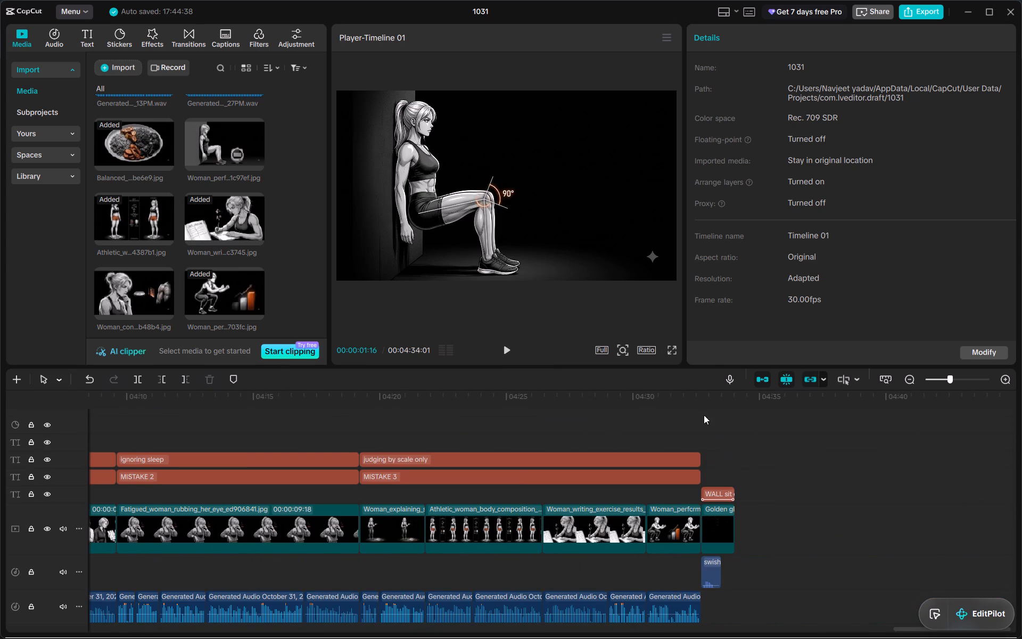
{"action": "left_click", "coordinate": [695, 398]}
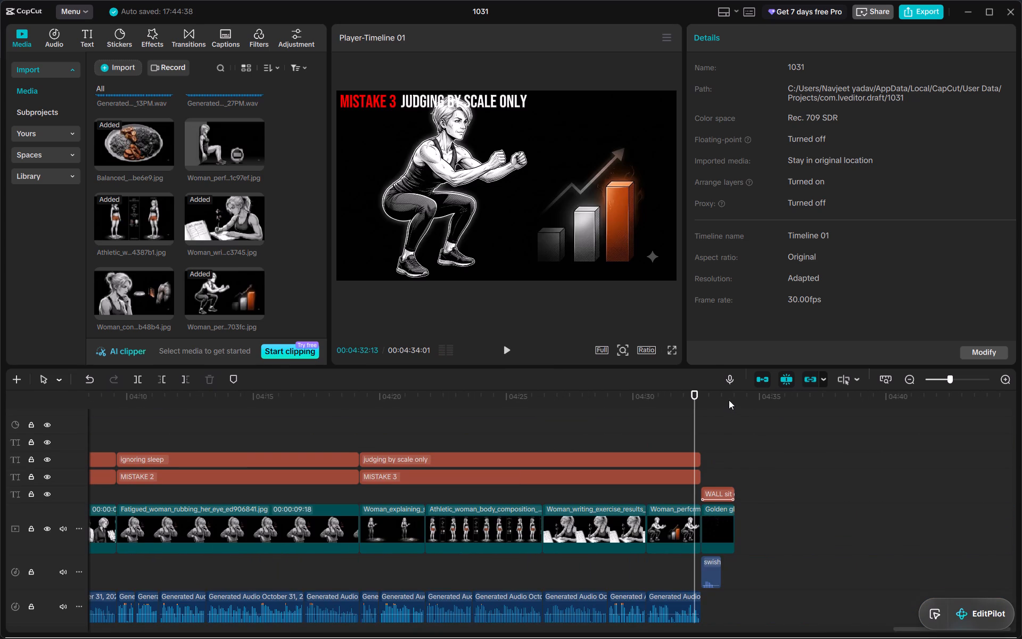
{"action": "left_click_drag", "start_coordinate": [729, 400], "coordinate": [736, 403]}
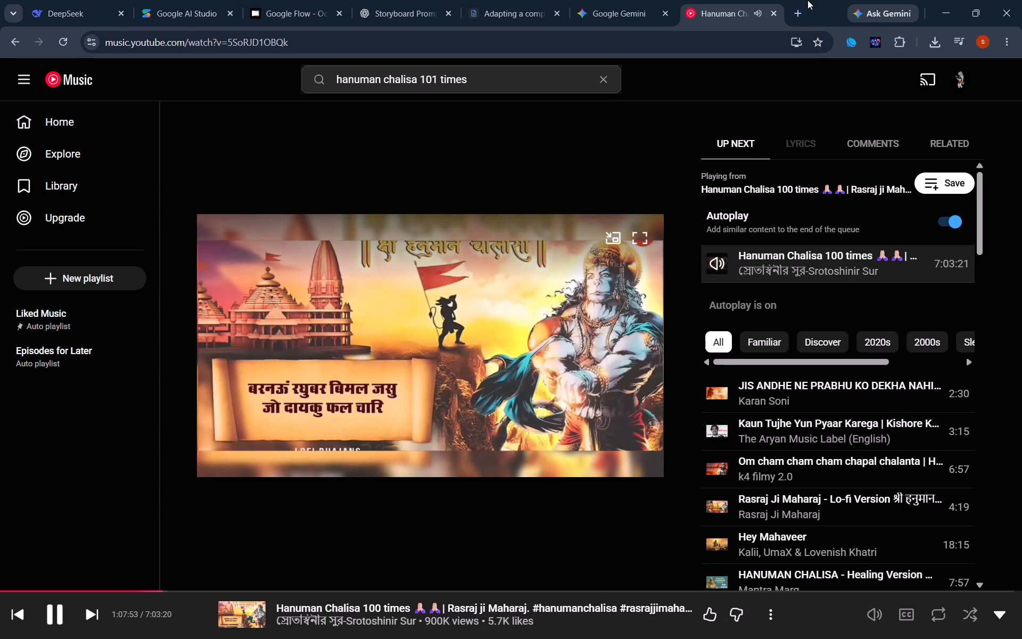
{"action": "left_click", "coordinate": [805, 2]}
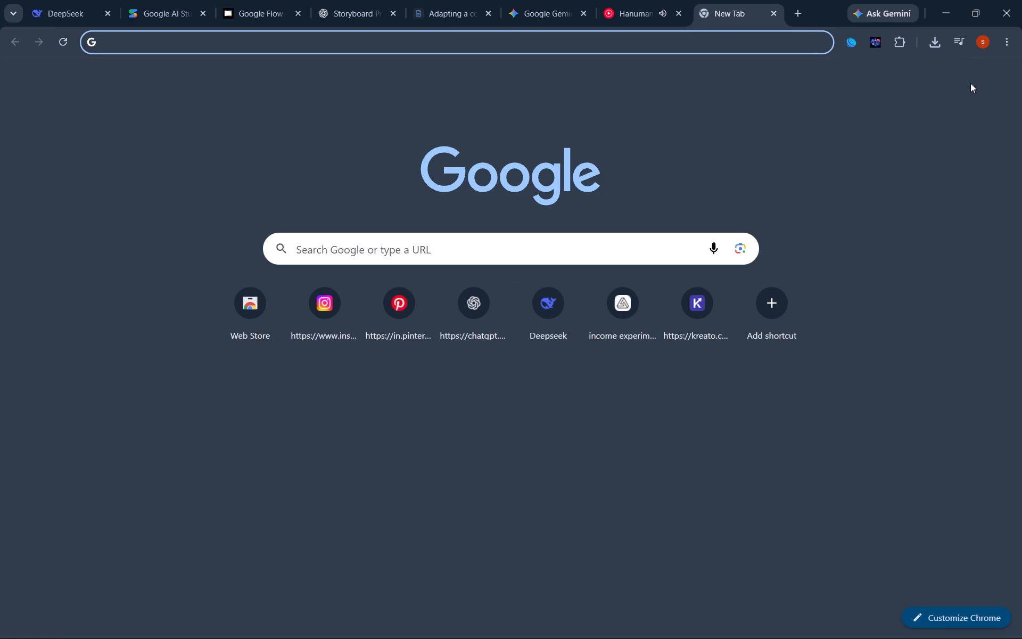
{"action": "left_click", "coordinate": [954, 75]}
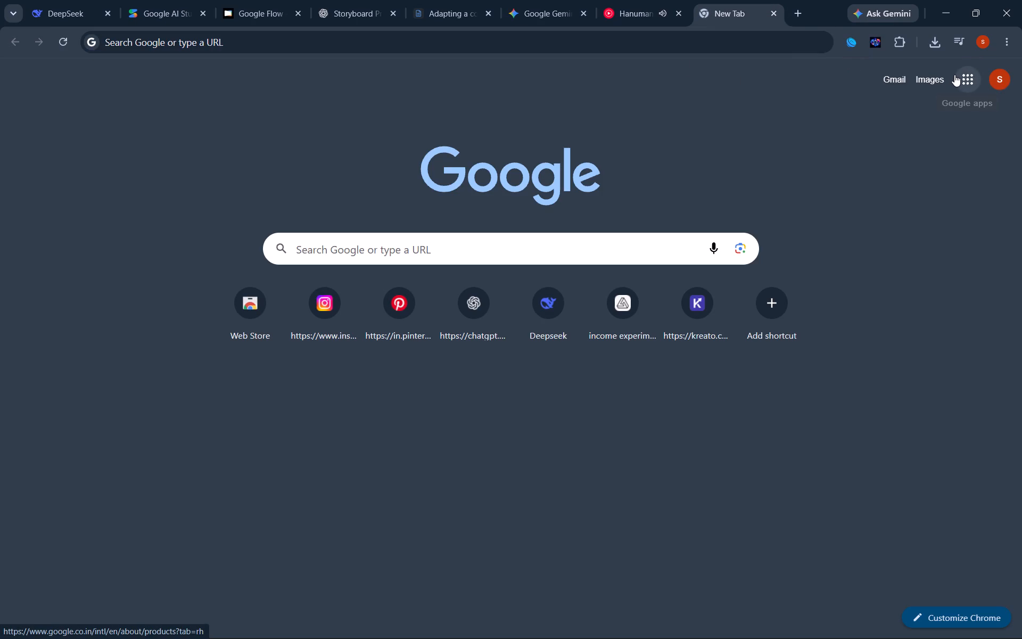
{"action": "left_click", "coordinate": [834, 231]}
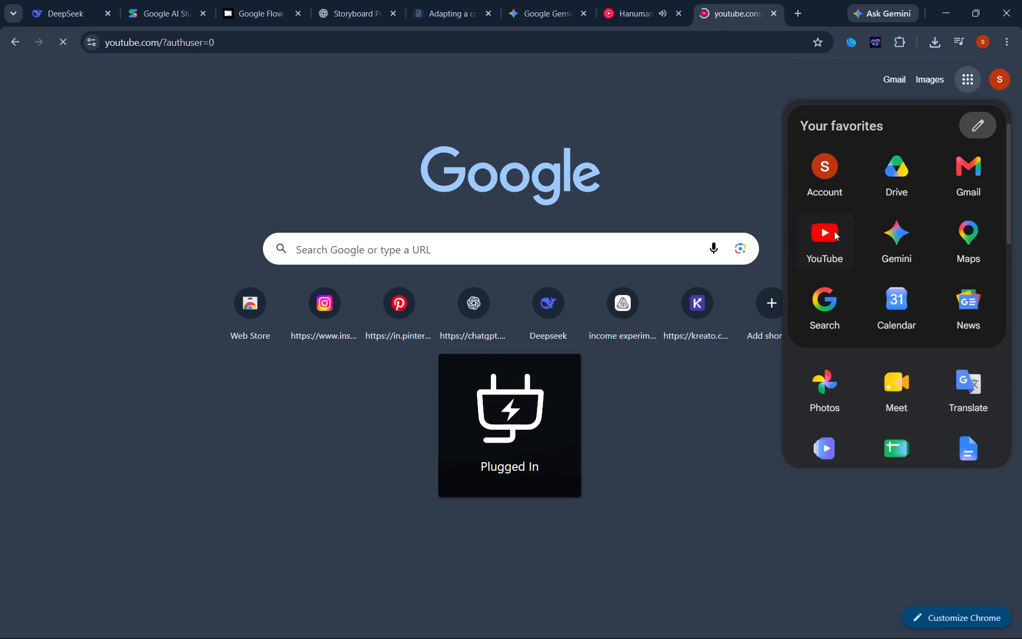
{"action": "left_click", "coordinate": [834, 231]}
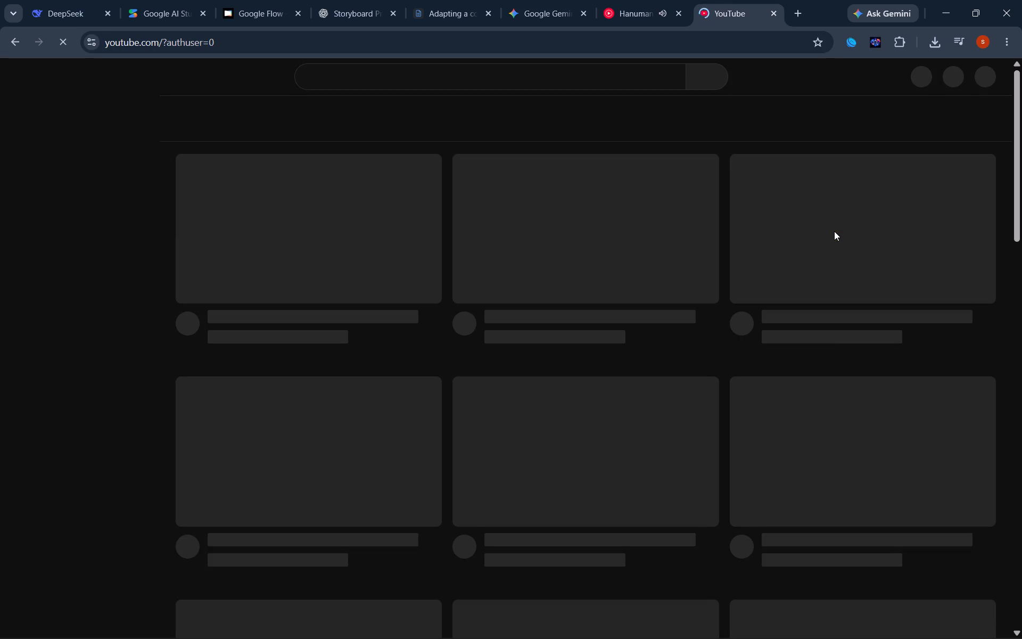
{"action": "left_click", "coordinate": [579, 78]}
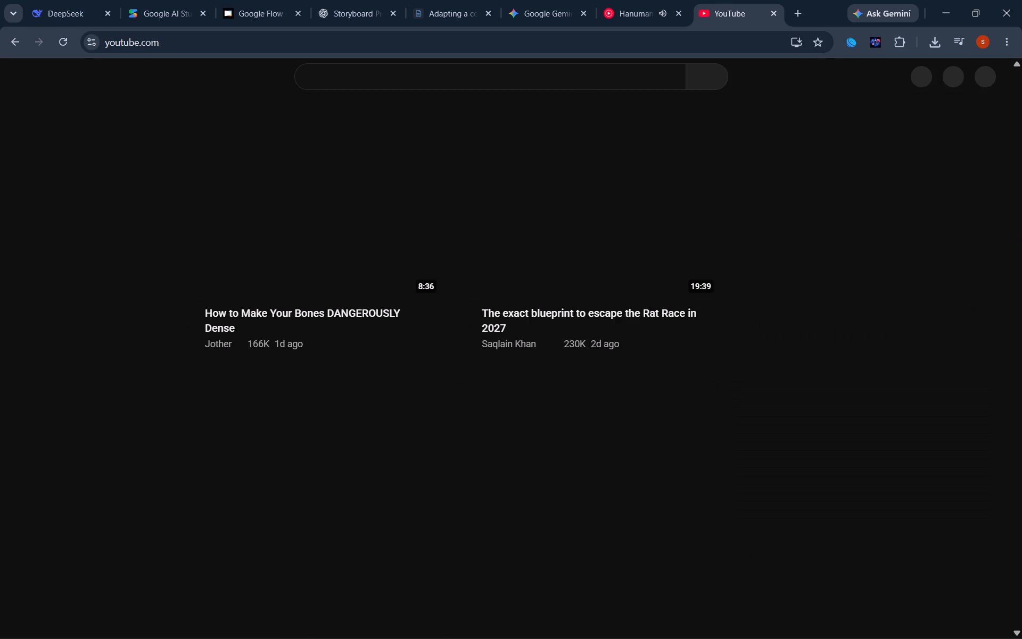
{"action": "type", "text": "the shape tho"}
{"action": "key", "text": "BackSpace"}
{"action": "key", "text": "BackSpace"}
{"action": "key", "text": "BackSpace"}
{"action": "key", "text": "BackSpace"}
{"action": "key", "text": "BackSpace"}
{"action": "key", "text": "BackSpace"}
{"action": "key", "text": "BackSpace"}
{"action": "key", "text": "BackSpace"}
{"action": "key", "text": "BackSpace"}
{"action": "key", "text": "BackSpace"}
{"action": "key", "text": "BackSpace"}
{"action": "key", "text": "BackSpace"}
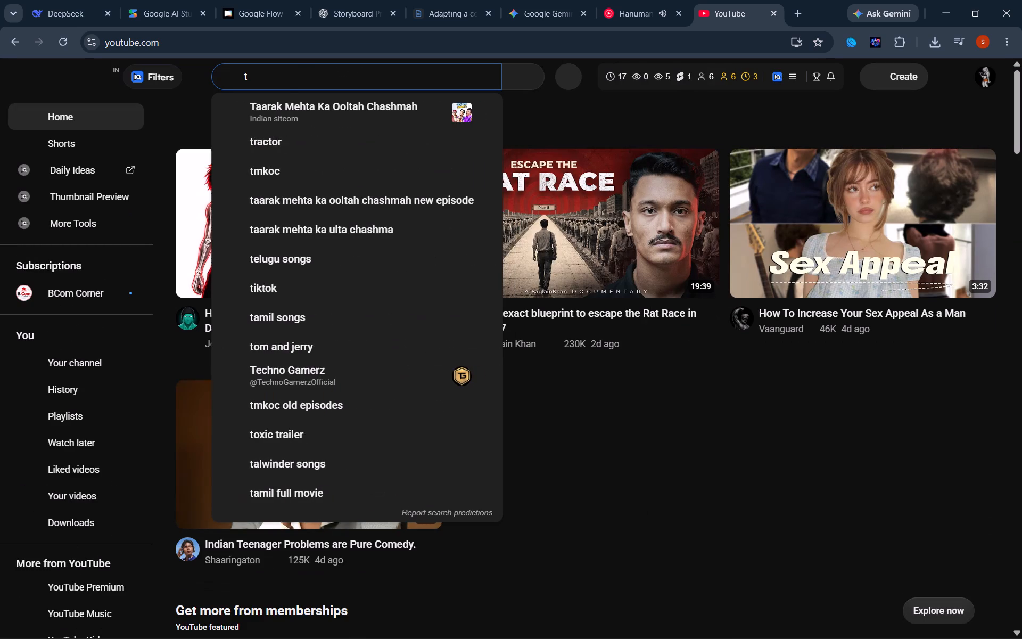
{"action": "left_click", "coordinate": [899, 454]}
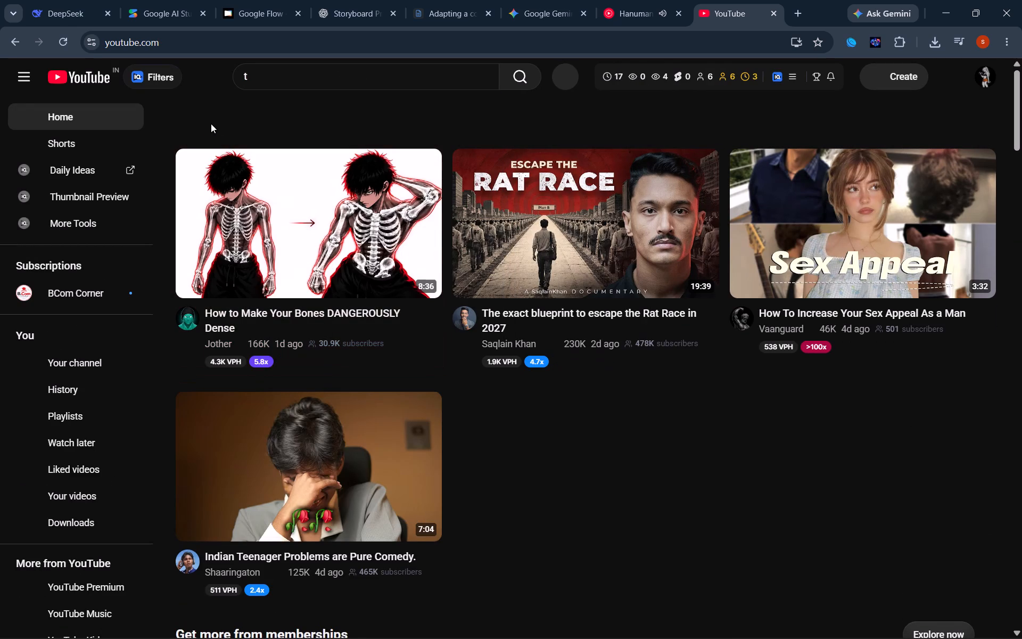
Capture a screenshot of the "How to Make Your Bones DANGEROUSLY Dense" video's thumbnail and title on the YouTube home feed.
{"action": "key", "text": "shift+super+s"}
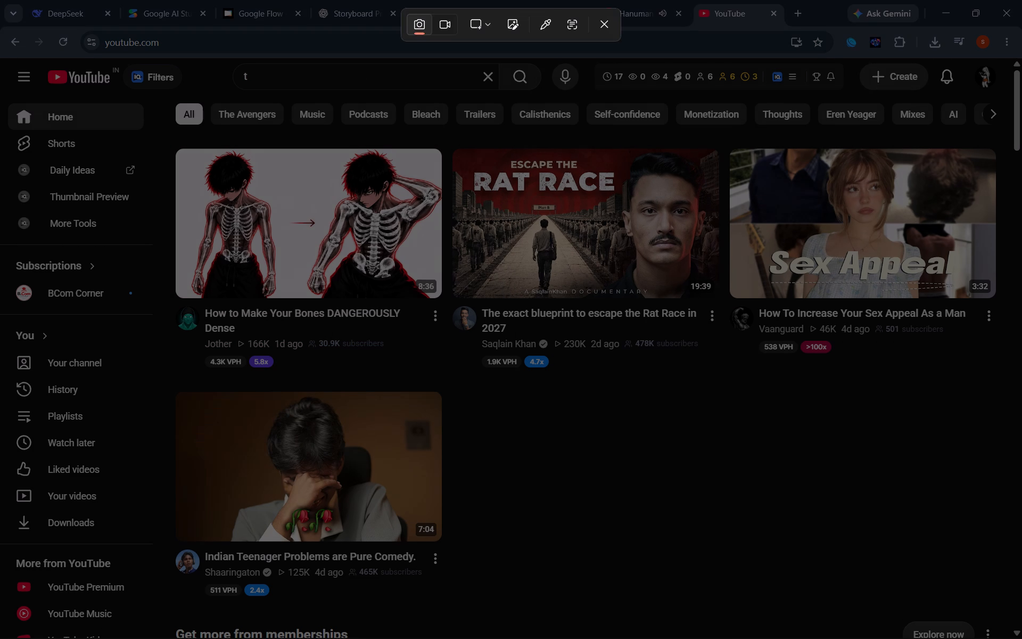
{"action": "left_click_drag", "start_coordinate": [165, 132], "coordinate": [447, 332]}
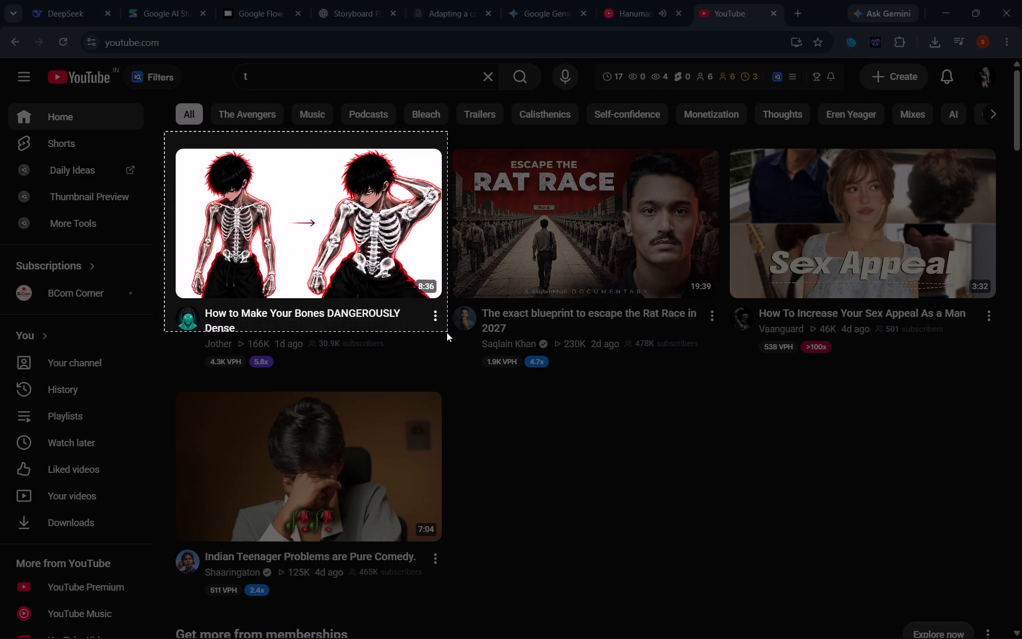
{"action": "left_click_drag", "start_coordinate": [447, 332], "coordinate": [440, 370]}
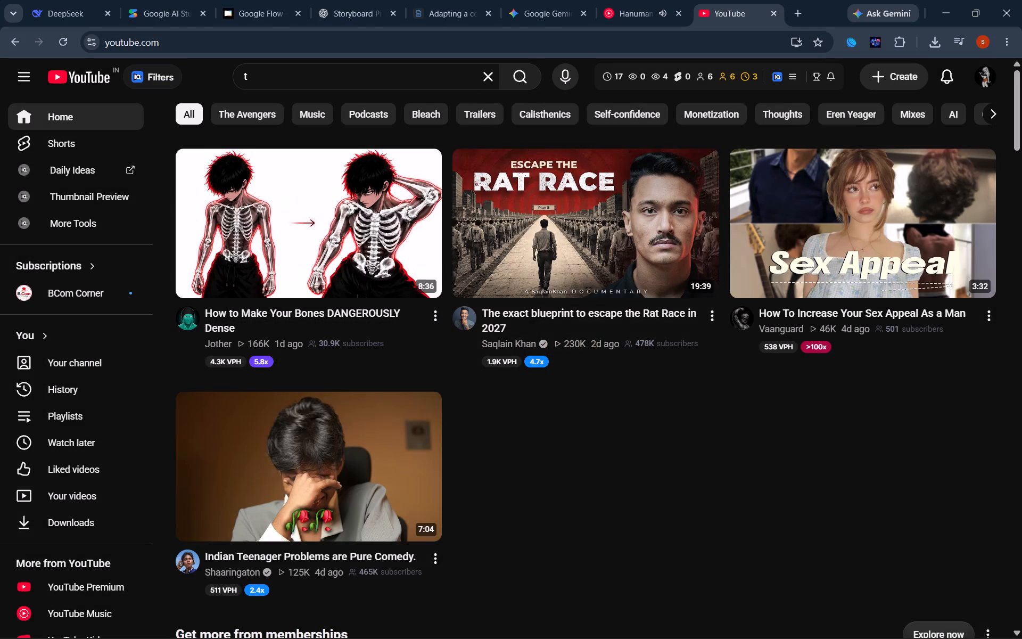
Search YouTube for "the rep theory" and open the video list of The Rep Theory channel.
{"action": "left_click", "coordinate": [432, 71]}
{"action": "type", "text": "the rep theory"}
{"action": "key", "text": "Return"}
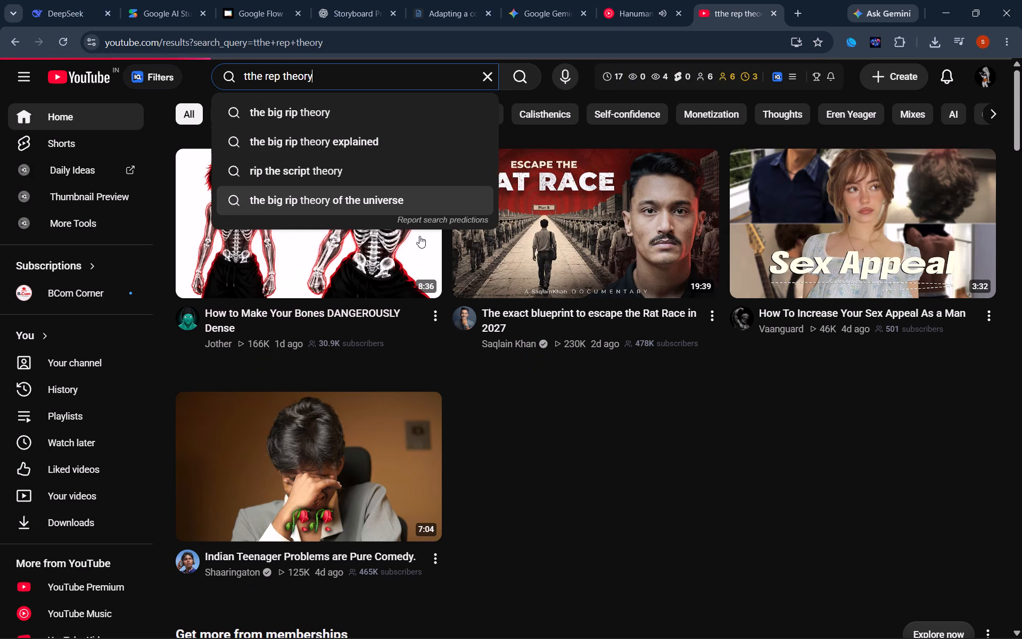
{"action": "scroll", "coordinate": [529, 472], "scroll_direction": "down", "scroll_amount": 2}
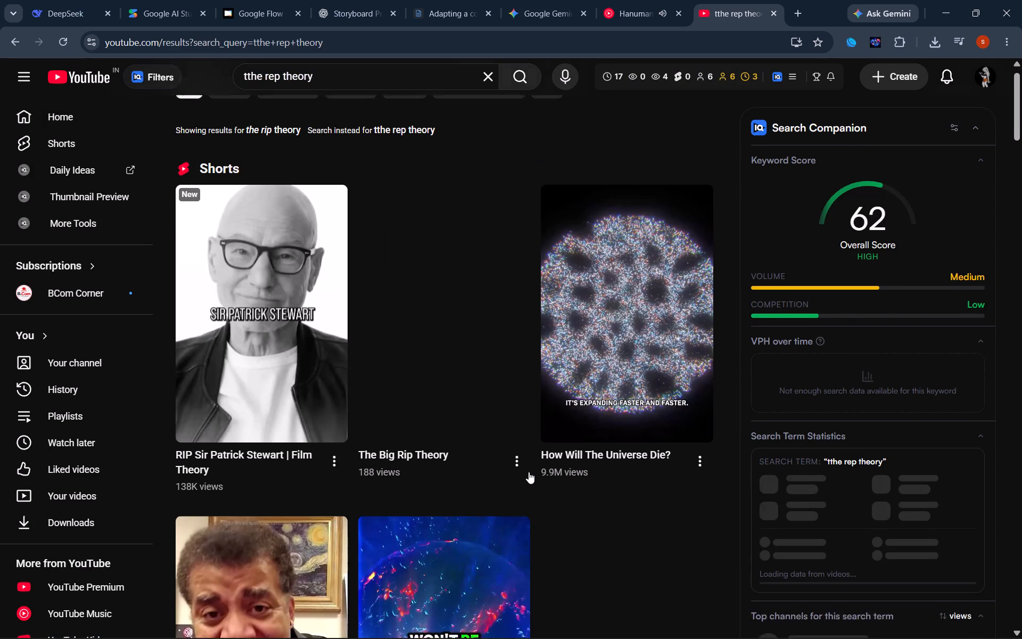
{"action": "scroll", "coordinate": [529, 472], "scroll_direction": "down", "scroll_amount": 7}
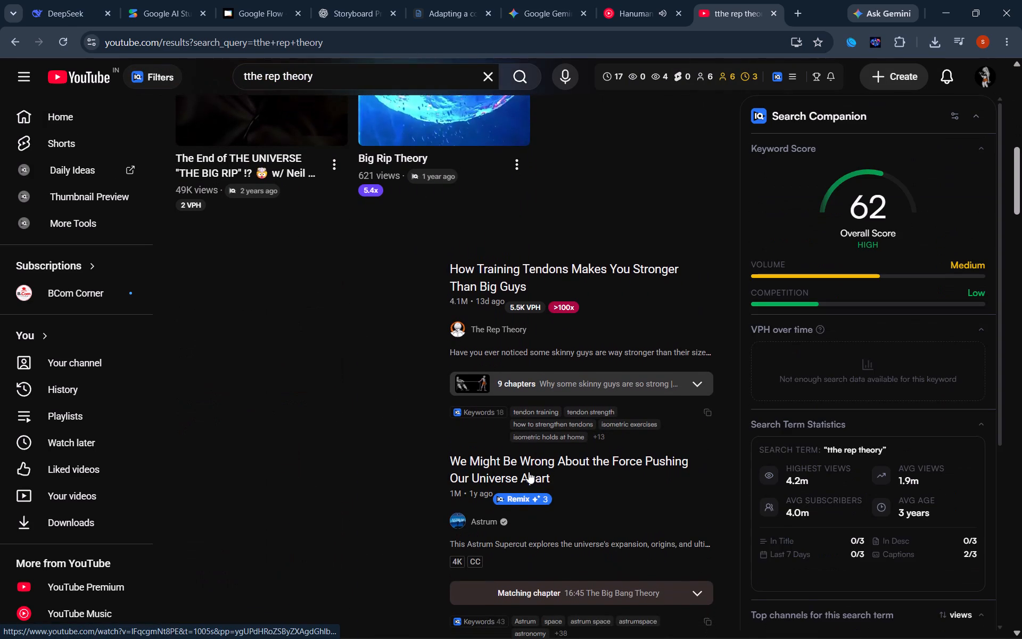
{"action": "scroll", "coordinate": [529, 472], "scroll_direction": "down", "scroll_amount": 1}
{"action": "left_click", "coordinate": [494, 331]}
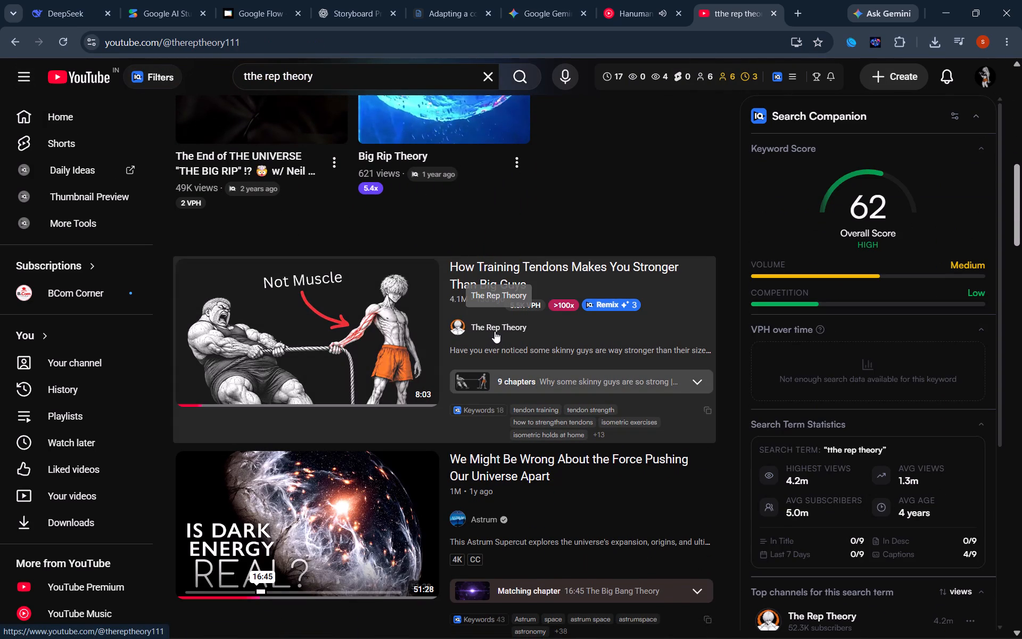
{"action": "scroll", "coordinate": [494, 331], "scroll_direction": "down", "scroll_amount": 1}
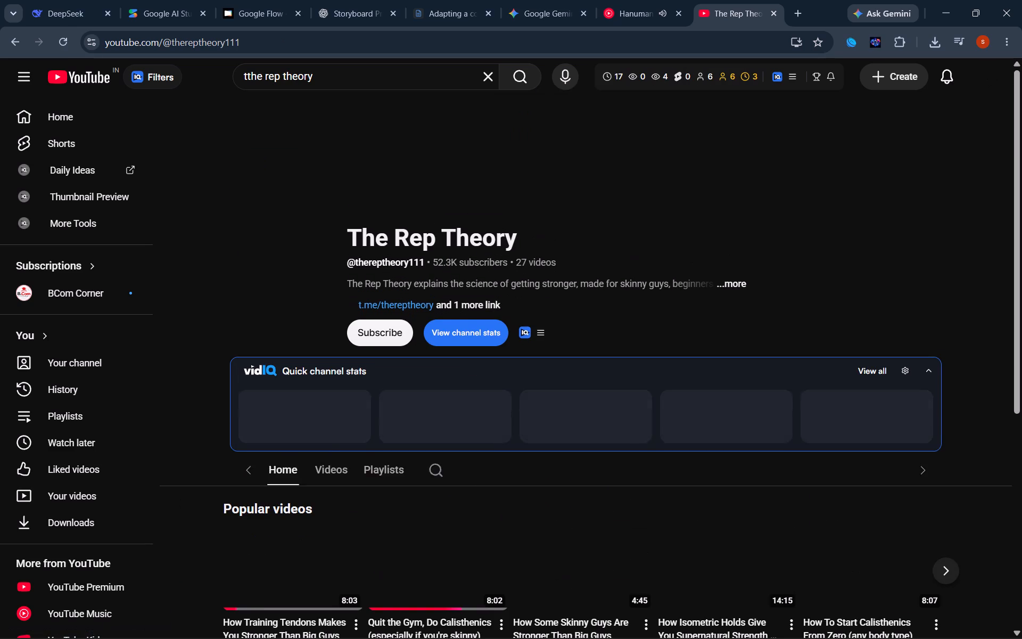
{"action": "scroll", "coordinate": [485, 225], "scroll_direction": "down", "scroll_amount": 4}
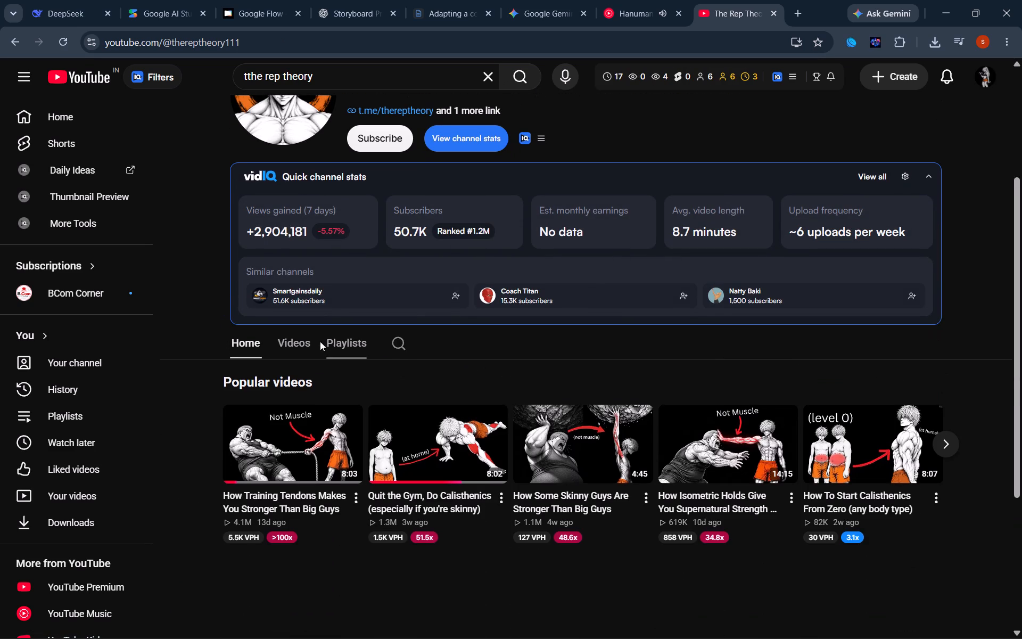
{"action": "left_click", "coordinate": [302, 343]}
Capture a screenshot of the first two rows of The Rep Theory's latest video thumbnails with their titles.
{"action": "scroll", "coordinate": [505, 367], "scroll_direction": "down", "scroll_amount": 2}
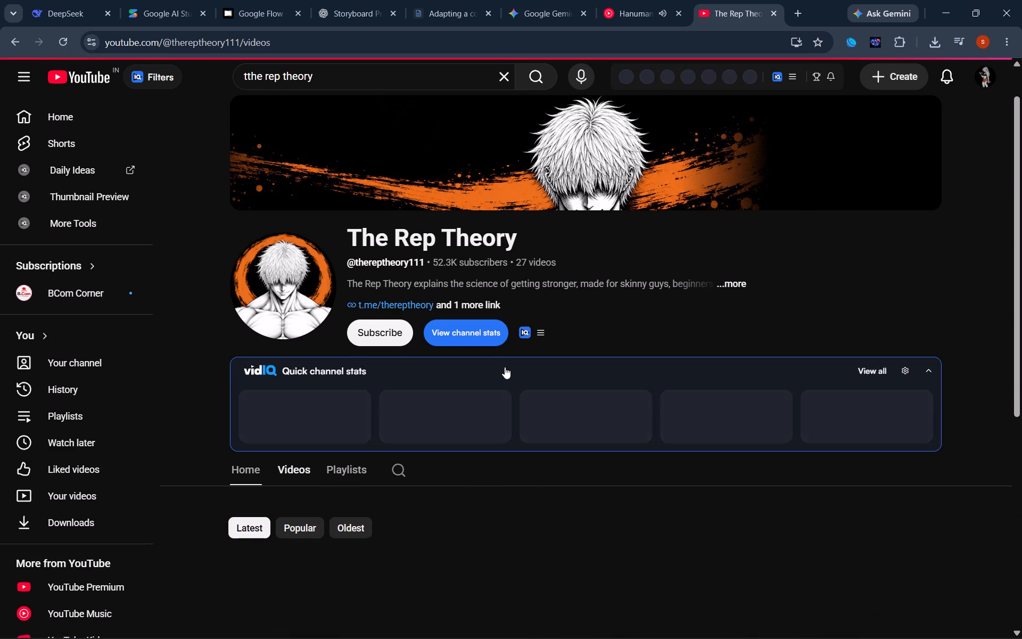
{"action": "scroll", "coordinate": [505, 367], "scroll_direction": "down", "scroll_amount": 4}
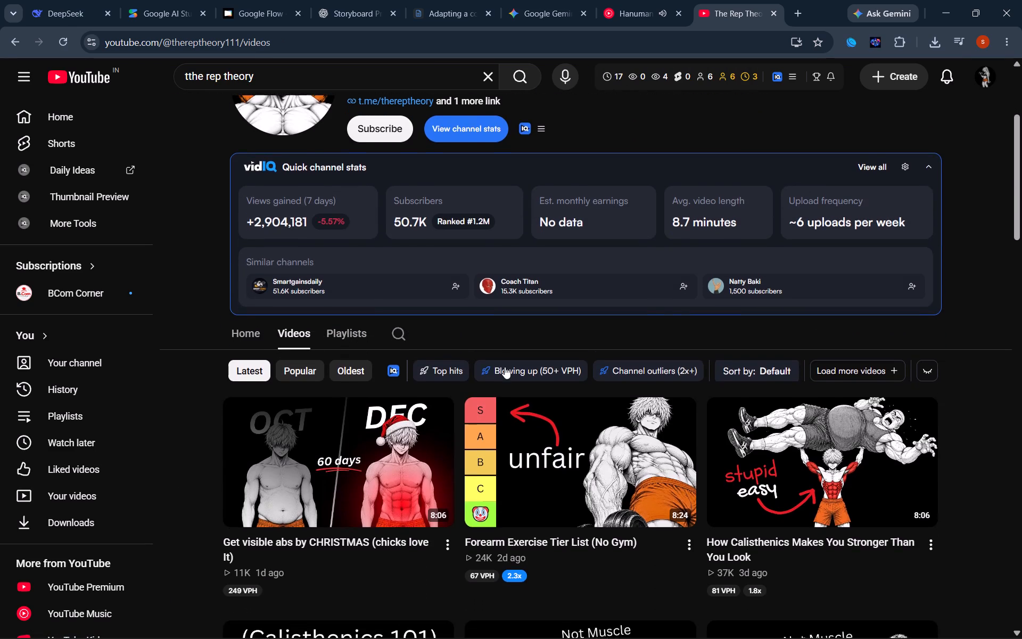
{"action": "scroll", "coordinate": [505, 367], "scroll_direction": "down", "scroll_amount": 3}
{"action": "scroll", "coordinate": [505, 367], "scroll_direction": "up", "scroll_amount": 2}
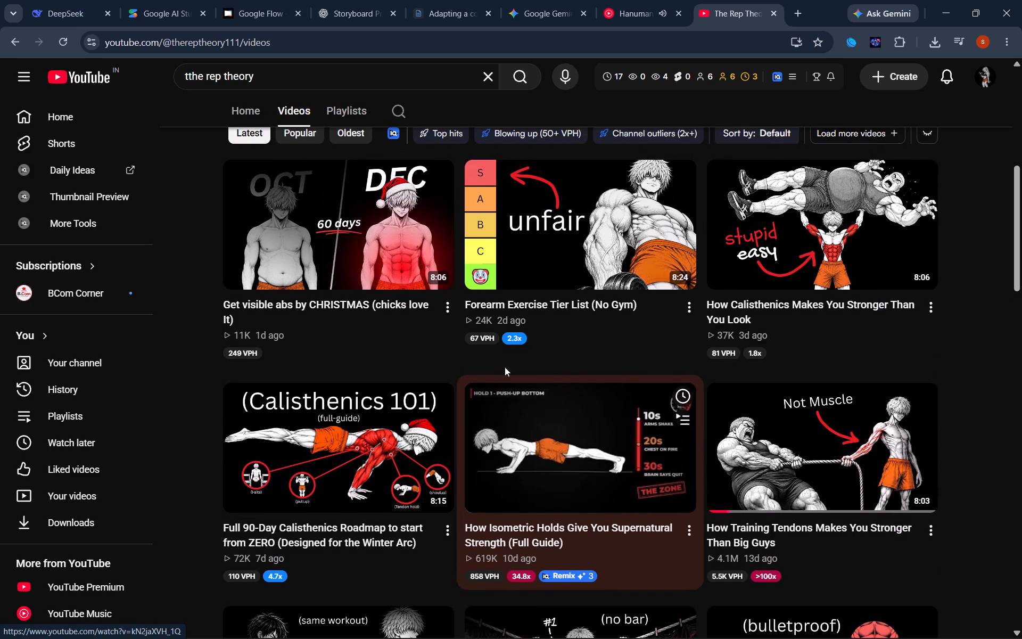
{"action": "key", "text": "shift+super+s"}
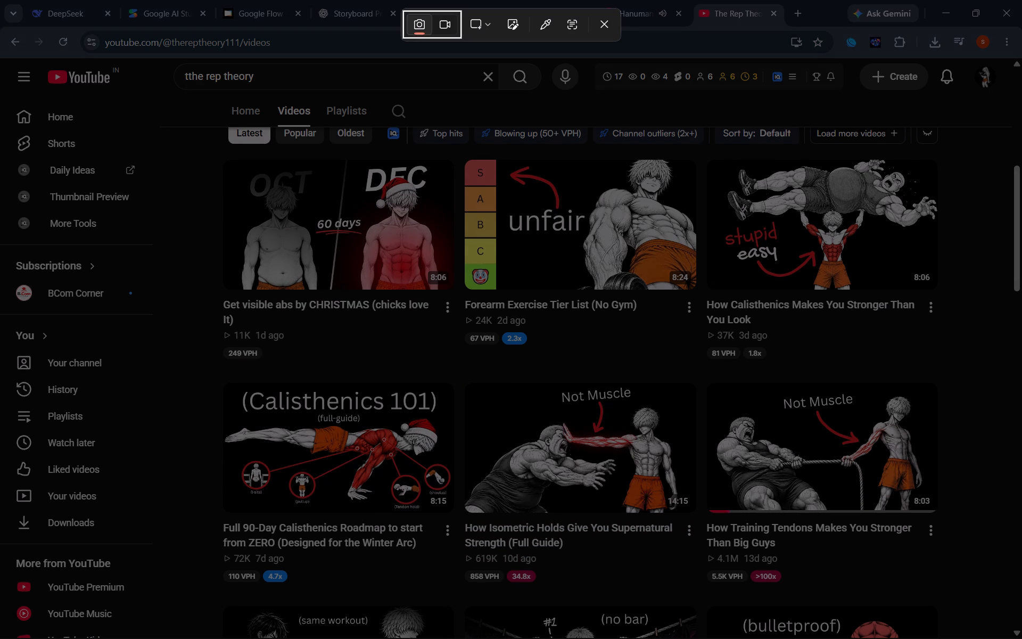
{"action": "left_click_drag", "start_coordinate": [194, 139], "coordinate": [988, 632]}
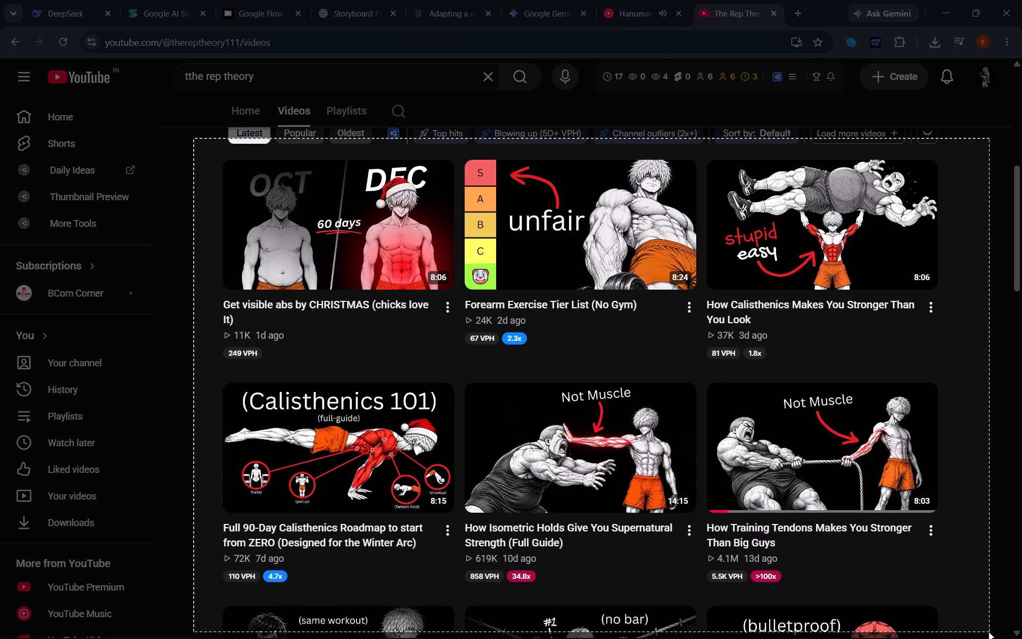
{"action": "left_click_drag", "start_coordinate": [988, 632], "coordinate": [988, 631]}
Capture a screenshot of the channel's third and fourth rows of thumbnails, from "What Actually Makes Muscles Grow" to "How To Start Calisthenics From Zero".
{"action": "scroll", "coordinate": [736, 534], "scroll_direction": "down", "scroll_amount": 2}
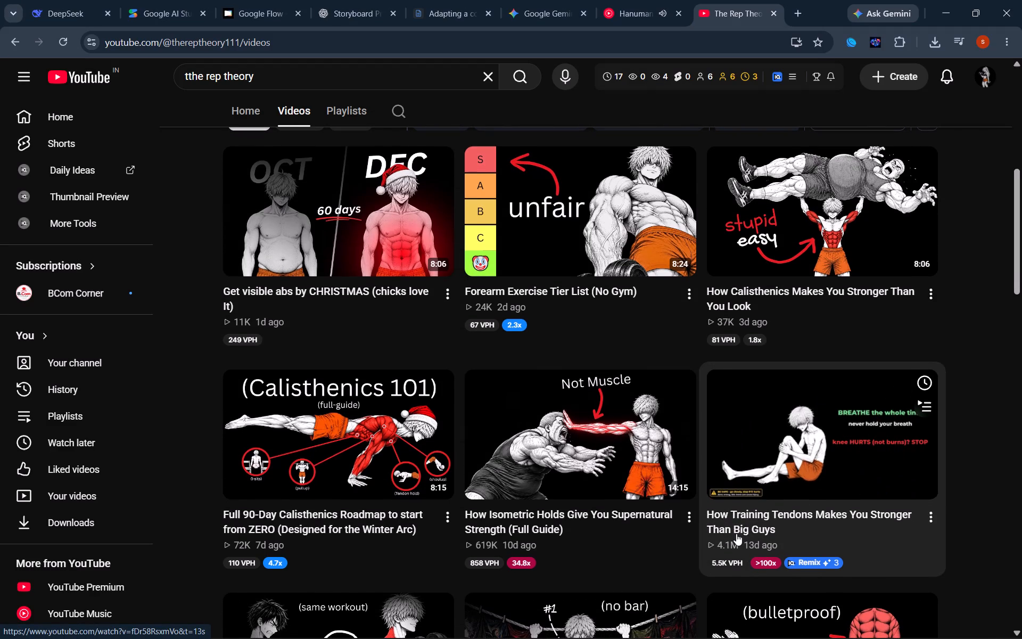
{"action": "scroll", "coordinate": [736, 534], "scroll_direction": "down", "scroll_amount": 4}
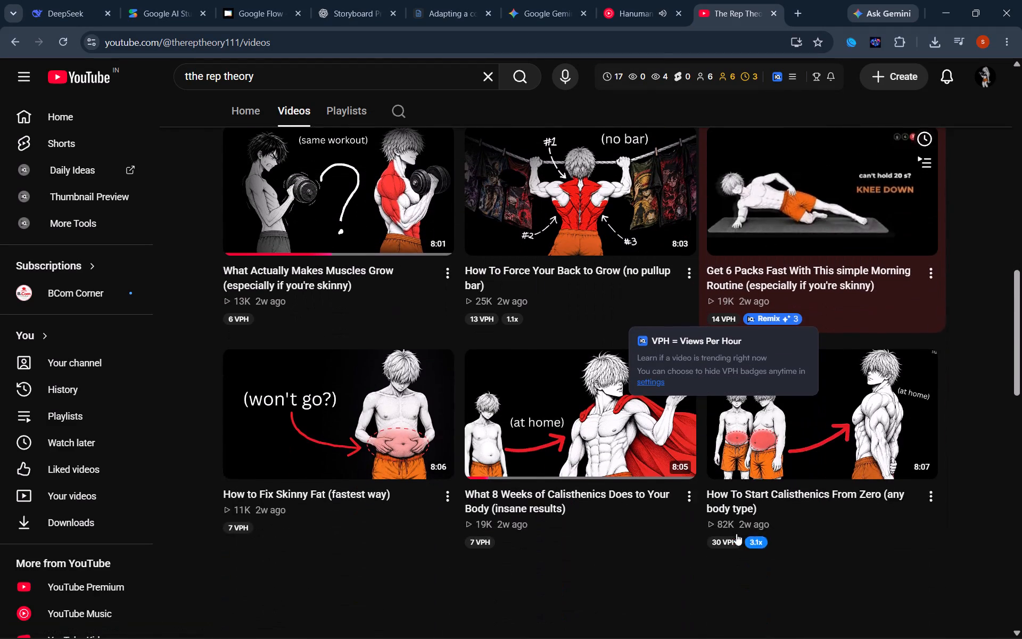
{"action": "scroll", "coordinate": [736, 534], "scroll_direction": "down", "scroll_amount": 1}
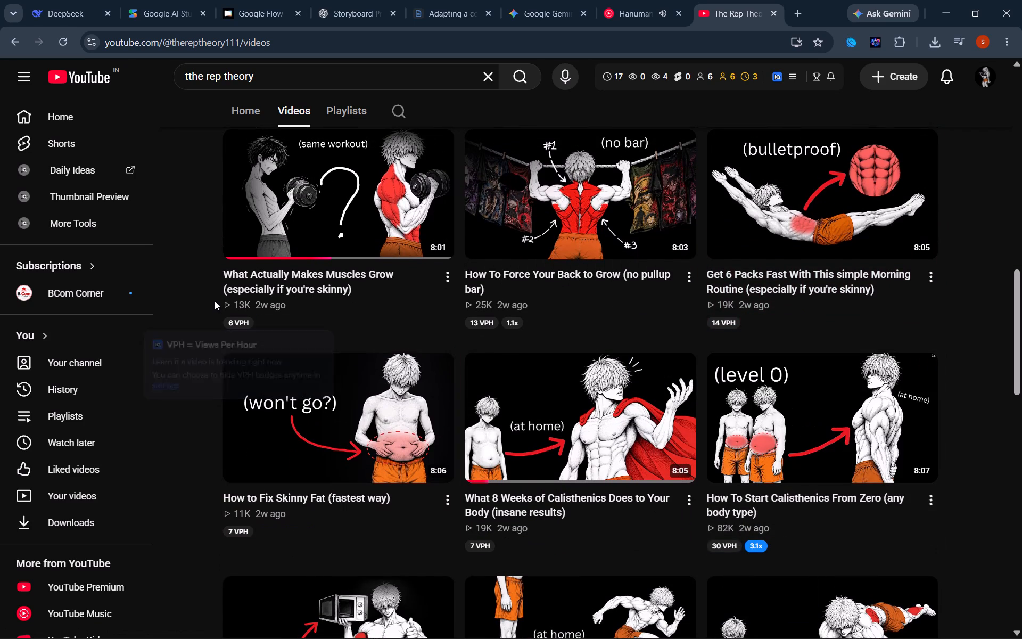
{"action": "key", "text": "shift+super+s"}
{"action": "left_click_drag", "start_coordinate": [203, 120], "coordinate": [971, 620]}
Search YouTube for "rovloes".
{"action": "scroll", "coordinate": [563, 241], "scroll_direction": "up", "scroll_amount": 7}
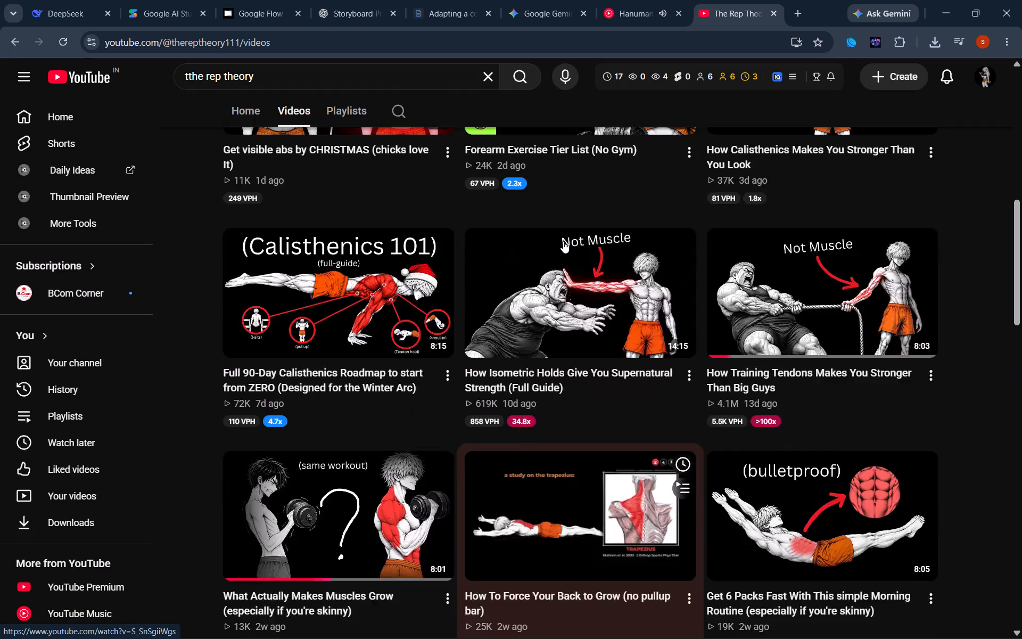
{"action": "left_click", "coordinate": [489, 80]}
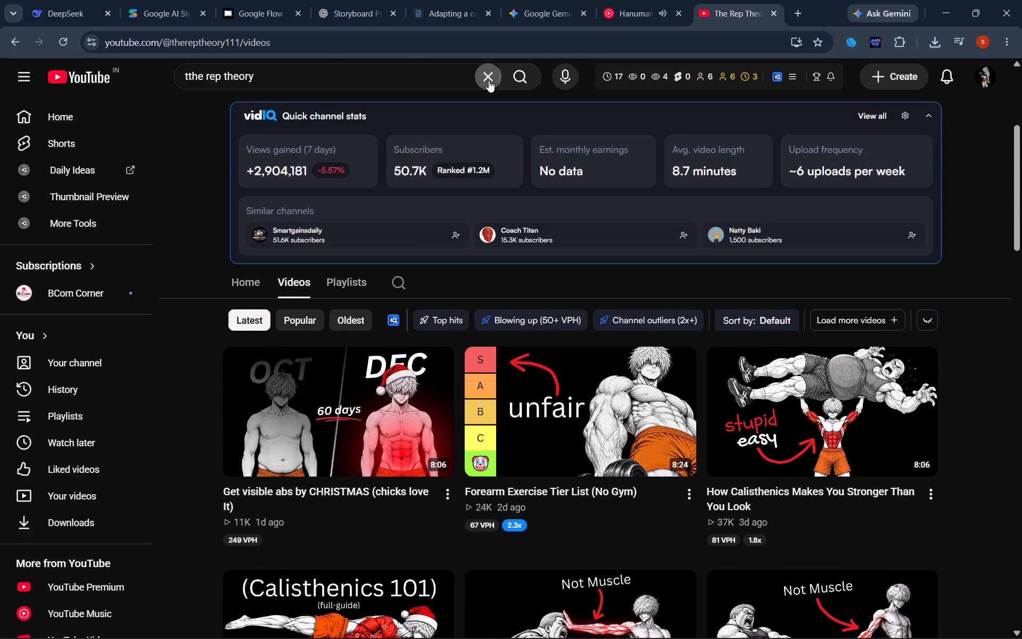
{"action": "left_click", "coordinate": [471, 79]}
{"action": "type", "text": "ro"}
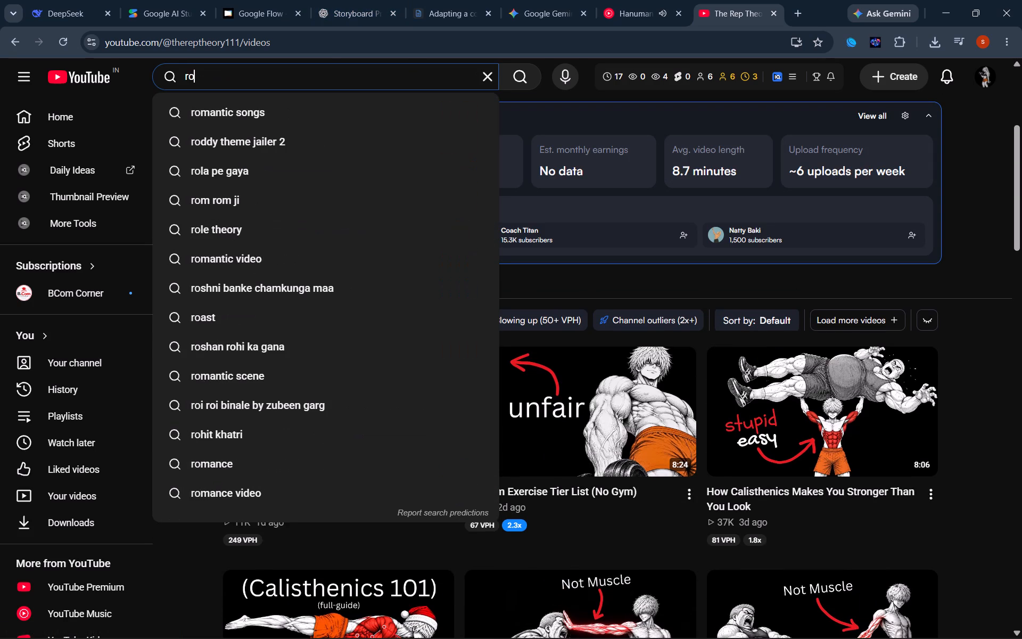
{"action": "type", "text": "vlo"}
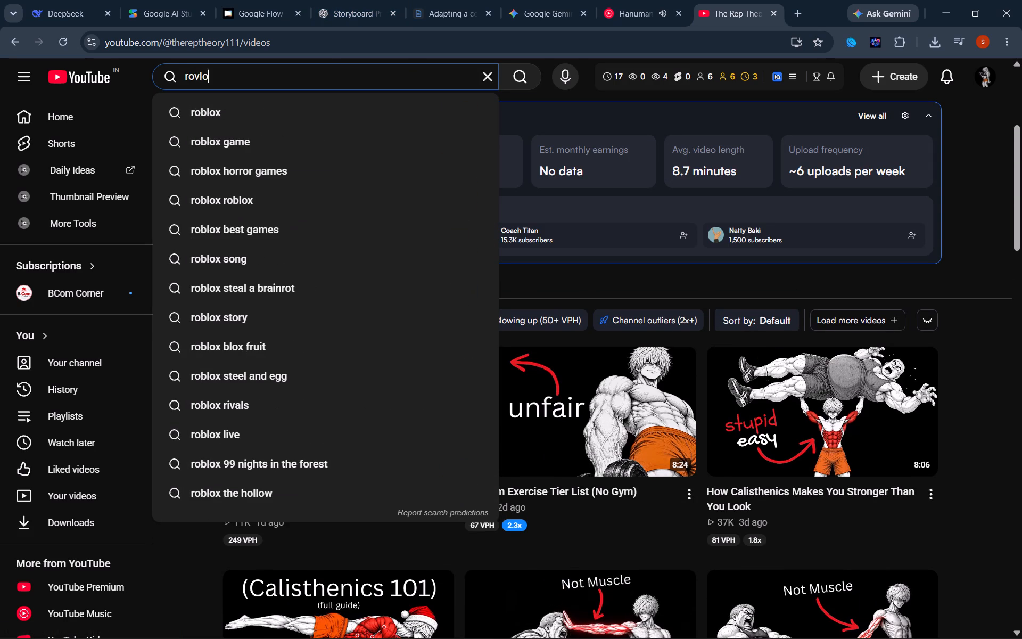
{"action": "type", "text": "es"}
{"action": "key", "text": "Return"}
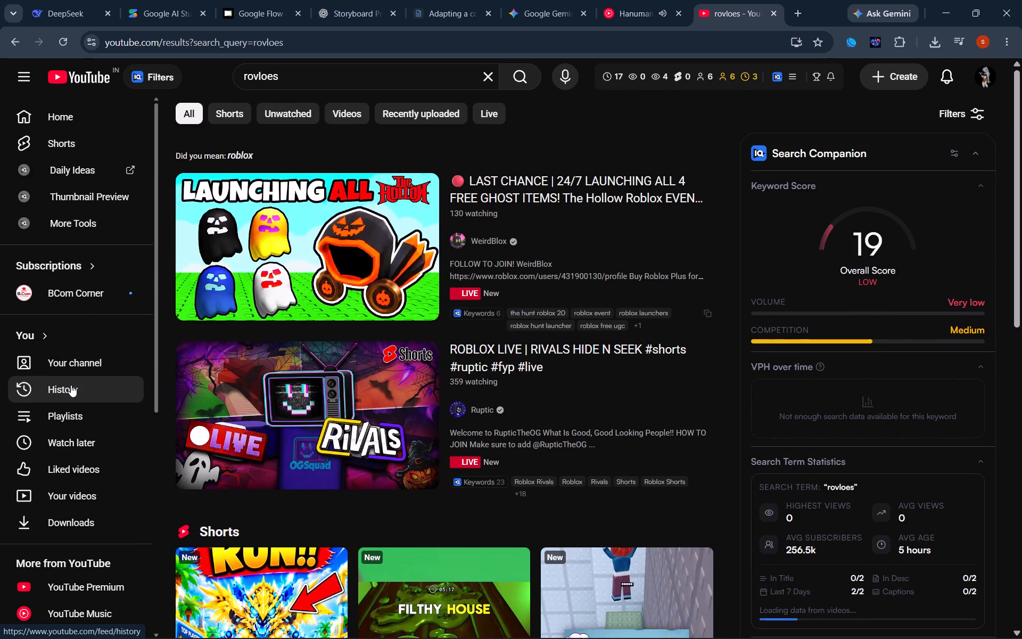
Look through the YouTube watch history for anime-style workout videos from competitor channels.
{"action": "left_click", "coordinate": [71, 385]}
{"action": "scroll", "coordinate": [106, 226], "scroll_direction": "down", "scroll_amount": 1}
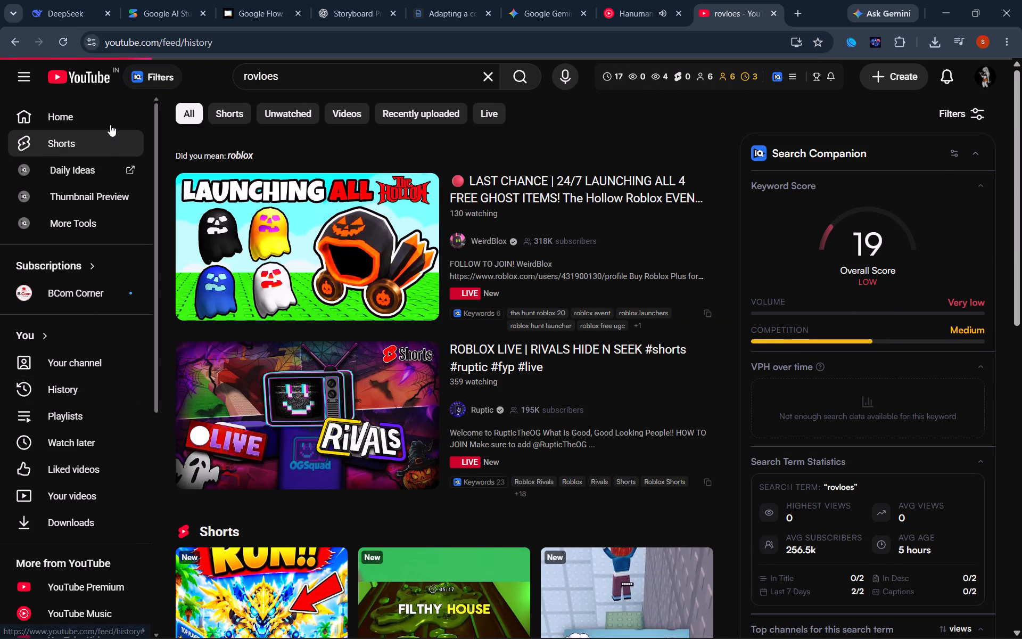
{"action": "left_click_drag", "start_coordinate": [99, 118], "coordinate": [384, 361]}
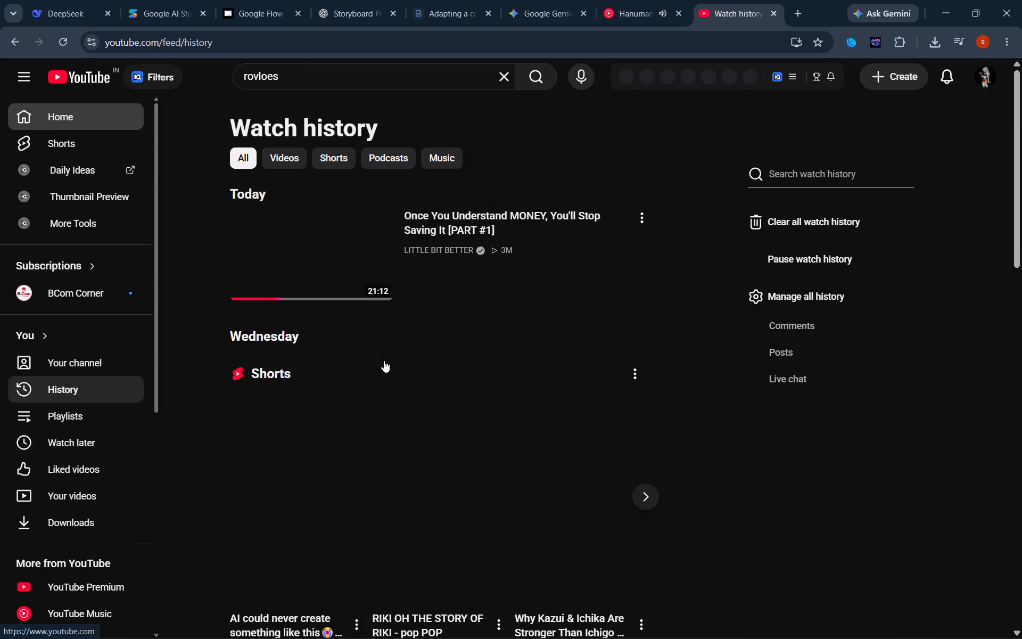
{"action": "scroll", "coordinate": [384, 361], "scroll_direction": "down", "scroll_amount": 9}
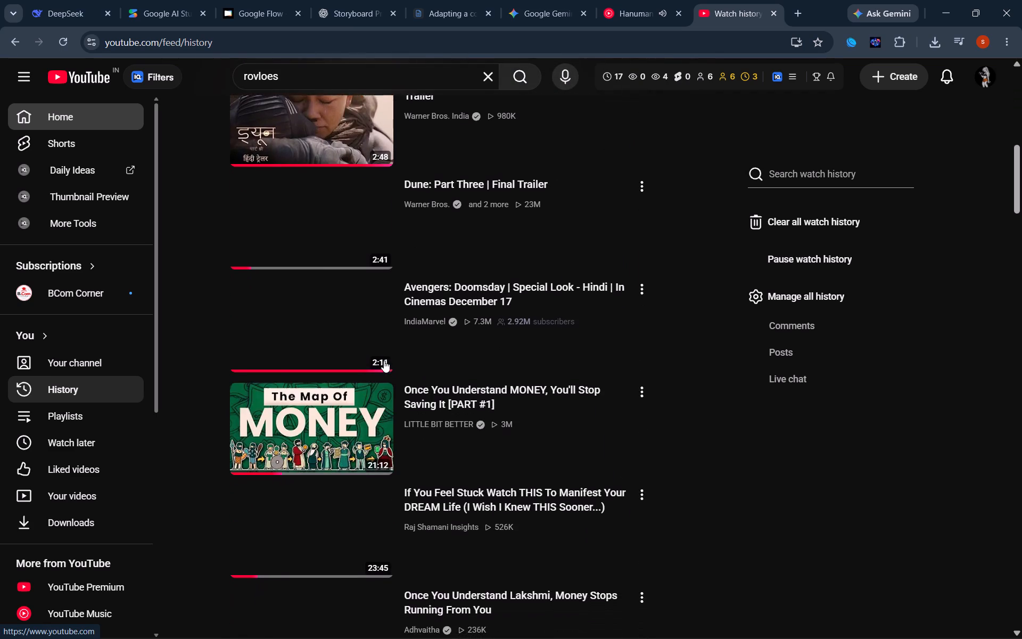
{"action": "scroll", "coordinate": [384, 361], "scroll_direction": "down", "scroll_amount": 4}
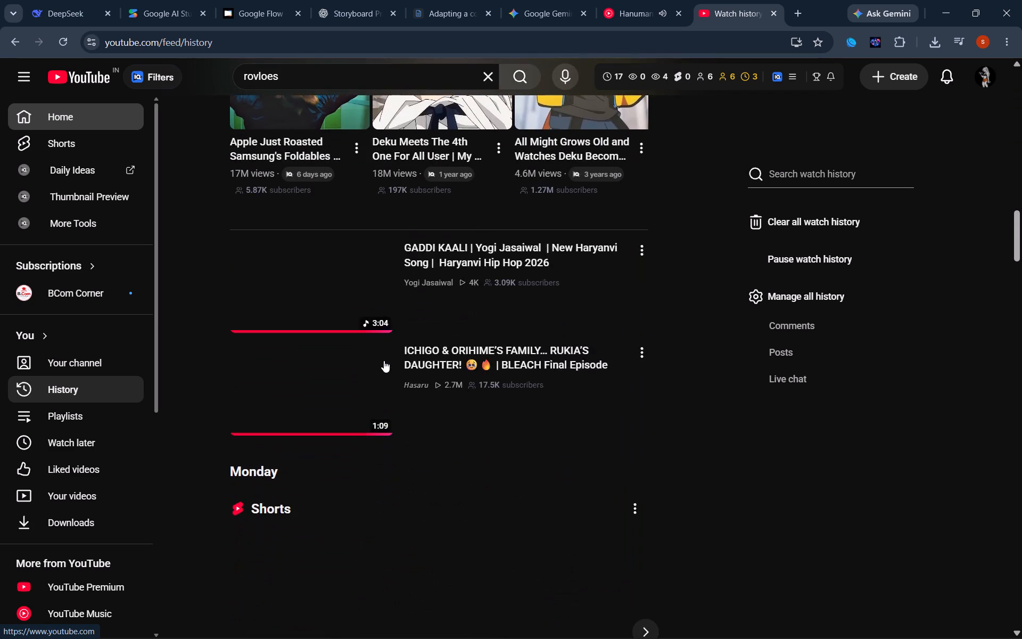
{"action": "scroll", "coordinate": [384, 361], "scroll_direction": "down", "scroll_amount": 5}
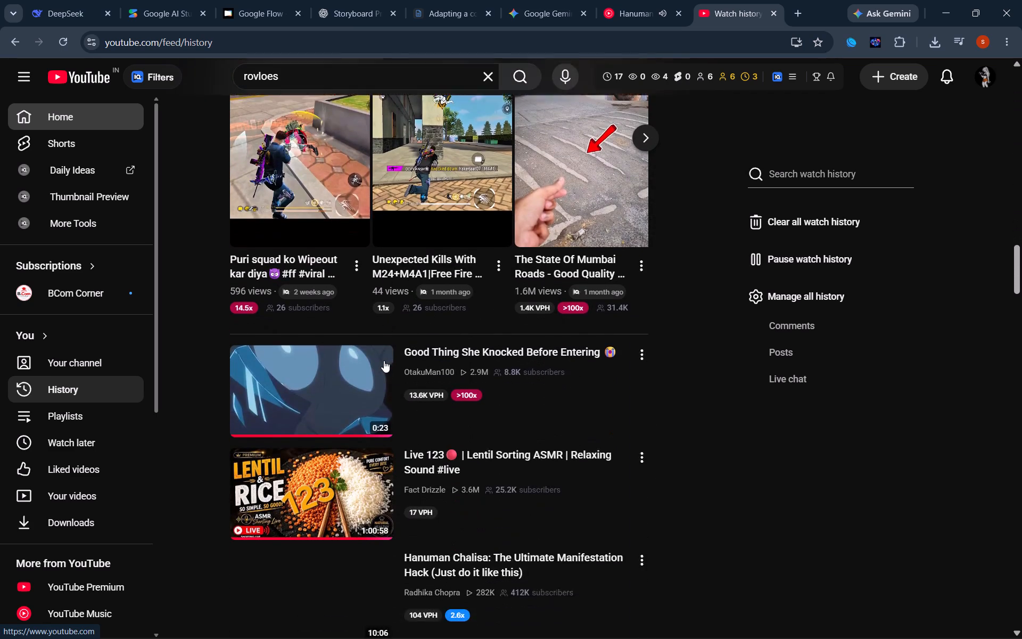
{"action": "scroll", "coordinate": [384, 361], "scroll_direction": "down", "scroll_amount": 3}
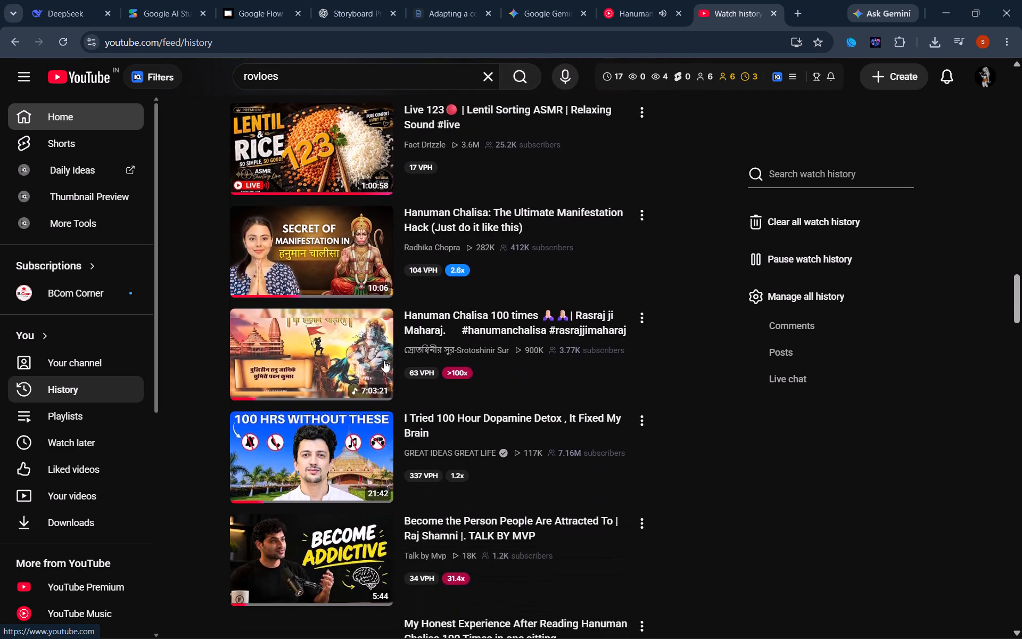
{"action": "scroll", "coordinate": [384, 361], "scroll_direction": "down", "scroll_amount": 4}
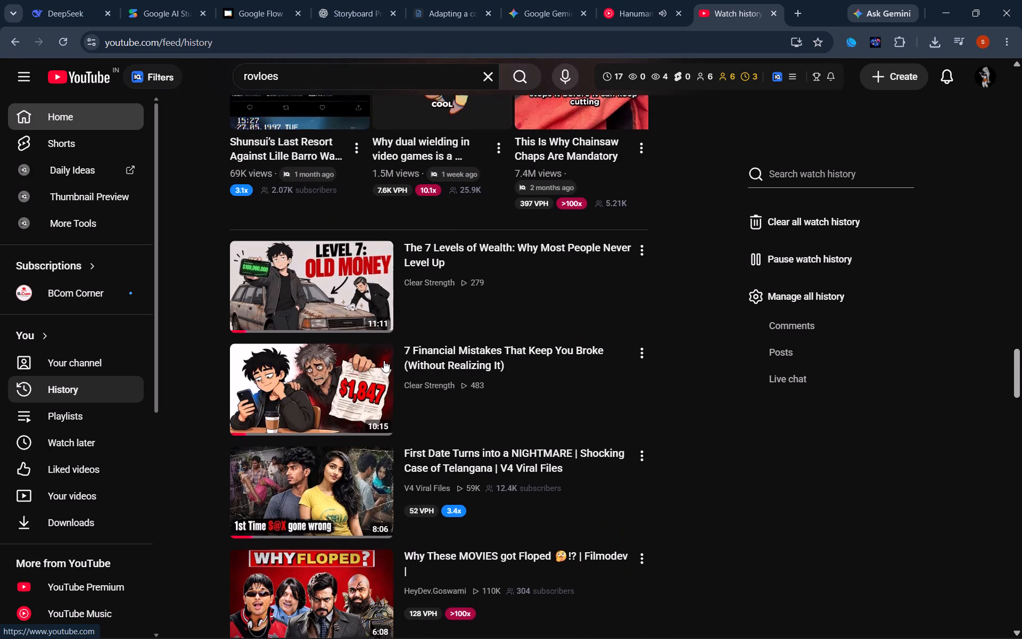
{"action": "scroll", "coordinate": [384, 361], "scroll_direction": "down", "scroll_amount": 3}
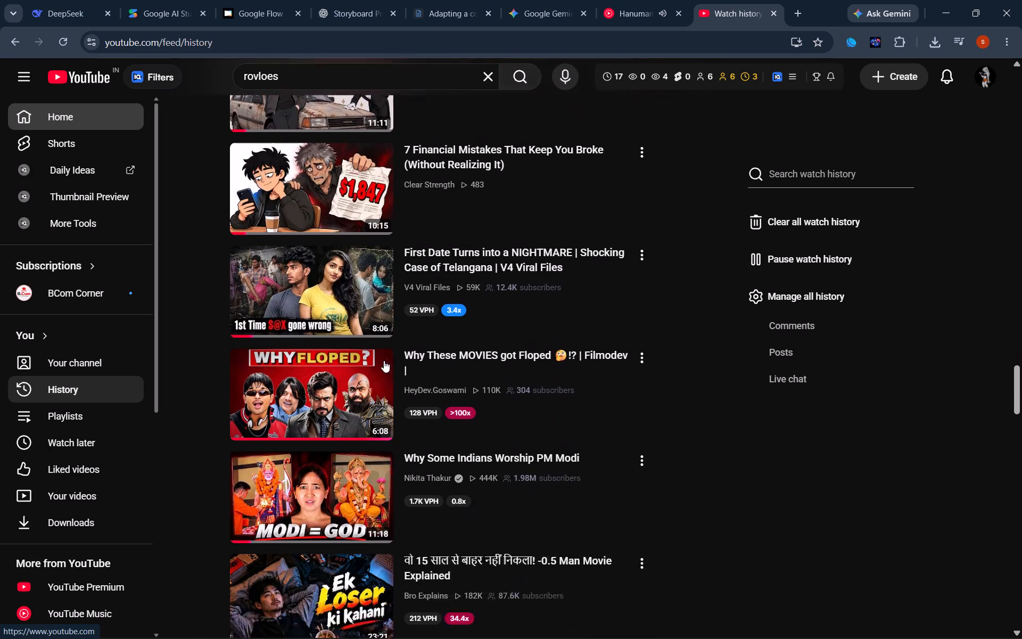
{"action": "scroll", "coordinate": [384, 361], "scroll_direction": "down", "scroll_amount": 4}
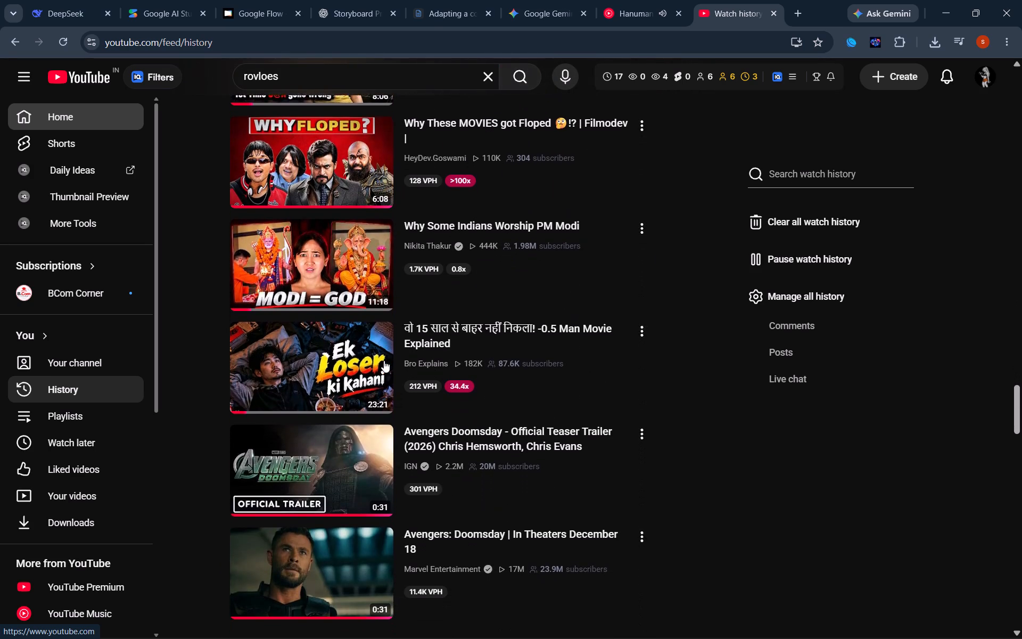
{"action": "scroll", "coordinate": [384, 361], "scroll_direction": "down", "scroll_amount": 5}
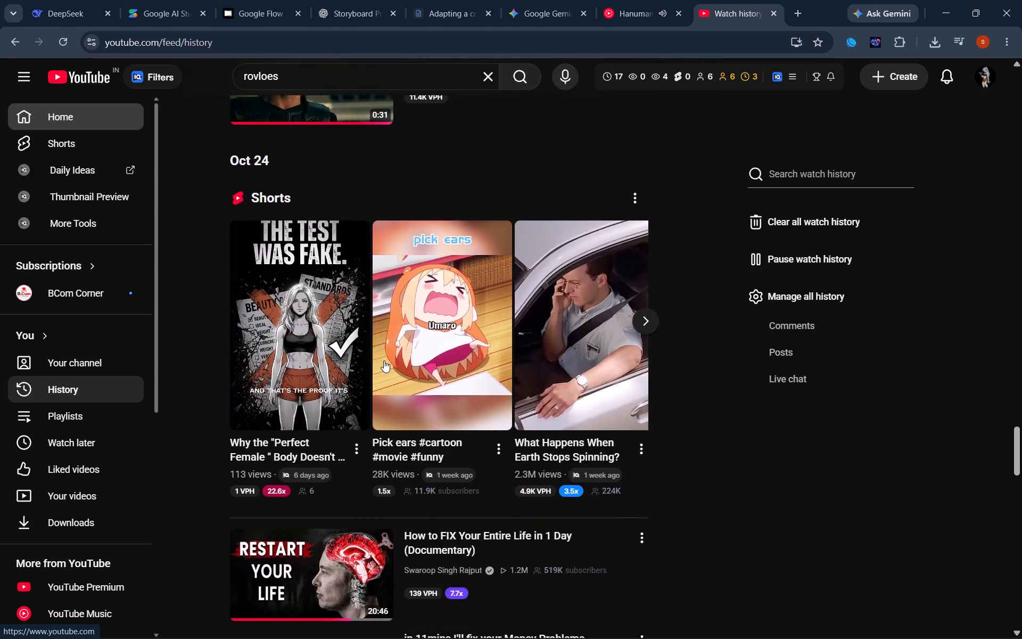
{"action": "scroll", "coordinate": [384, 361], "scroll_direction": "down", "scroll_amount": 2}
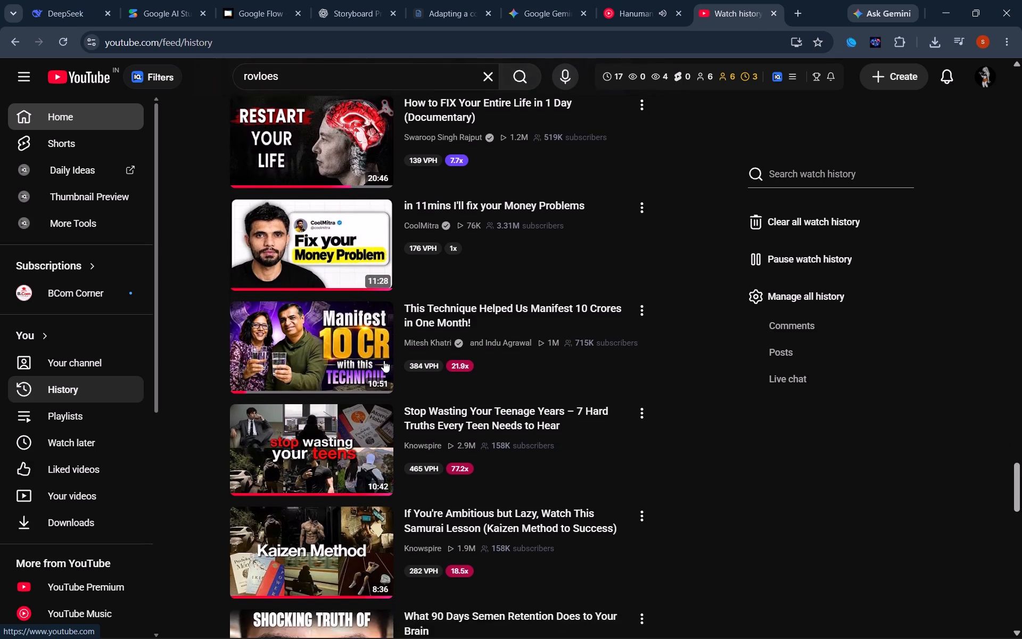
{"action": "scroll", "coordinate": [384, 361], "scroll_direction": "down", "scroll_amount": 3}
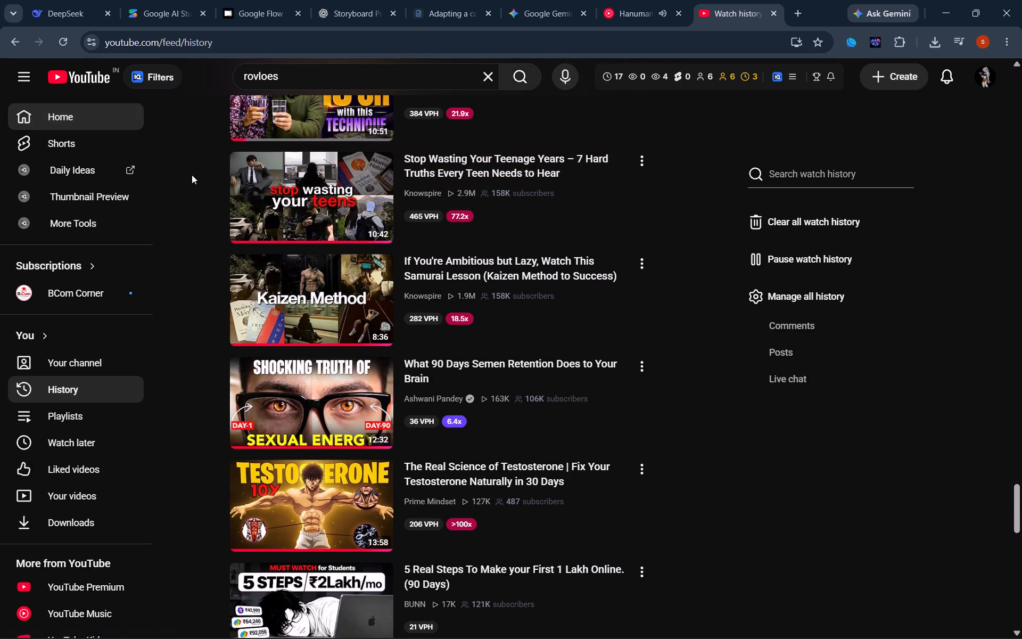
{"action": "scroll", "coordinate": [192, 175], "scroll_direction": "down", "scroll_amount": 7}
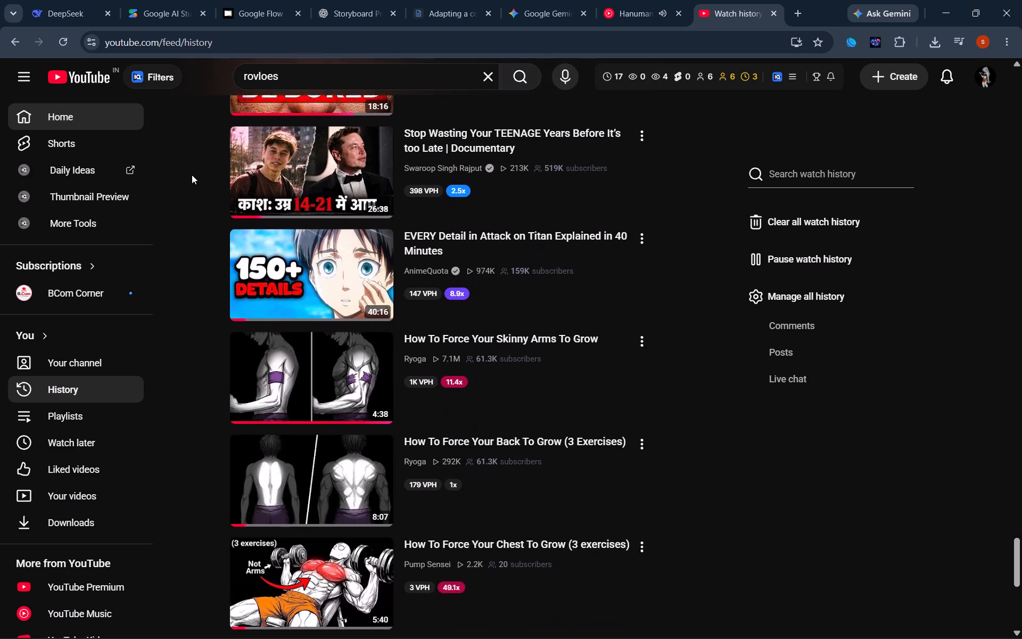
{"action": "scroll", "coordinate": [192, 175], "scroll_direction": "down", "scroll_amount": 1}
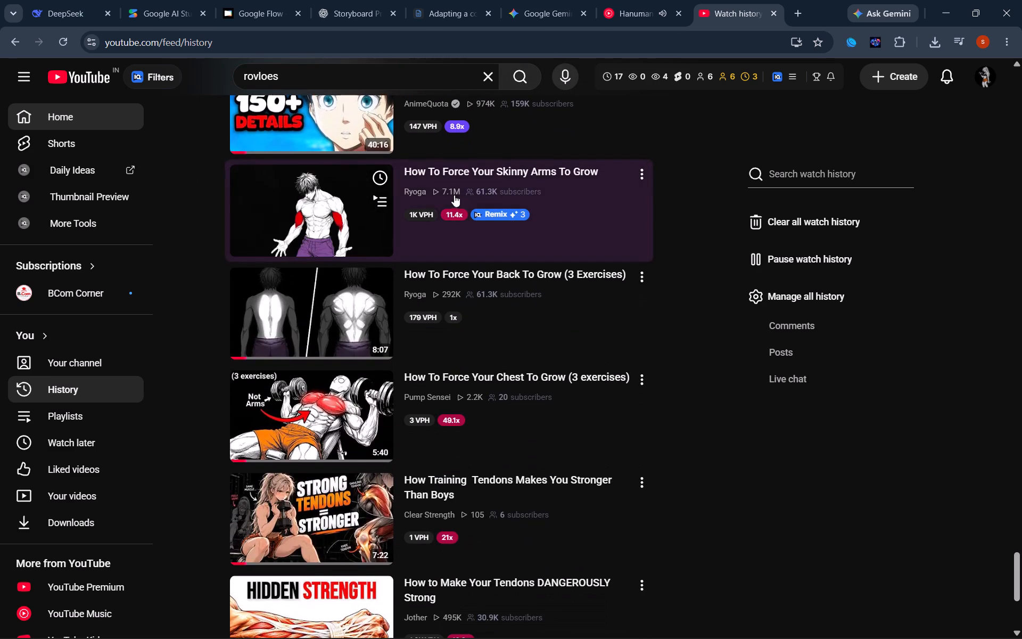
Open the Ryoga channel by way of its video "How To Force Your Skinny Arms To Grow".
{"action": "left_click", "coordinate": [414, 194]}
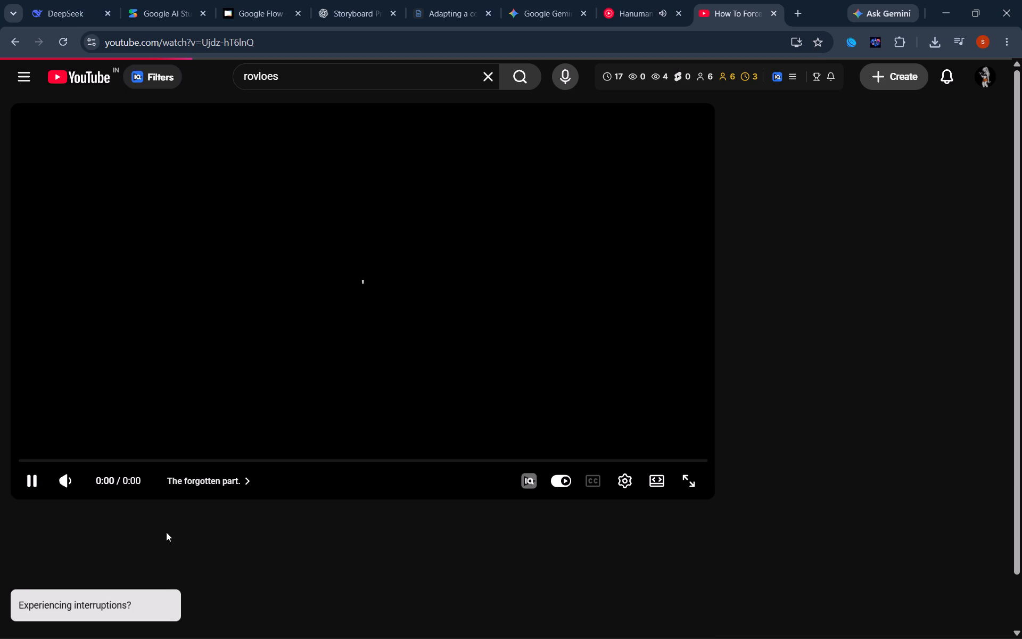
{"action": "left_click", "coordinate": [54, 537]}
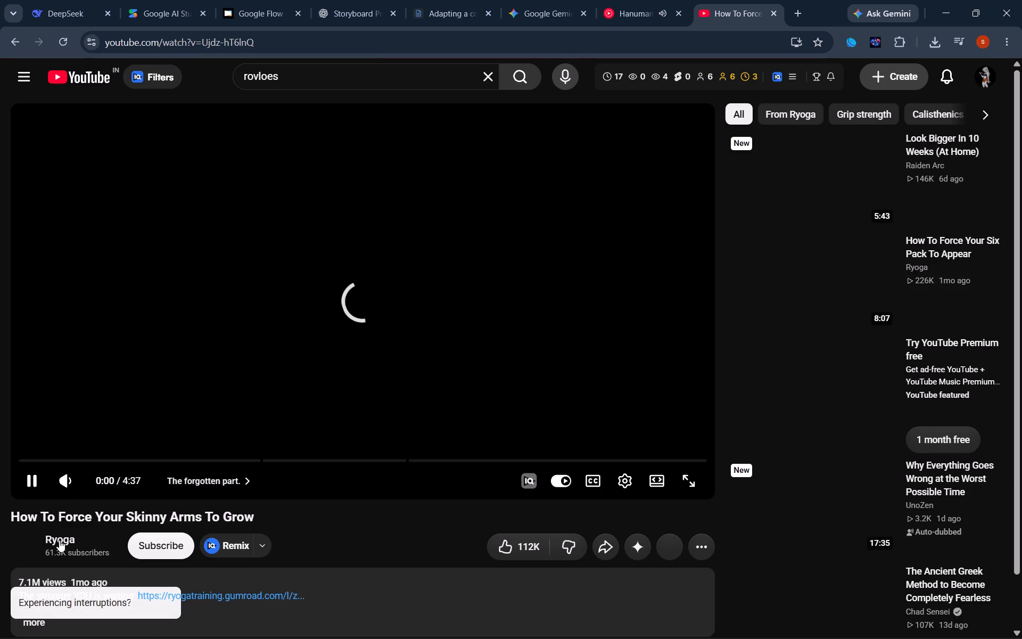
{"action": "left_click", "coordinate": [64, 543]}
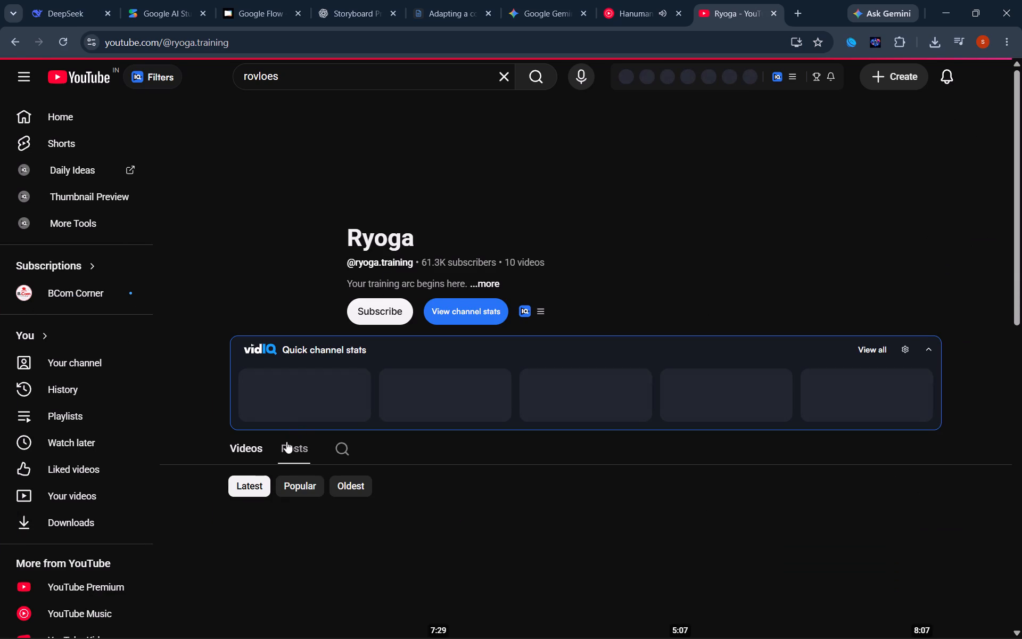
Capture a screenshot of the first two rows of Ryoga's latest video thumbnails, from "How To Force Your Chicken Legs To Grow" onward.
{"action": "scroll", "coordinate": [456, 397], "scroll_direction": "down", "scroll_amount": 4}
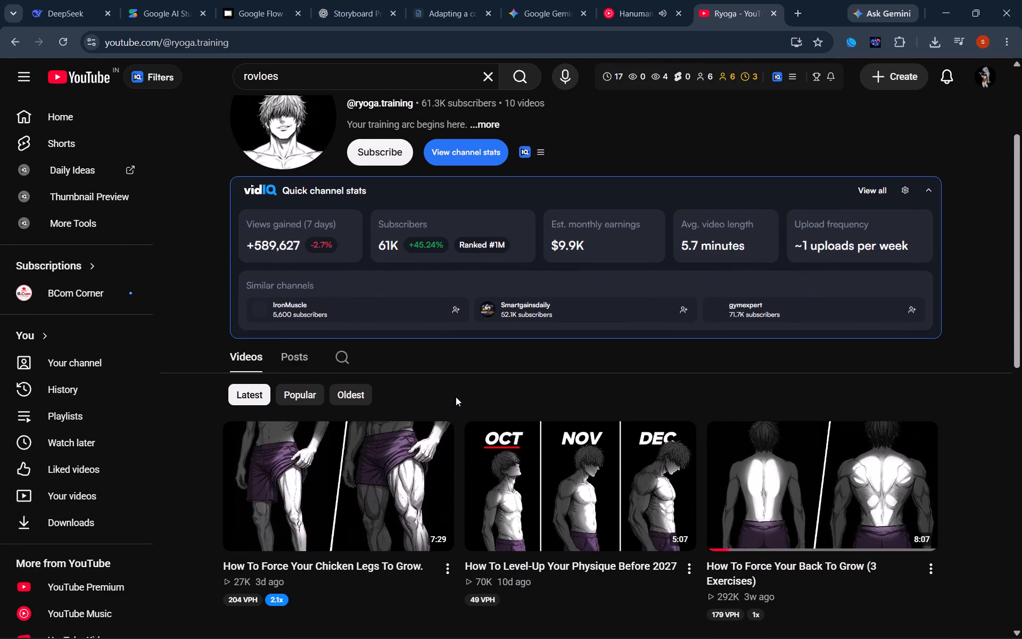
{"action": "scroll", "coordinate": [456, 397], "scroll_direction": "down", "scroll_amount": 4}
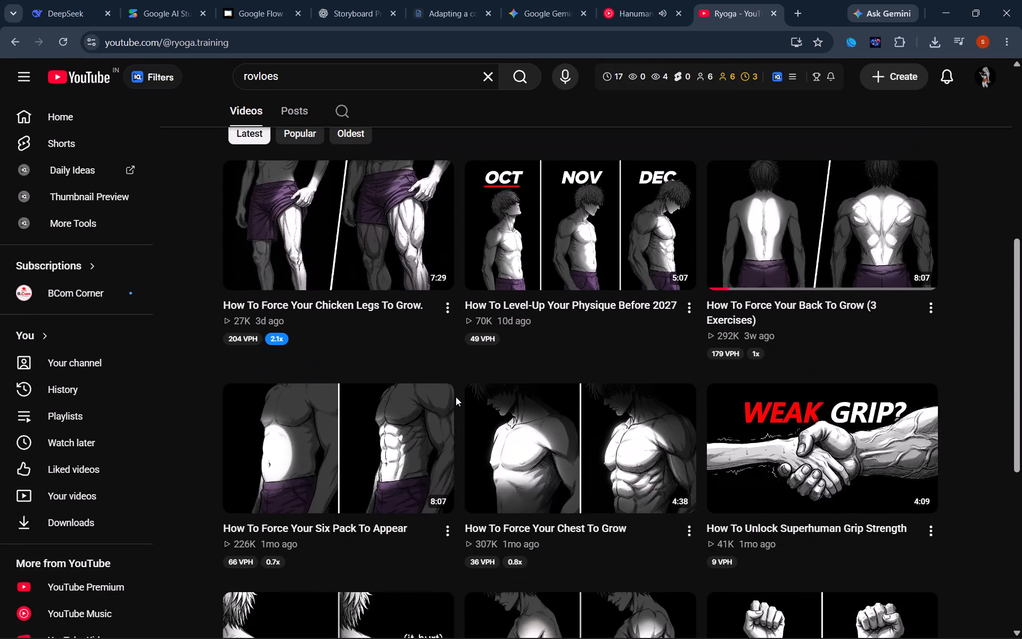
{"action": "scroll", "coordinate": [456, 397], "scroll_direction": "down", "scroll_amount": 7}
{"action": "scroll", "coordinate": [456, 397], "scroll_direction": "up", "scroll_amount": 7}
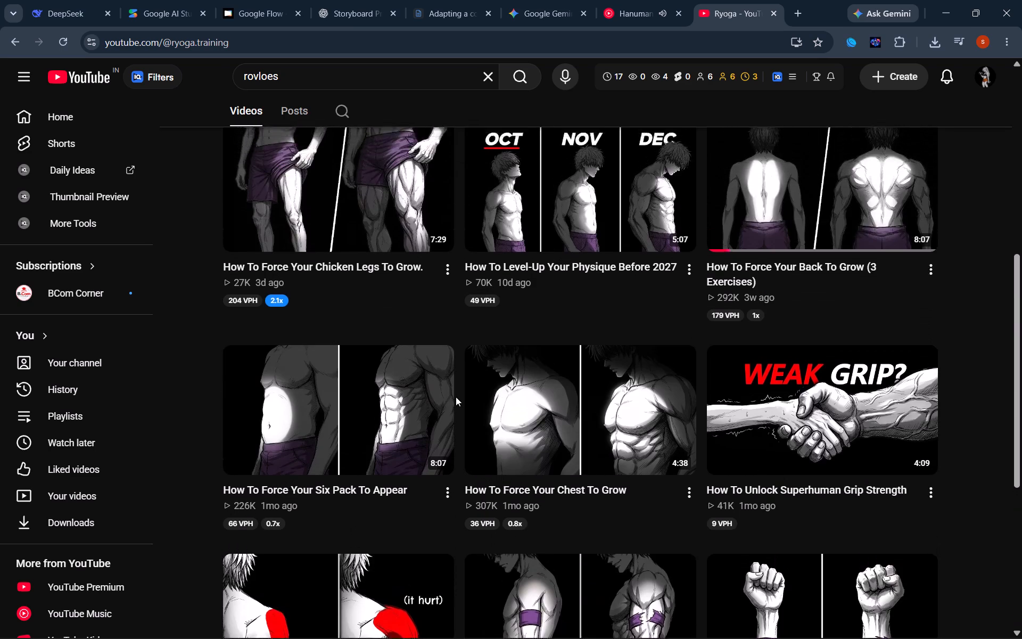
{"action": "scroll", "coordinate": [456, 397], "scroll_direction": "up", "scroll_amount": 1}
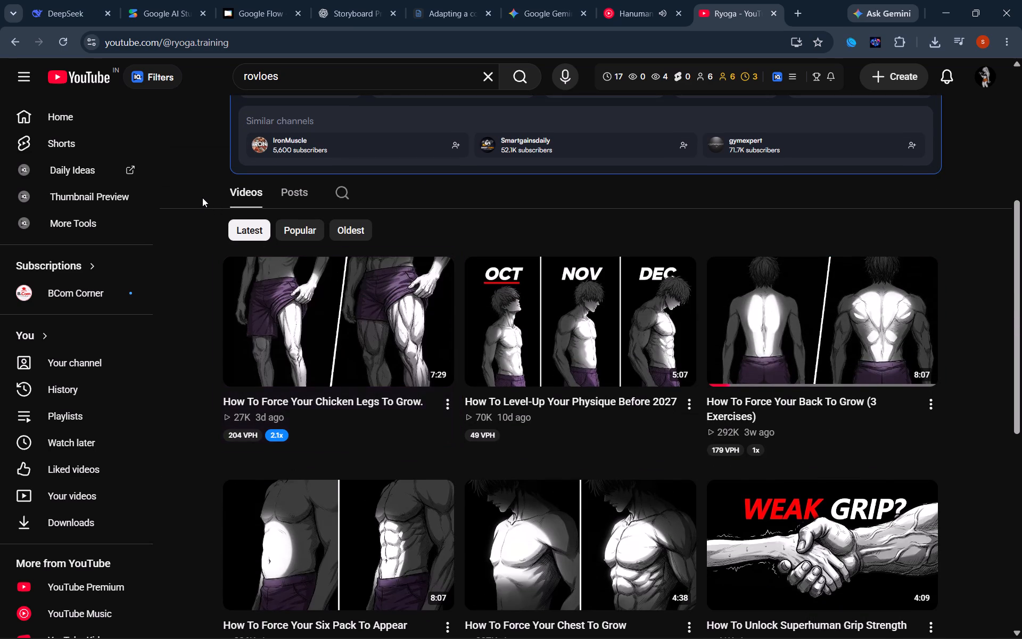
{"action": "key", "text": "shift+super+s"}
{"action": "left_click", "coordinate": [197, 196]}
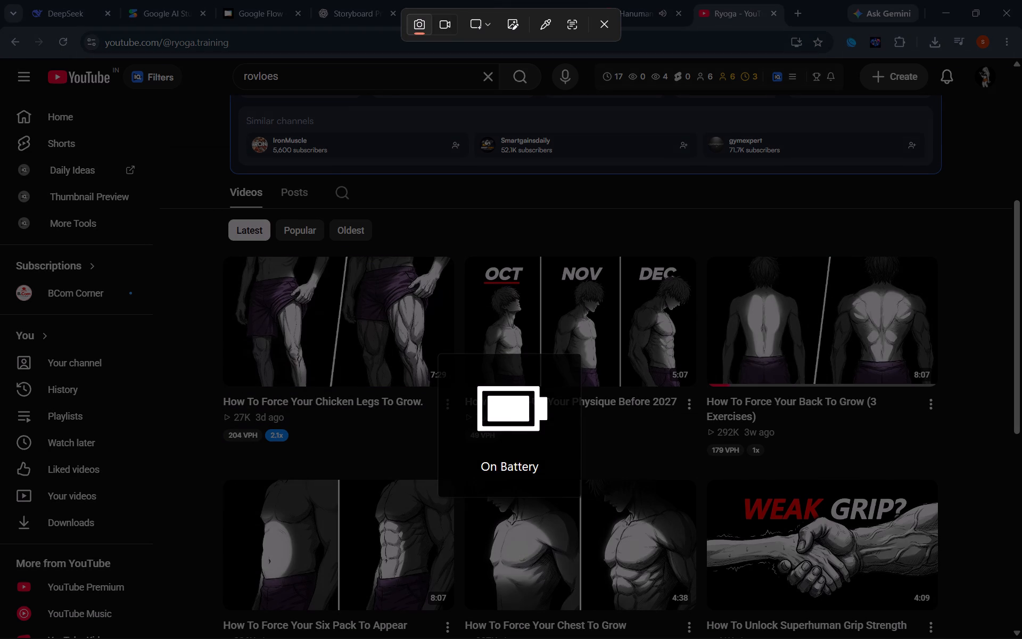
{"action": "left_click_drag", "start_coordinate": [205, 190], "coordinate": [987, 638]}
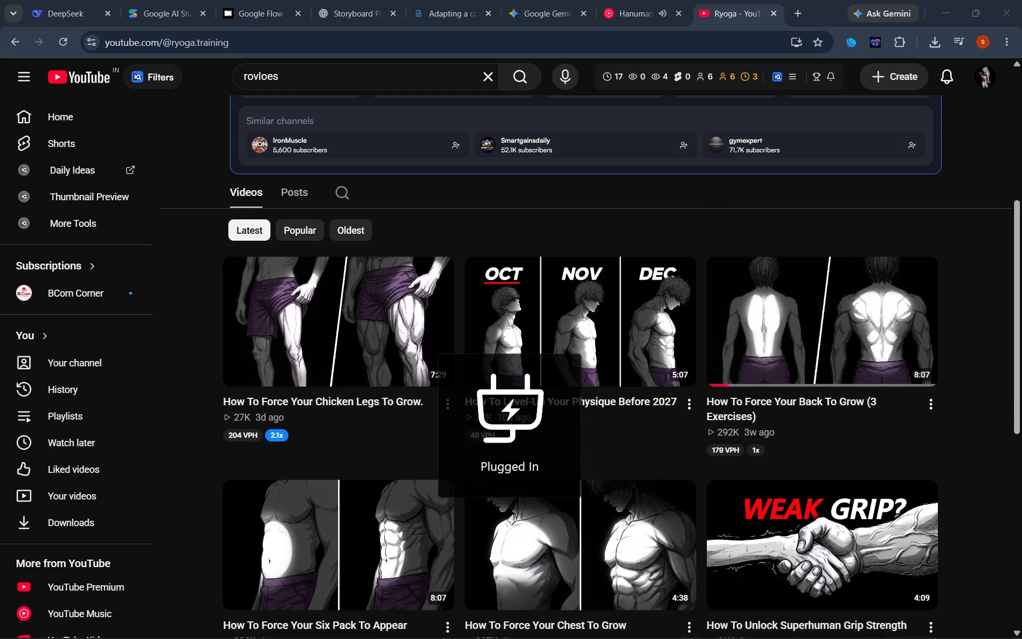
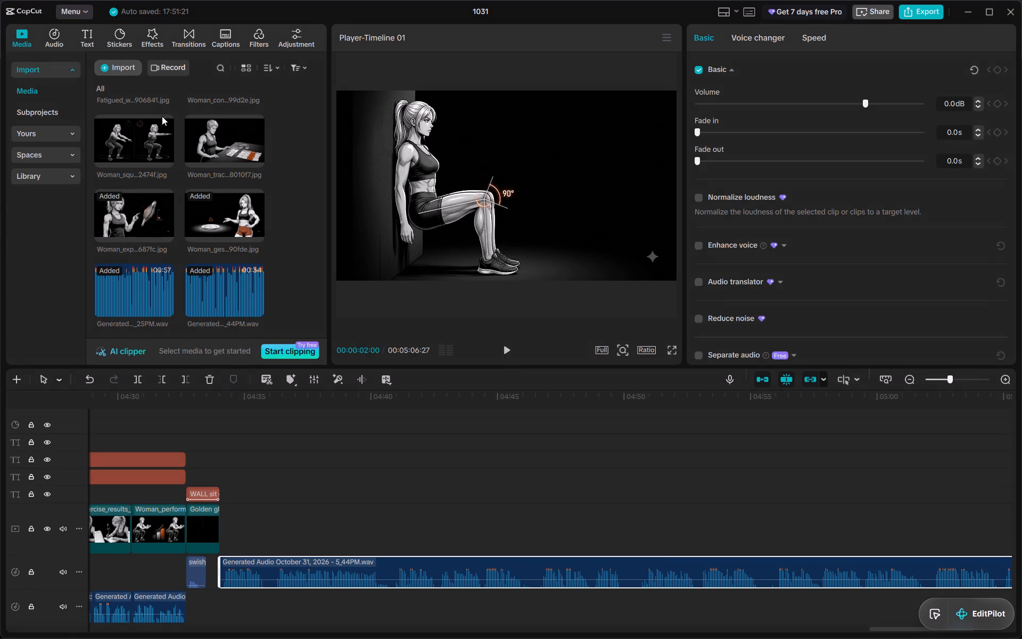
{"action": "left_click", "coordinate": [131, 92]}
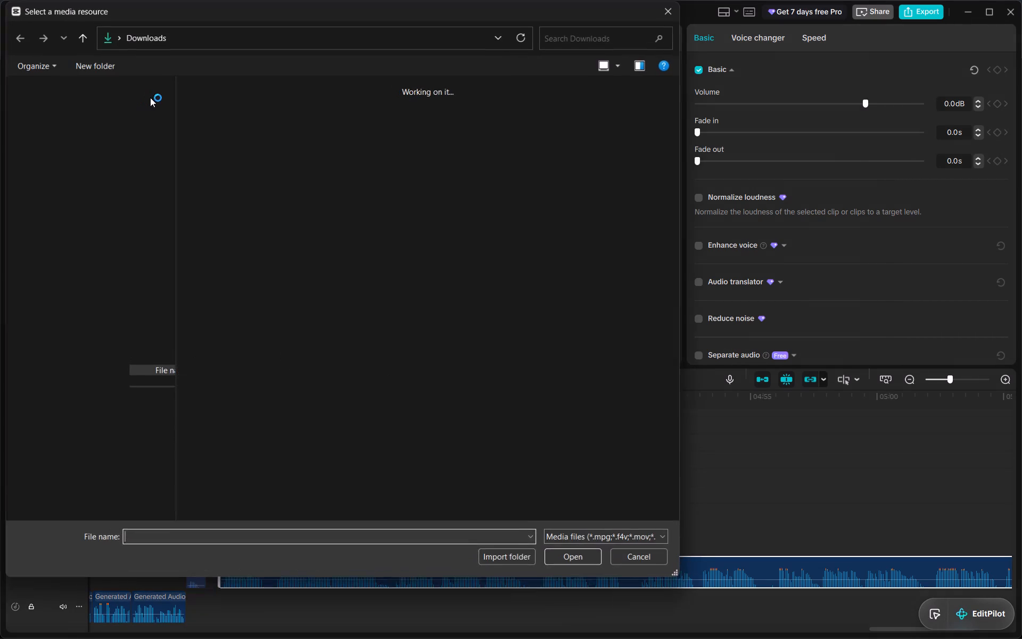
{"action": "left_click_drag", "start_coordinate": [220, 129], "coordinate": [570, 438]}
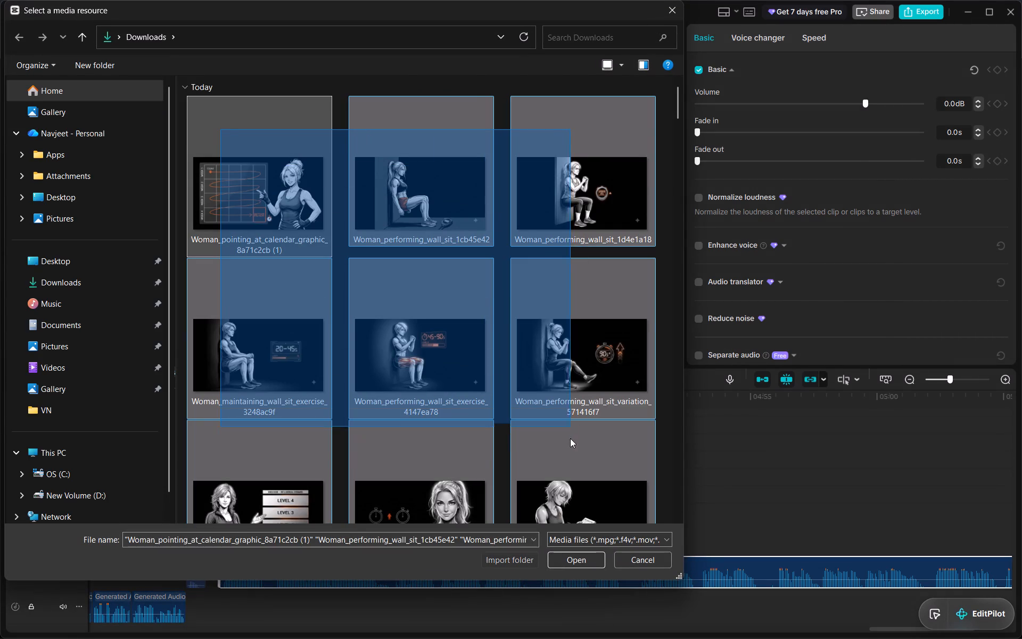
{"action": "left_click_drag", "start_coordinate": [570, 438], "coordinate": [624, 251]}
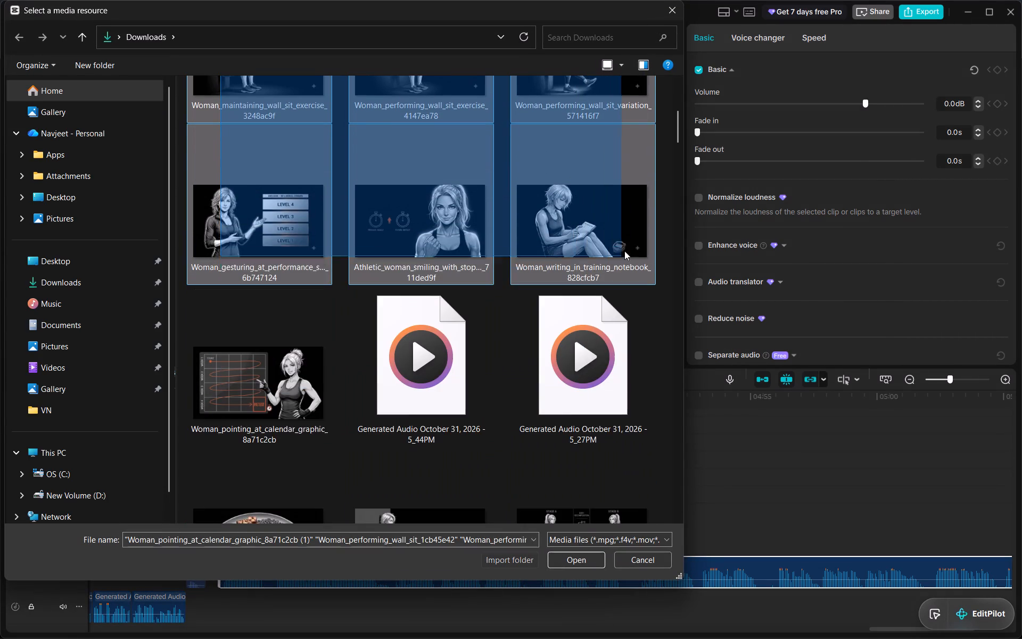
{"action": "left_click_drag", "start_coordinate": [624, 251], "coordinate": [615, 392]}
{"action": "left_click", "coordinate": [562, 563]}
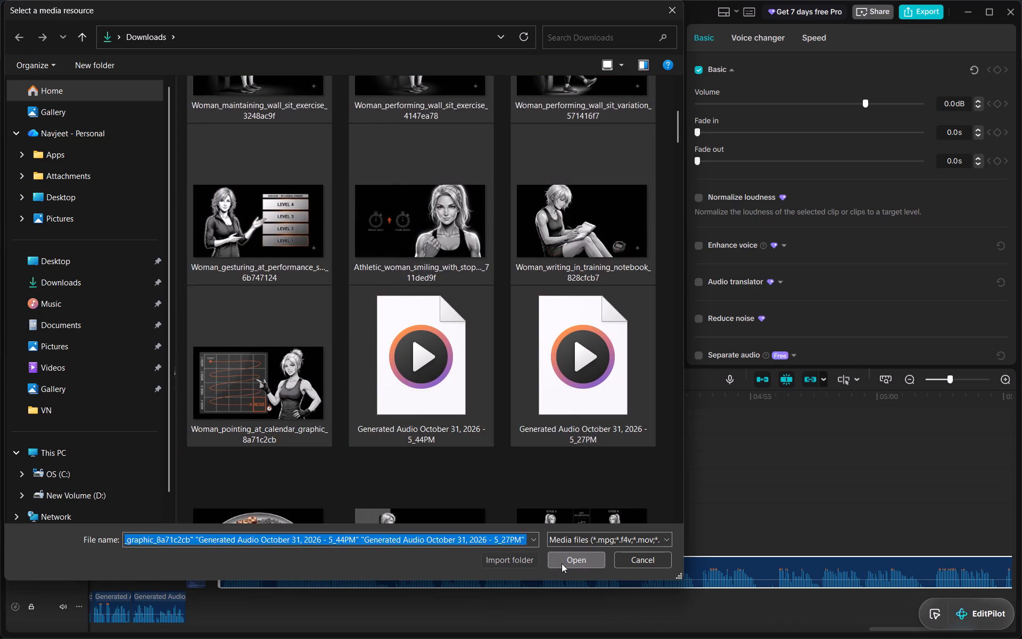
{"action": "scroll", "coordinate": [185, 273], "scroll_direction": "down", "scroll_amount": 20}
{"action": "scroll", "coordinate": [185, 273], "scroll_direction": "down", "scroll_amount": 13}
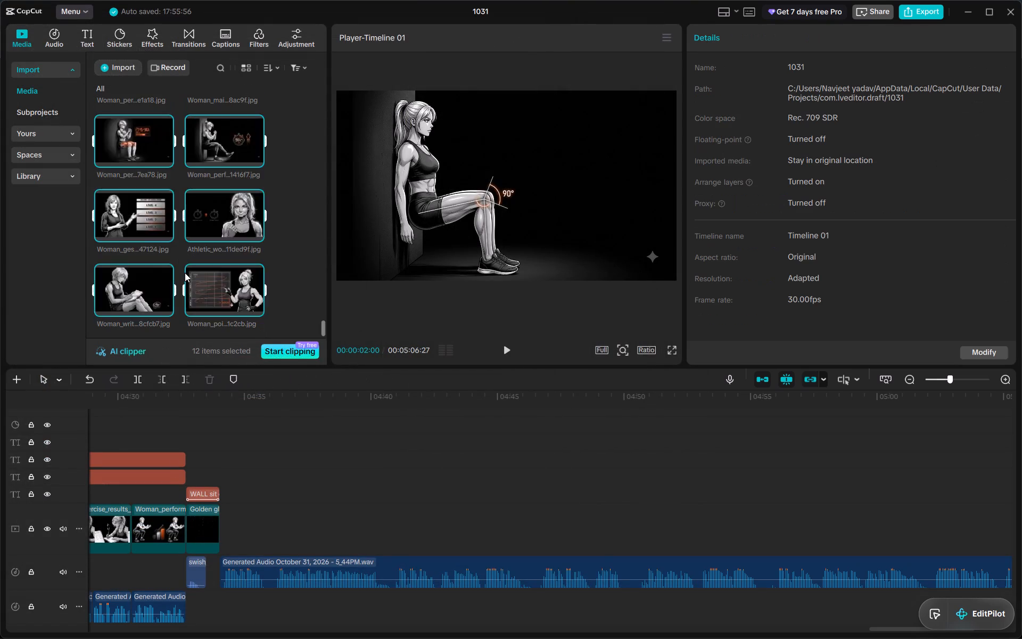
{"action": "scroll", "coordinate": [185, 273], "scroll_direction": "down", "scroll_amount": 7}
{"action": "double_click", "coordinate": [310, 261]}
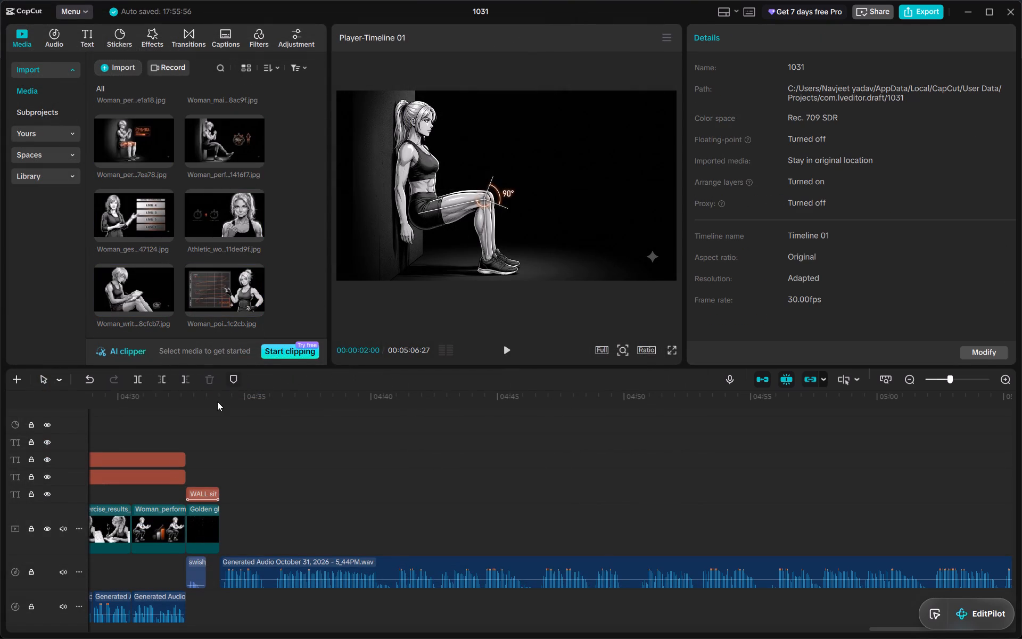
Play the start of the 5_44PM narration, preview the imported images, and place the LEVEL 1–4 image after the WALL sit title clip.
{"action": "left_click", "coordinate": [213, 403]}
{"action": "key", "text": "space"}
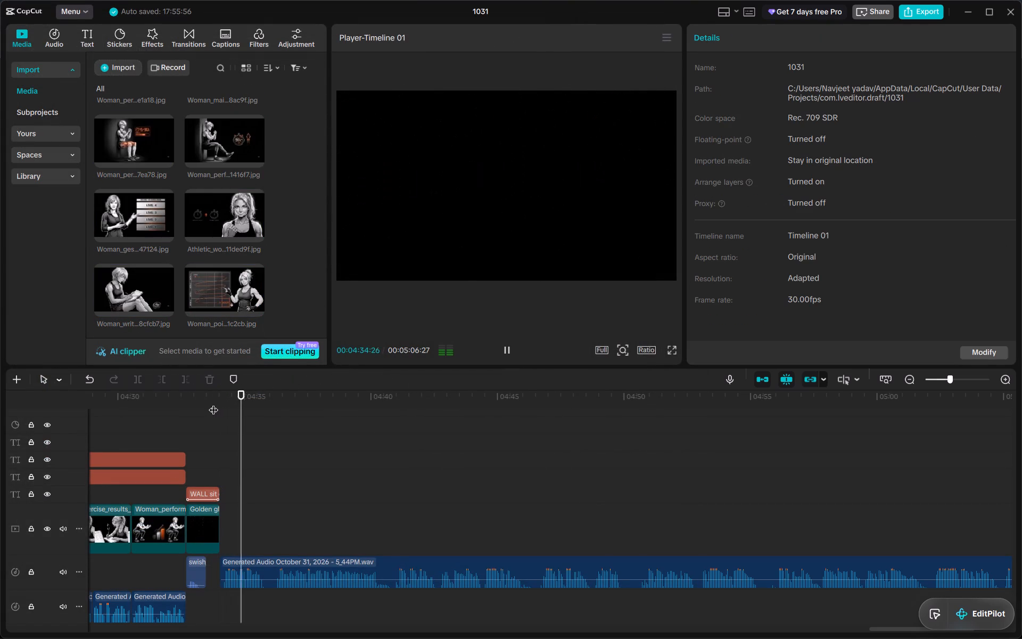
{"action": "key", "text": "space"}
{"action": "left_click_drag", "start_coordinate": [139, 291], "coordinate": [155, 236]}
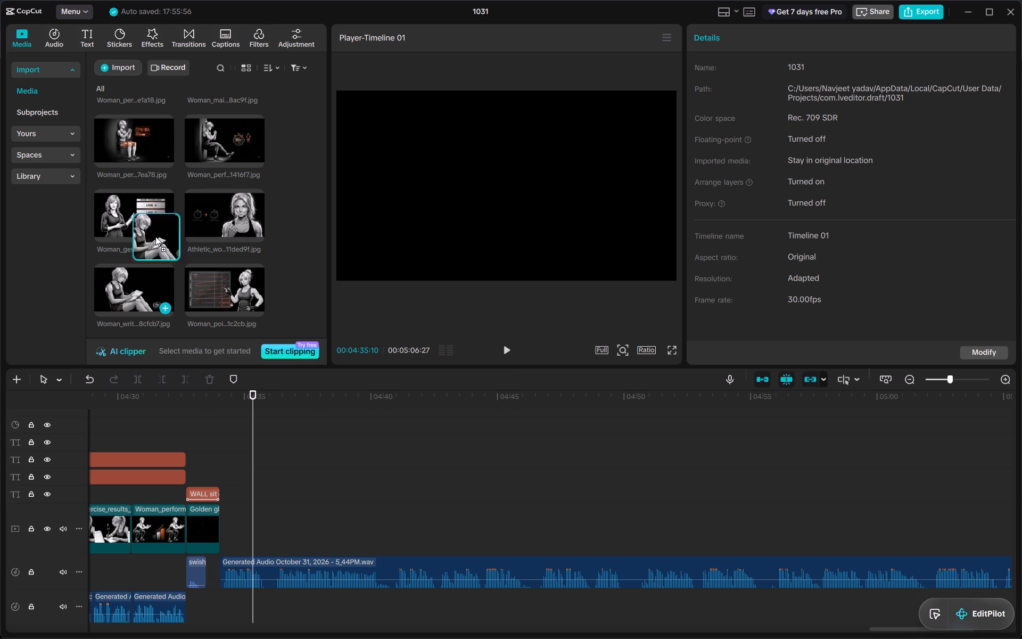
{"action": "left_click_drag", "start_coordinate": [155, 236], "coordinate": [135, 306]}
{"action": "scroll", "coordinate": [135, 306], "scroll_direction": "up", "scroll_amount": 1}
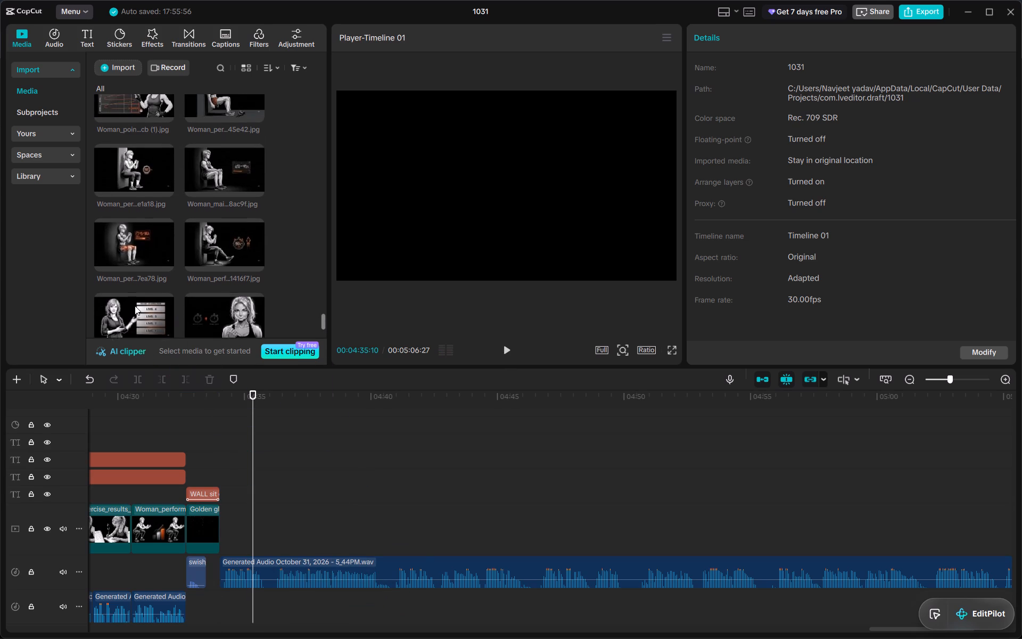
{"action": "scroll", "coordinate": [135, 306], "scroll_direction": "up", "scroll_amount": 1}
{"action": "scroll", "coordinate": [228, 160], "scroll_direction": "up", "scroll_amount": 1}
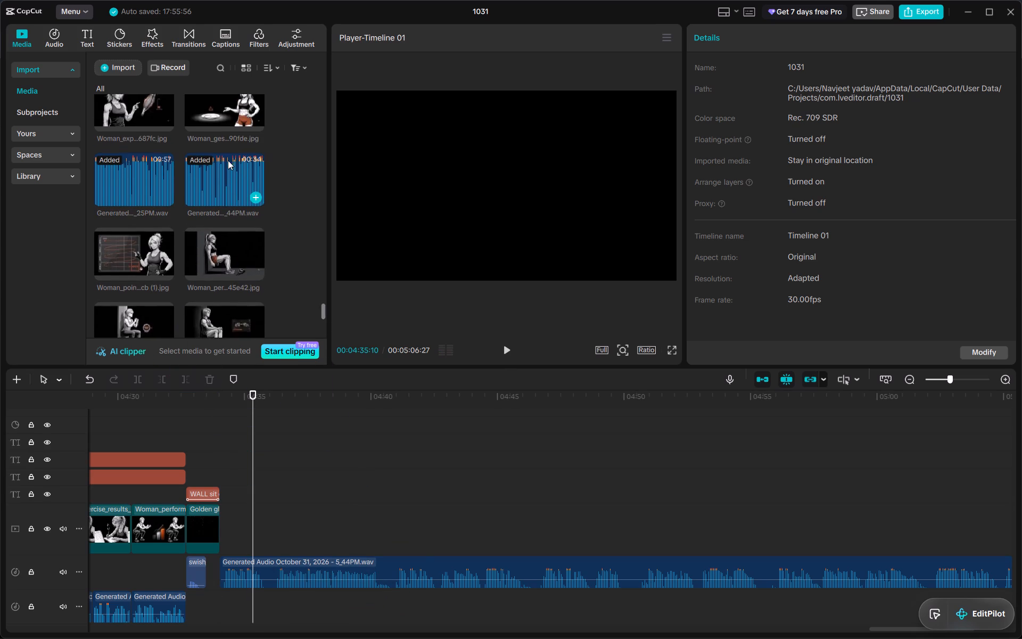
{"action": "scroll", "coordinate": [228, 160], "scroll_direction": "up", "scroll_amount": 1}
{"action": "left_click", "coordinate": [139, 259]}
{"action": "scroll", "coordinate": [139, 259], "scroll_direction": "down", "scroll_amount": 5}
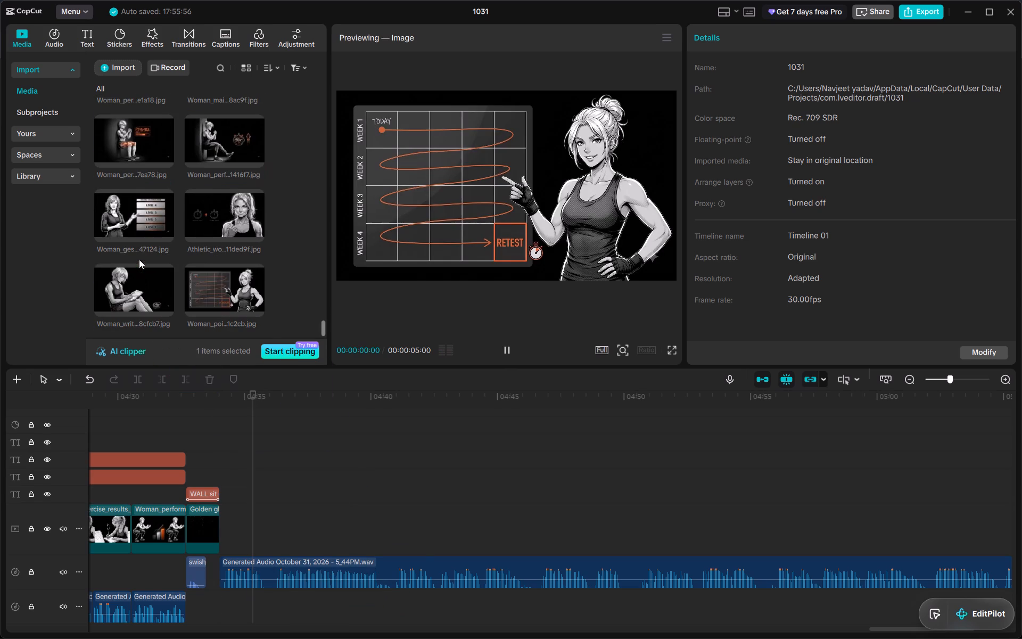
{"action": "left_click", "coordinate": [199, 276]}
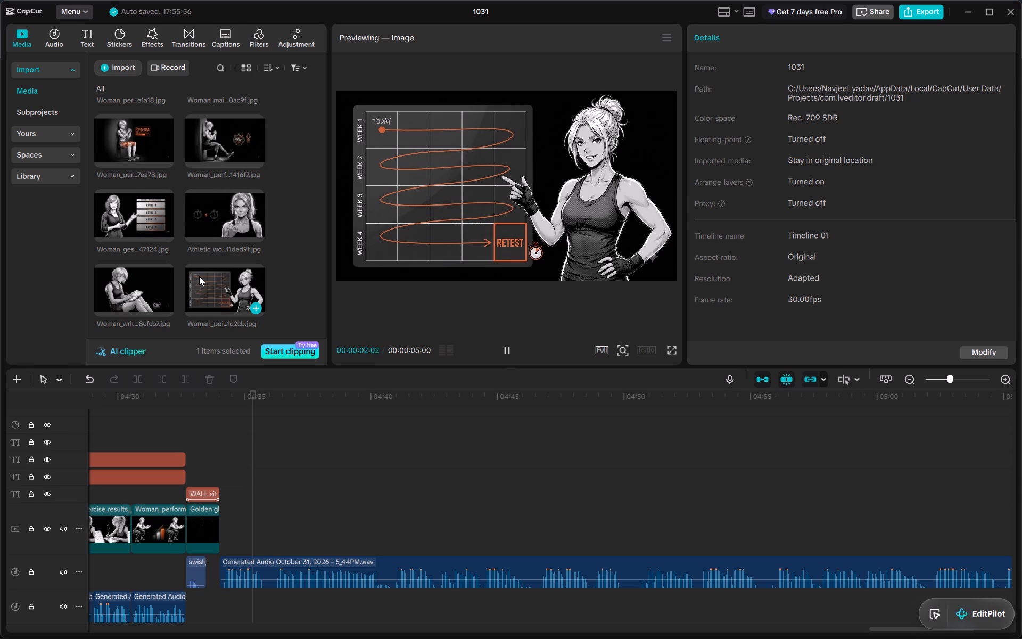
{"action": "double_click", "coordinate": [199, 276]}
{"action": "left_click", "coordinate": [215, 233]}
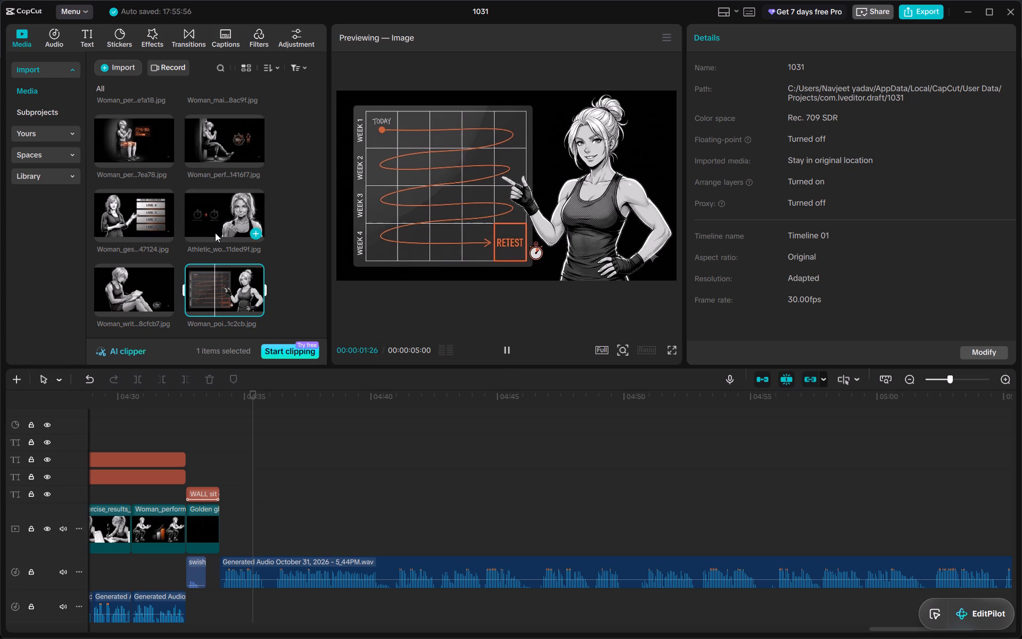
{"action": "left_click", "coordinate": [146, 230]}
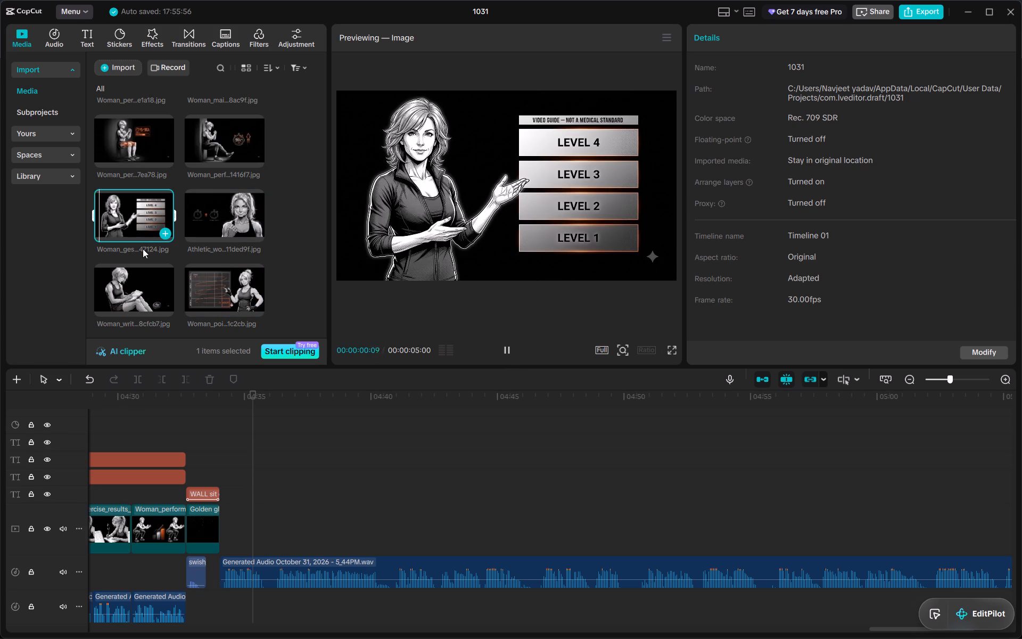
{"action": "left_click", "coordinate": [143, 290]}
{"action": "left_click", "coordinate": [144, 231]}
{"action": "left_click_drag", "start_coordinate": [144, 231], "coordinate": [219, 528]}
Extend the LEVEL 1–4 image clip to end at about 4:41, matching the narration.
{"action": "key", "text": "space"}
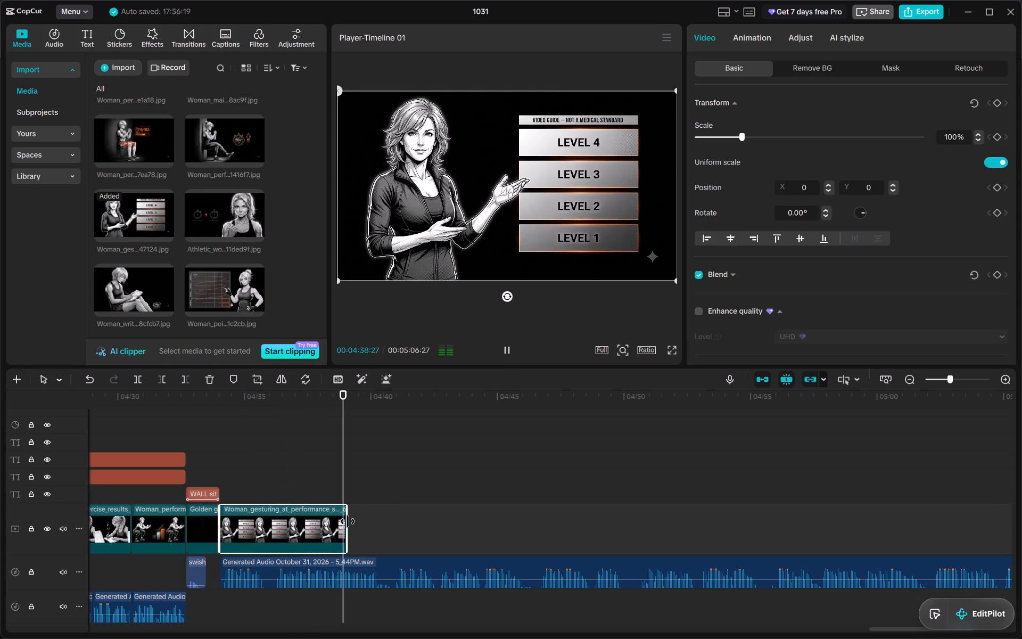
{"action": "left_click_drag", "start_coordinate": [347, 526], "coordinate": [390, 534]}
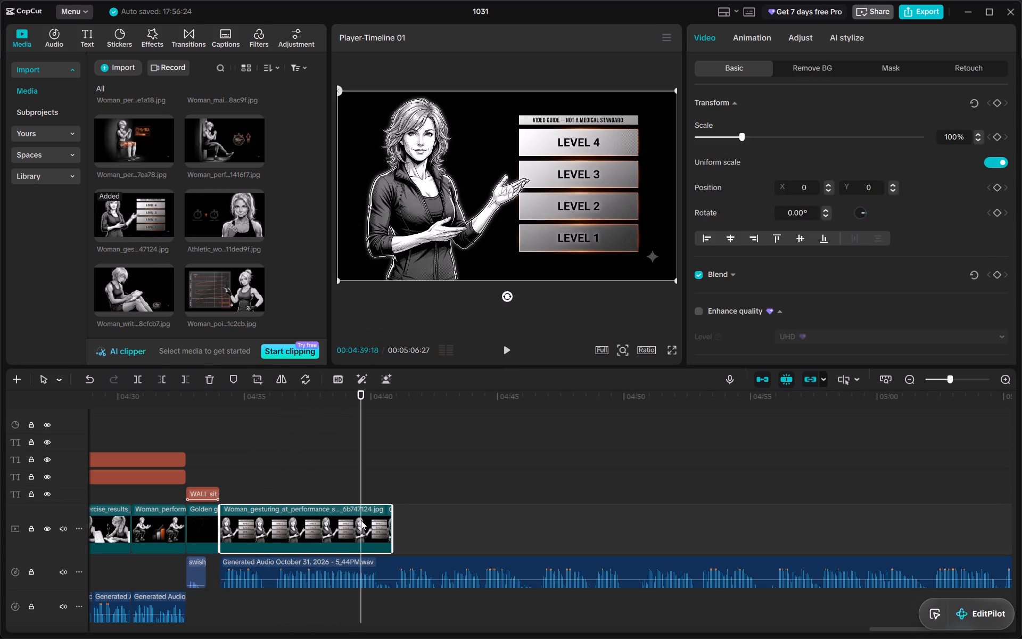
Place the wall-sit image with the UNDER 20s stopwatch after the levels clip and extend it to about 4:46.5.
{"action": "key", "text": "space"}
{"action": "scroll", "coordinate": [361, 520], "scroll_direction": "left", "scroll_amount": 1}
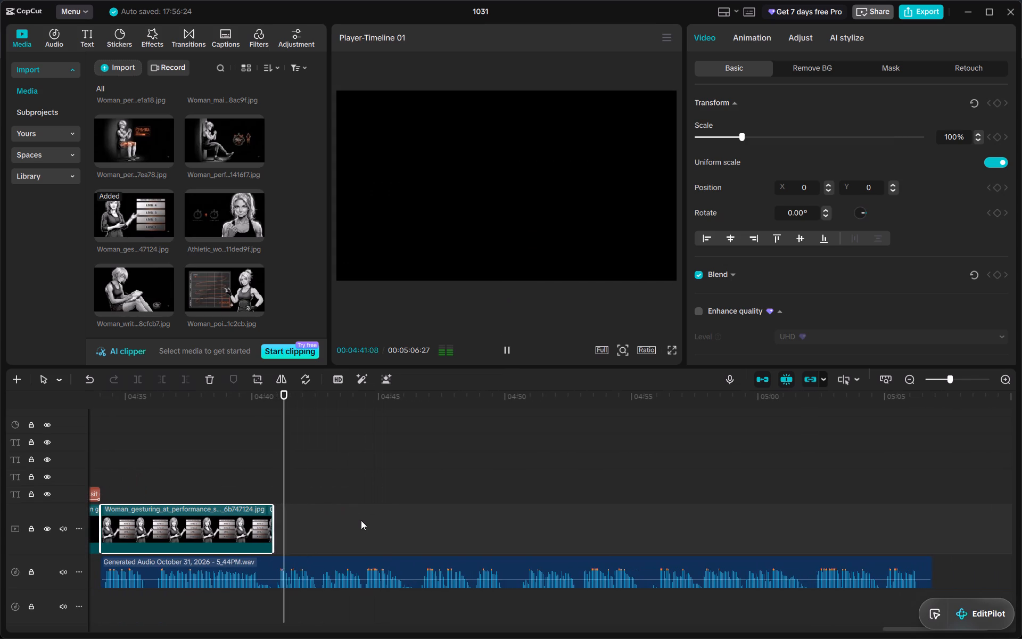
{"action": "scroll", "coordinate": [167, 249], "scroll_direction": "up", "scroll_amount": 1}
{"action": "key", "text": "space"}
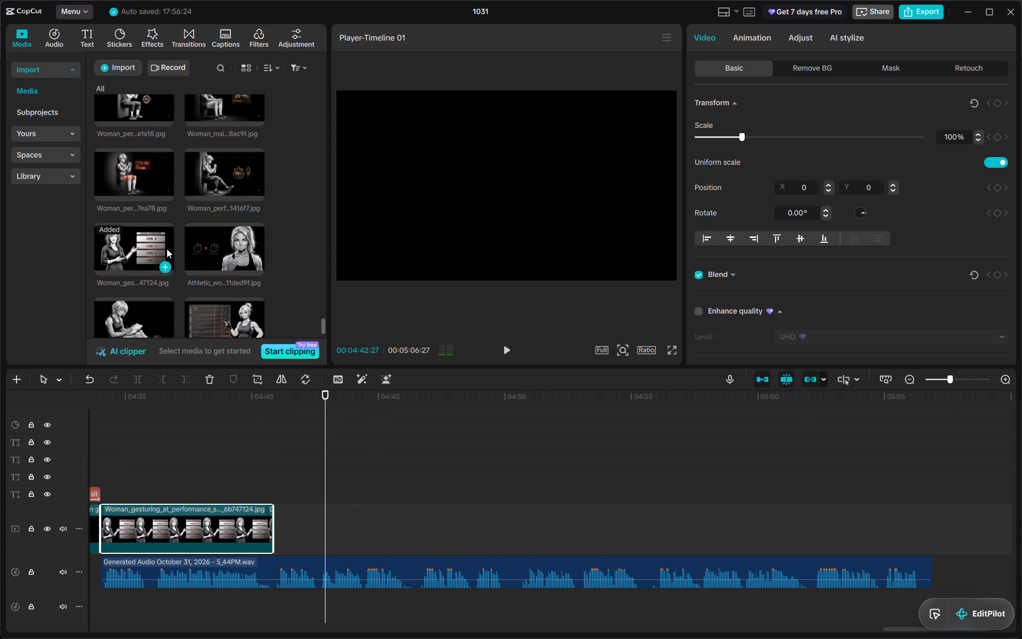
{"action": "left_click", "coordinate": [133, 175]}
{"action": "left_click", "coordinate": [133, 175]}
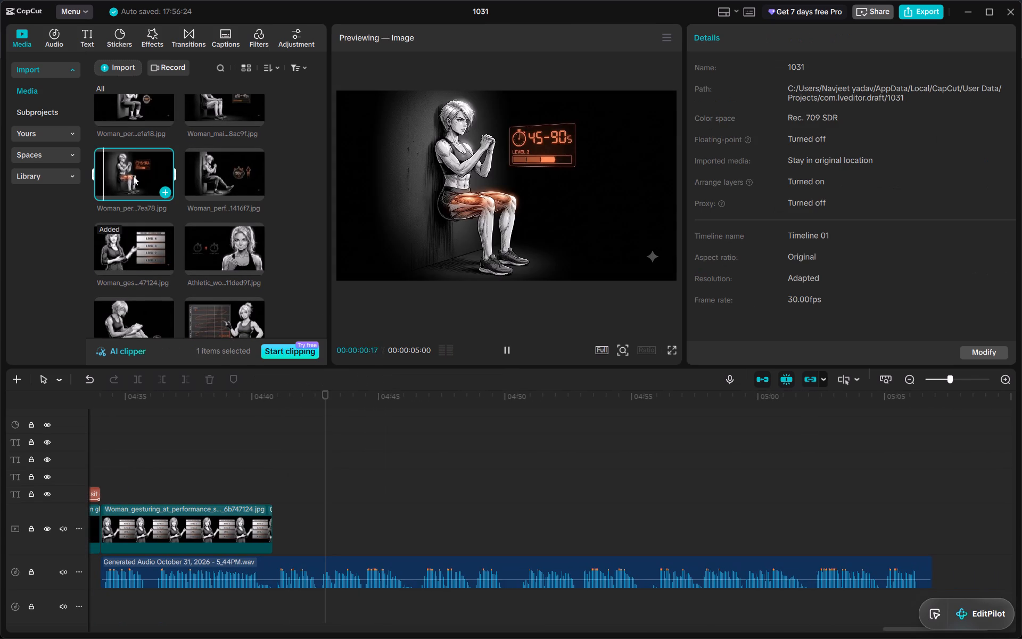
{"action": "scroll", "coordinate": [133, 178], "scroll_direction": "up", "scroll_amount": 1}
{"action": "left_click", "coordinate": [215, 233]}
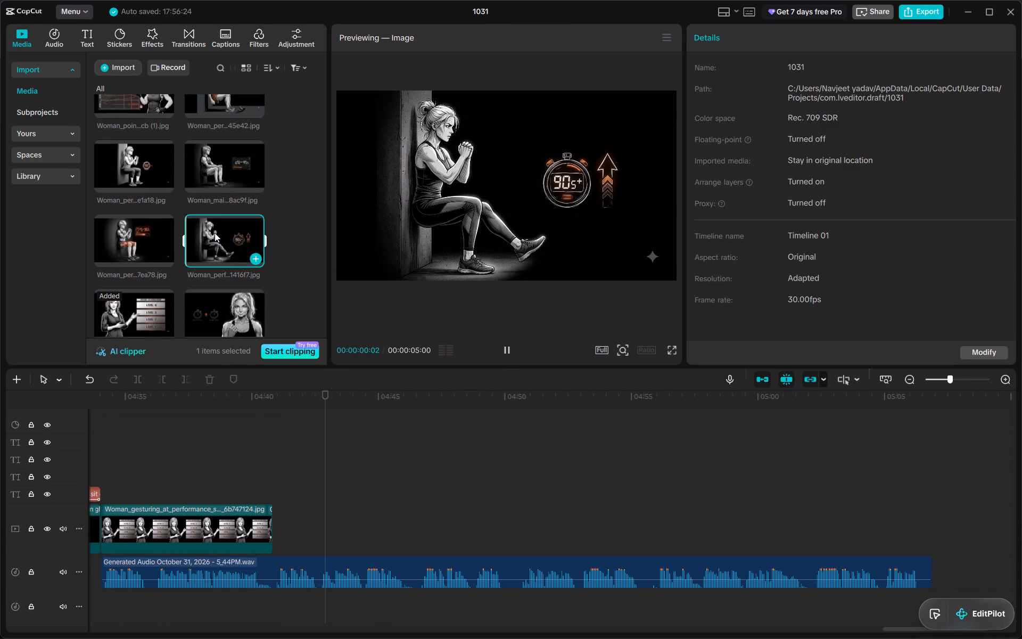
{"action": "left_click", "coordinate": [228, 164]}
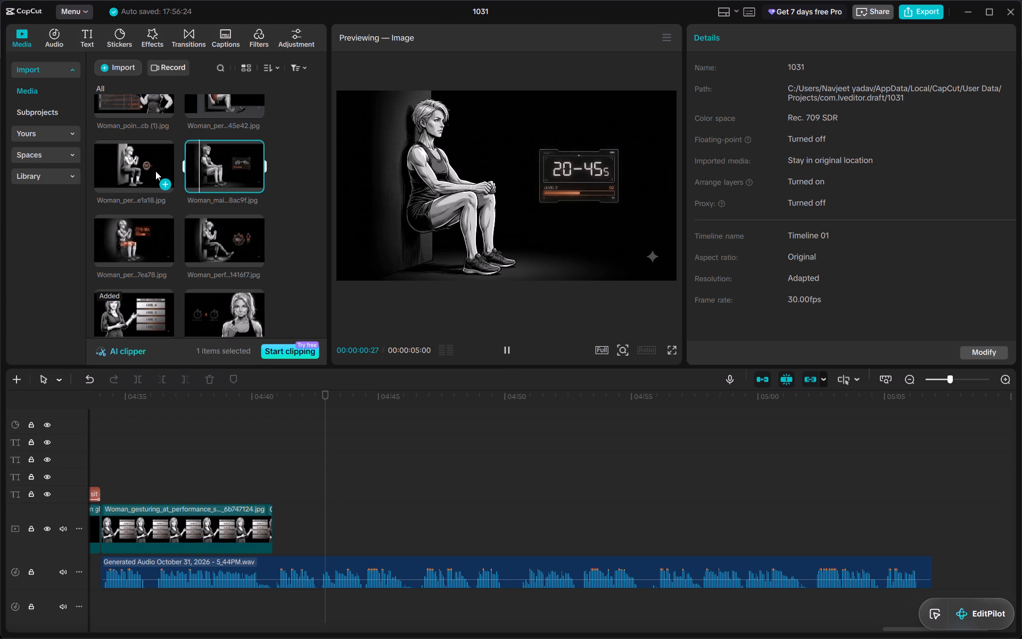
{"action": "left_click", "coordinate": [155, 171]}
{"action": "left_click_drag", "start_coordinate": [155, 171], "coordinate": [289, 526]}
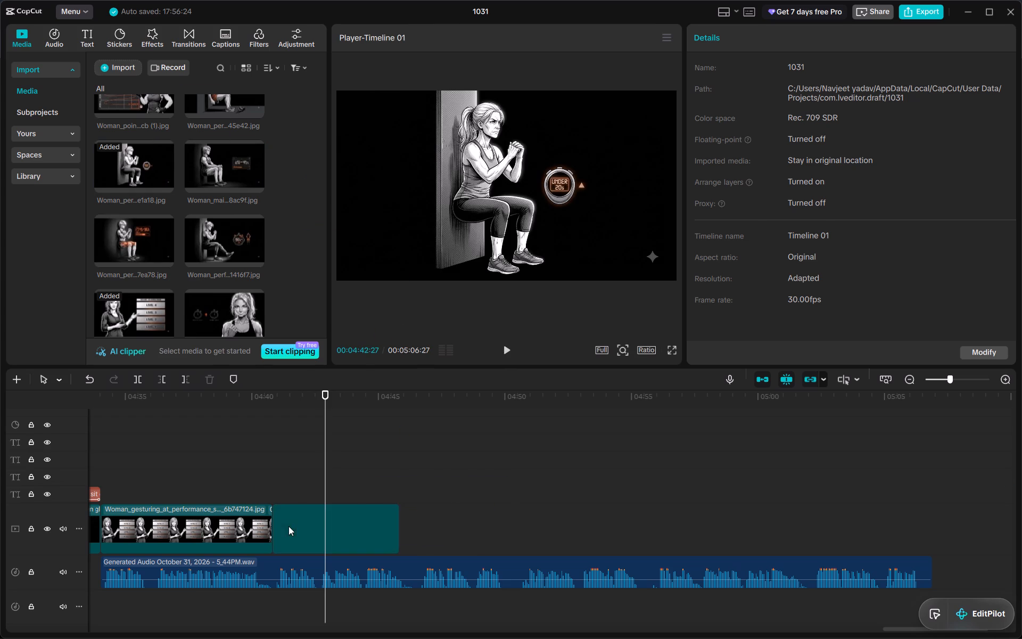
{"action": "key", "text": "space"}
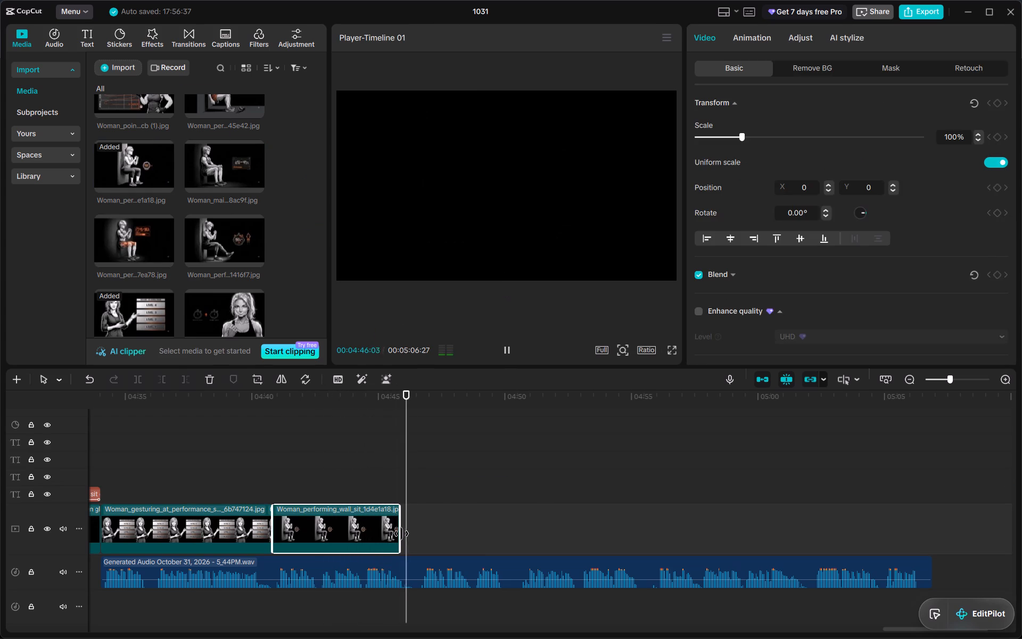
{"action": "left_click_drag", "start_coordinate": [401, 534], "coordinate": [414, 536]}
Place the 20–45s wall-sit image directly after the UNDER 20s clip and play the narration over it.
{"action": "key", "text": "space"}
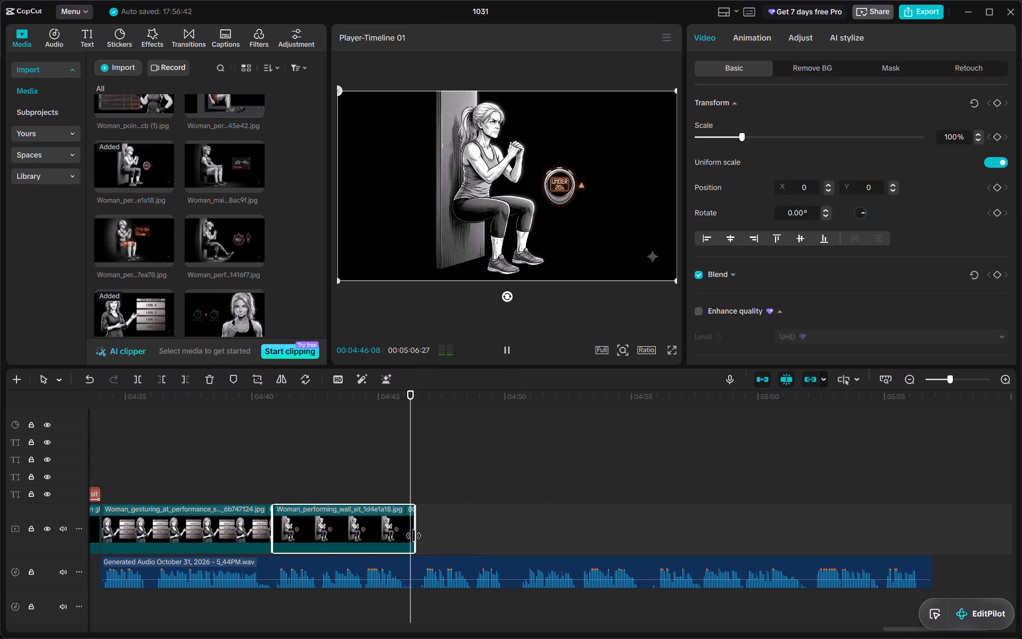
{"action": "key", "text": "space"}
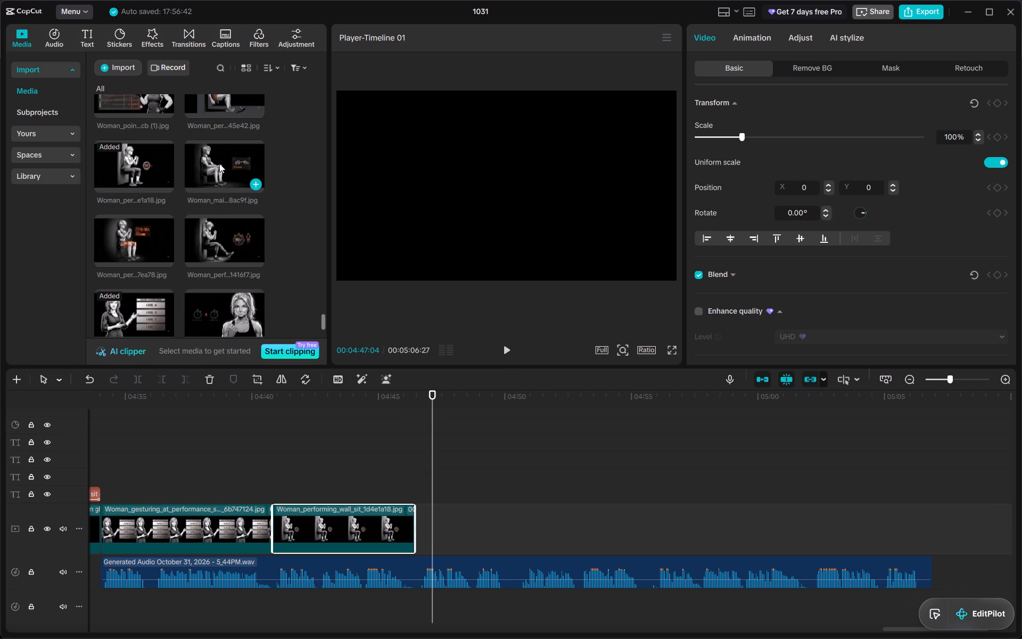
{"action": "left_click_drag", "start_coordinate": [222, 171], "coordinate": [419, 524]}
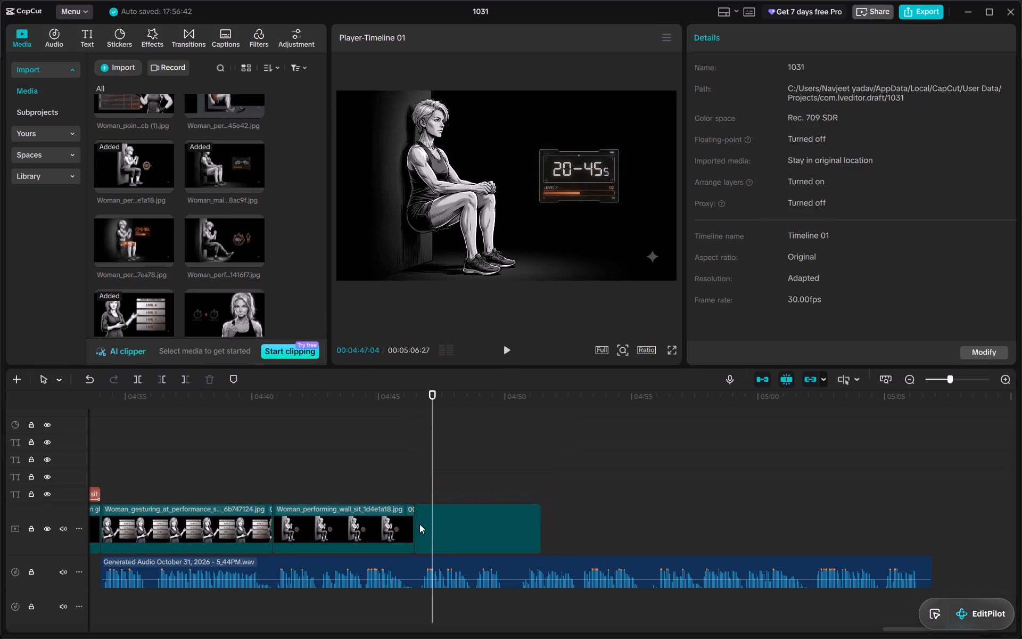
{"action": "key", "text": "space"}
{"action": "scroll", "coordinate": [419, 524], "scroll_direction": "left", "scroll_amount": 1}
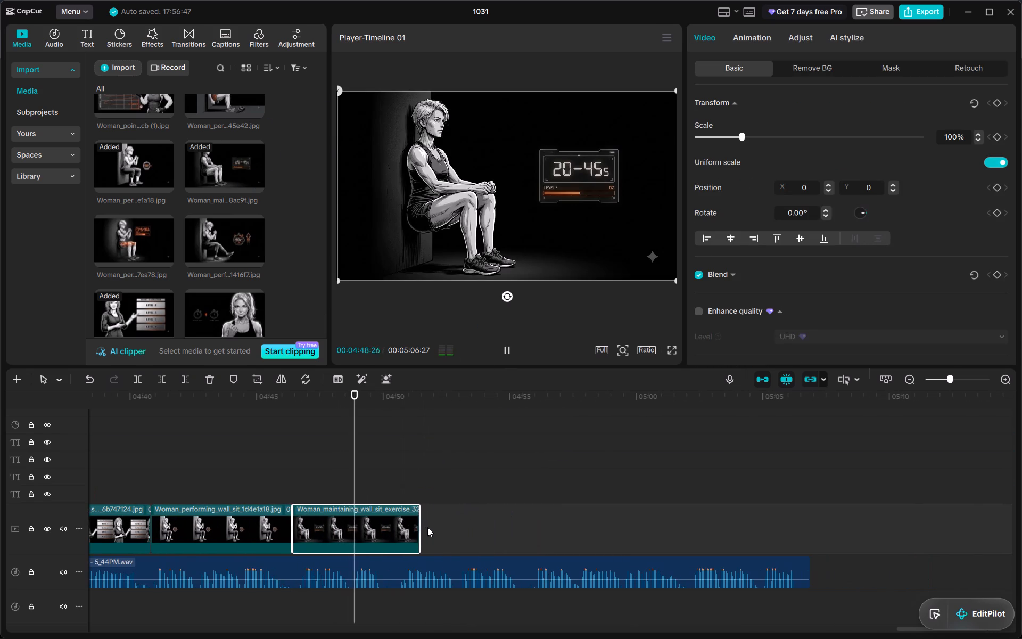
Trim the 20–45s wall-sit clip so it ends at about 4:50, matching the narration.
{"action": "left_click_drag", "start_coordinate": [419, 532], "coordinate": [394, 537]}
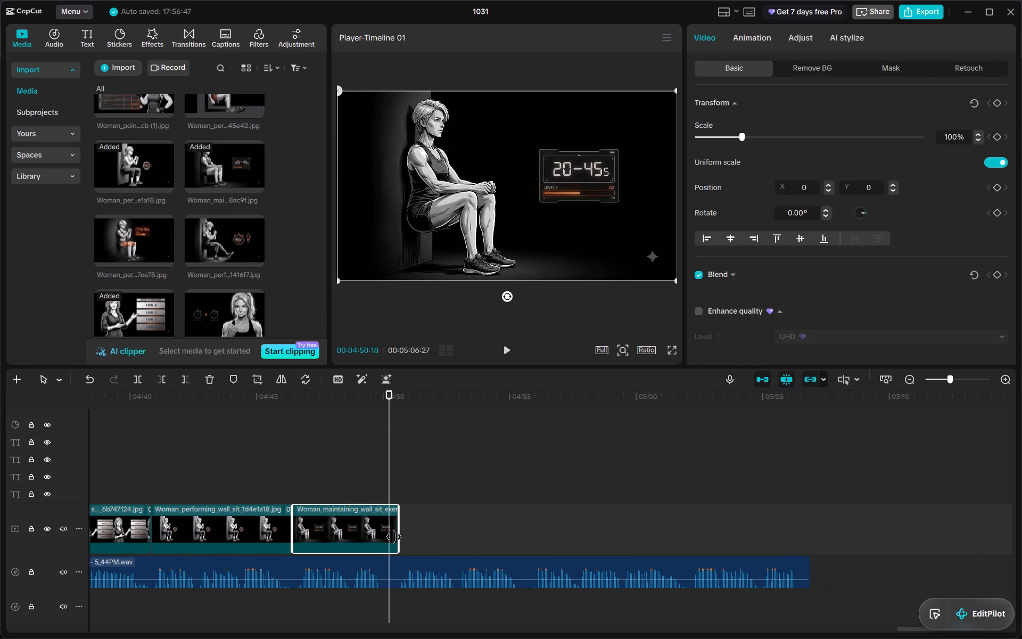
{"action": "left_click_drag", "start_coordinate": [394, 537], "coordinate": [388, 539]}
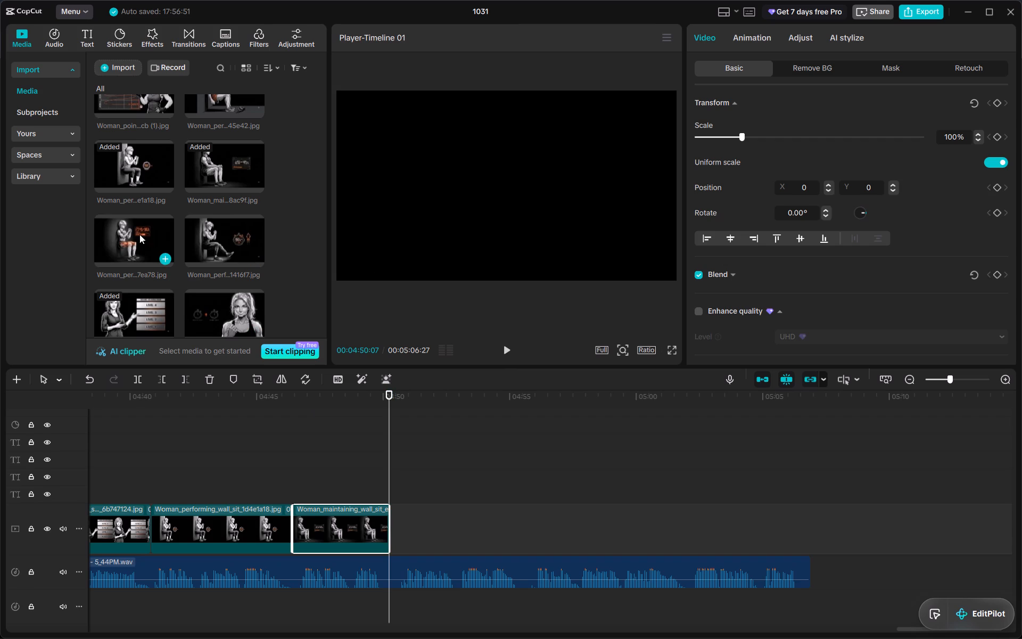
Place the 45–90s wall-sit image directly after the 20–45s clip and extend it to about 4:55.5, following the narration.
{"action": "left_click_drag", "start_coordinate": [139, 234], "coordinate": [397, 529]}
{"action": "key", "text": "space"}
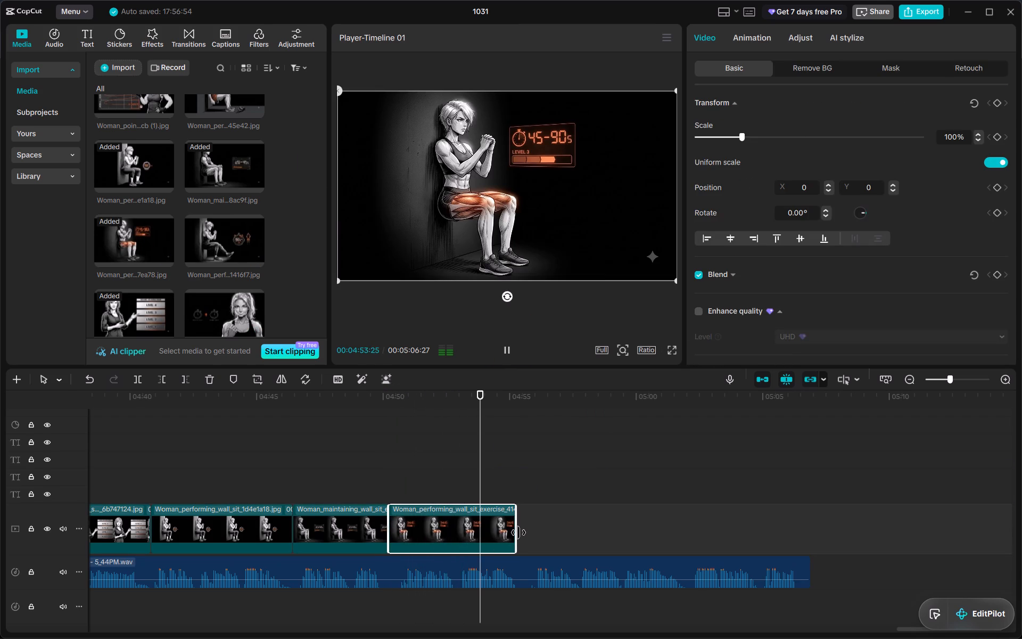
{"action": "key", "text": "space"}
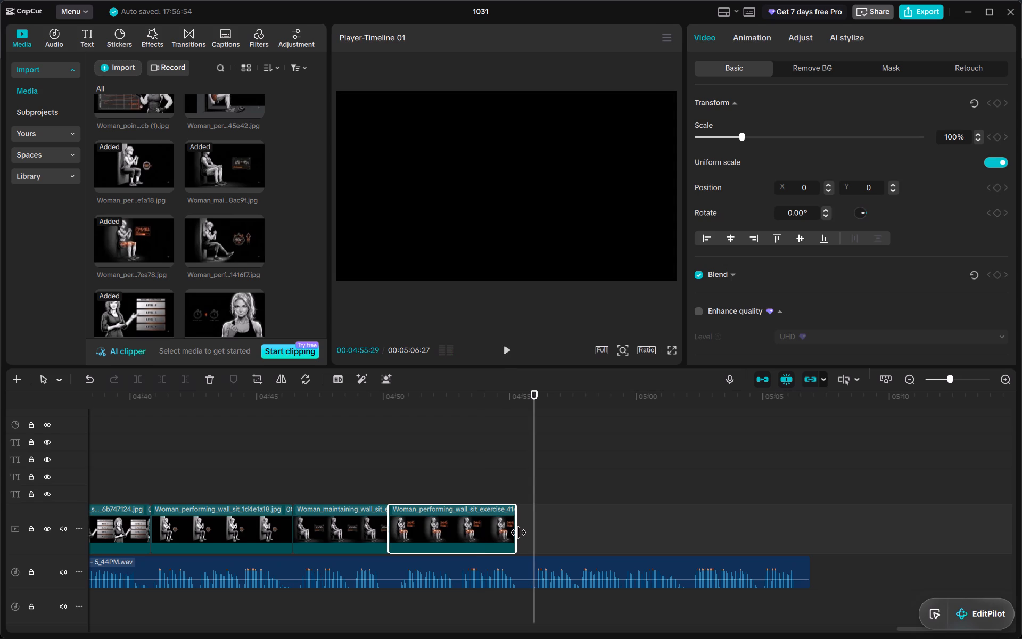
{"action": "left_click_drag", "start_coordinate": [518, 532], "coordinate": [524, 536]}
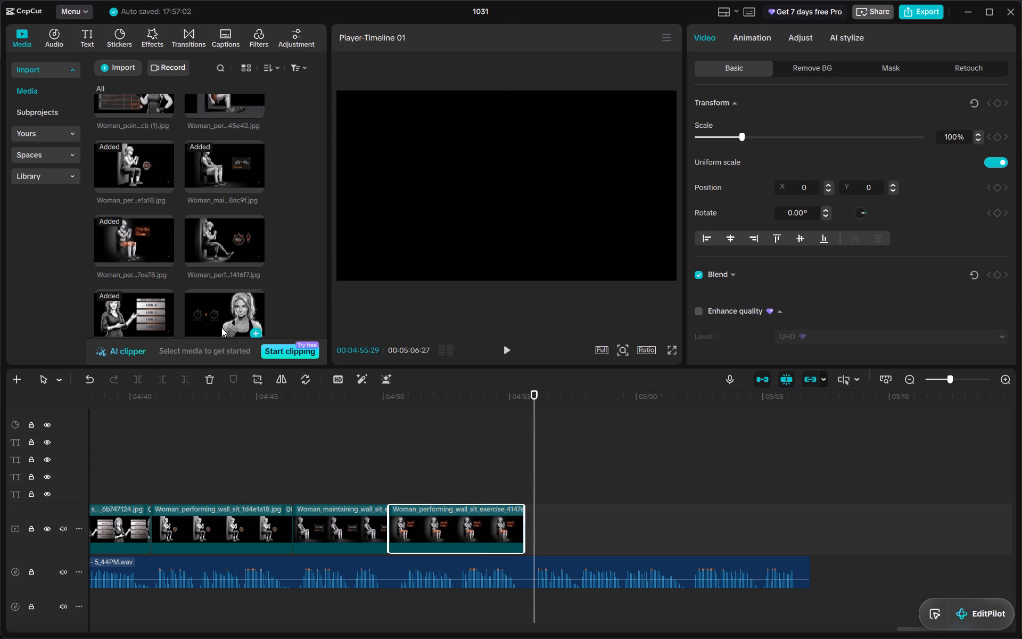
Place the 90s+ wall-sit image after the 45–90s clip and extend it to about 5:02, following the narration.
{"action": "left_click_drag", "start_coordinate": [228, 254], "coordinate": [527, 542]}
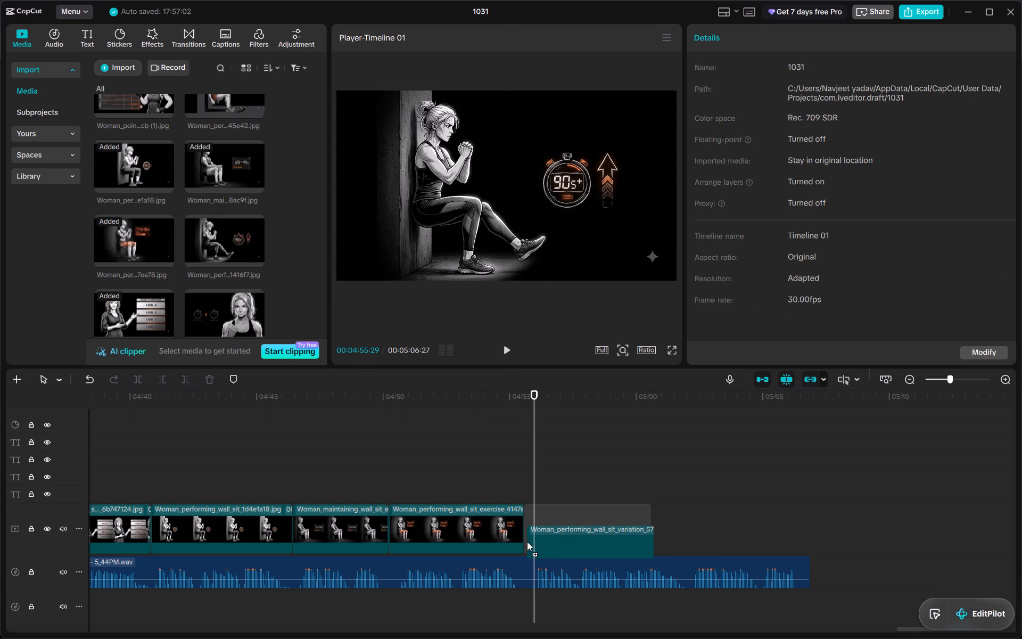
{"action": "key", "text": "space"}
{"action": "scroll", "coordinate": [526, 532], "scroll_direction": "left", "scroll_amount": 1}
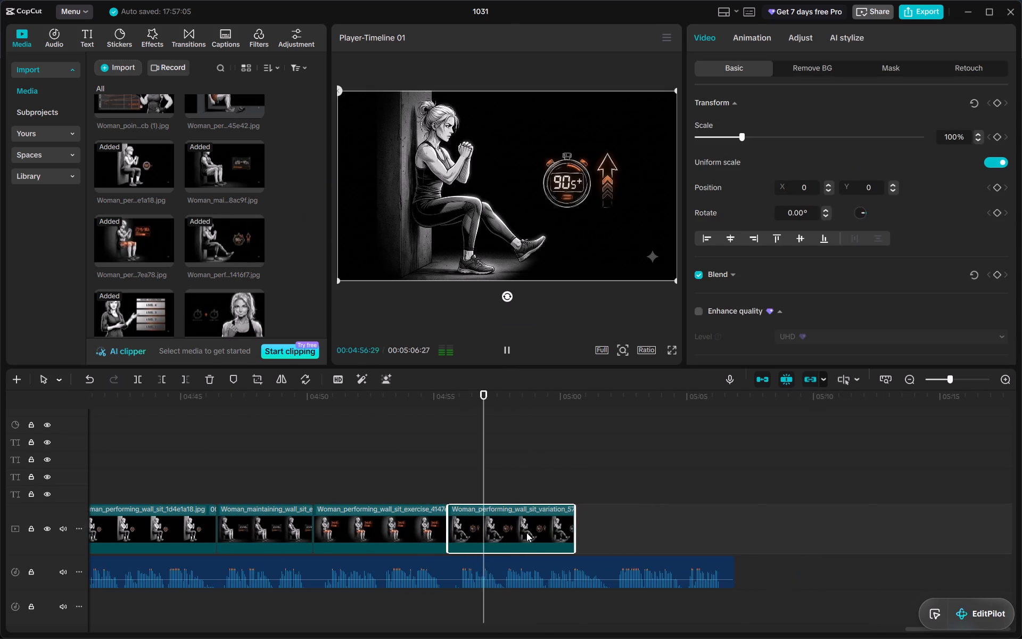
{"action": "scroll", "coordinate": [526, 532], "scroll_direction": "left", "scroll_amount": 1}
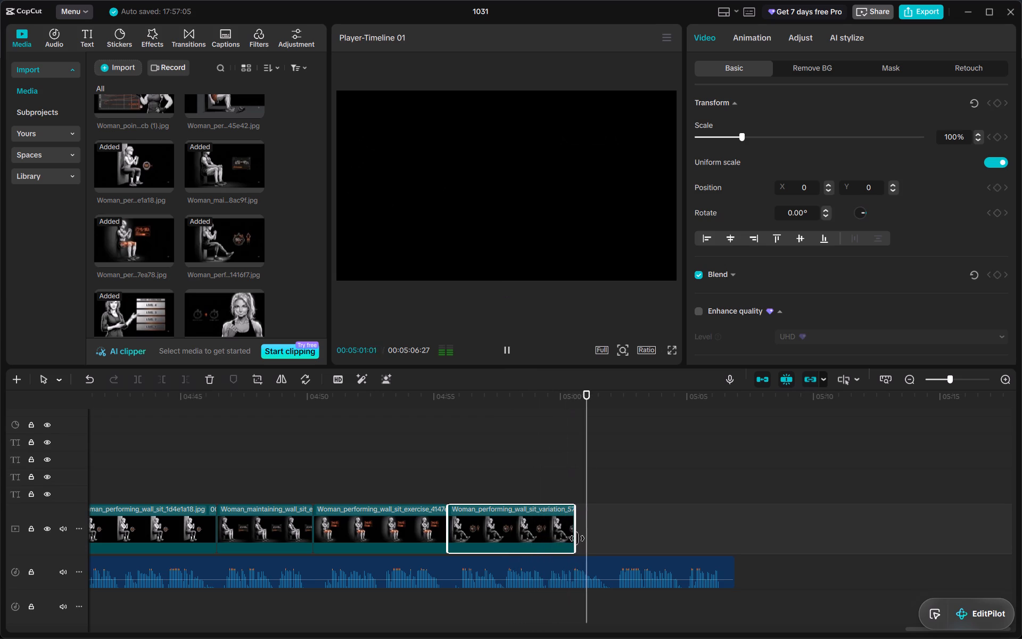
{"action": "left_click_drag", "start_coordinate": [577, 538], "coordinate": [618, 541]}
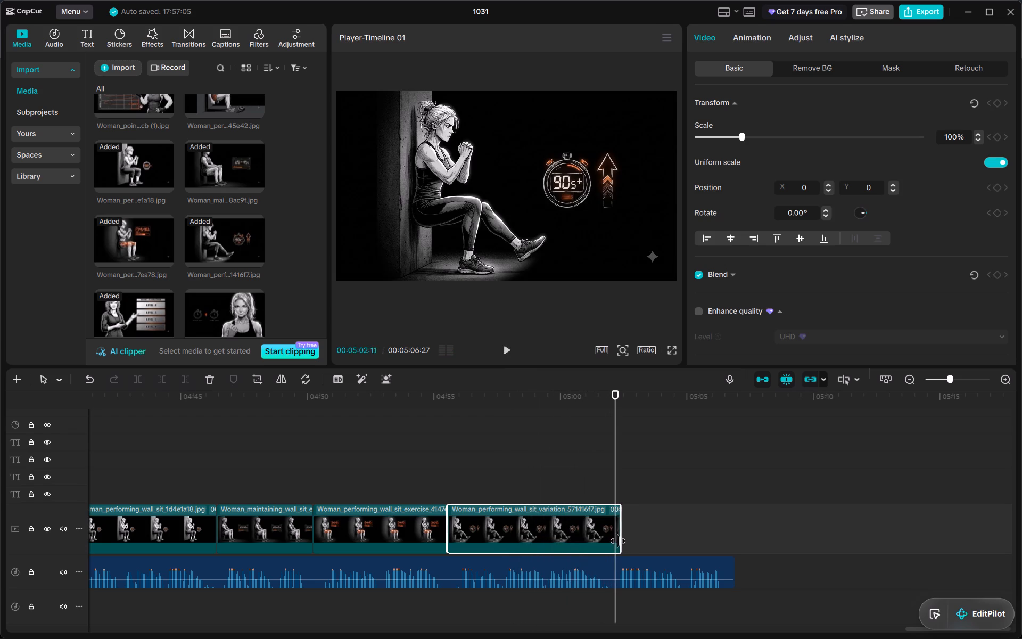
{"action": "left_click_drag", "start_coordinate": [618, 541], "coordinate": [613, 542]}
Add the image of the woman writing in a training notebook after the 90s+ clip and shorten it to end at about 5:03.4.
{"action": "key", "text": "space"}
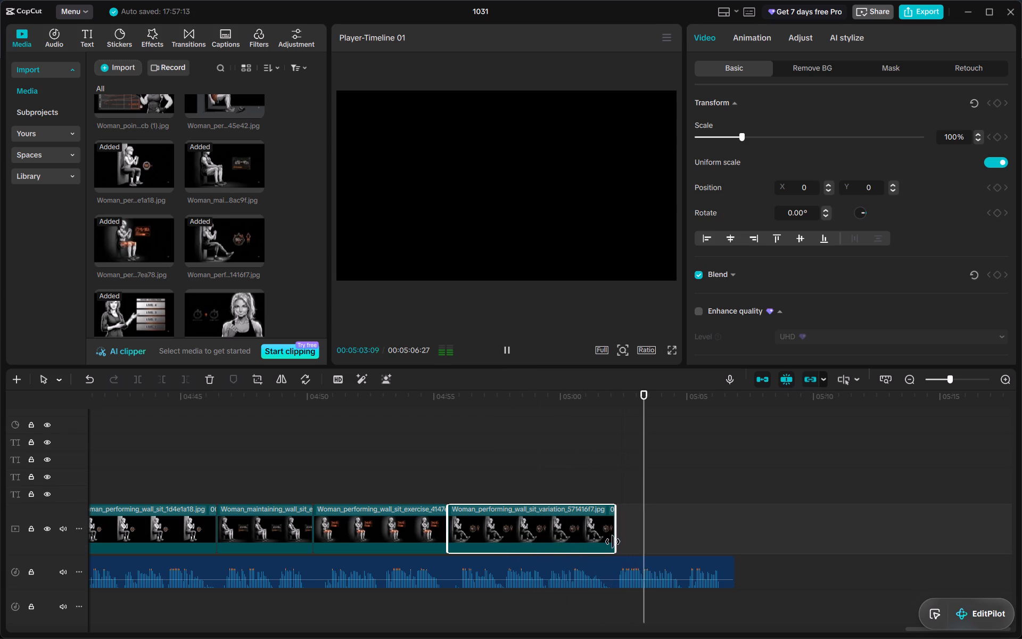
{"action": "key", "text": "space"}
{"action": "scroll", "coordinate": [218, 274], "scroll_direction": "down", "scroll_amount": 1}
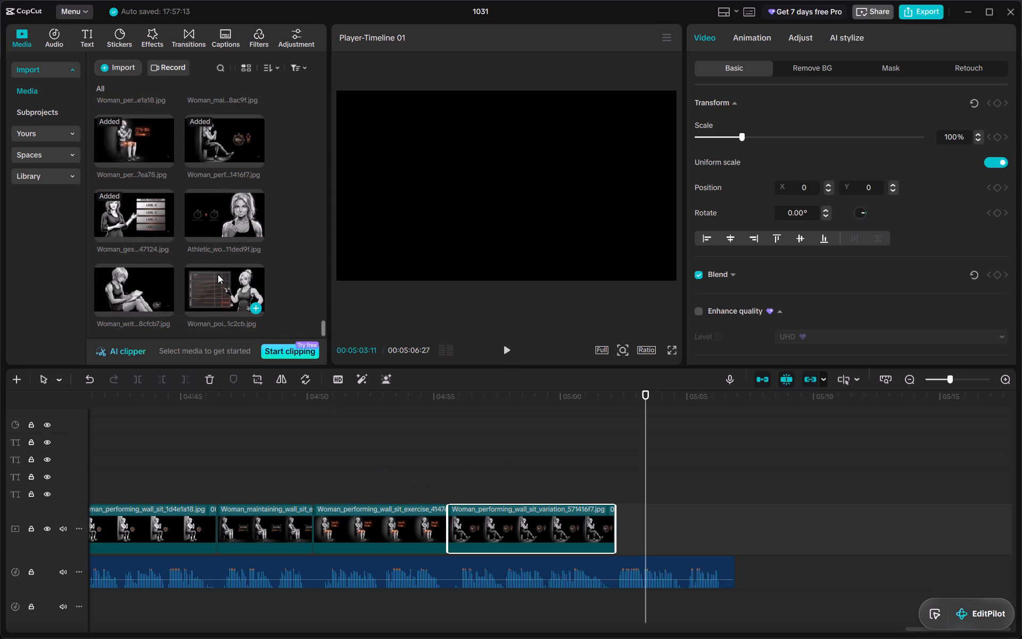
{"action": "scroll", "coordinate": [218, 274], "scroll_direction": "down", "scroll_amount": 1}
{"action": "left_click_drag", "start_coordinate": [129, 292], "coordinate": [633, 530]}
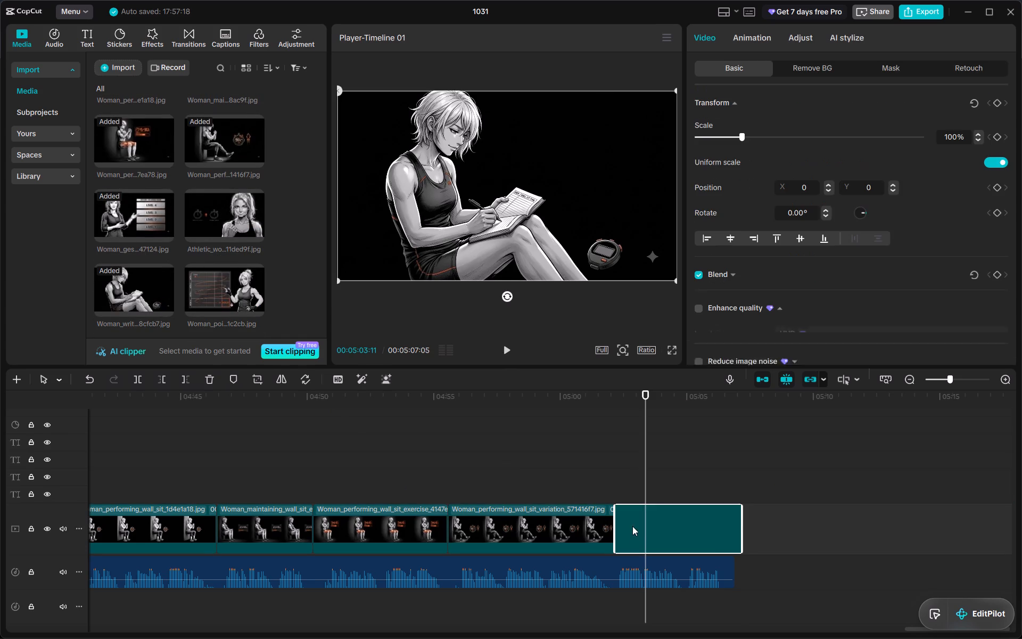
{"action": "key", "text": "space"}
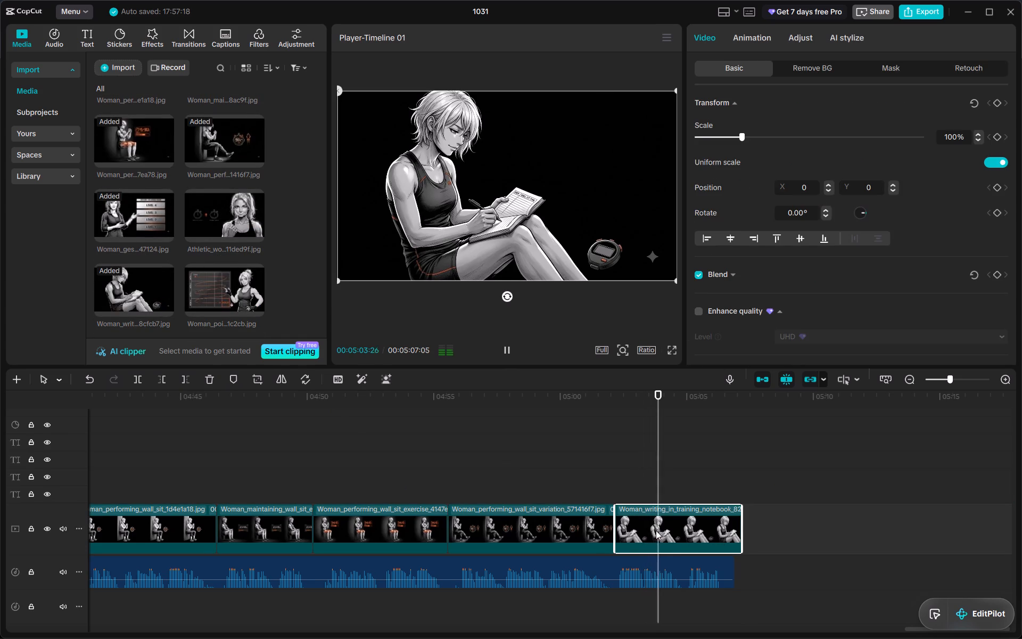
{"action": "key", "text": "space"}
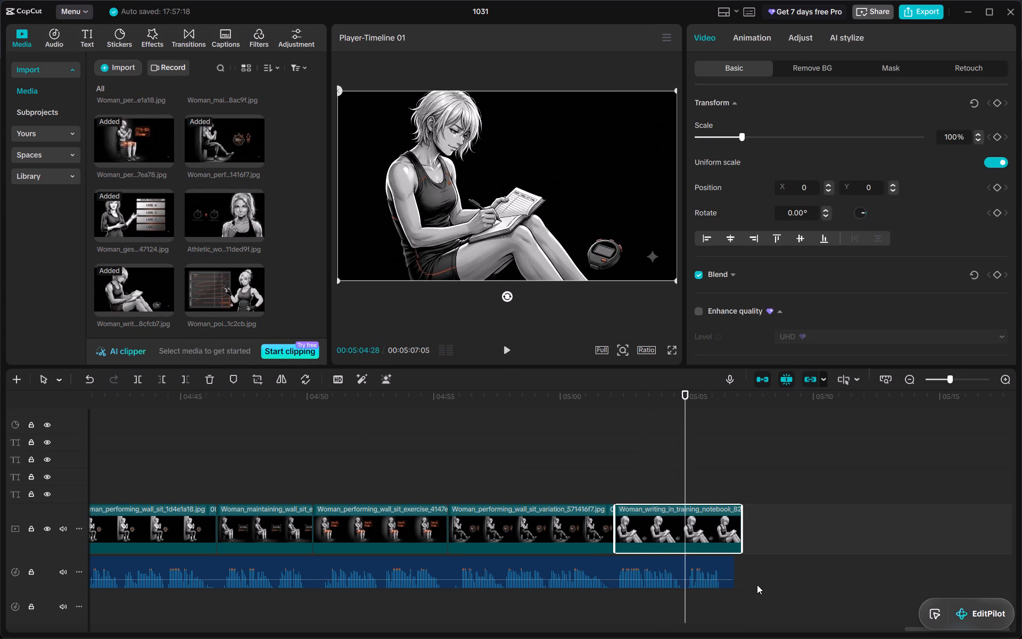
{"action": "left_click_drag", "start_coordinate": [741, 537], "coordinate": [650, 539]}
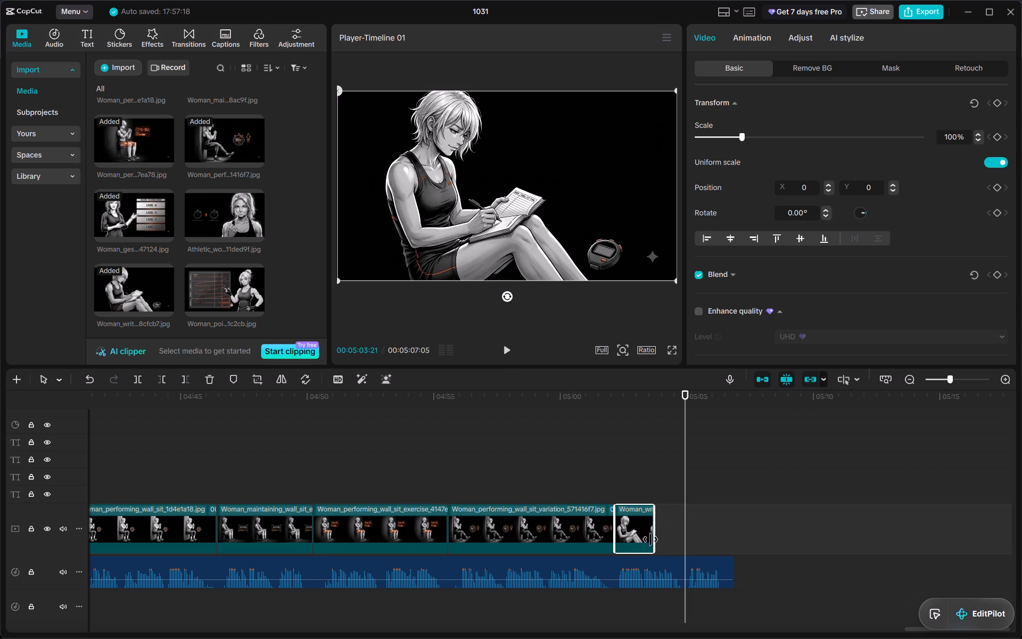
{"action": "left_click_drag", "start_coordinate": [650, 539], "coordinate": [646, 540]}
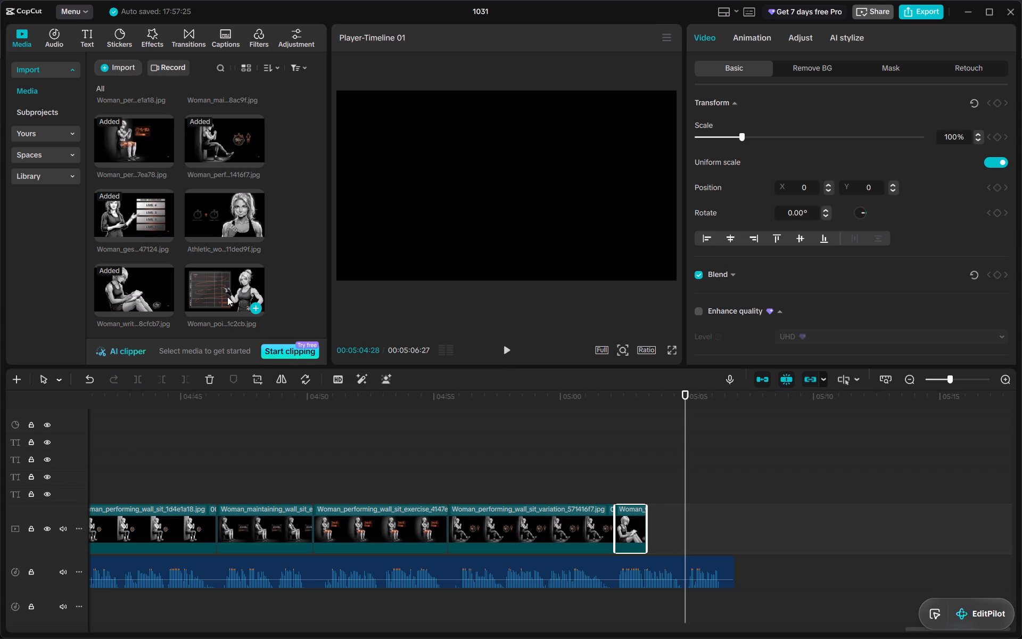
Add the calendar image with the RETEST box after the notebook clip and trim it to end at about 5:05.
{"action": "left_click_drag", "start_coordinate": [227, 297], "coordinate": [669, 545]}
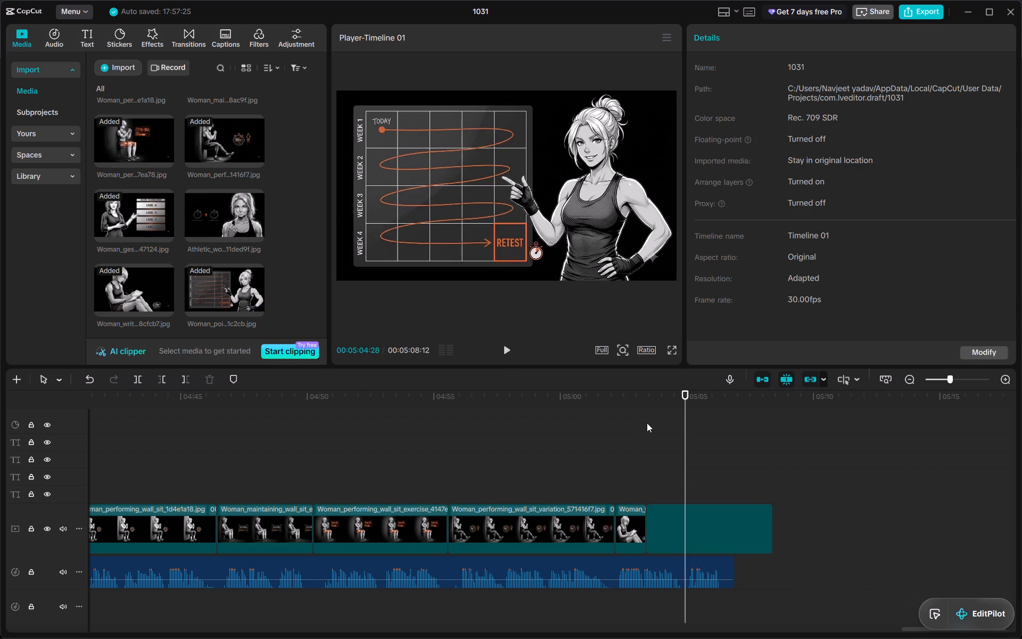
{"action": "left_click_drag", "start_coordinate": [628, 399], "coordinate": [615, 403]}
{"action": "type", "text": "m"}
{"action": "key", "text": "space"}
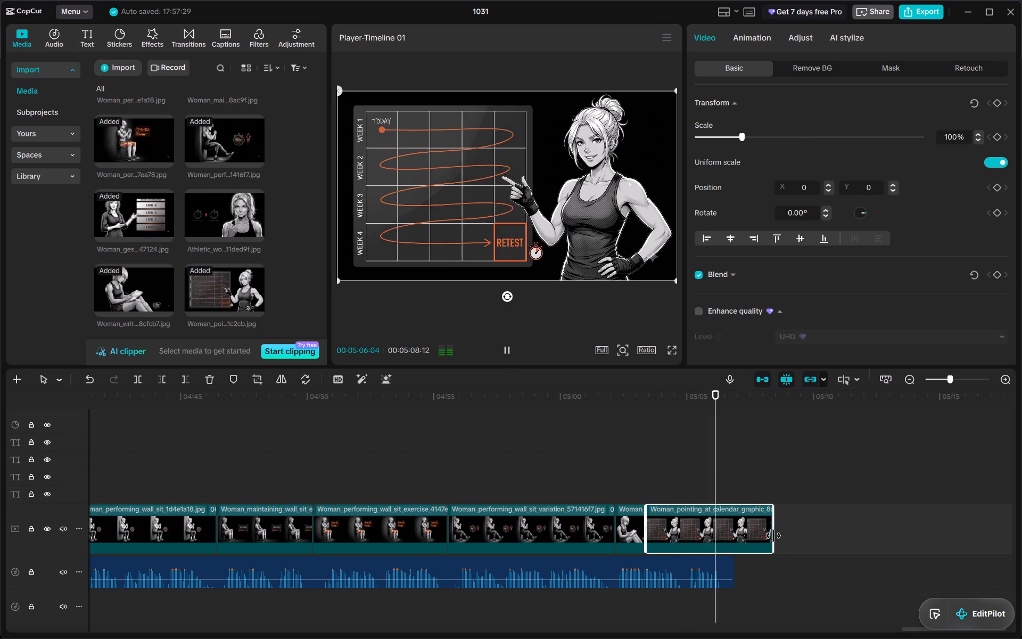
{"action": "left_click_drag", "start_coordinate": [773, 536], "coordinate": [685, 536]}
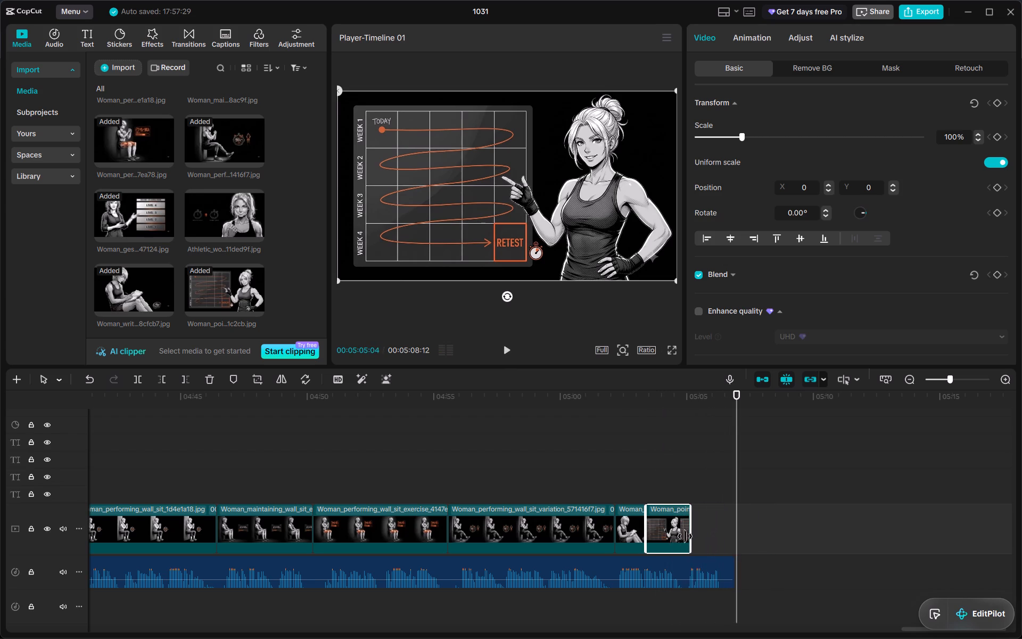
{"action": "left_click_drag", "start_coordinate": [685, 536], "coordinate": [683, 537]}
Add the PREVIOUS RESULT / FUTURE RETEST stopwatch image after the calendar clip and trim it to the narration's end.
{"action": "left_click", "coordinate": [233, 236]}
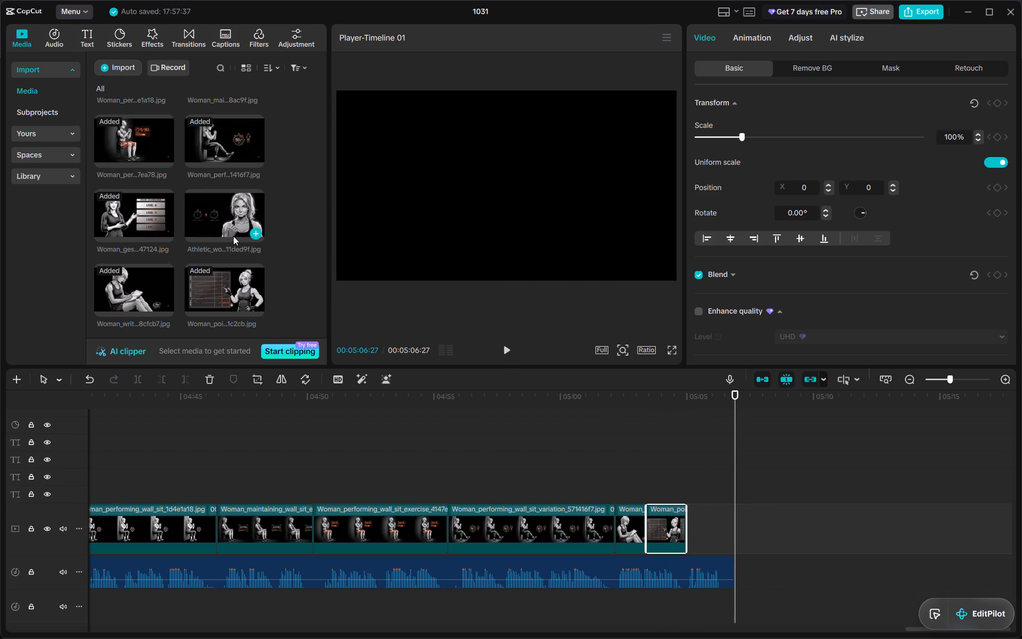
{"action": "left_click_drag", "start_coordinate": [233, 236], "coordinate": [708, 537]}
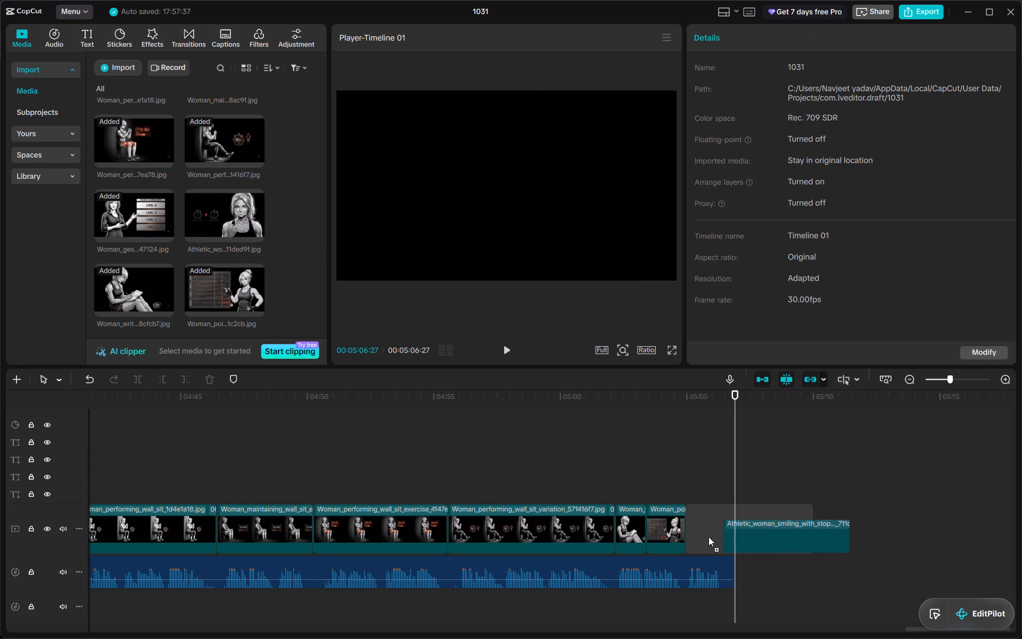
{"action": "left_click_drag", "start_coordinate": [708, 537], "coordinate": [695, 536]}
{"action": "left_click", "coordinate": [679, 407]}
{"action": "key", "text": "space"}
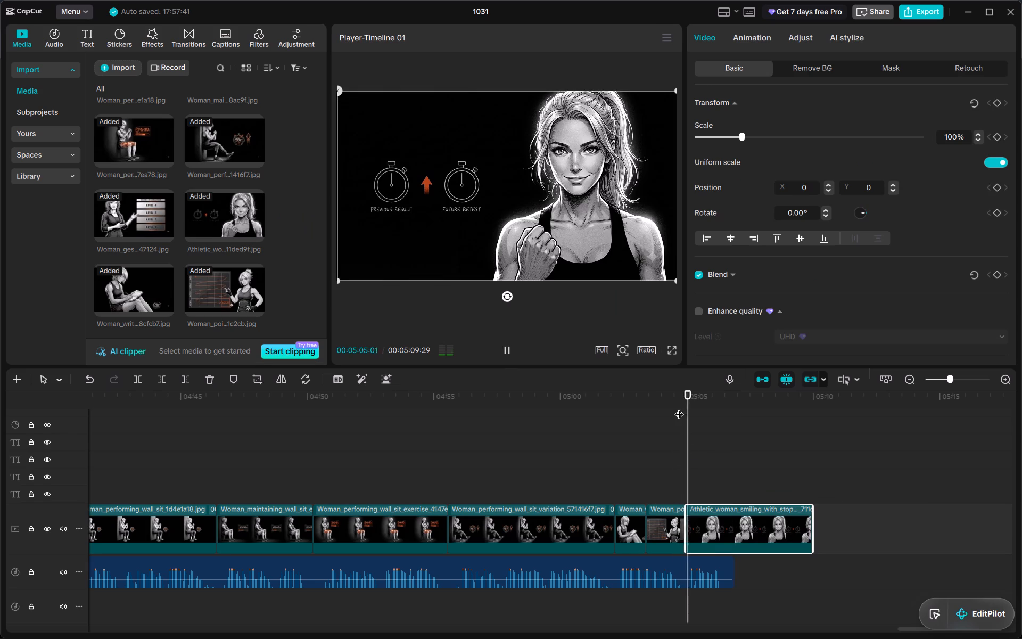
{"action": "left_click_drag", "start_coordinate": [811, 535], "coordinate": [735, 545]}
Replace the LEVEL 1–4 clip after the WALL sit title with the wall-sit image showing a stopwatch on the floor.
{"action": "scroll", "coordinate": [334, 476], "scroll_direction": "right", "scroll_amount": 1}
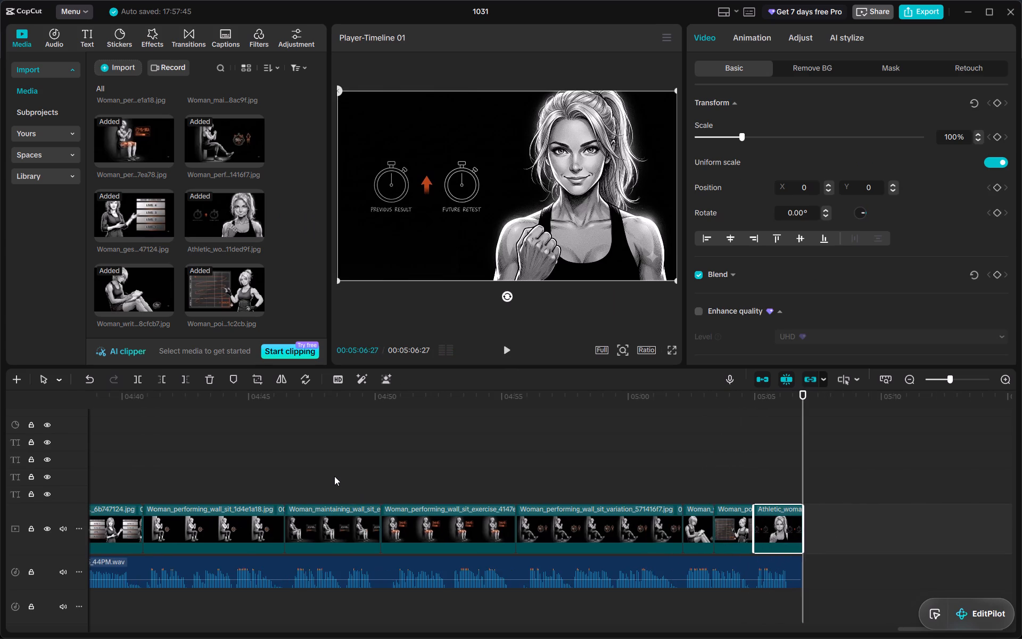
{"action": "scroll", "coordinate": [221, 167], "scroll_direction": "up", "scroll_amount": 1}
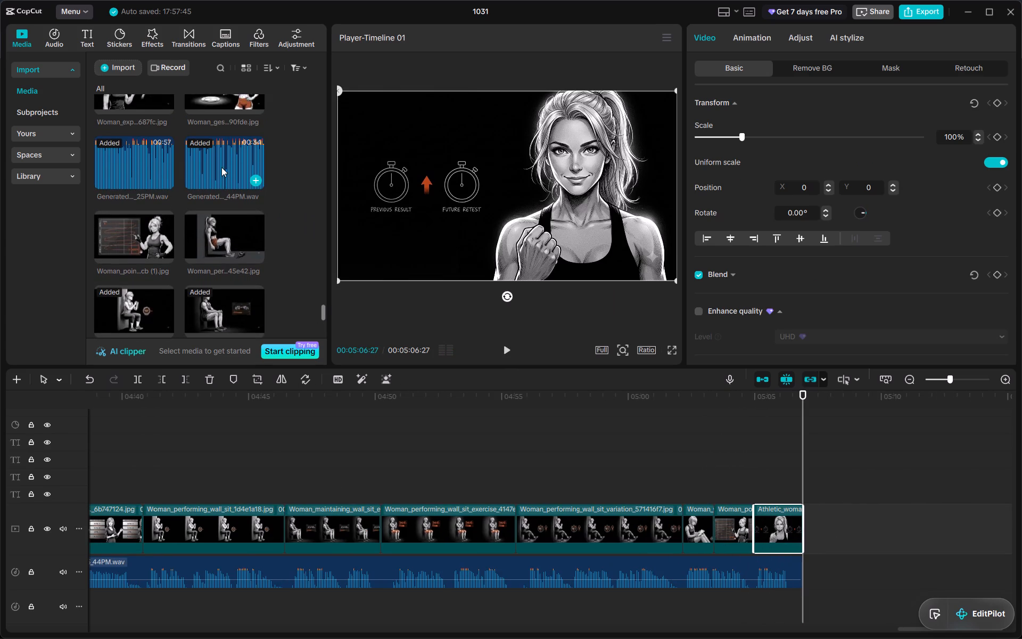
{"action": "scroll", "coordinate": [221, 167], "scroll_direction": "up", "scroll_amount": 1}
{"action": "scroll", "coordinate": [235, 436], "scroll_direction": "right", "scroll_amount": 1}
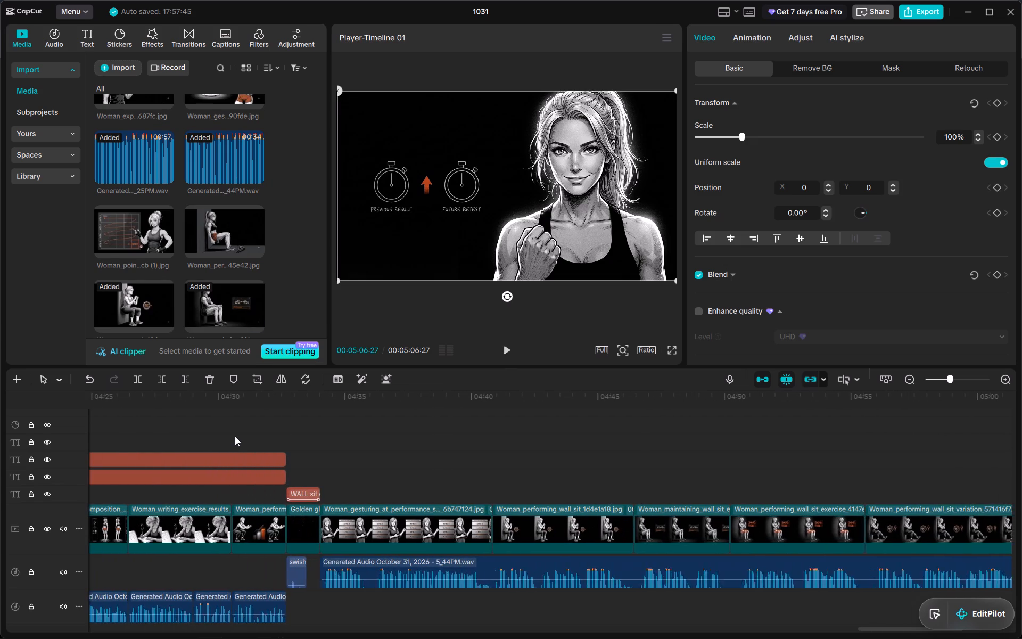
{"action": "scroll", "coordinate": [235, 436], "scroll_direction": "right", "scroll_amount": 1}
{"action": "left_click_drag", "start_coordinate": [369, 403], "coordinate": [364, 404]}
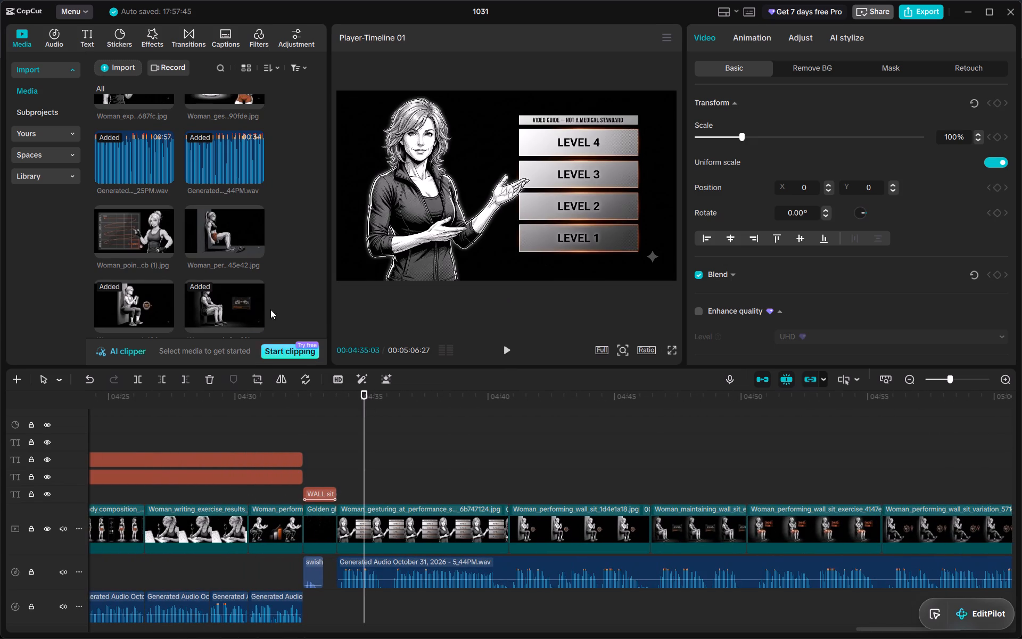
{"action": "left_click_drag", "start_coordinate": [224, 244], "coordinate": [381, 531]}
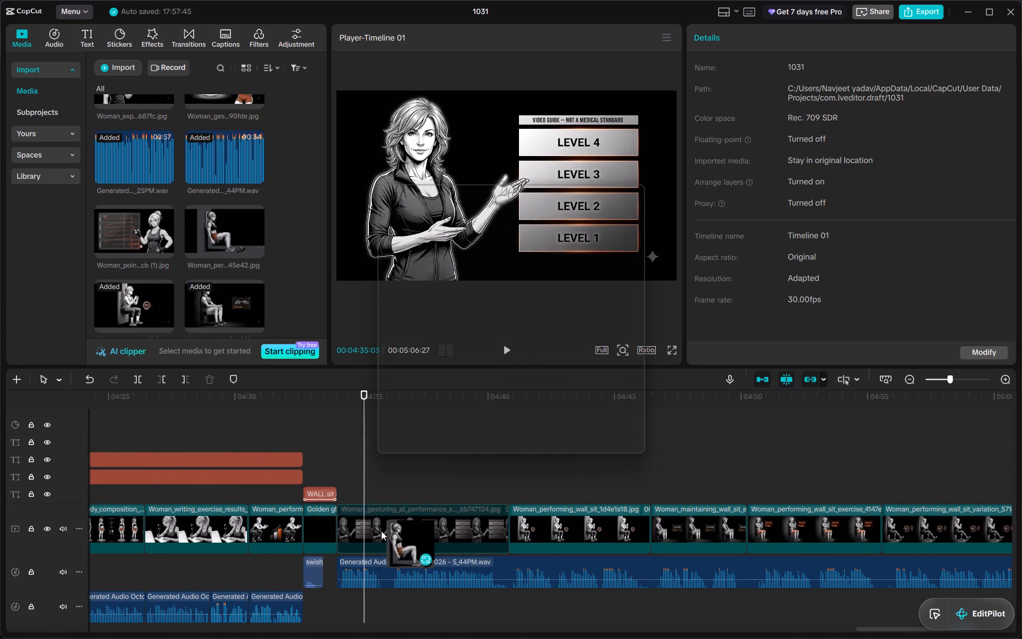
{"action": "left_click", "coordinate": [553, 441]}
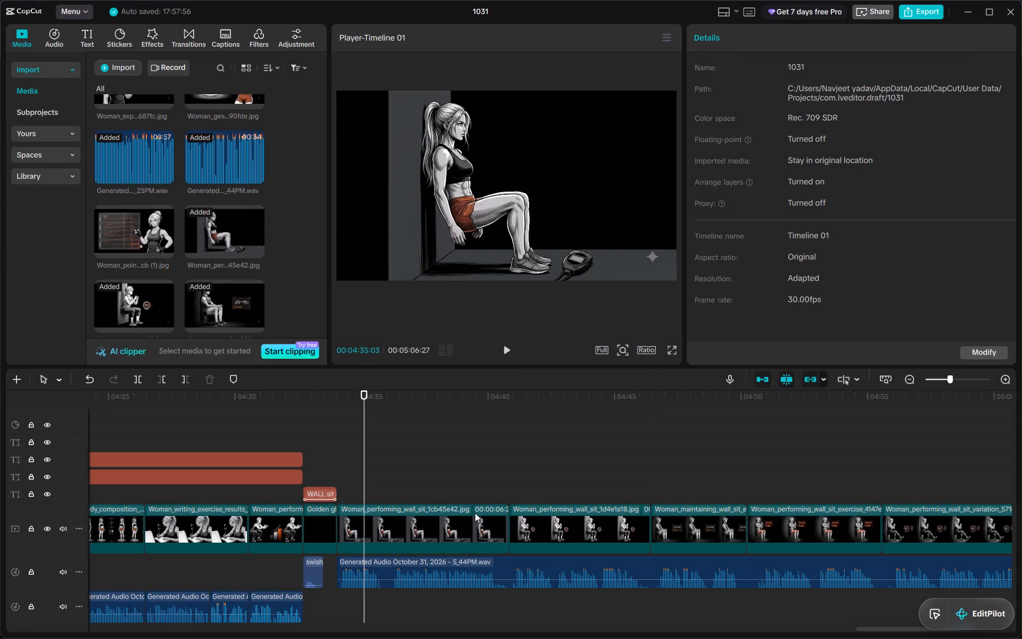
Review the full timeline and its stacked tracks, from the opening clips to the wall-sit section.
{"action": "scroll", "coordinate": [475, 513], "scroll_direction": "down", "scroll_amount": 15, "text": "ctrl"}
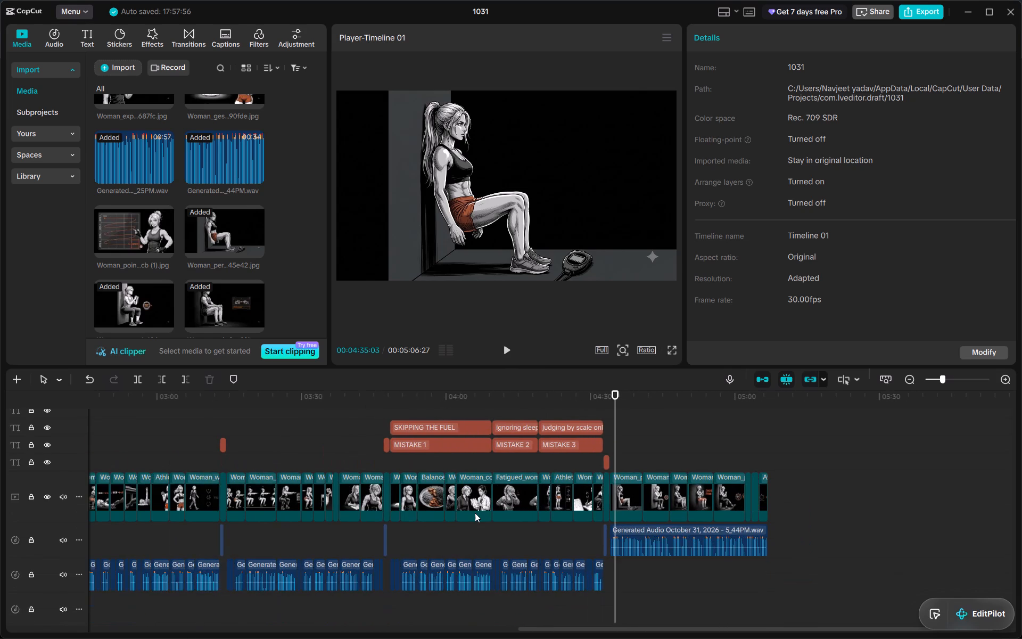
{"action": "scroll", "coordinate": [475, 513], "scroll_direction": "down", "scroll_amount": 10, "text": "ctrl"}
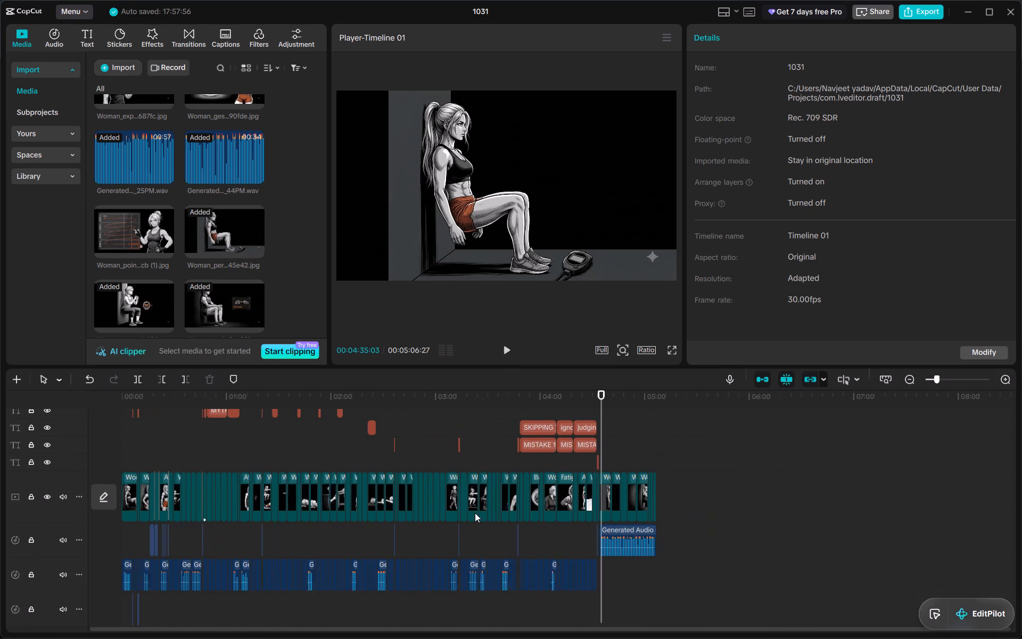
{"action": "scroll", "coordinate": [475, 513], "scroll_direction": "up", "scroll_amount": 6, "text": "ctrl"}
{"action": "scroll", "coordinate": [475, 513], "scroll_direction": "up", "scroll_amount": 3}
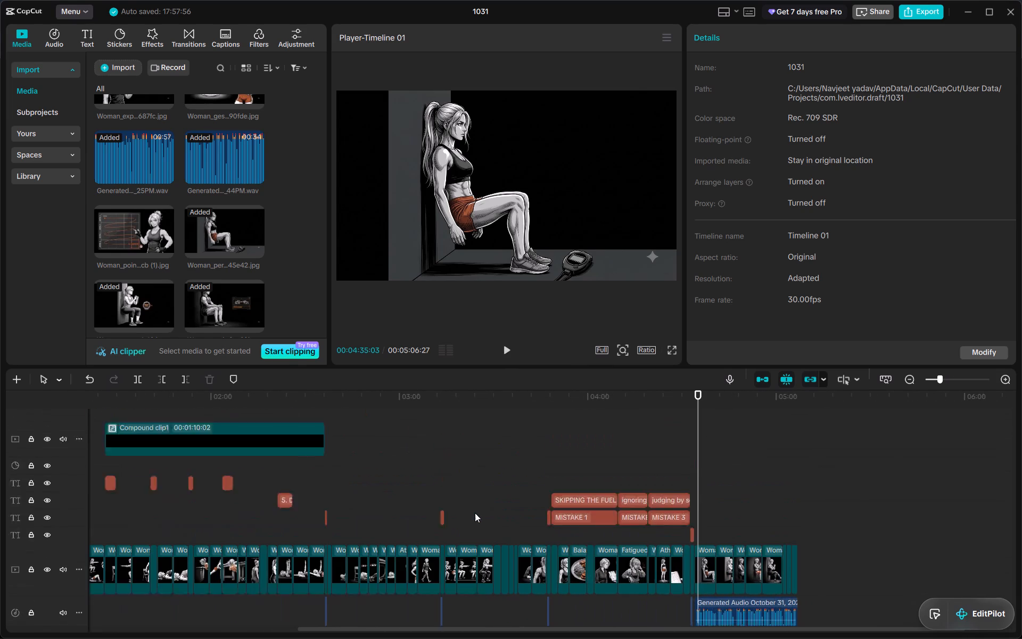
{"action": "scroll", "coordinate": [475, 513], "scroll_direction": "right", "scroll_amount": 2}
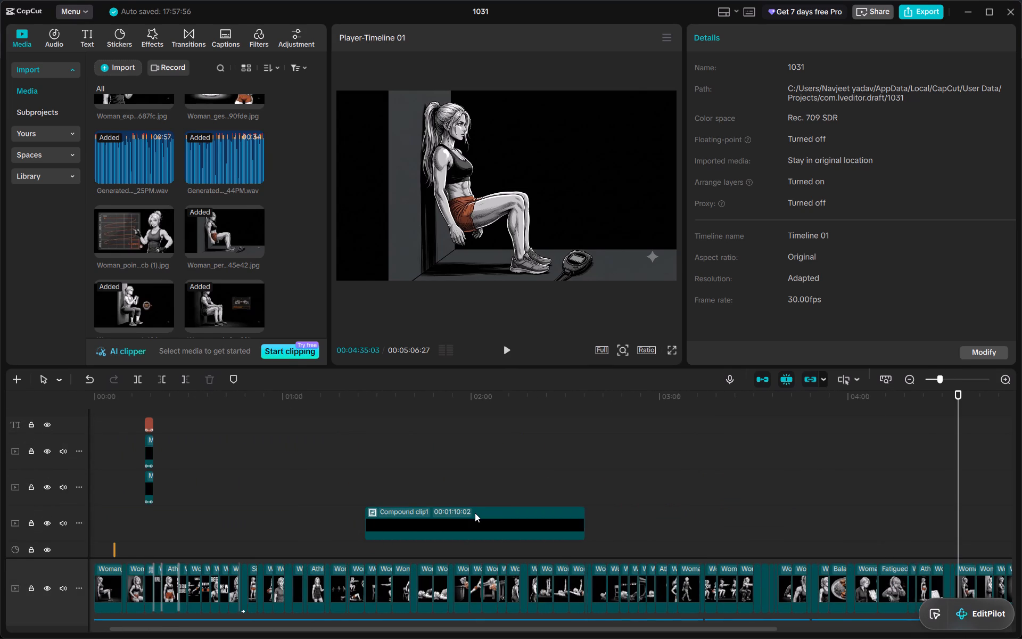
{"action": "scroll", "coordinate": [475, 513], "scroll_direction": "down", "scroll_amount": 8, "text": "ctrl"}
{"action": "scroll", "coordinate": [475, 513], "scroll_direction": "right", "scroll_amount": 5}
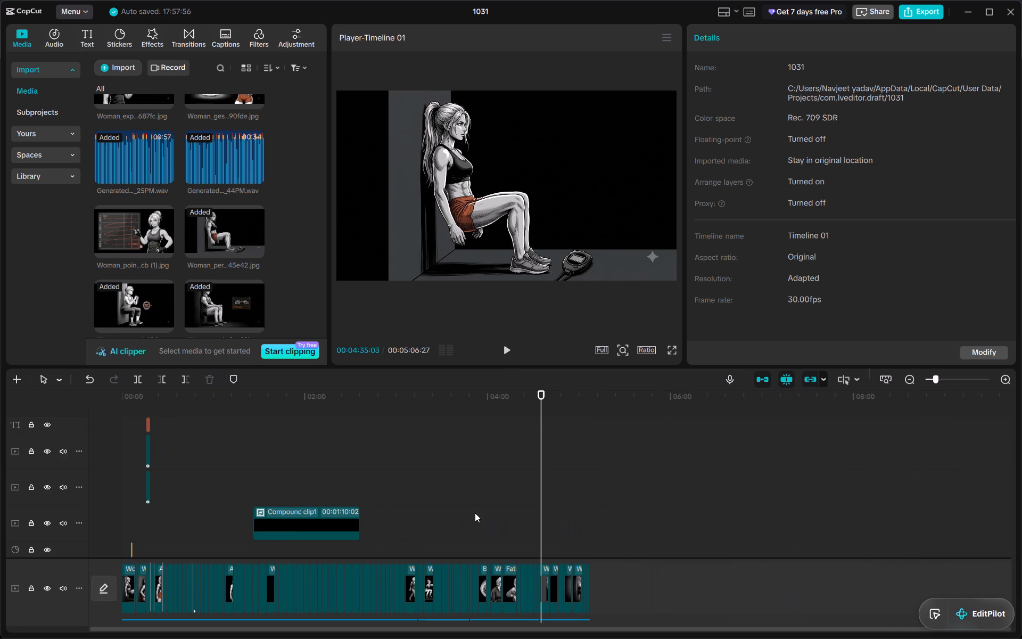
{"action": "scroll", "coordinate": [500, 513], "scroll_direction": "right", "scroll_amount": 5}
{"action": "scroll", "coordinate": [299, 511], "scroll_direction": "up", "scroll_amount": 6}
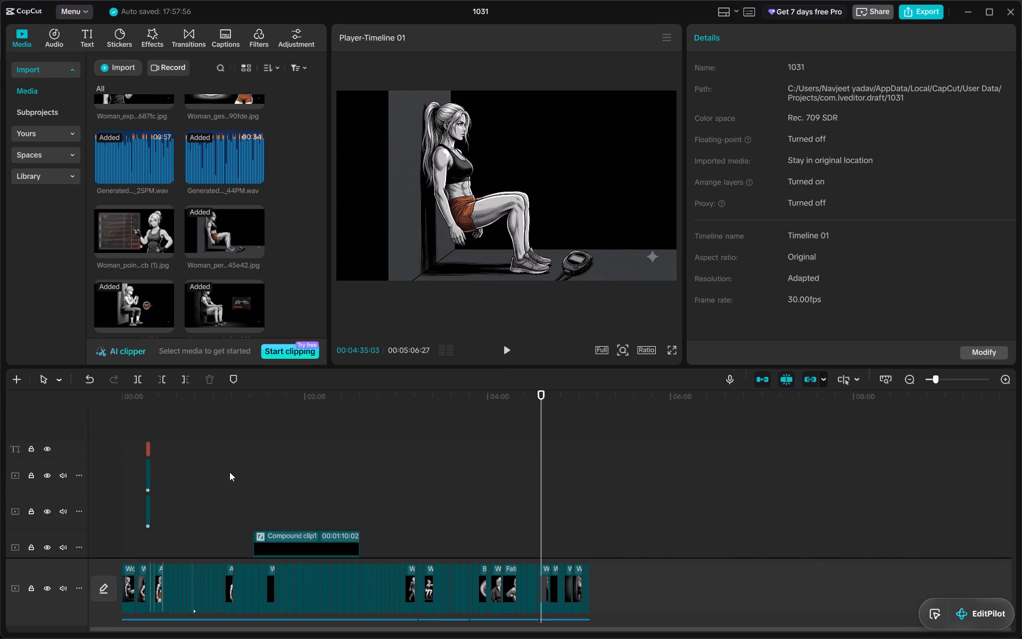
{"action": "scroll", "coordinate": [179, 460], "scroll_direction": "right", "scroll_amount": 7}
Place the transparent Monochrome dumbbell-workout image on a new top track from 00:00 and extend it to the video's end at 00:05:06:27.
{"action": "left_click_drag", "start_coordinate": [142, 408], "coordinate": [109, 385]}
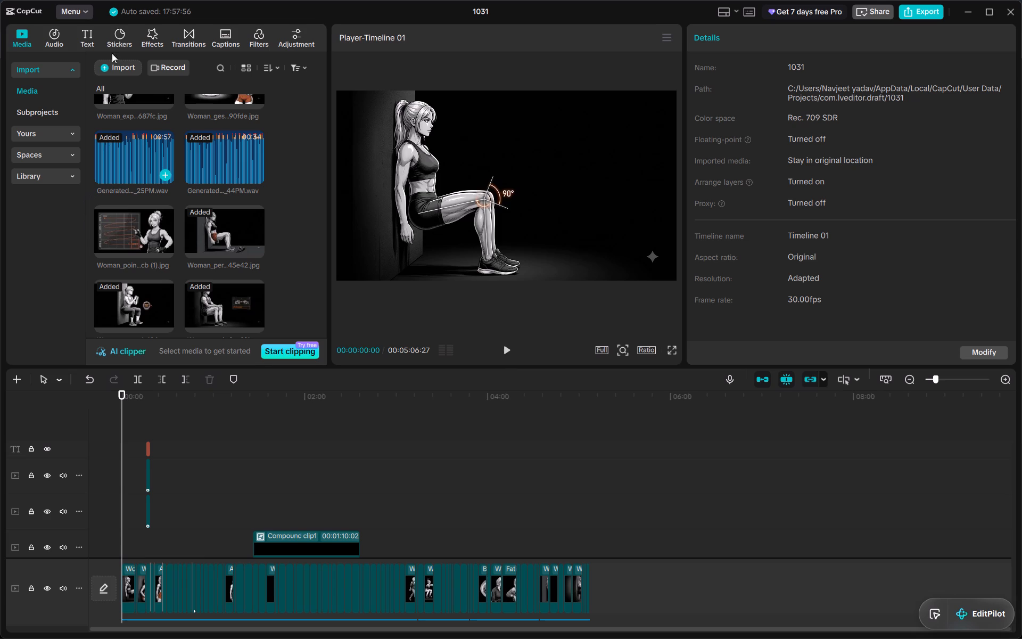
{"action": "scroll", "coordinate": [179, 189], "scroll_direction": "up", "scroll_amount": 8}
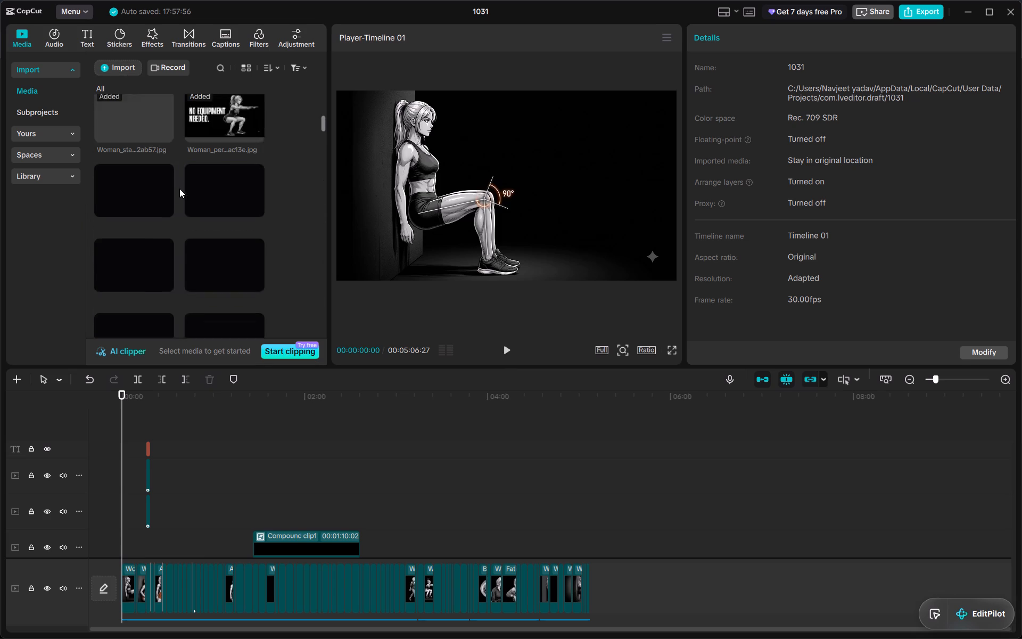
{"action": "scroll", "coordinate": [179, 189], "scroll_direction": "up", "scroll_amount": 8}
{"action": "scroll", "coordinate": [179, 189], "scroll_direction": "down", "scroll_amount": 3}
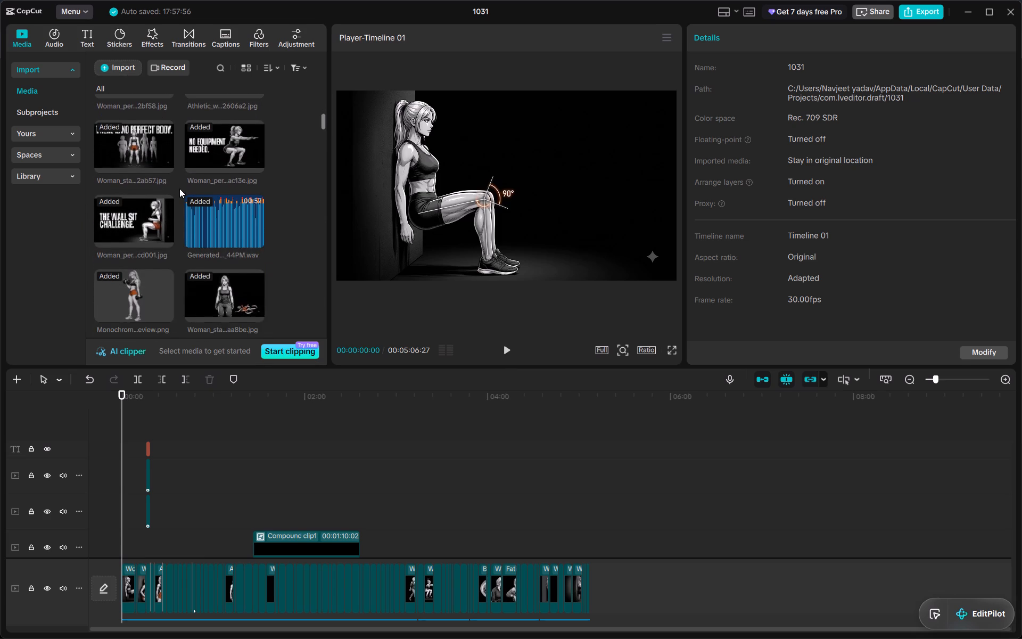
{"action": "scroll", "coordinate": [179, 189], "scroll_direction": "down", "scroll_amount": 1}
{"action": "left_click_drag", "start_coordinate": [133, 253], "coordinate": [123, 422]}
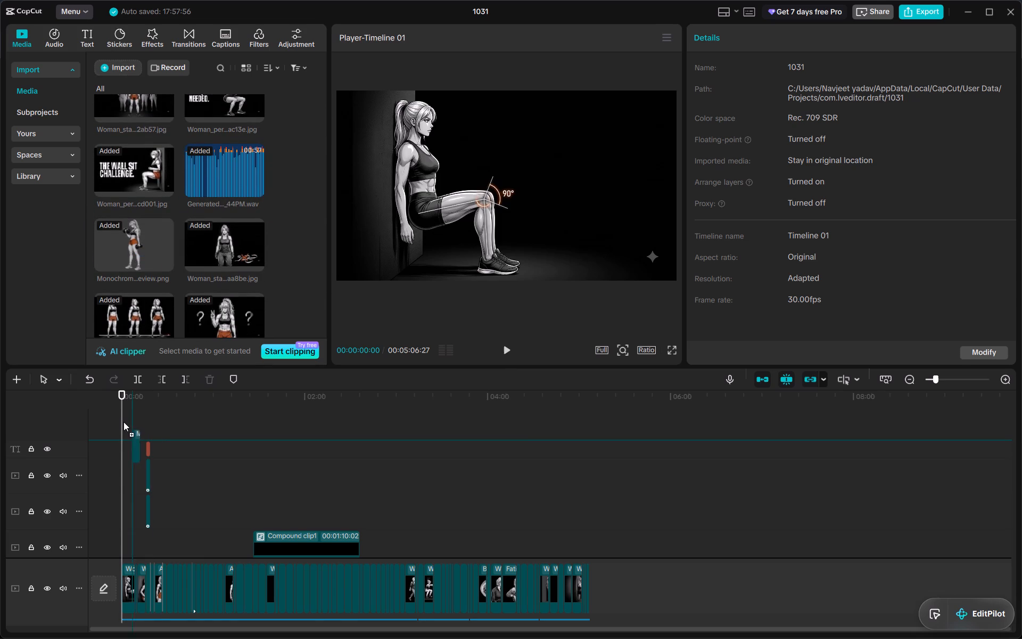
{"action": "left_click_drag", "start_coordinate": [123, 422], "coordinate": [123, 425]}
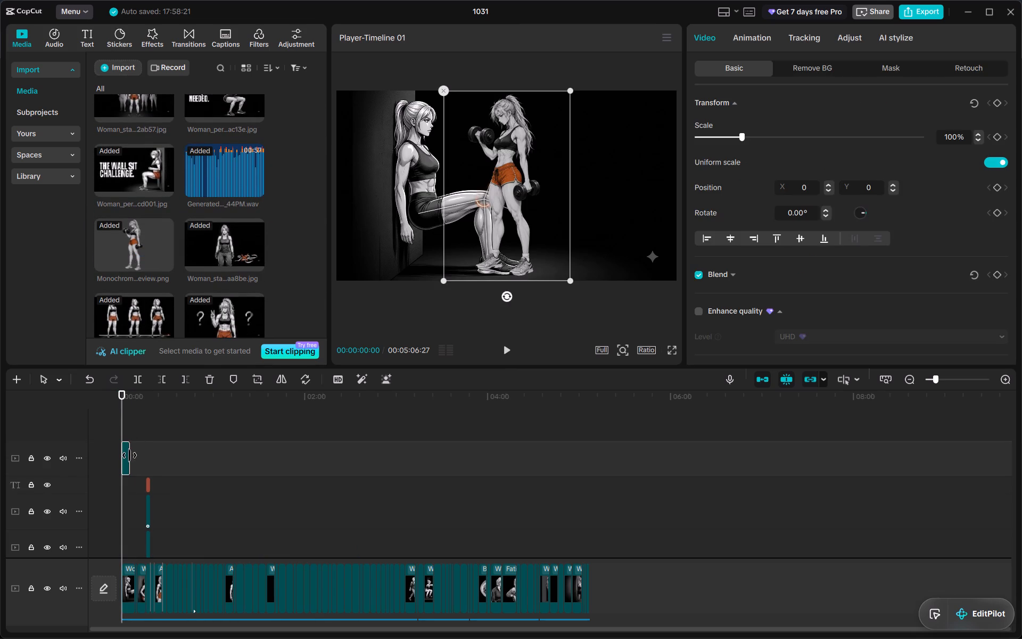
{"action": "left_click_drag", "start_coordinate": [128, 458], "coordinate": [582, 465]}
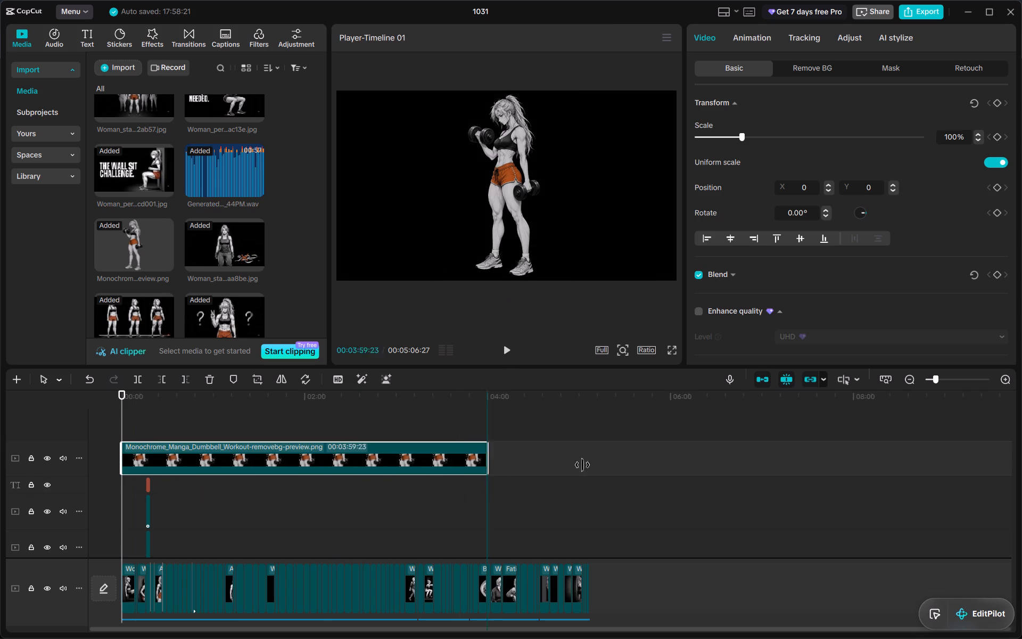
{"action": "left_click_drag", "start_coordinate": [582, 465], "coordinate": [586, 468]}
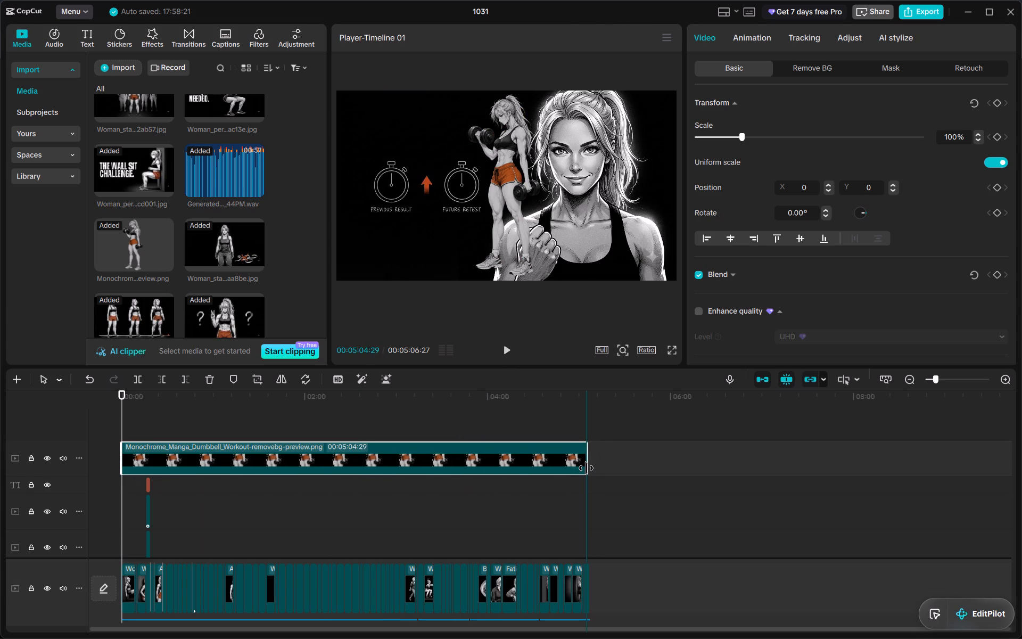
{"action": "left_click_drag", "start_coordinate": [586, 468], "coordinate": [590, 469]}
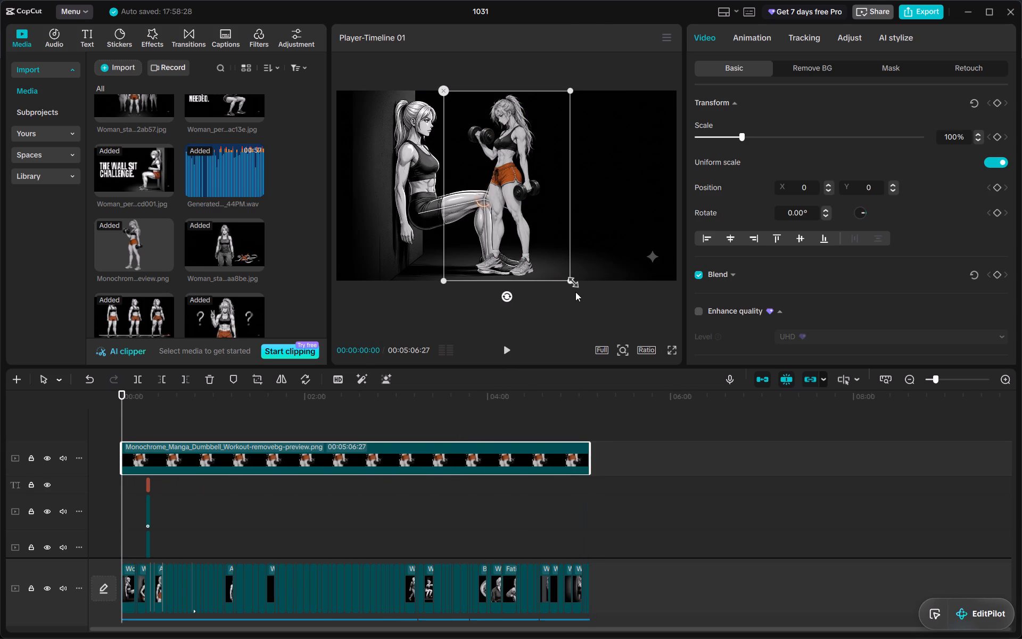
Scale the dumbbell-woman overlay to about 29% and place it in the video frame's lower-right corner, at about X 1656, Y -900.
{"action": "left_click_drag", "start_coordinate": [568, 276], "coordinate": [496, 188]}
{"action": "left_click_drag", "start_coordinate": [507, 192], "coordinate": [653, 272]}
{"action": "left_click_drag", "start_coordinate": [668, 292], "coordinate": [669, 284]}
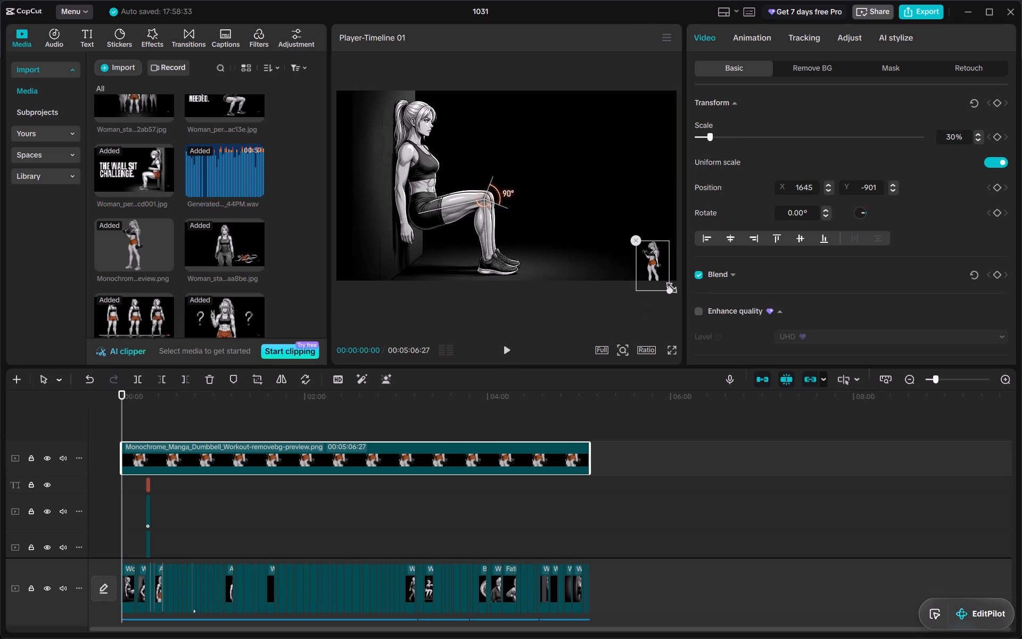
{"action": "left_click_drag", "start_coordinate": [669, 284], "coordinate": [662, 278]}
{"action": "left_click", "coordinate": [654, 270]}
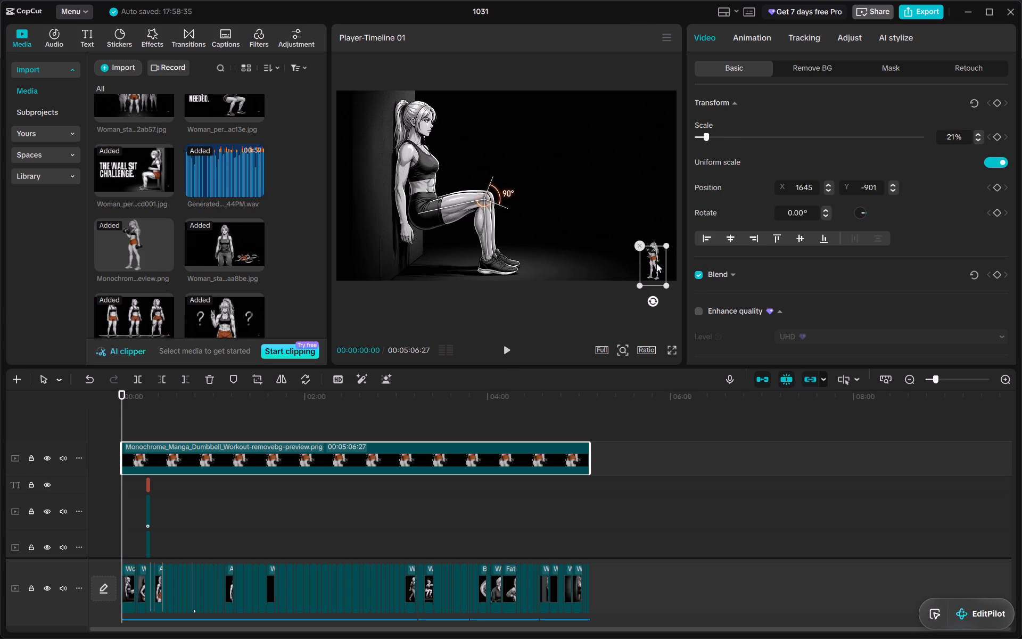
{"action": "left_click_drag", "start_coordinate": [664, 276], "coordinate": [670, 285]}
{"action": "left_click_drag", "start_coordinate": [658, 264], "coordinate": [660, 277]}
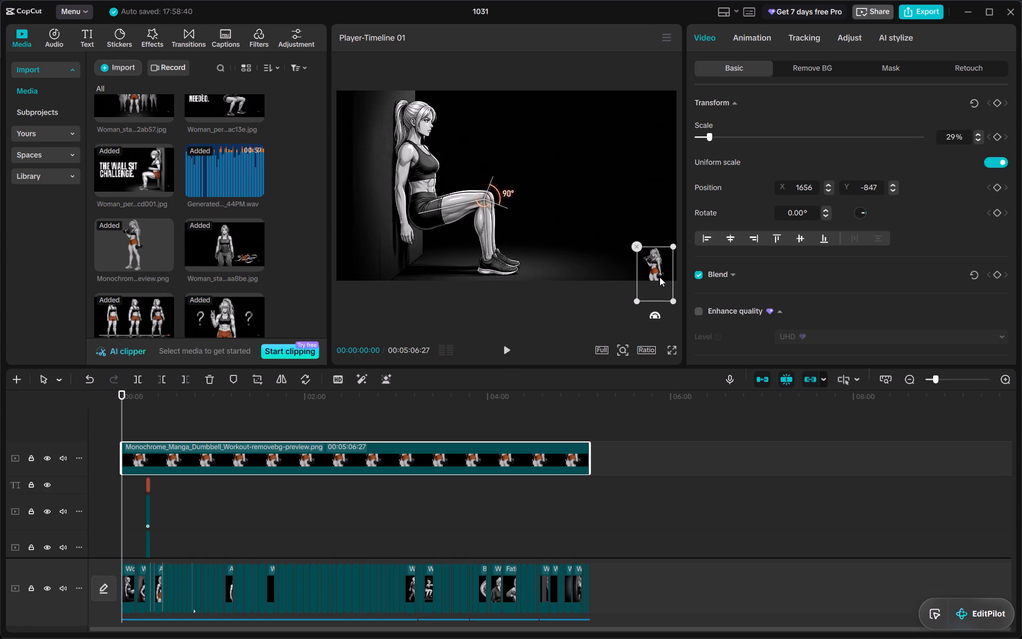
{"action": "left_click_drag", "start_coordinate": [660, 277], "coordinate": [657, 271]}
{"action": "left_click", "coordinate": [655, 271]}
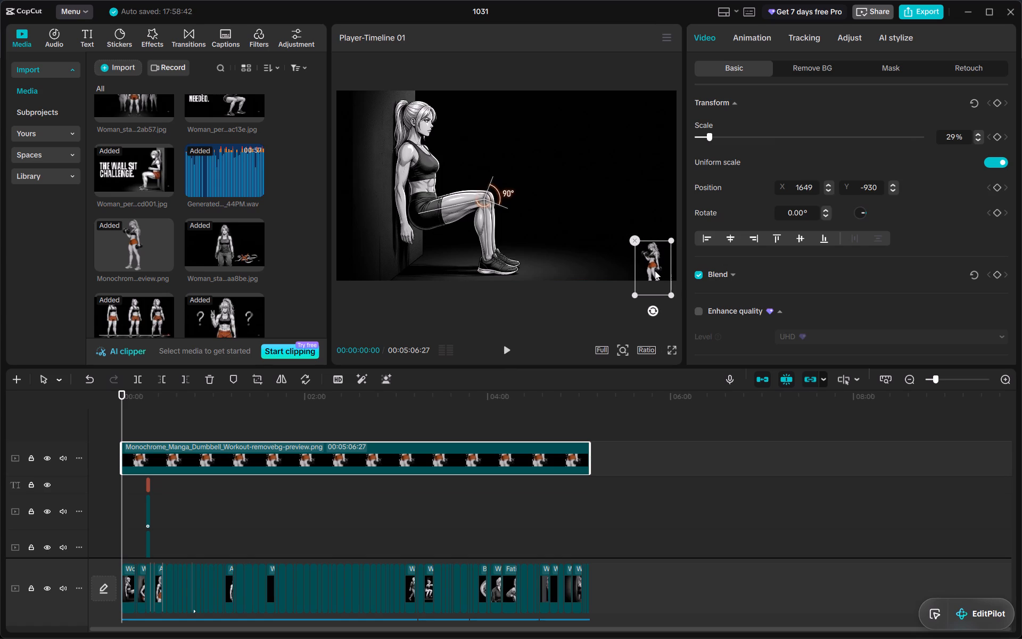
Set the dumbbell-woman overlay's Sharpen to 98 and Clarity to 100.
{"action": "left_click", "coordinate": [867, 44]}
{"action": "left_click", "coordinate": [857, 40]}
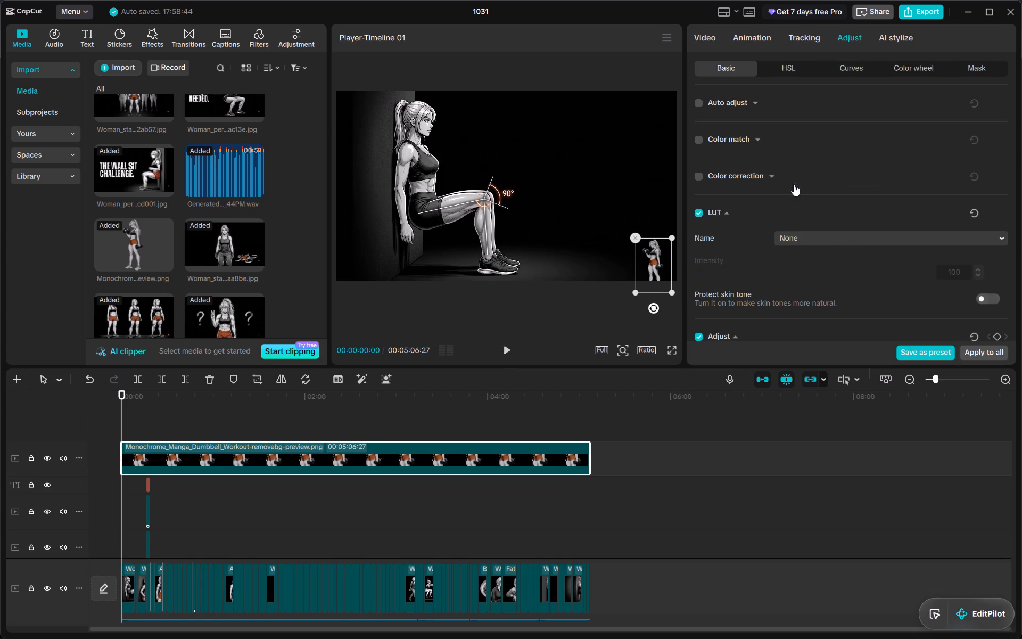
{"action": "scroll", "coordinate": [746, 269], "scroll_direction": "down", "scroll_amount": 4}
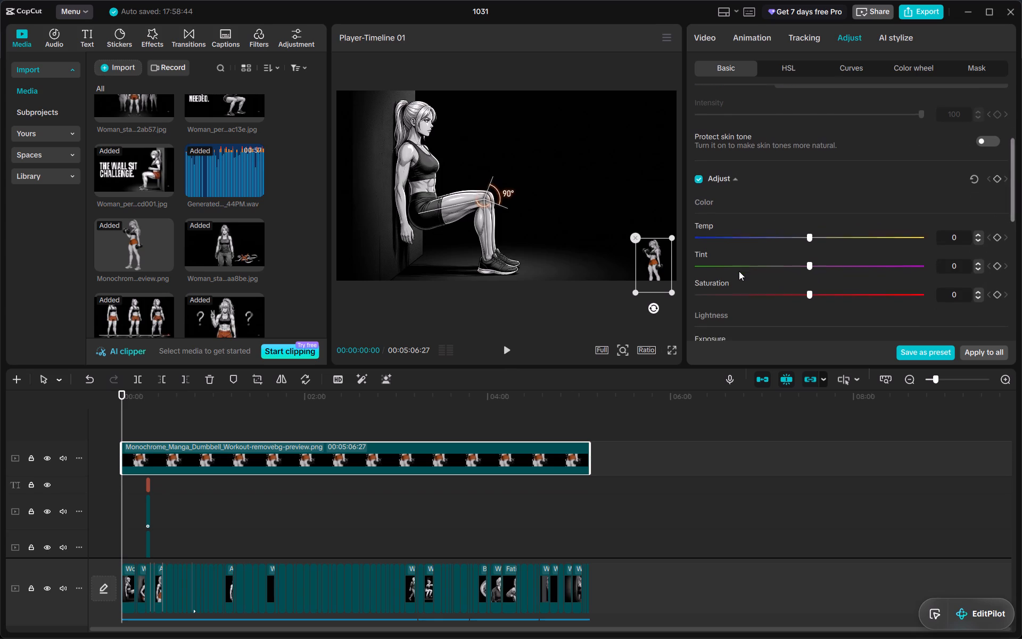
{"action": "scroll", "coordinate": [739, 271], "scroll_direction": "down", "scroll_amount": 1}
{"action": "scroll", "coordinate": [815, 291], "scroll_direction": "down", "scroll_amount": 4}
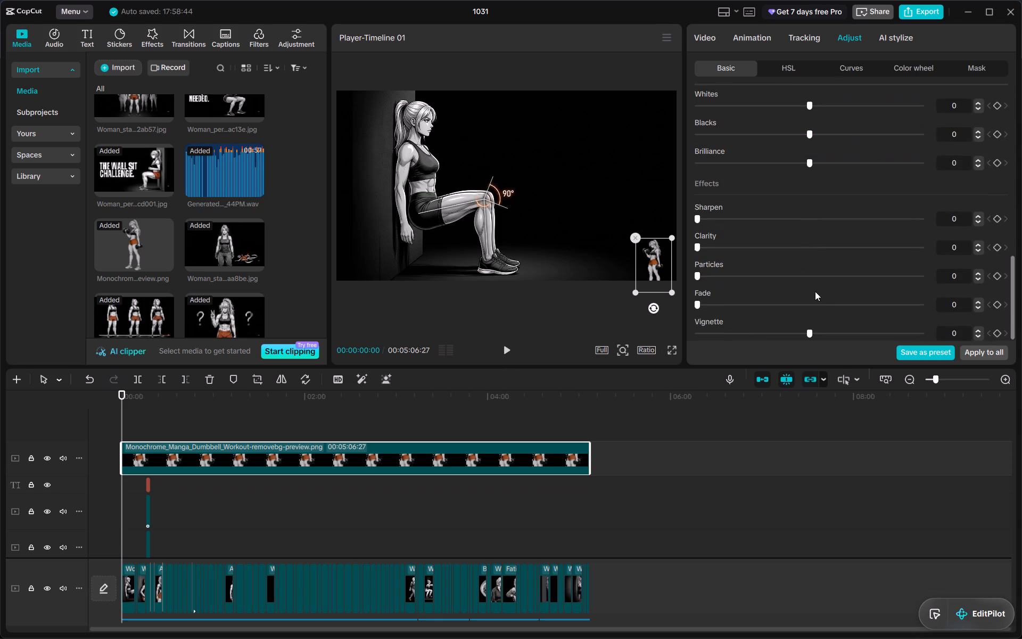
{"action": "left_click_drag", "start_coordinate": [778, 219], "coordinate": [916, 224]}
{"action": "left_click_drag", "start_coordinate": [841, 249], "coordinate": [868, 249]}
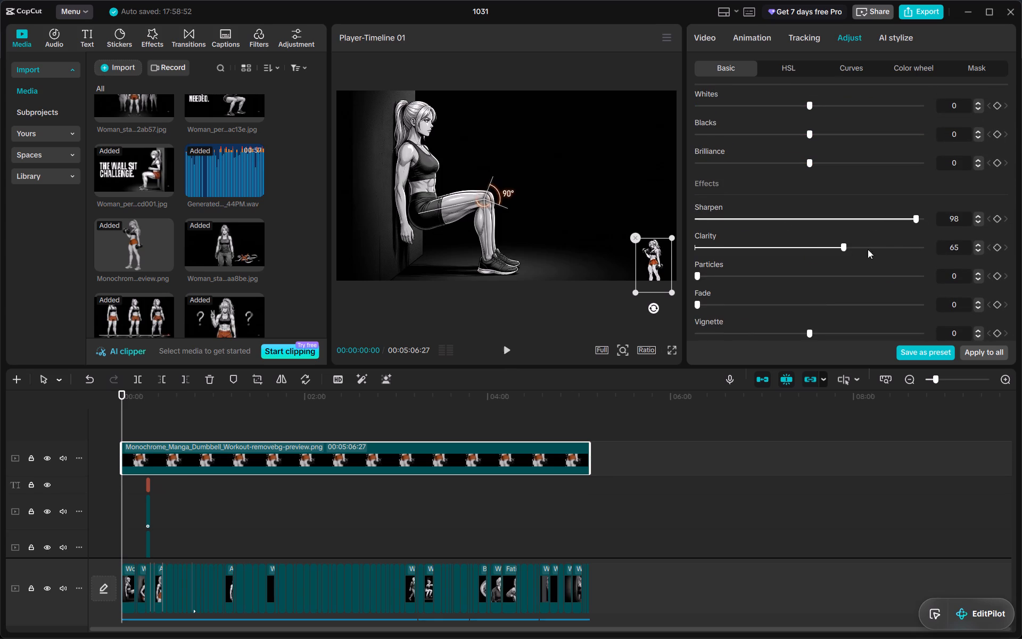
{"action": "left_click_drag", "start_coordinate": [868, 249], "coordinate": [926, 251]}
Preview the opening in full screen, and check the overlay across the timeline up to the final stopwatch clip.
{"action": "left_click", "coordinate": [673, 350]}
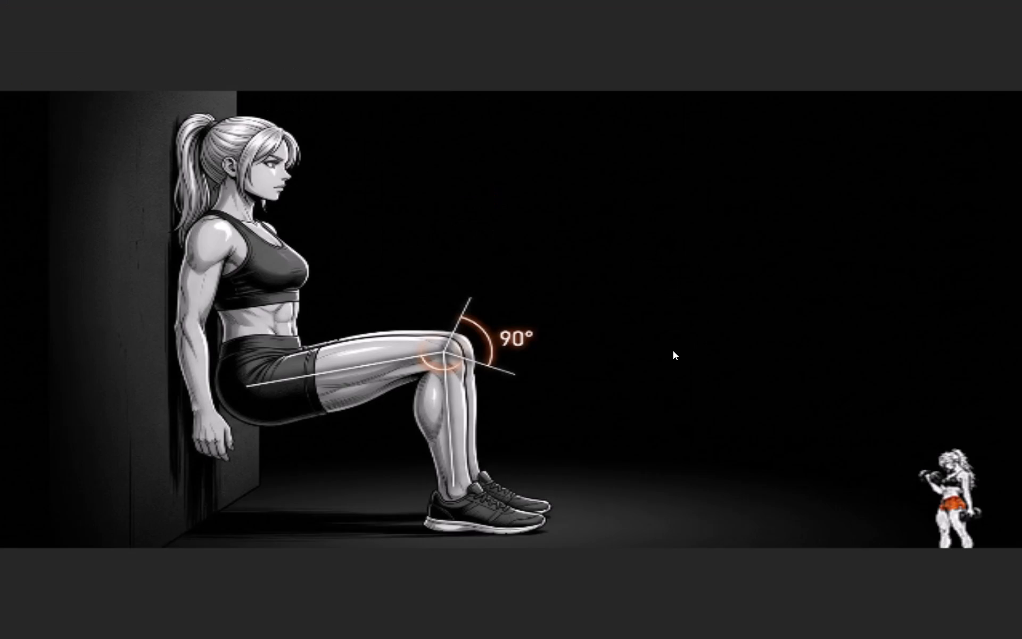
{"action": "key", "text": "space"}
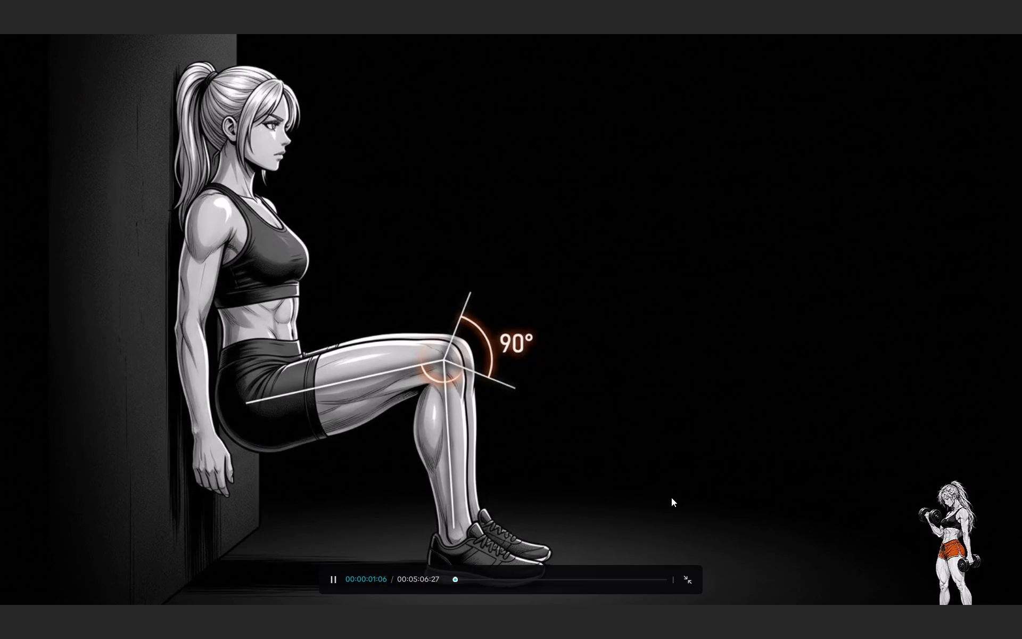
{"action": "key", "text": "space"}
{"action": "key", "text": "Escape"}
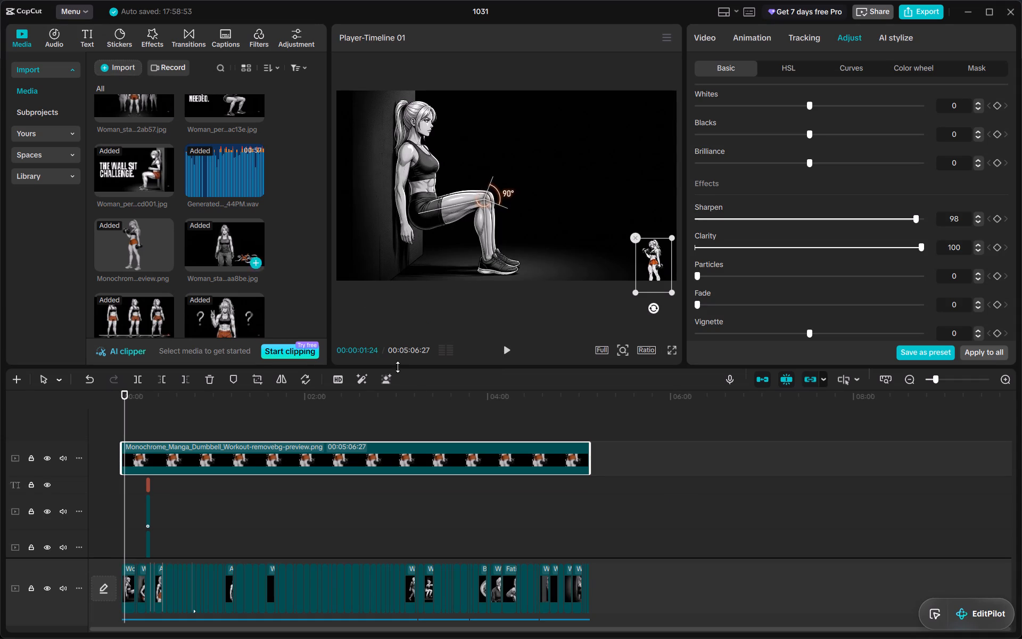
{"action": "left_click_drag", "start_coordinate": [625, 399], "coordinate": [597, 419]}
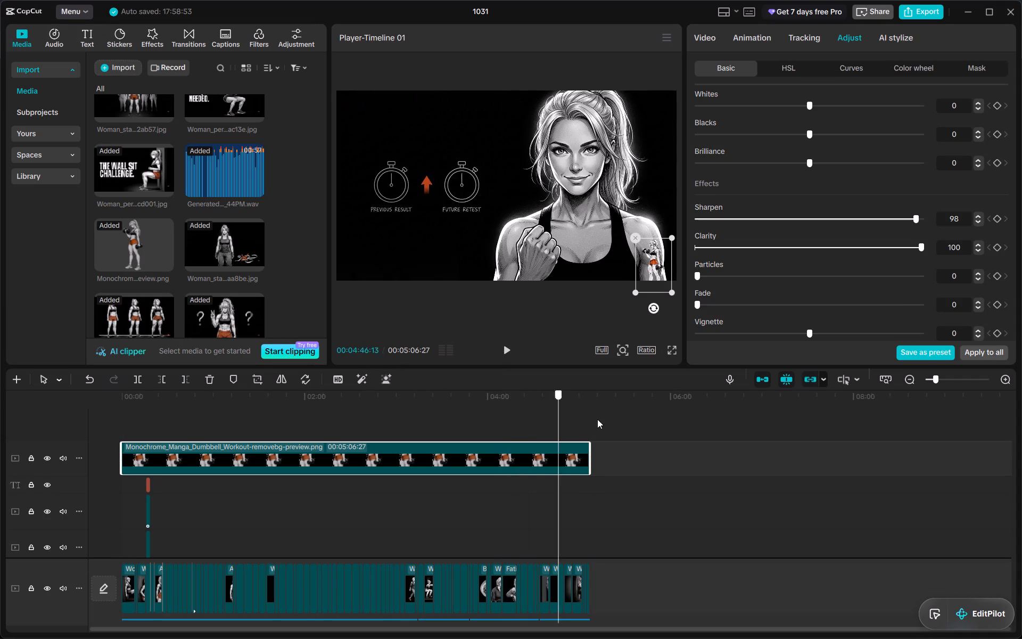
{"action": "left_click", "coordinate": [632, 420]}
{"action": "left_click_drag", "start_coordinate": [632, 420], "coordinate": [123, 636]}
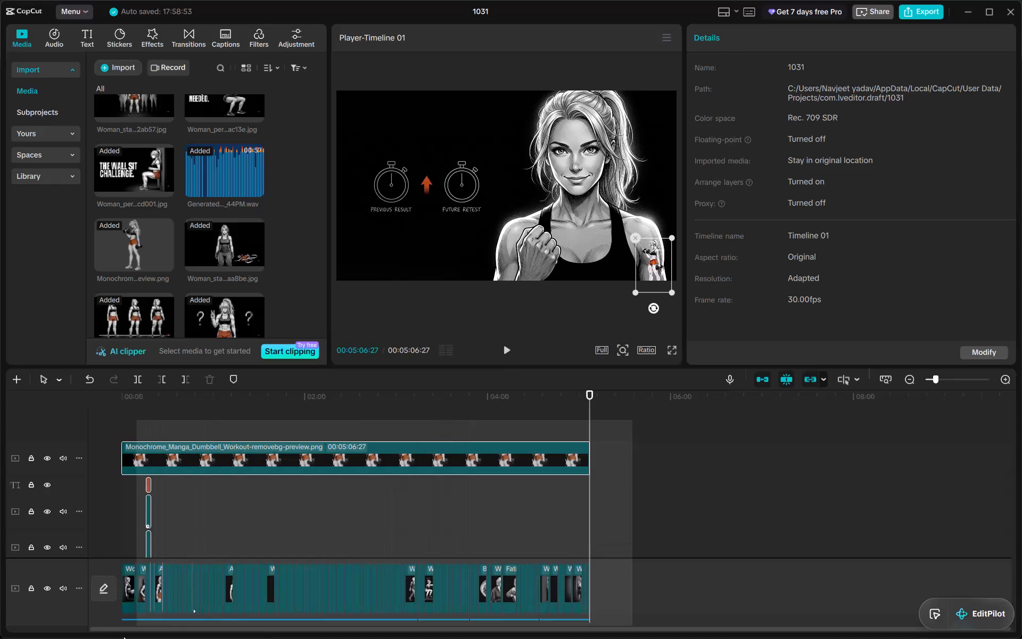
{"action": "left_click_drag", "start_coordinate": [123, 636], "coordinate": [165, 423]}
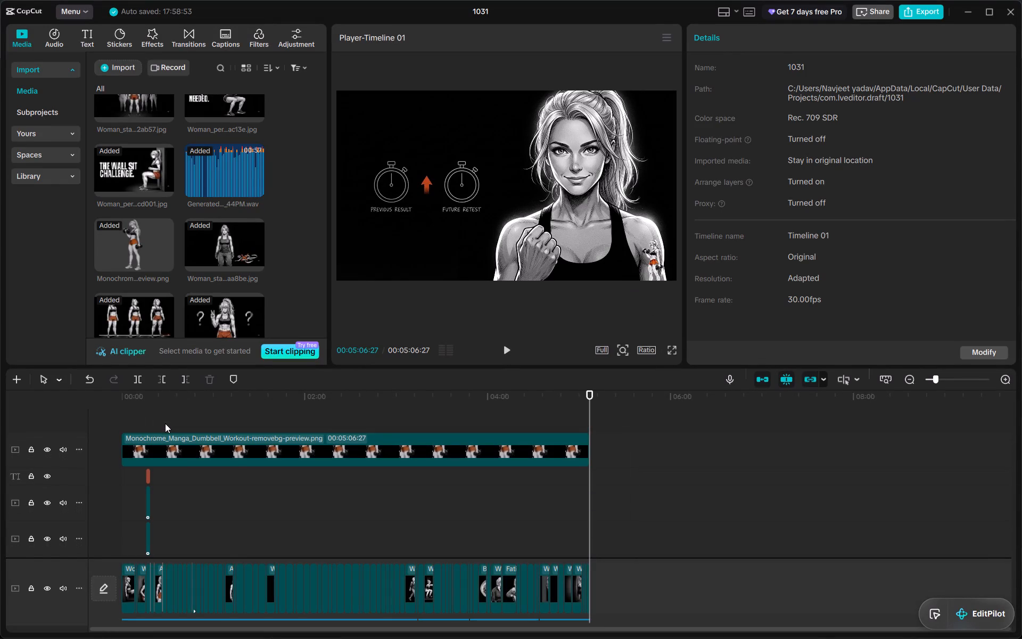
{"action": "left_click", "coordinate": [165, 423]}
Browse the music library and audition the track Dark Halloween Fairytale.
{"action": "left_click", "coordinate": [60, 34]}
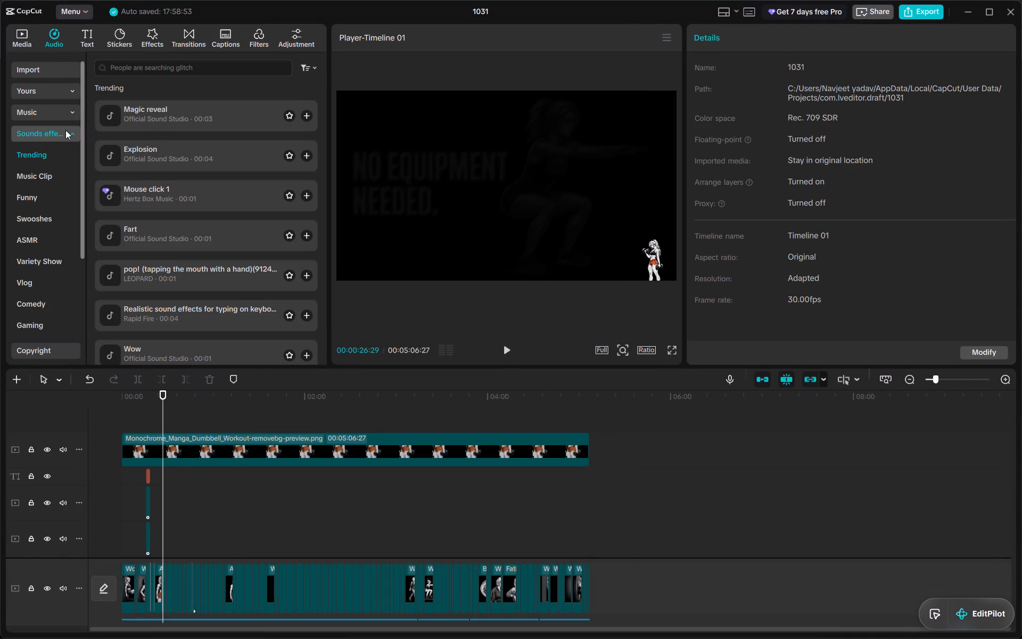
{"action": "left_click", "coordinate": [60, 107]}
{"action": "left_click", "coordinate": [60, 107]}
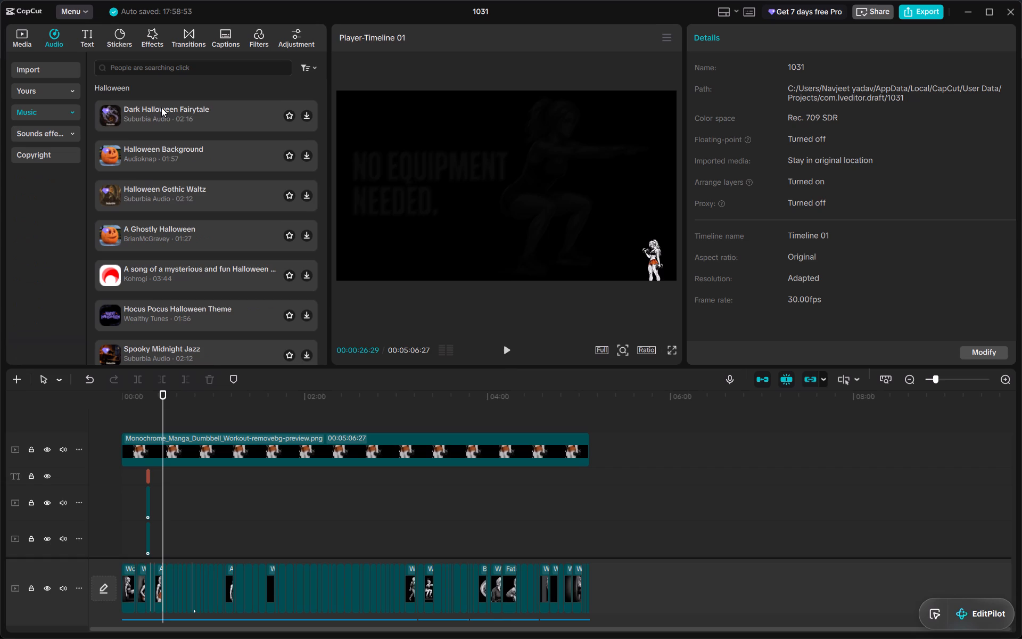
{"action": "left_click", "coordinate": [161, 108]}
{"action": "left_click", "coordinate": [71, 111]}
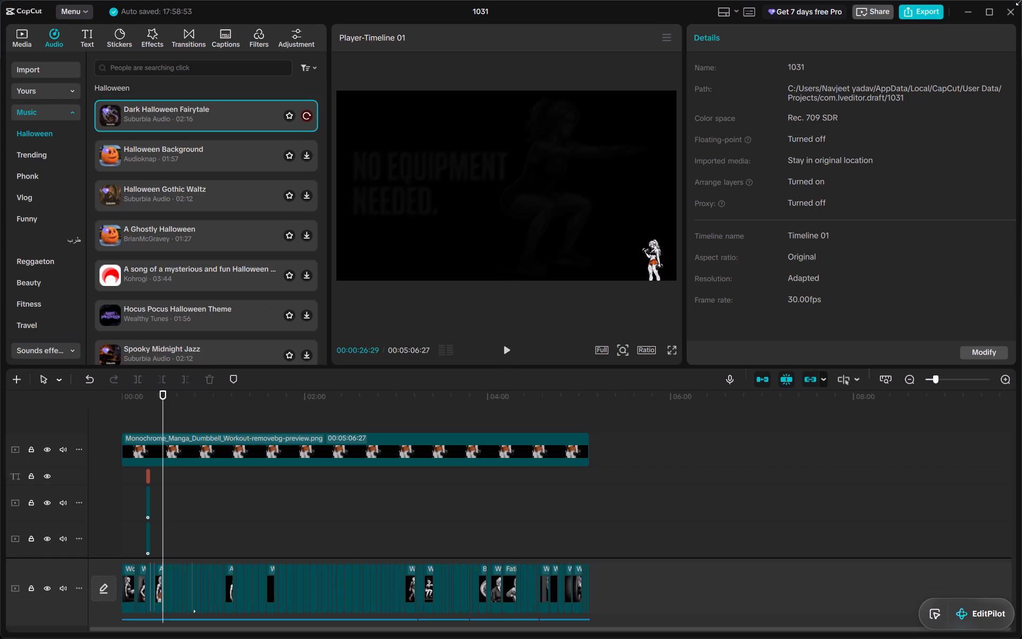
{"action": "left_click", "coordinate": [1008, 14]}
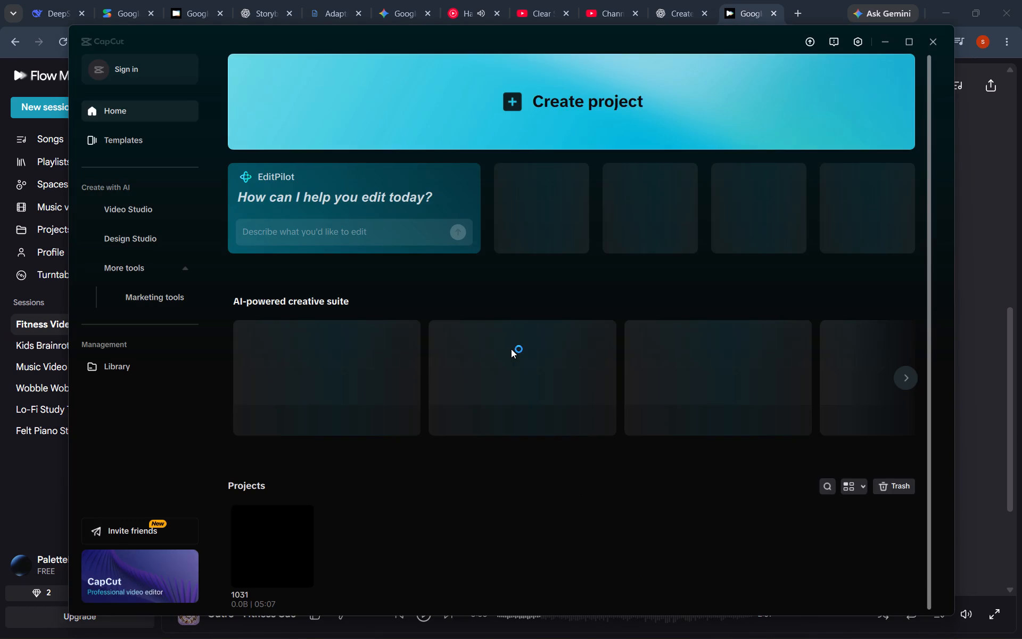
{"action": "left_click", "coordinate": [244, 540]}
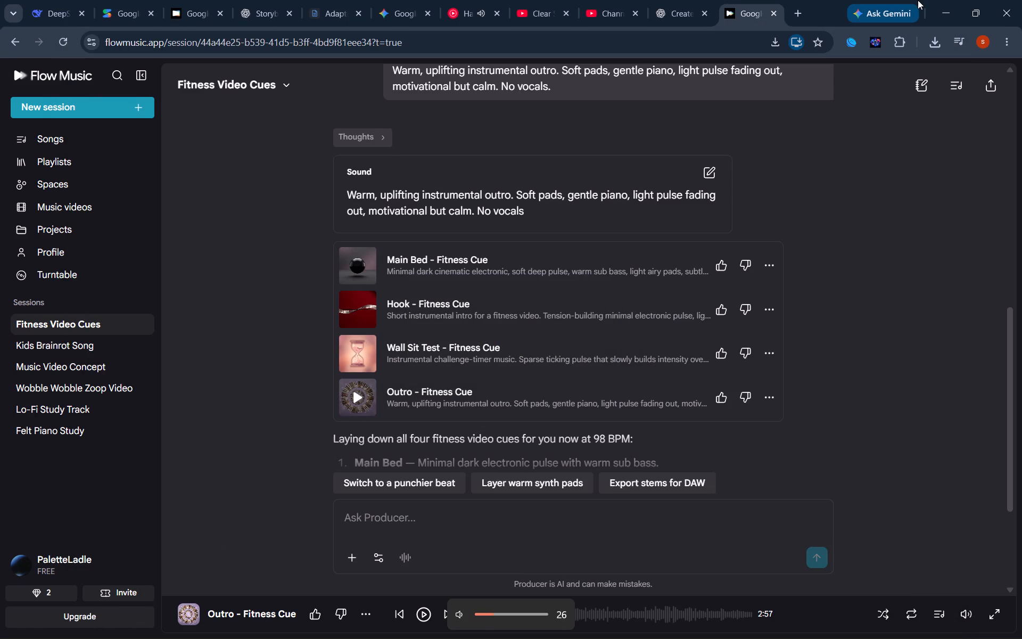
Minimize the browser and close the UrbanVPN window behind it.
{"action": "left_click", "coordinate": [943, 9]}
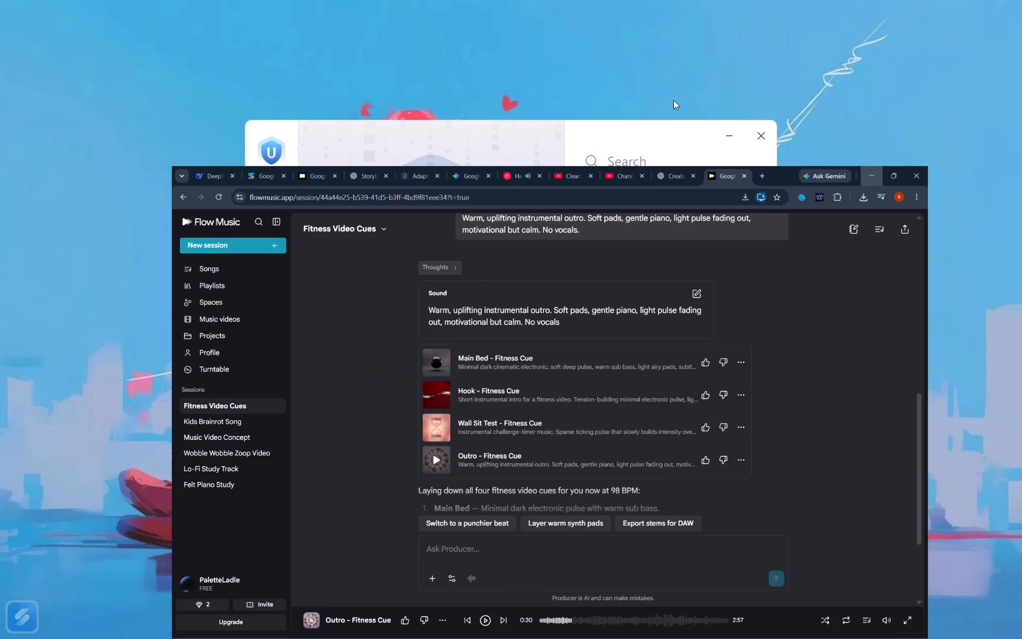
{"action": "left_click", "coordinate": [754, 147]}
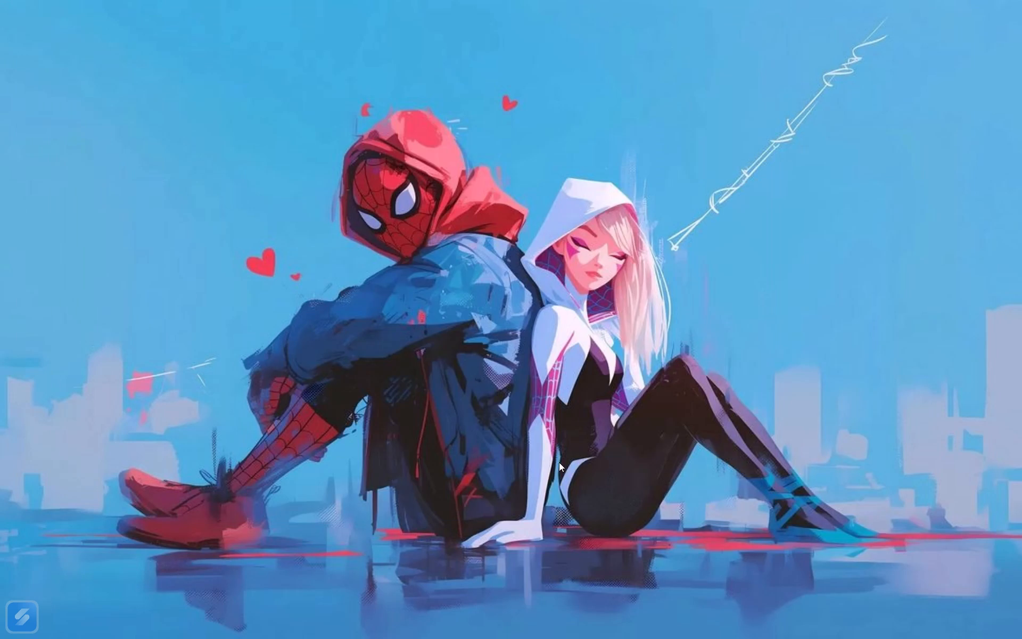
Search the computer for "kuro" and open the top match.
{"action": "left_click", "coordinate": [377, 625]}
{"action": "type", "text": "kuro"}
{"action": "key", "text": "Return"}
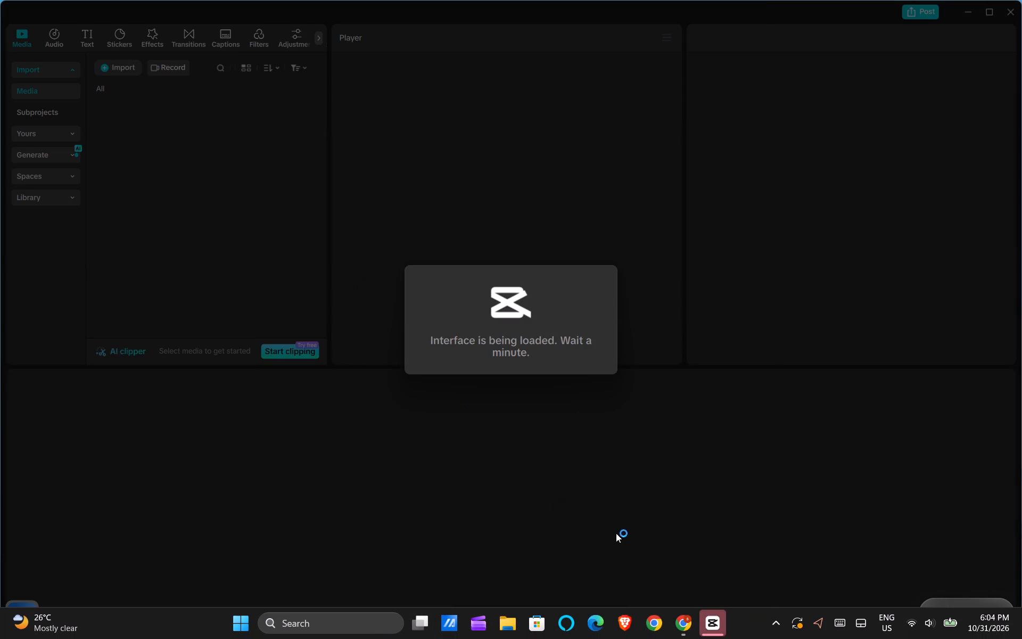
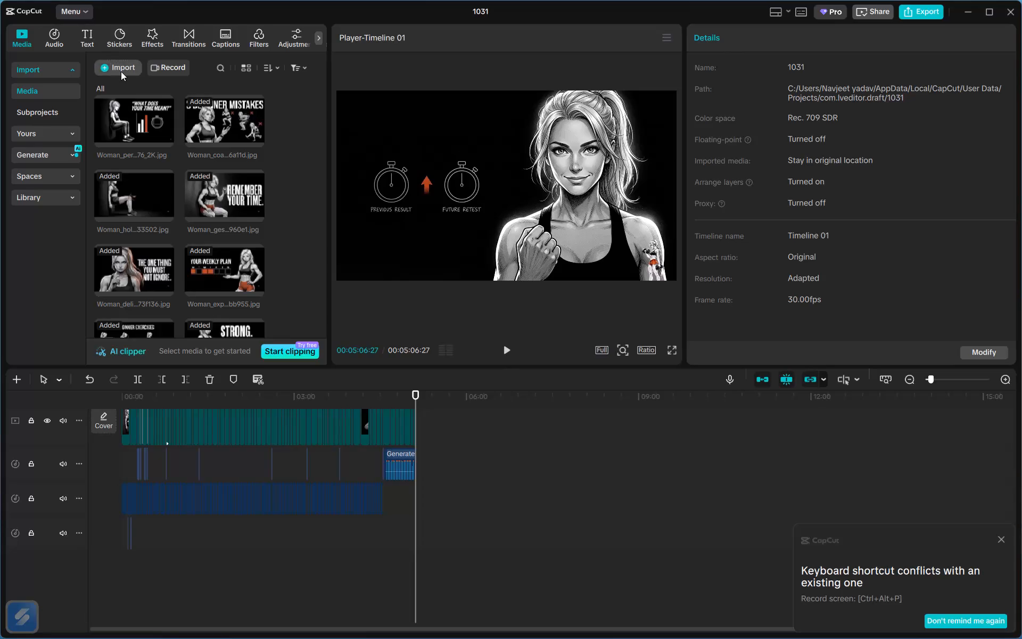
Import the Outro, Wall Sit Test, Hook and Main Bed Fitness Cue files from Downloads, along with the two images beside Main Bed.
{"action": "left_click", "coordinate": [121, 71]}
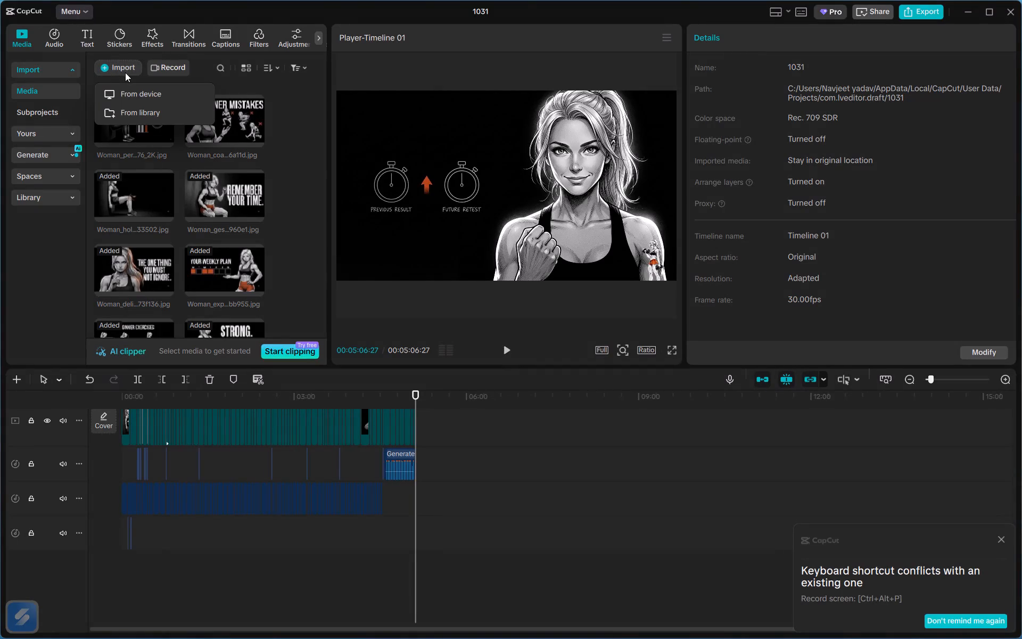
{"action": "left_click", "coordinate": [142, 89]}
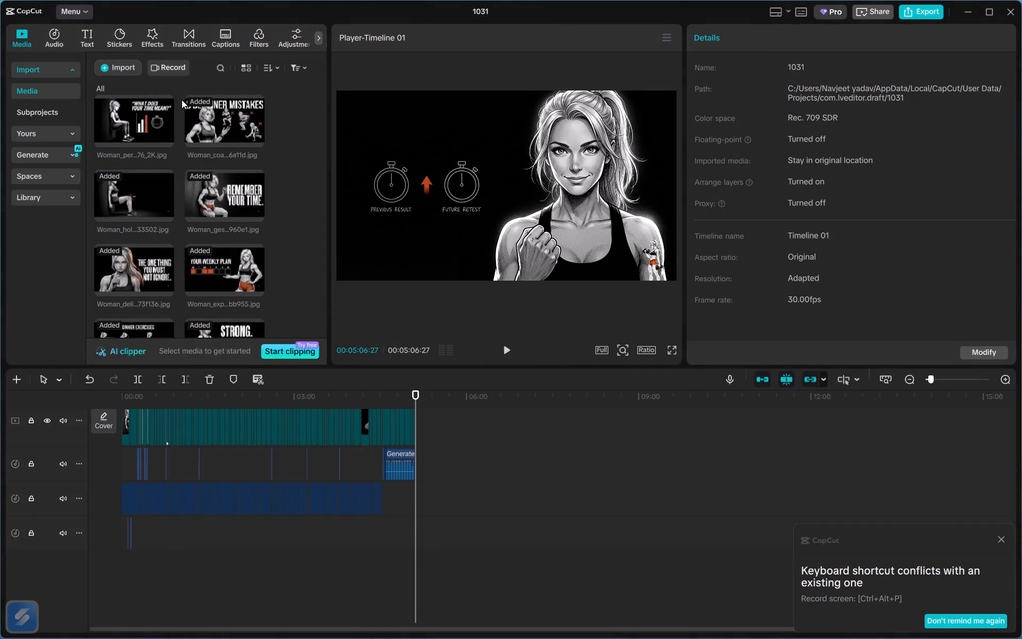
{"action": "left_click_drag", "start_coordinate": [199, 125], "coordinate": [302, 276]}
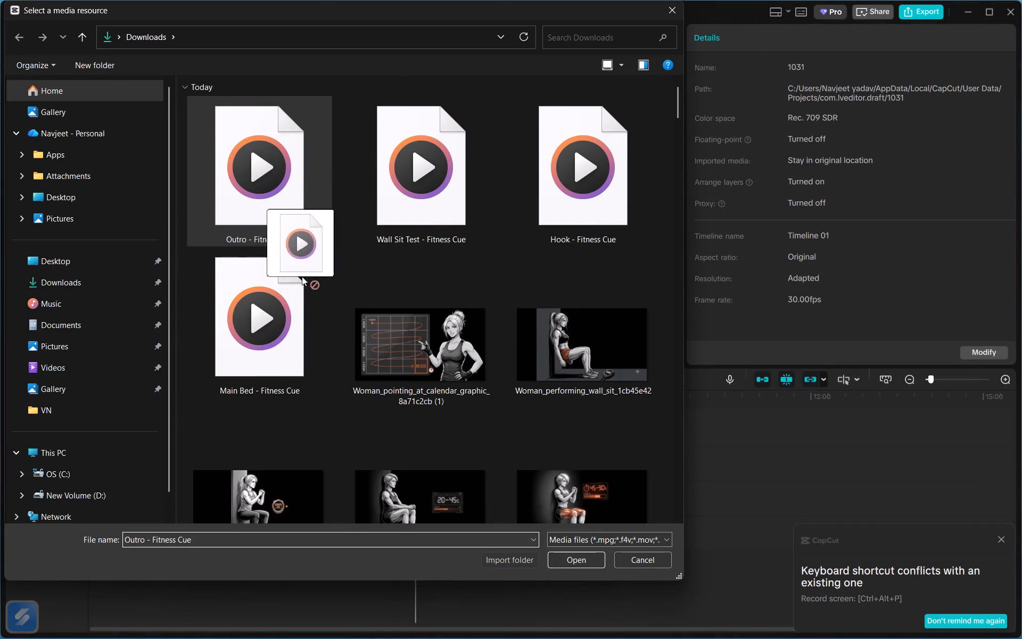
{"action": "left_click_drag", "start_coordinate": [302, 276], "coordinate": [209, 204]}
{"action": "left_click_drag", "start_coordinate": [180, 185], "coordinate": [656, 469]}
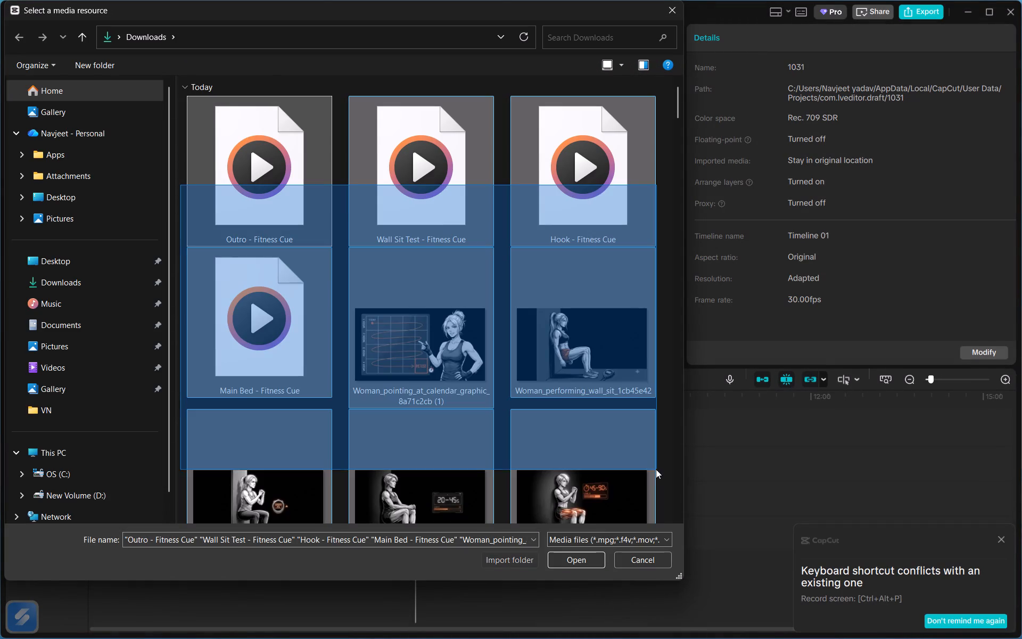
{"action": "left_click_drag", "start_coordinate": [656, 469], "coordinate": [596, 326]}
{"action": "left_click", "coordinate": [573, 561]}
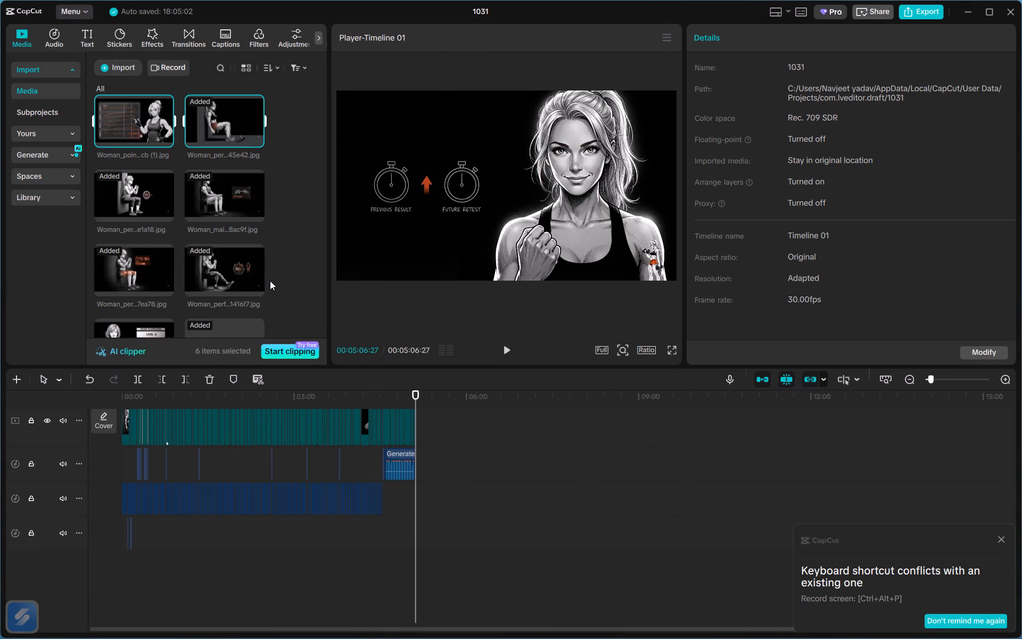
Place the Hook - Fitness Cue at the start of the timeline on a new audio track below the existing ones.
{"action": "scroll", "coordinate": [270, 281], "scroll_direction": "down", "scroll_amount": 18}
{"action": "left_click", "coordinate": [284, 286]}
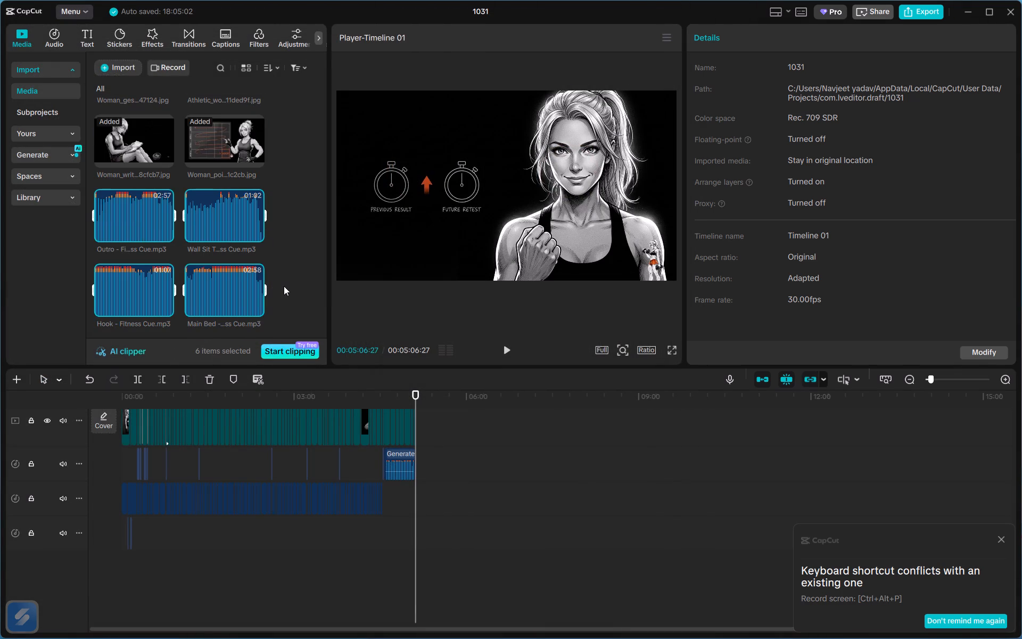
{"action": "double_click", "coordinate": [126, 285]}
{"action": "left_click_drag", "start_coordinate": [126, 285], "coordinate": [195, 318]}
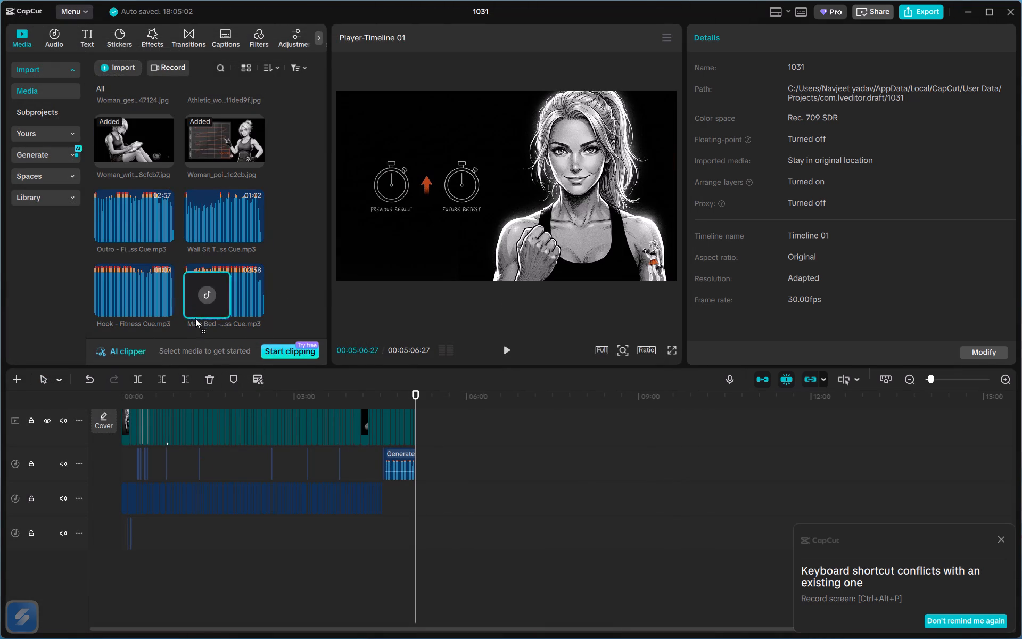
{"action": "left_click_drag", "start_coordinate": [195, 318], "coordinate": [126, 573]}
{"action": "left_click", "coordinate": [126, 573]}
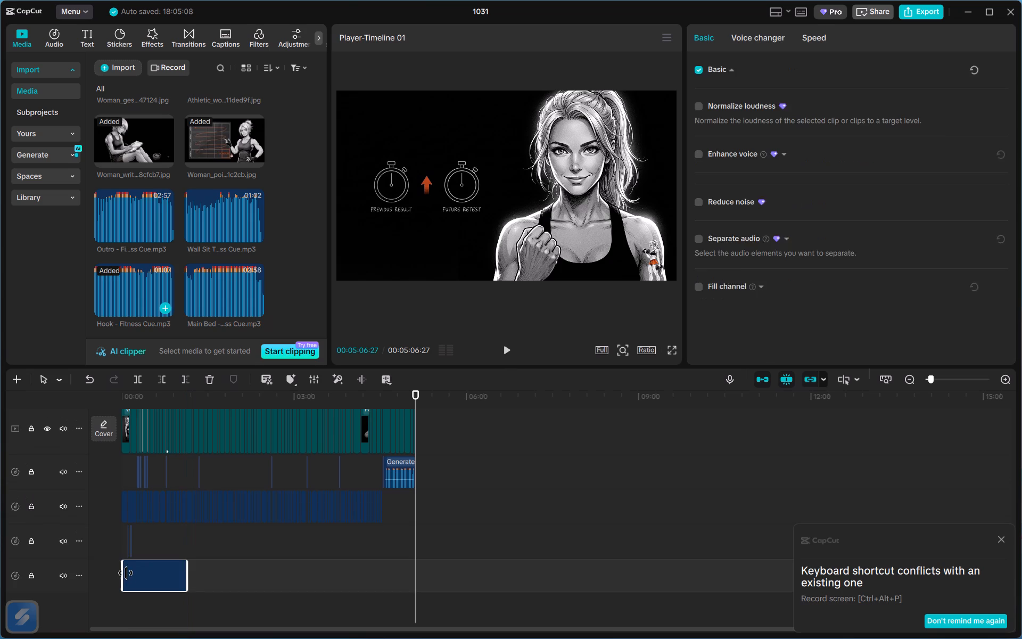
{"action": "left_click", "coordinate": [150, 584]}
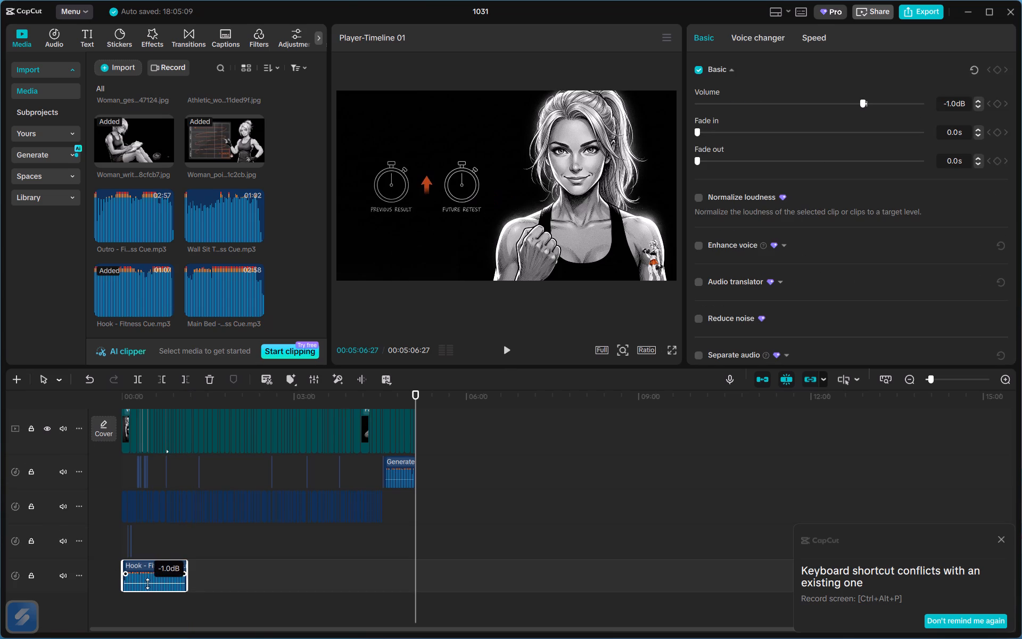
{"action": "left_click_drag", "start_coordinate": [163, 572], "coordinate": [159, 572]}
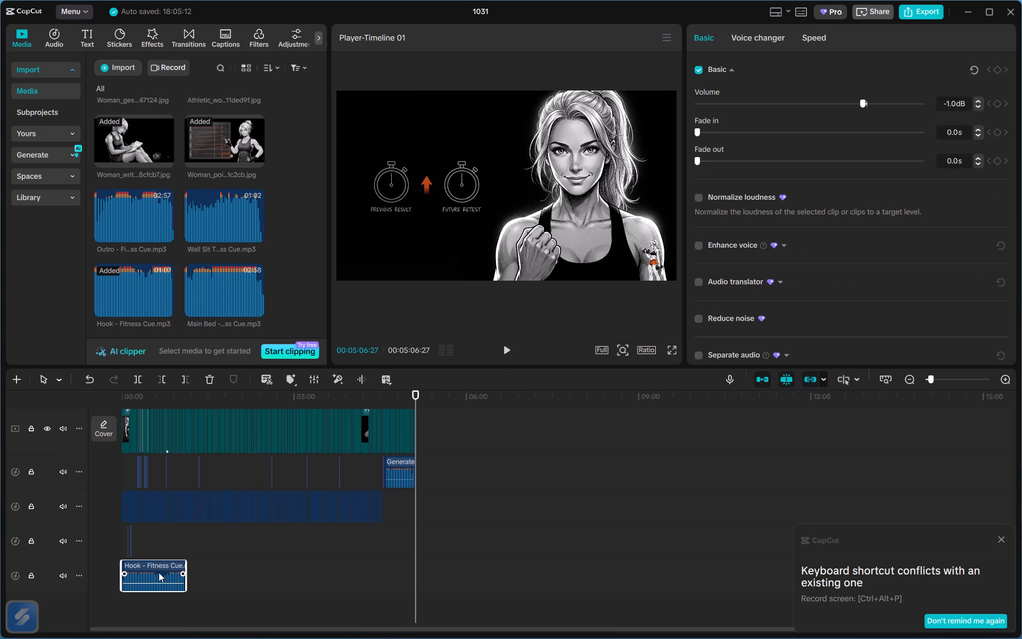
Play the video from the beginning and lower the Hook cue's volume to about -14.6 dB.
{"action": "left_click", "coordinate": [128, 396]}
{"action": "left_click_drag", "start_coordinate": [128, 396], "coordinate": [116, 397]}
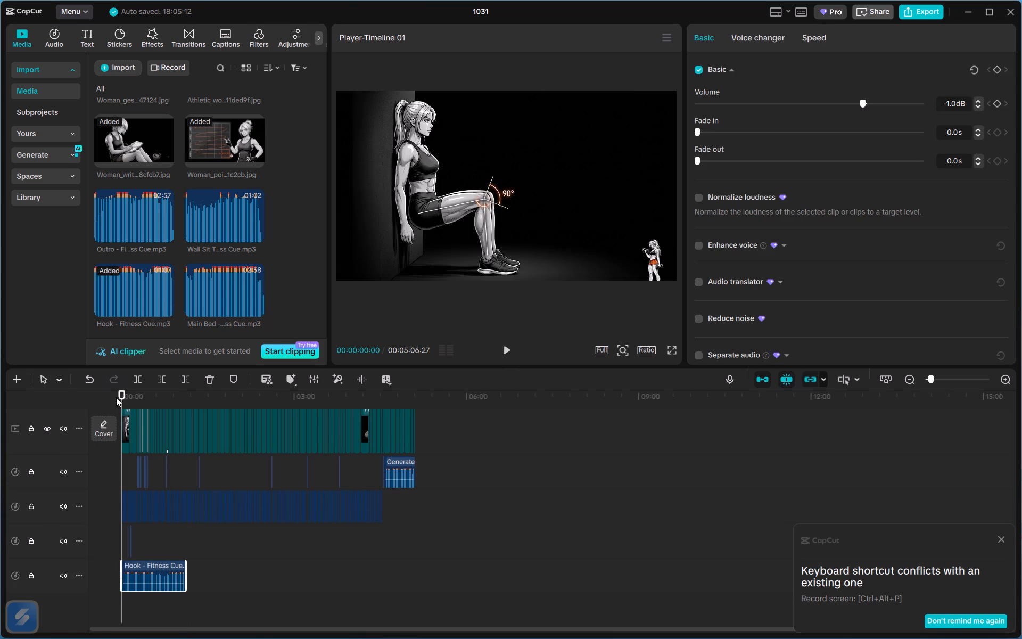
{"action": "key", "text": "space"}
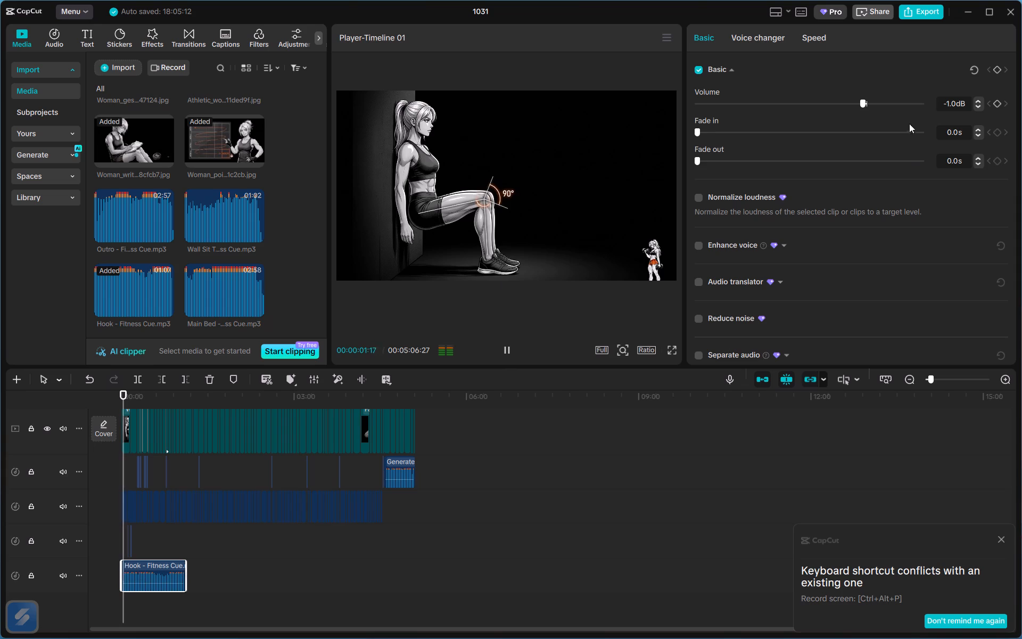
{"action": "left_click_drag", "start_coordinate": [863, 104], "coordinate": [836, 104]}
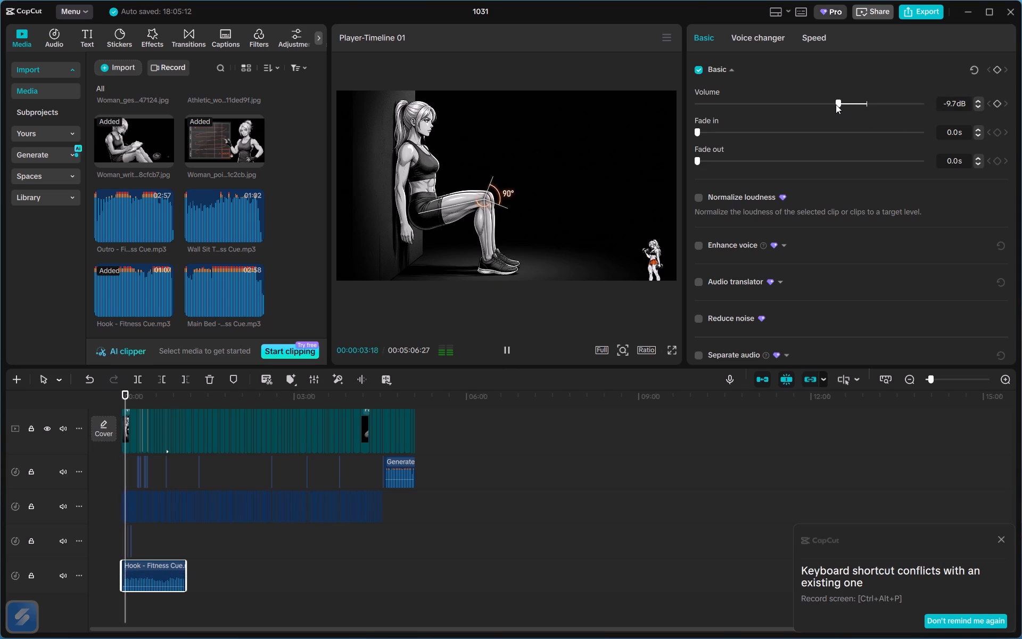
{"action": "left_click_drag", "start_coordinate": [836, 104], "coordinate": [818, 106]}
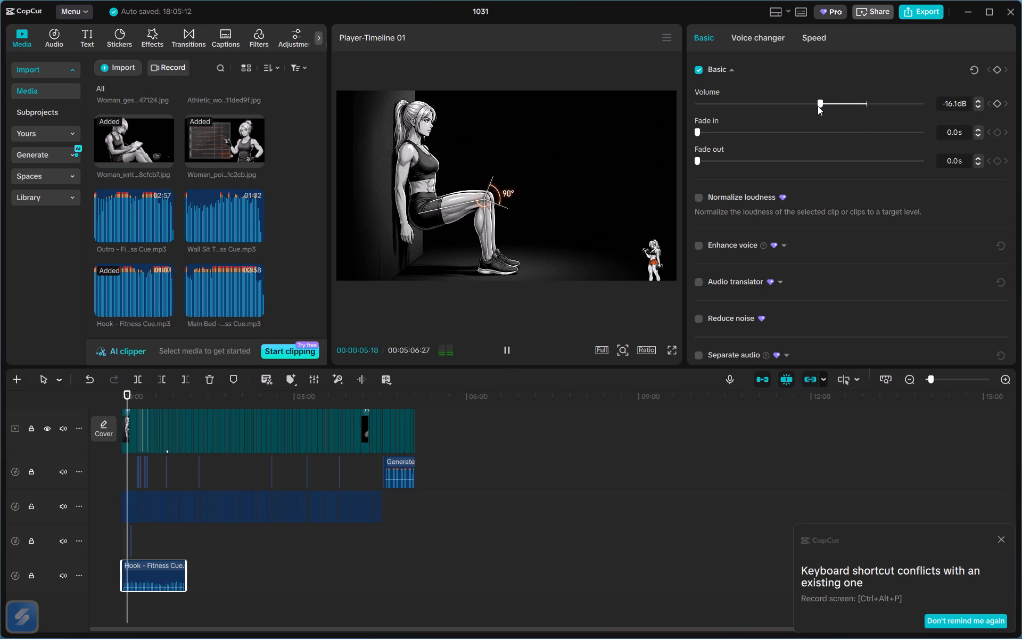
{"action": "left_click_drag", "start_coordinate": [818, 106], "coordinate": [822, 106]}
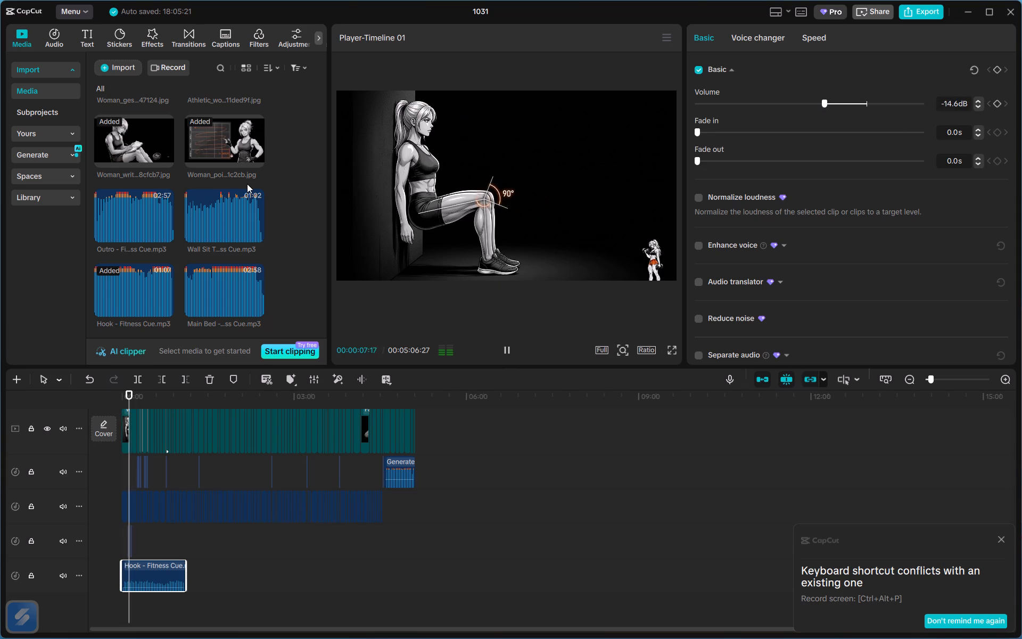
Add the Wall Sit Test - Fitness Cue on a new audio track, starting where the Hook cue ends.
{"action": "left_click_drag", "start_coordinate": [228, 237], "coordinate": [215, 583]}
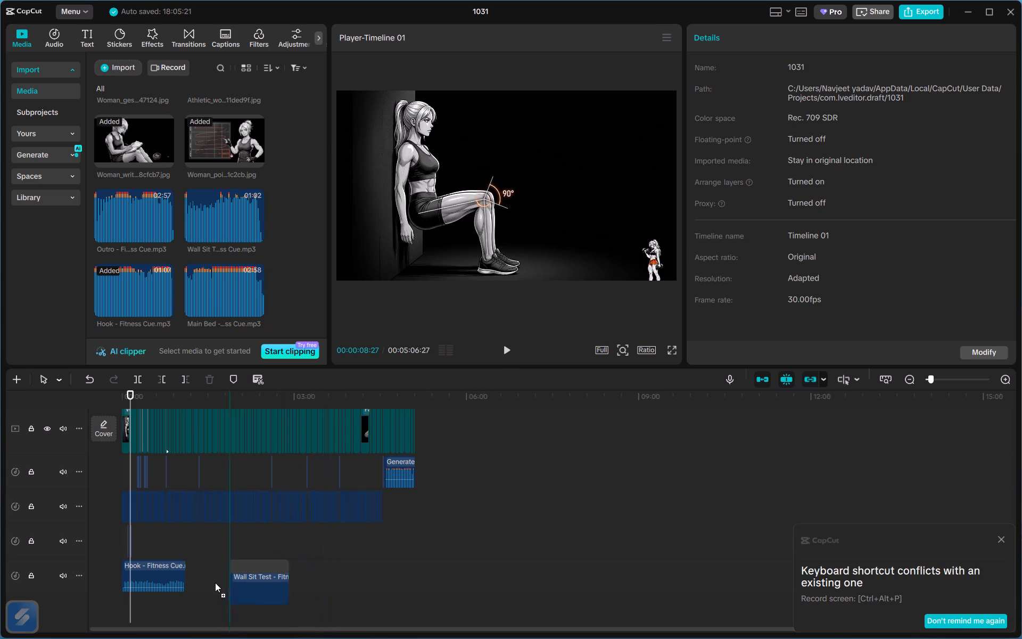
{"action": "left_click_drag", "start_coordinate": [215, 583], "coordinate": [188, 583]}
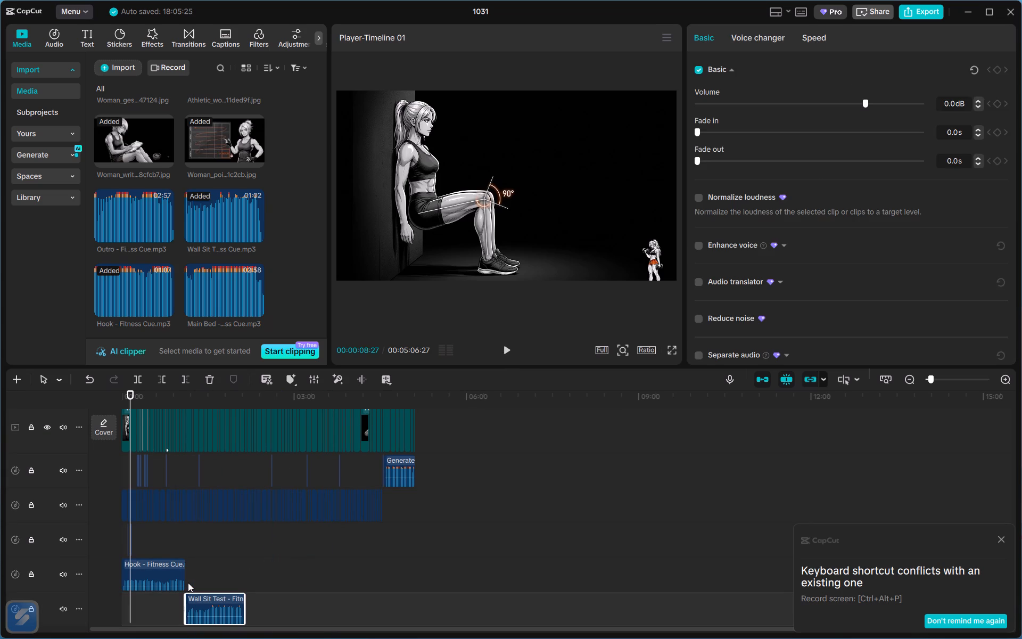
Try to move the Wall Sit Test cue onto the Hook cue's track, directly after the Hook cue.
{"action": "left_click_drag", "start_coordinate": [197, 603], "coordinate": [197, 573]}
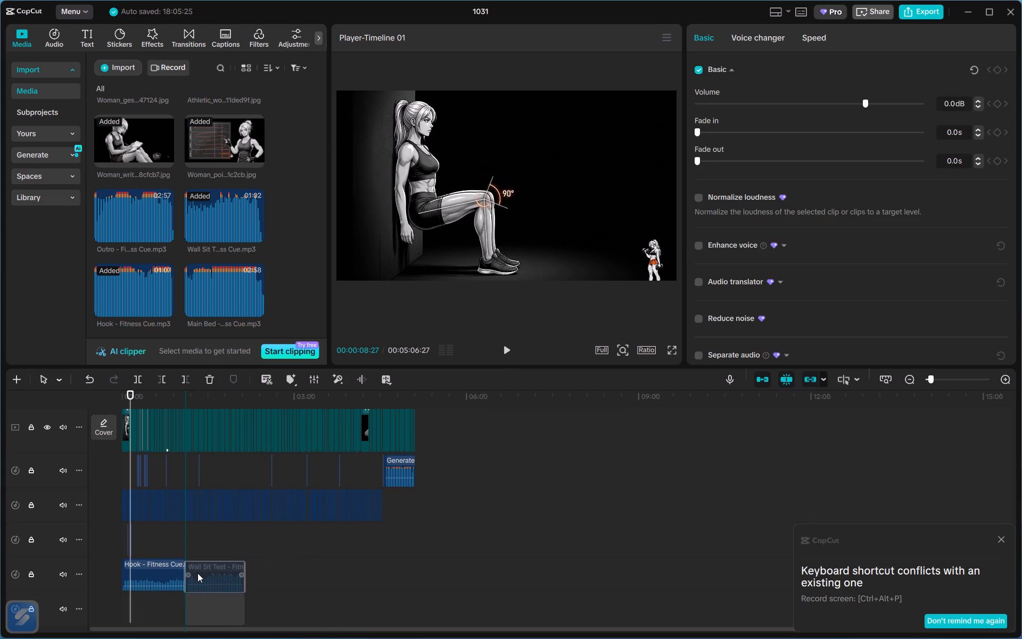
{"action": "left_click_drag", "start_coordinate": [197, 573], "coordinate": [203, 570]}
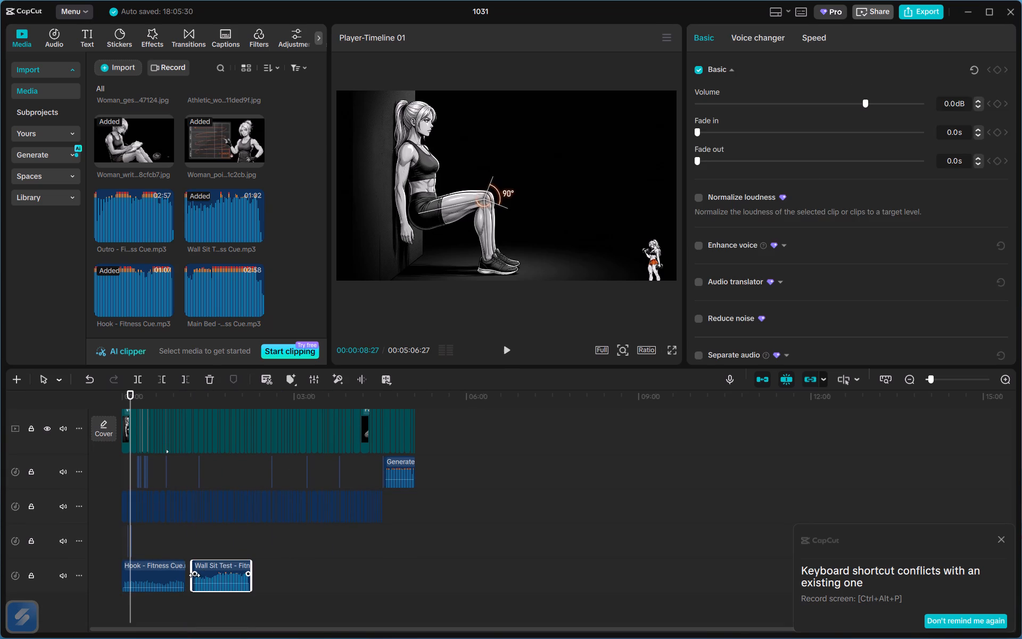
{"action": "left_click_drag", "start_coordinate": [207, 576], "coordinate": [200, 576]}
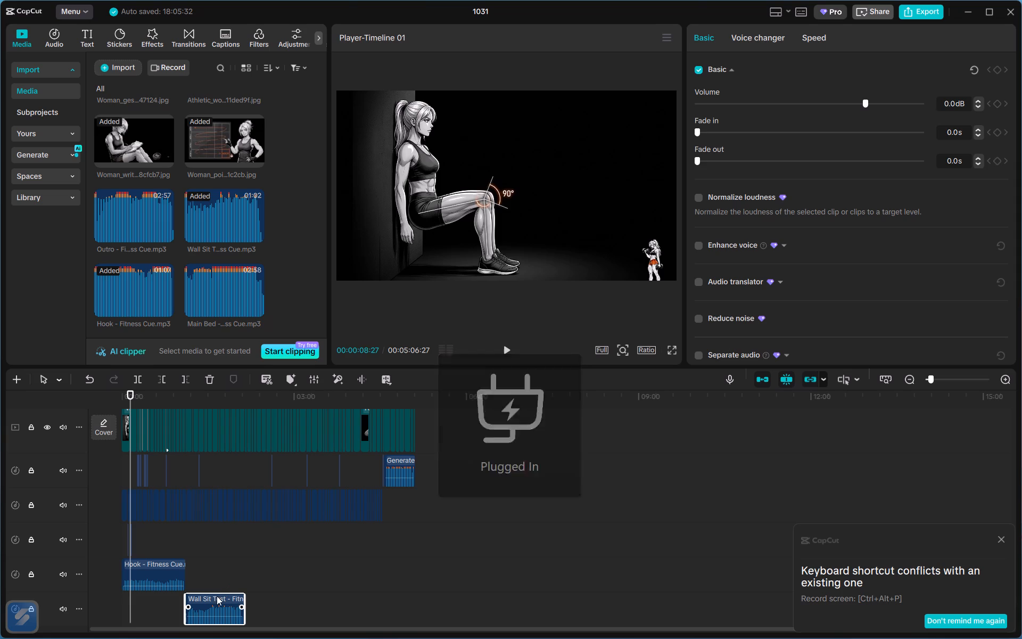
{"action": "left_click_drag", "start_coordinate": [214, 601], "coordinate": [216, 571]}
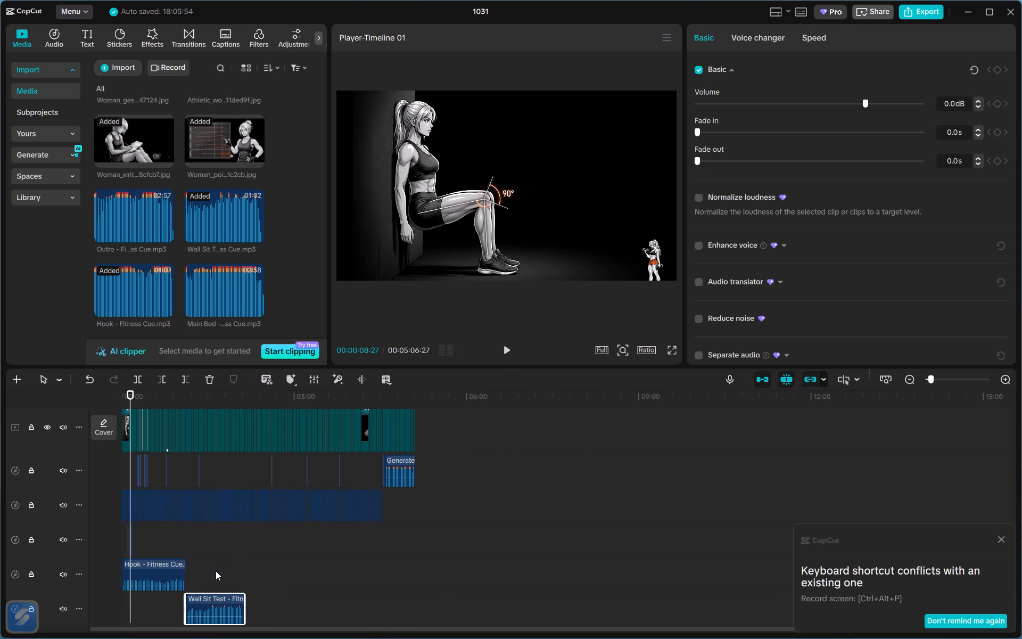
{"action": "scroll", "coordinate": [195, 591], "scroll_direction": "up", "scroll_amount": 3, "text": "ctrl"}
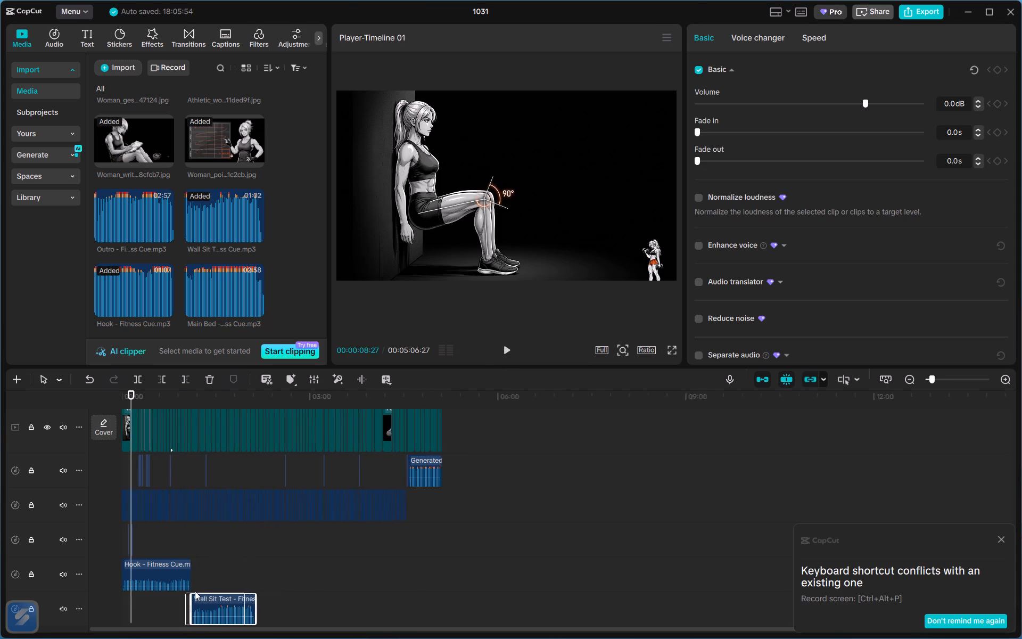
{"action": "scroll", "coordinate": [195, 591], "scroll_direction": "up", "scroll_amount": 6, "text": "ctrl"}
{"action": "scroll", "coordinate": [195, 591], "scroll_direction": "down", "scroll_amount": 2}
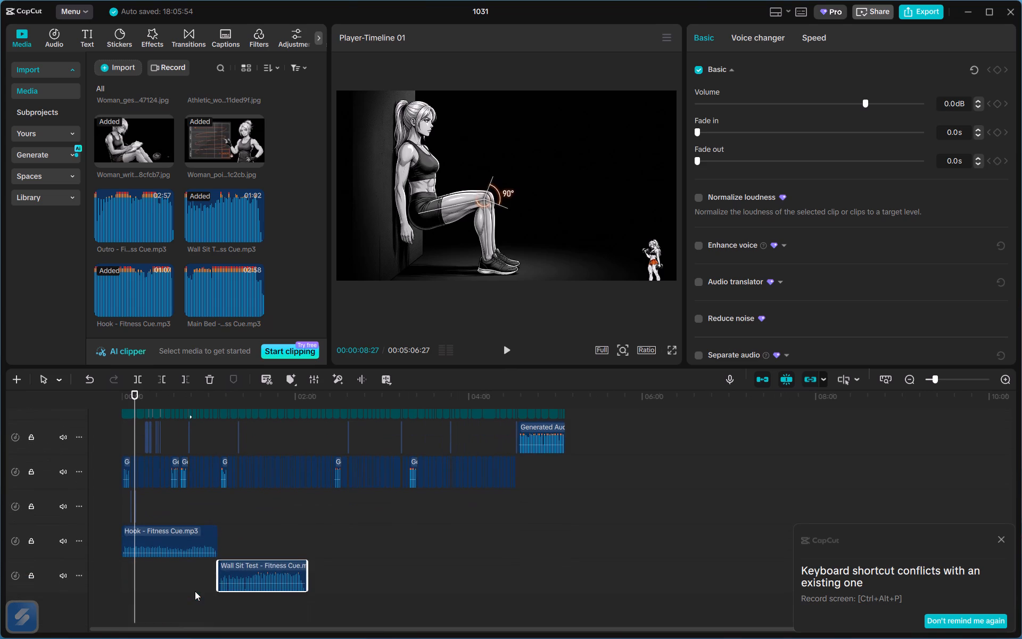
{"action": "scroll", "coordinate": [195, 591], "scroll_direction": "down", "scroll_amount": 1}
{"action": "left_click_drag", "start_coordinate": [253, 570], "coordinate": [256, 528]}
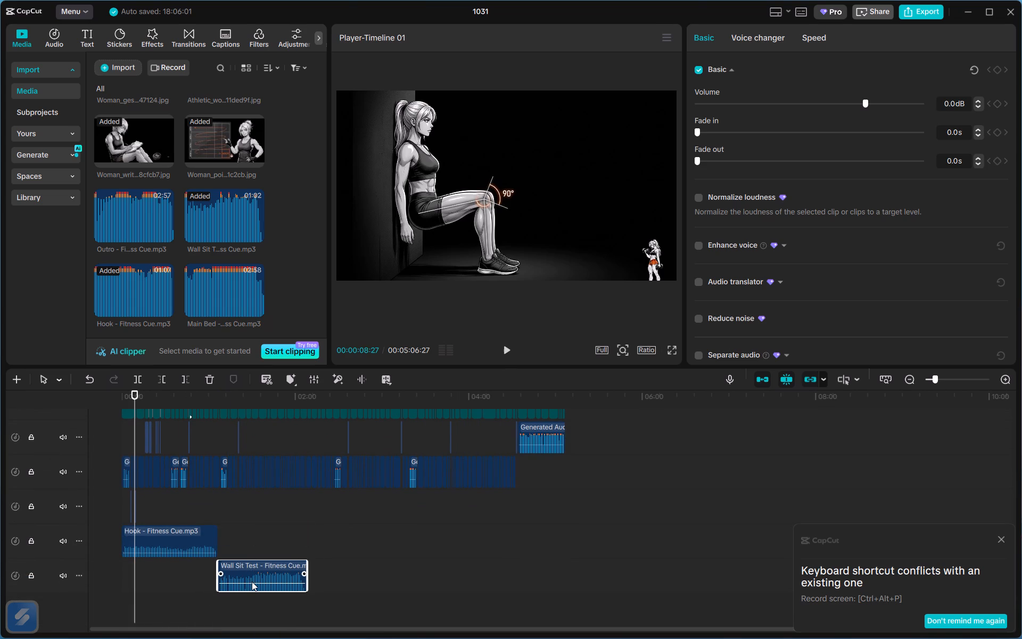
Lower the Wall Sit Test cue's volume to about -6.3 dB.
{"action": "left_click", "coordinate": [252, 581]}
{"action": "left_click_drag", "start_coordinate": [863, 101], "coordinate": [845, 109]}
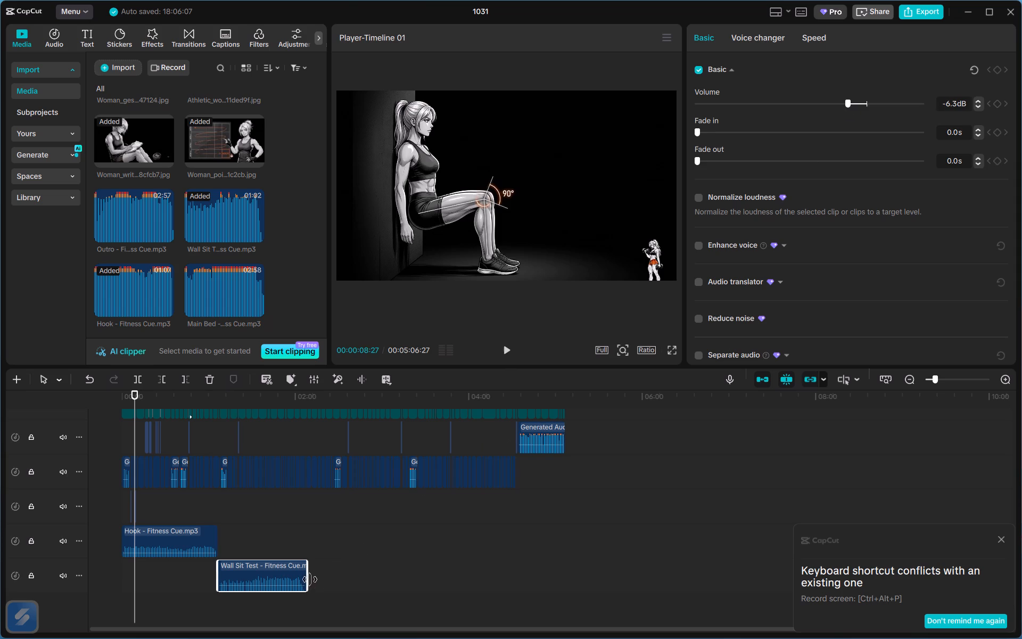
Trim the ends of the Wall Sit Test and Hook cues slightly and put Wall Sit Test on the Hook cue's track, after it.
{"action": "left_click_drag", "start_coordinate": [308, 580], "coordinate": [304, 592]}
{"action": "left_click_drag", "start_coordinate": [270, 579], "coordinate": [272, 540]}
{"action": "scroll", "coordinate": [209, 535], "scroll_direction": "up", "scroll_amount": 4, "text": "ctrl"}
{"action": "left_click", "coordinate": [228, 555]}
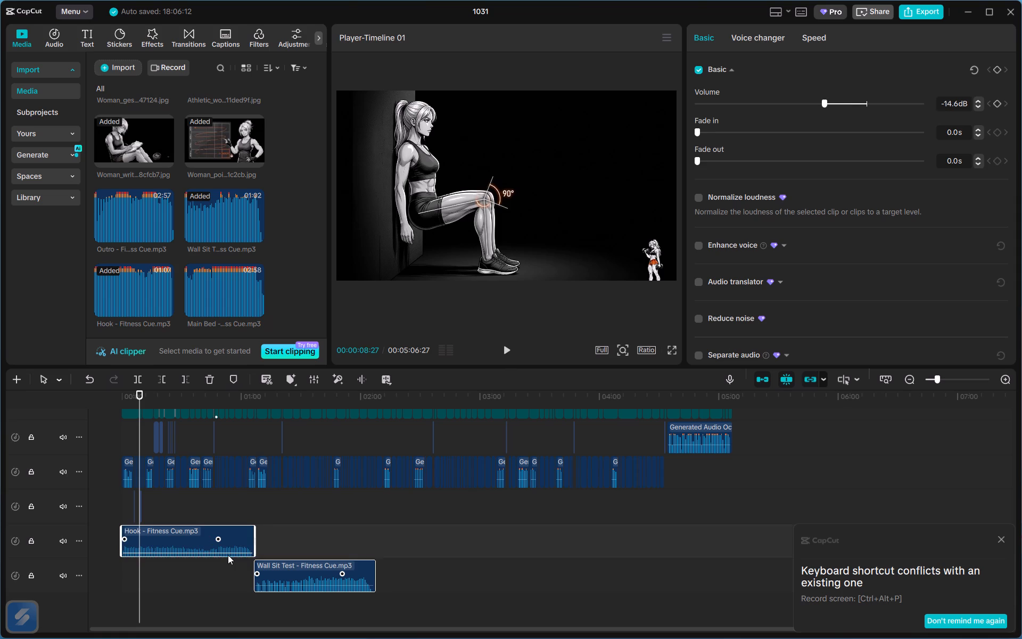
{"action": "left_click_drag", "start_coordinate": [254, 546], "coordinate": [251, 555]}
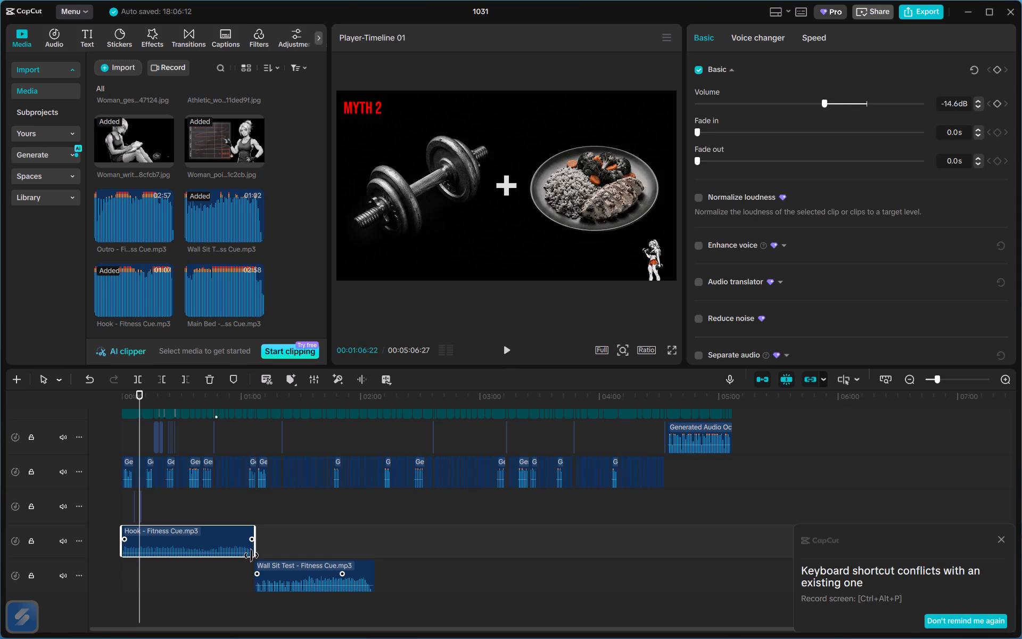
{"action": "left_click_drag", "start_coordinate": [251, 555], "coordinate": [248, 562]}
{"action": "left_click_drag", "start_coordinate": [278, 567], "coordinate": [279, 542]}
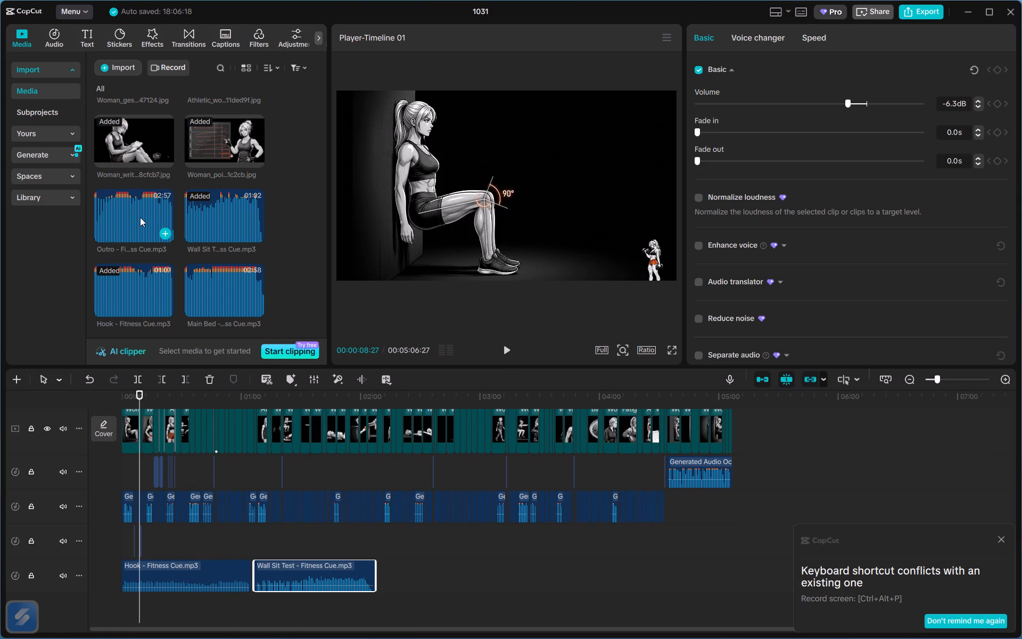
Add the Main Bed - Fitness Cue right after the Wall Sit Test cue on the same audio track.
{"action": "left_click", "coordinate": [140, 217]}
{"action": "left_click_drag", "start_coordinate": [209, 302], "coordinate": [446, 524]}
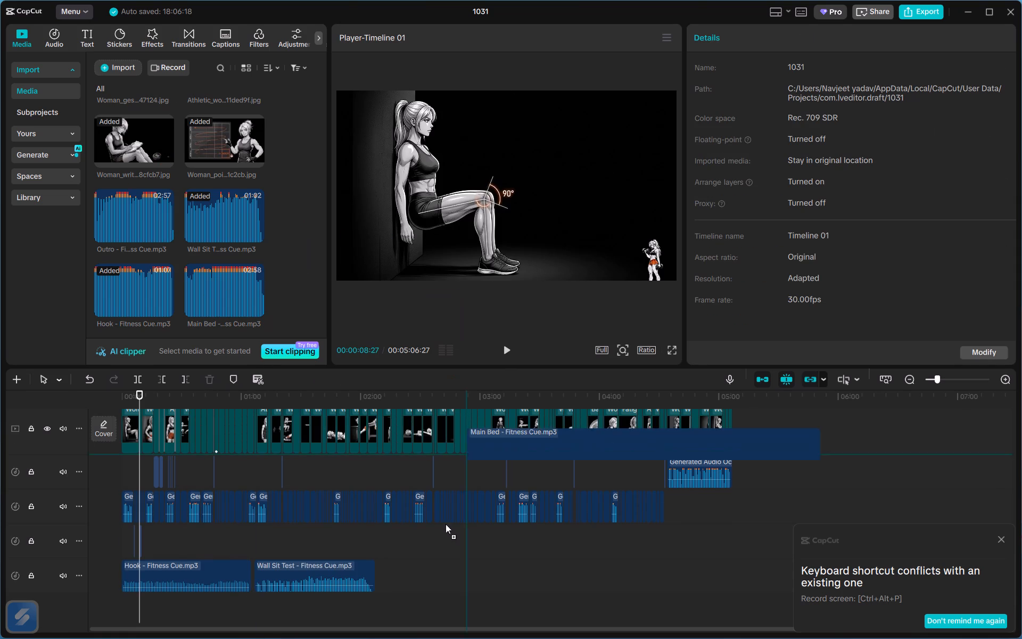
{"action": "left_click_drag", "start_coordinate": [446, 524], "coordinate": [377, 580]}
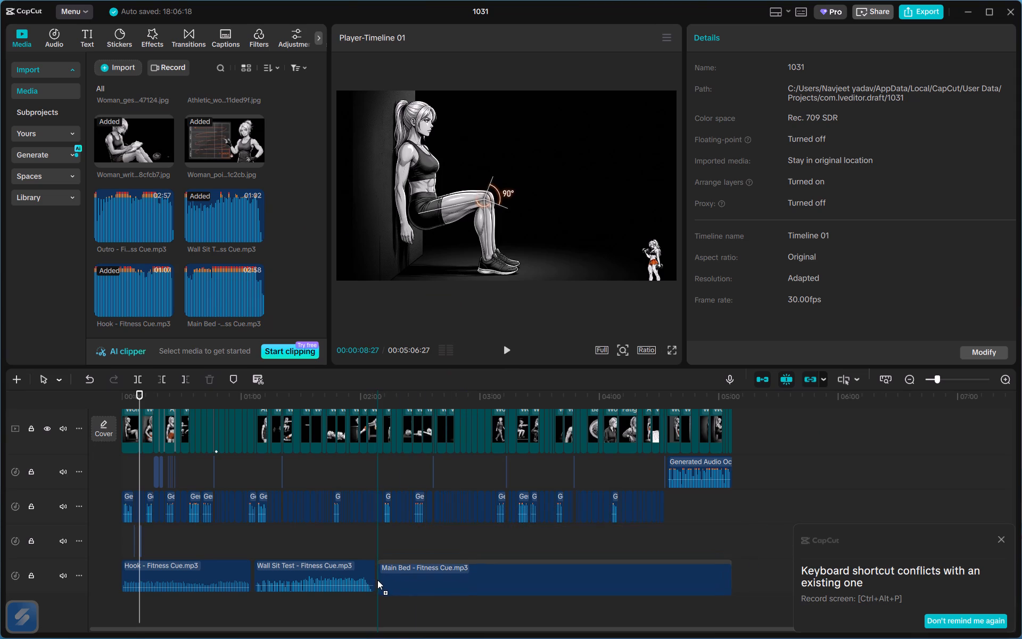
{"action": "left_click_drag", "start_coordinate": [377, 580], "coordinate": [376, 579]}
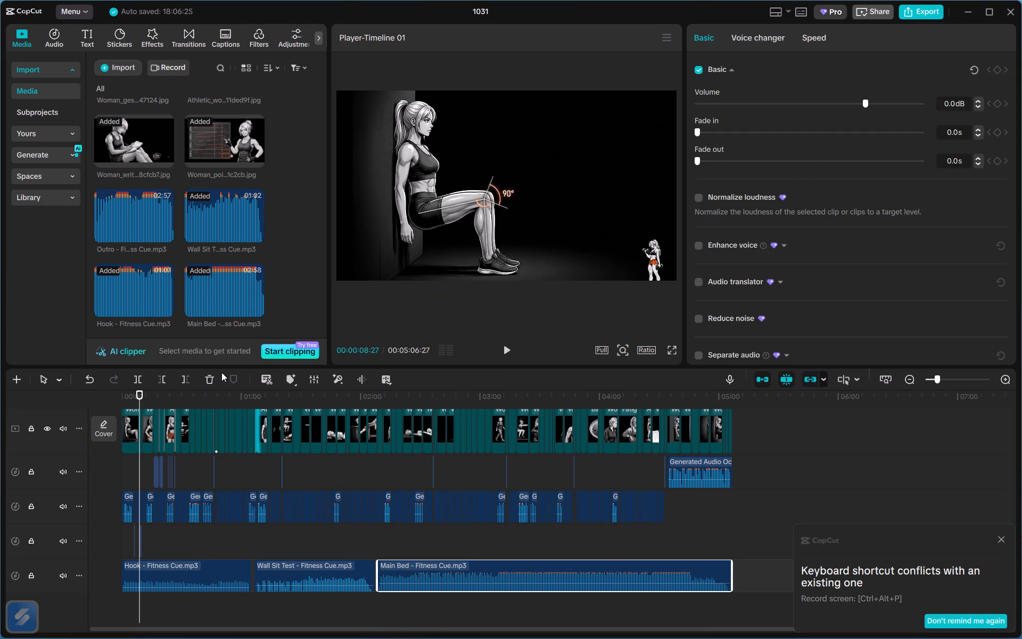
Add the Outro - Fitness Cue and position it directly after the Main Bed cue on the same audio track.
{"action": "left_click_drag", "start_coordinate": [131, 207], "coordinate": [749, 578]}
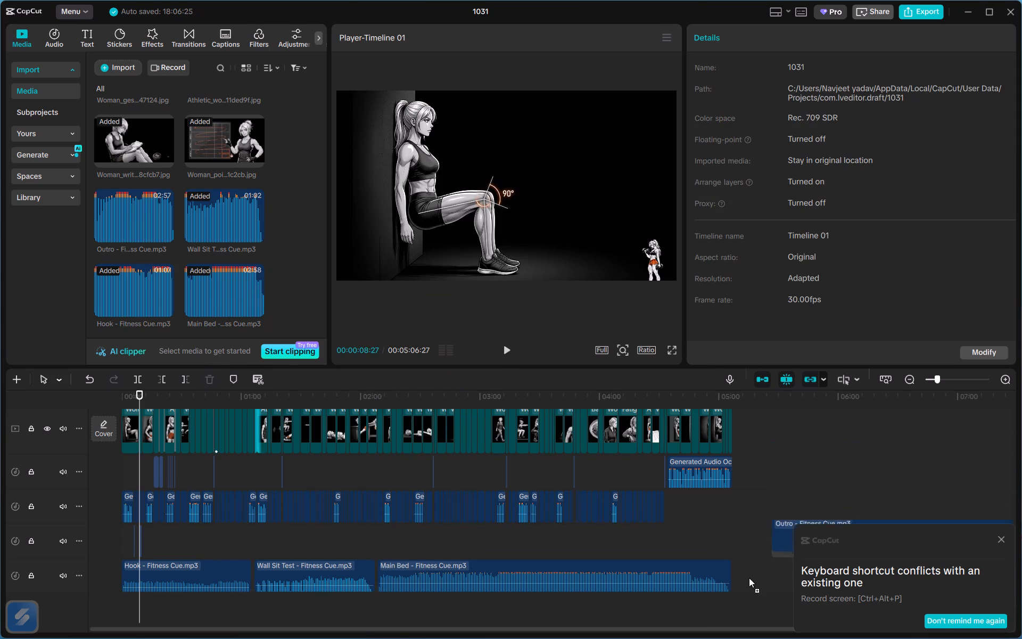
{"action": "left_click_drag", "start_coordinate": [749, 578], "coordinate": [731, 585]}
{"action": "left_click_drag", "start_coordinate": [740, 603], "coordinate": [762, 568]}
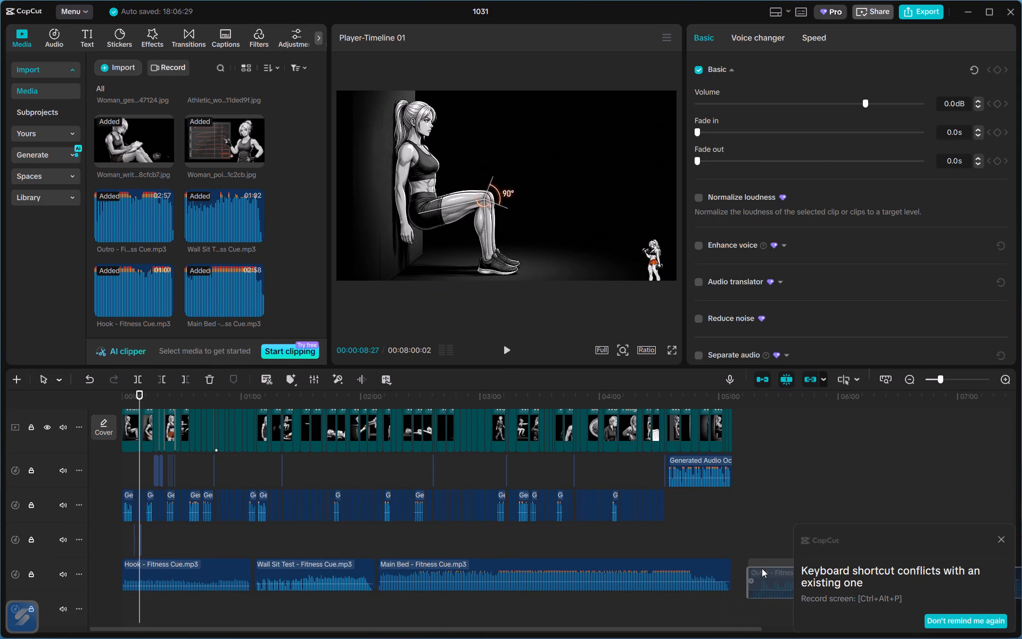
{"action": "left_click_drag", "start_coordinate": [762, 568], "coordinate": [748, 574]}
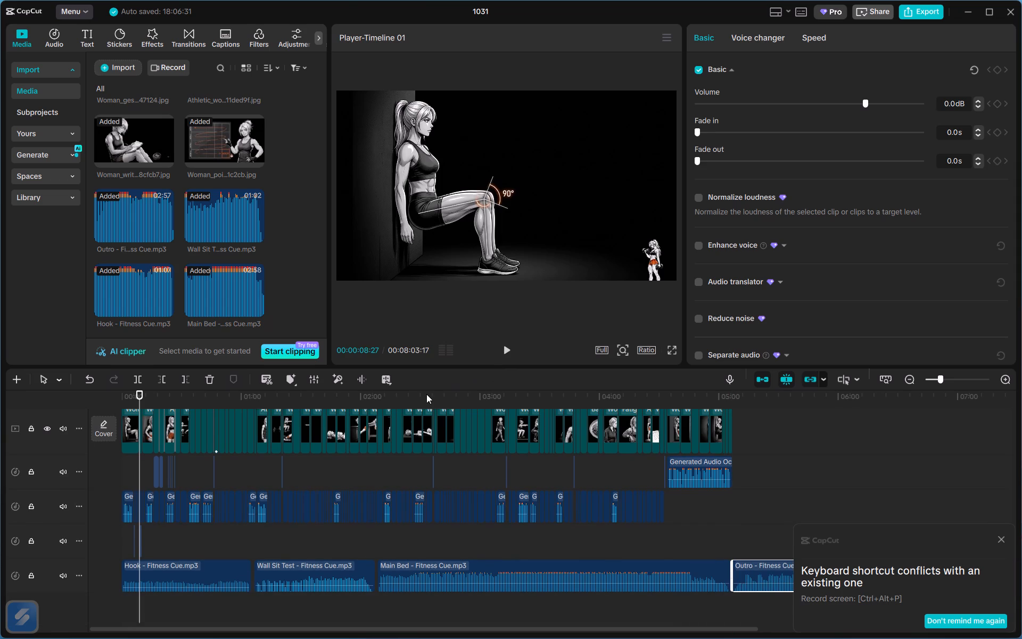
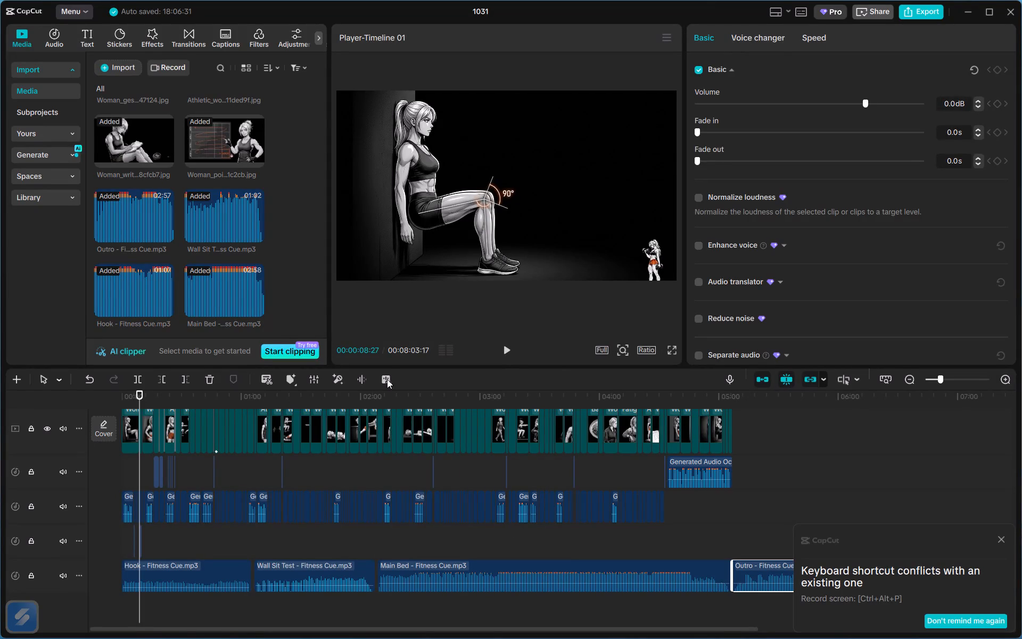
Preview the mix from about 2:18, and delete the Wall Sit Test cue from the music track.
{"action": "left_click", "coordinate": [397, 390]}
{"action": "key", "text": "space"}
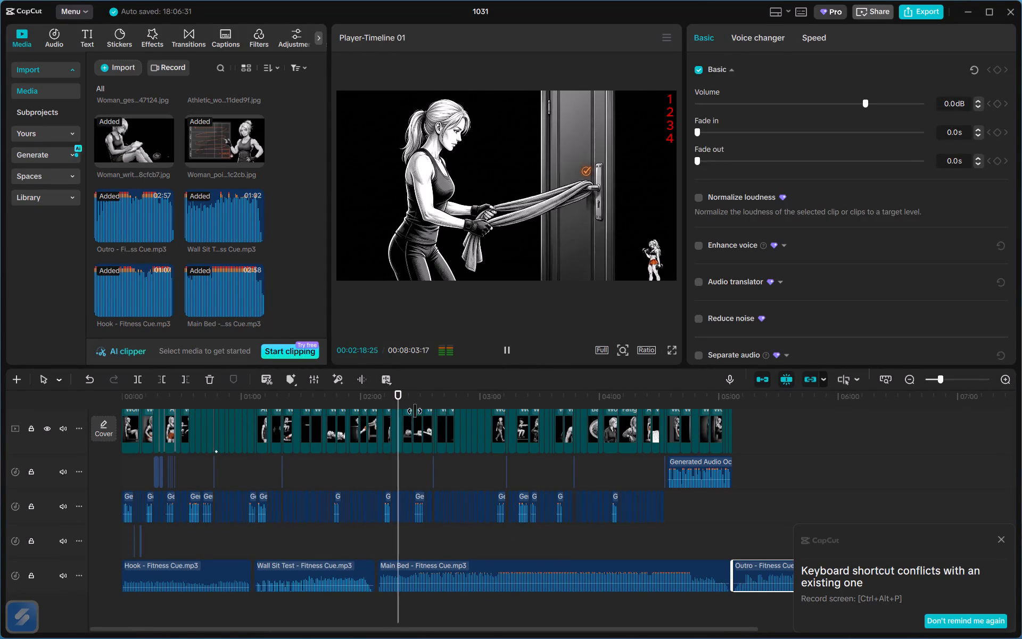
{"action": "left_click", "coordinate": [324, 582]}
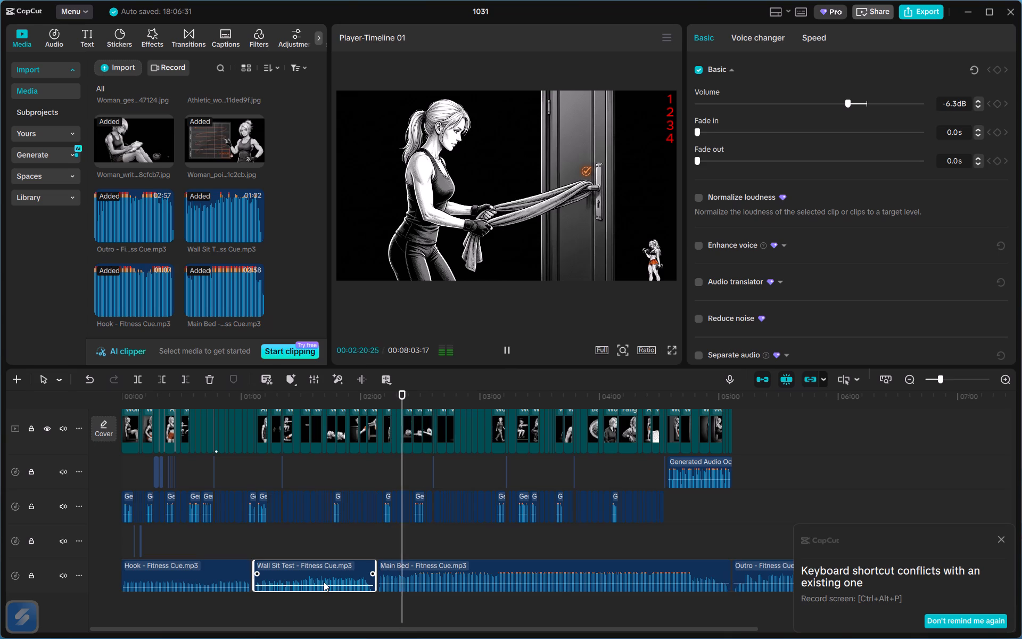
{"action": "key", "text": "Delete"}
Move the Main Bed - Fitness Cue back so it sits right after the Hook cue on the same audio track.
{"action": "left_click_drag", "start_coordinate": [412, 569], "coordinate": [281, 570]}
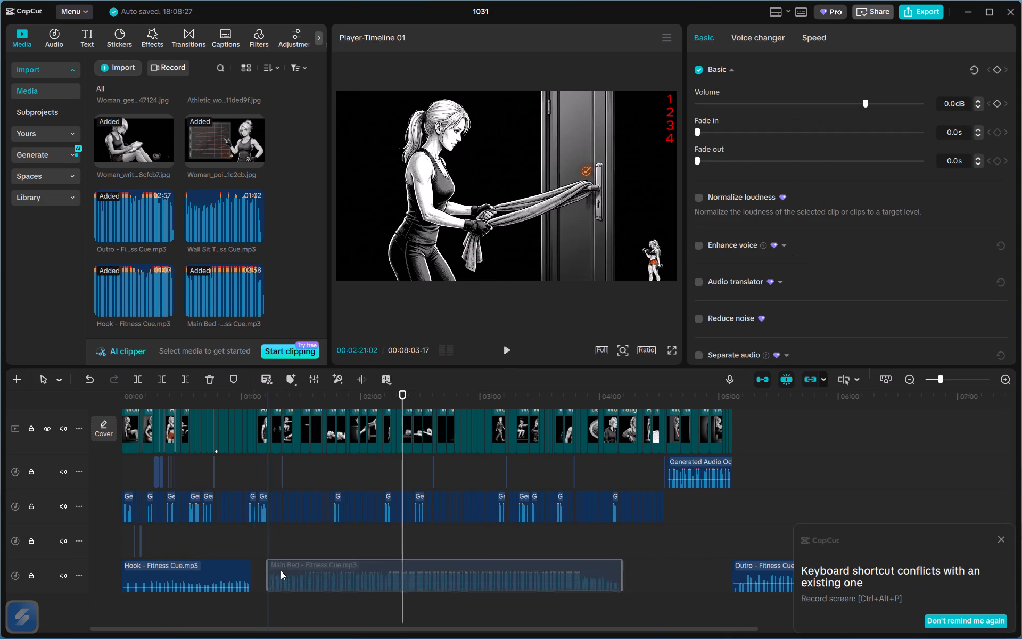
{"action": "left_click_drag", "start_coordinate": [281, 570], "coordinate": [283, 571]}
{"action": "left_click", "coordinate": [211, 394]}
{"action": "key", "text": "space"}
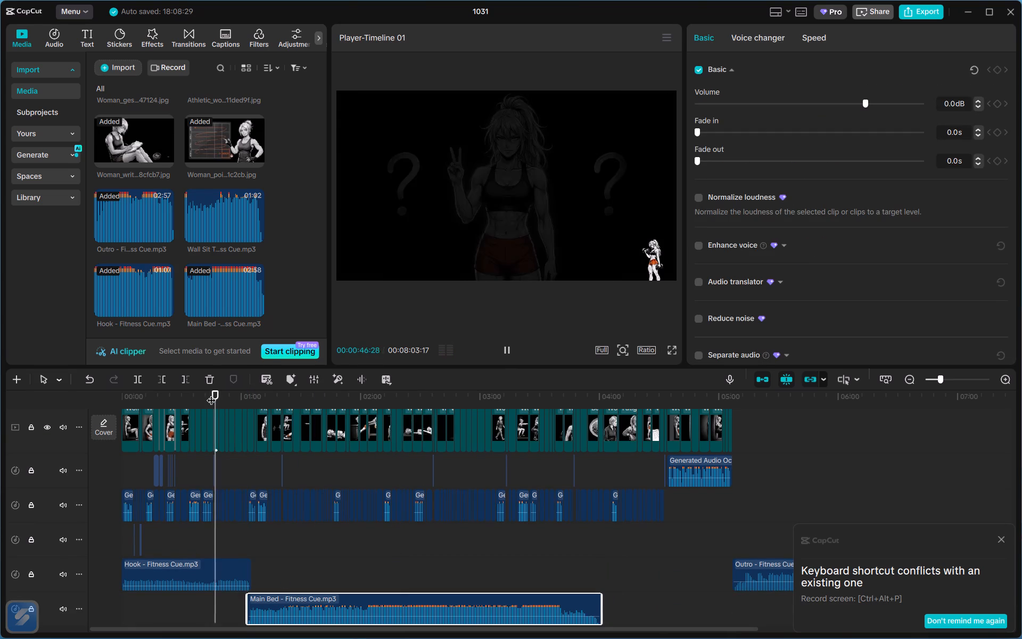
{"action": "left_click", "coordinate": [232, 578]}
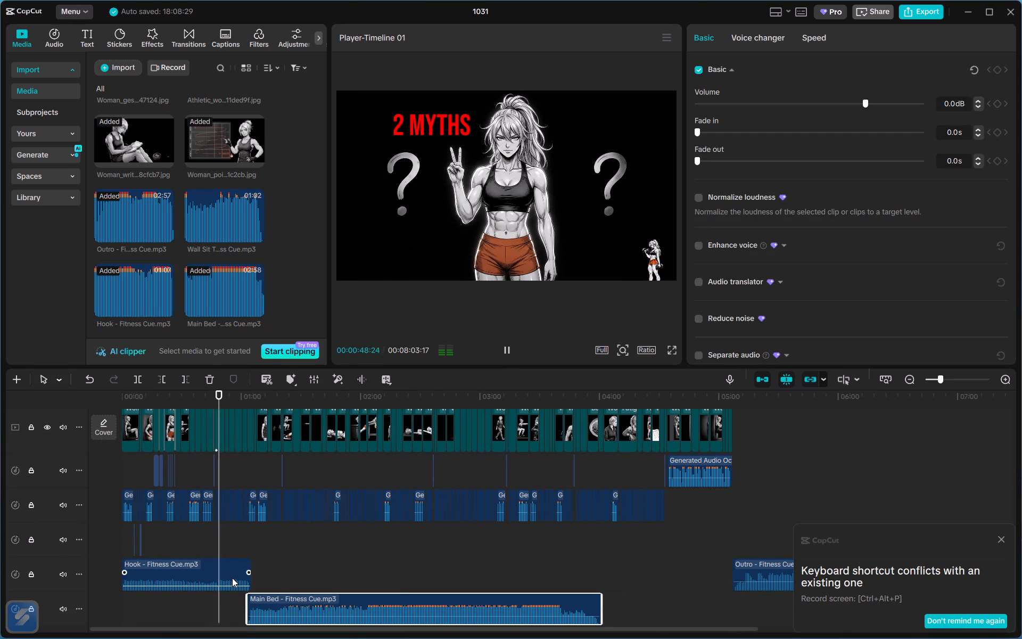
{"action": "left_click_drag", "start_coordinate": [266, 600], "coordinate": [269, 569]}
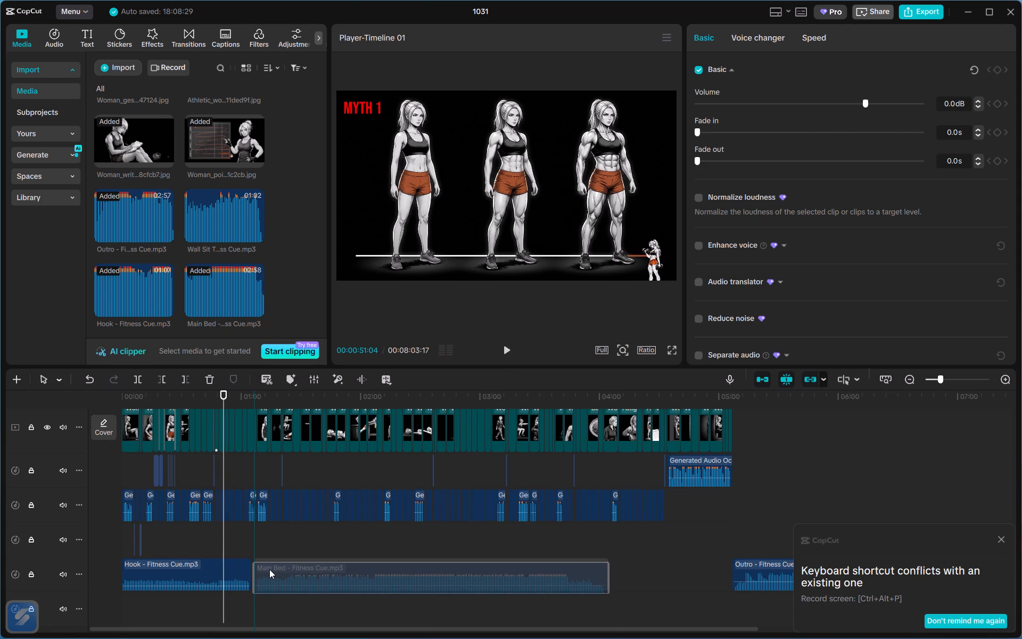
Play the mix from about 1:34 and lower the Main Bed cue's volume to about -16.3 dB.
{"action": "scroll", "coordinate": [269, 569], "scroll_direction": "up", "scroll_amount": 10, "text": "ctrl"}
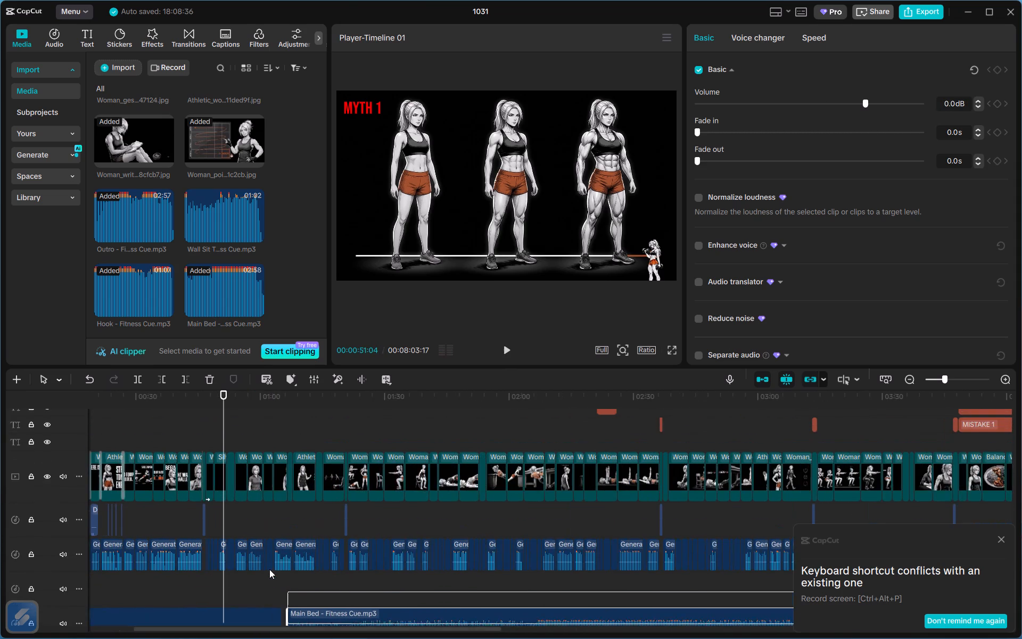
{"action": "scroll", "coordinate": [269, 569], "scroll_direction": "up", "scroll_amount": 3, "text": "ctrl"}
{"action": "scroll", "coordinate": [269, 569], "scroll_direction": "down", "scroll_amount": 3}
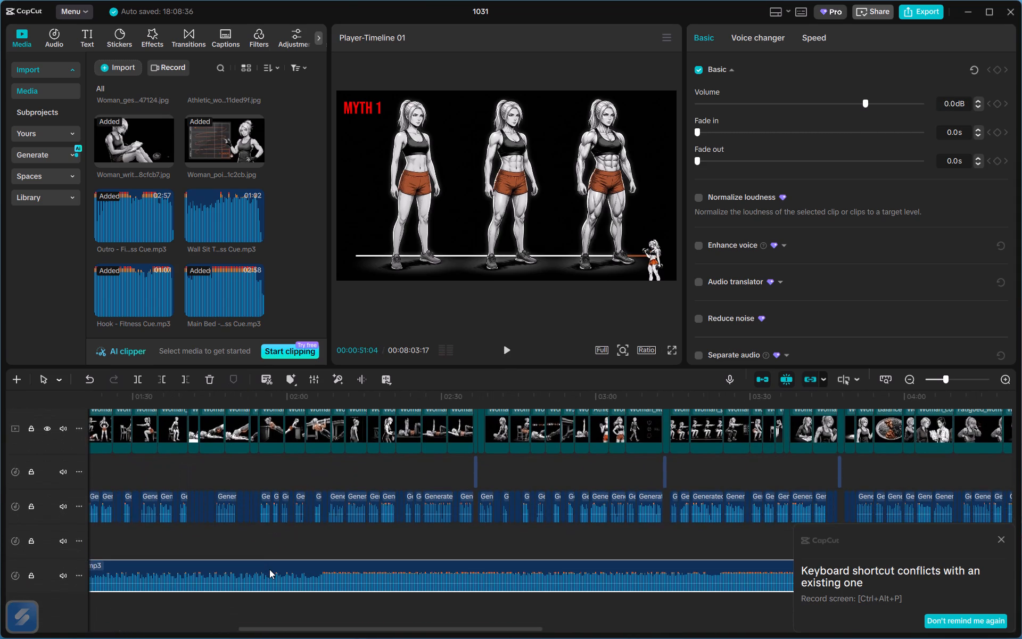
{"action": "scroll", "coordinate": [269, 569], "scroll_direction": "down", "scroll_amount": 1}
{"action": "scroll", "coordinate": [269, 569], "scroll_direction": "down", "scroll_amount": 10, "text": "ctrl"}
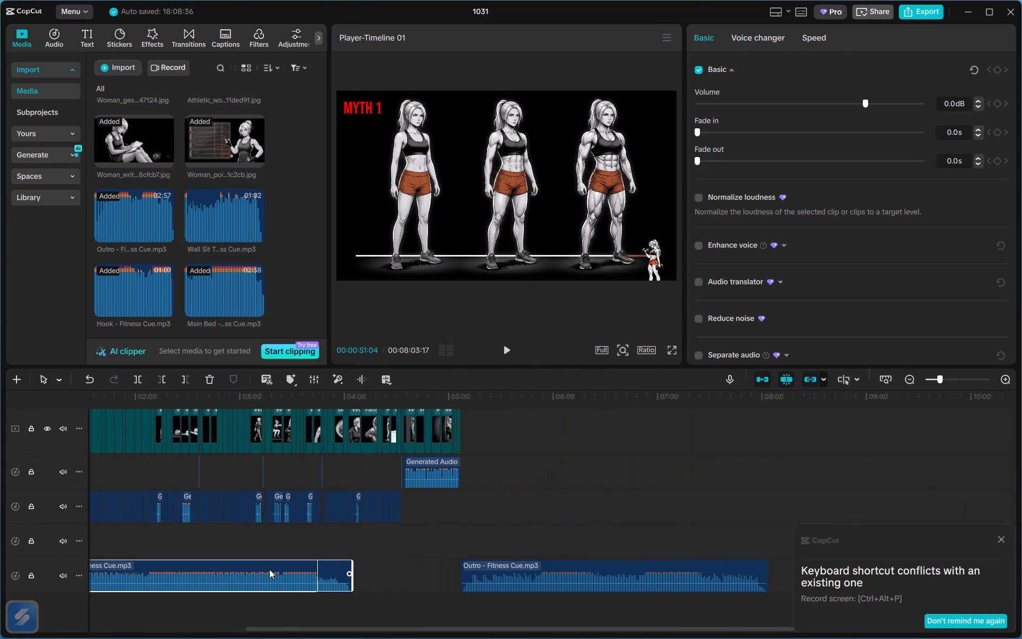
{"action": "scroll", "coordinate": [269, 569], "scroll_direction": "right", "scroll_amount": 1}
{"action": "left_click", "coordinate": [289, 399]}
{"action": "key", "text": "space"}
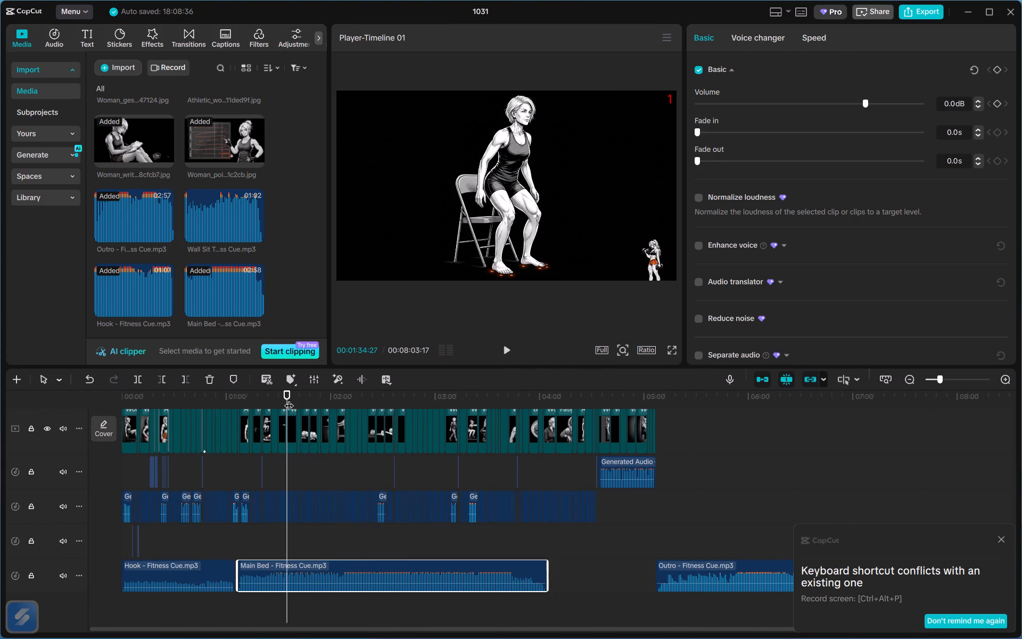
{"action": "key", "text": "space"}
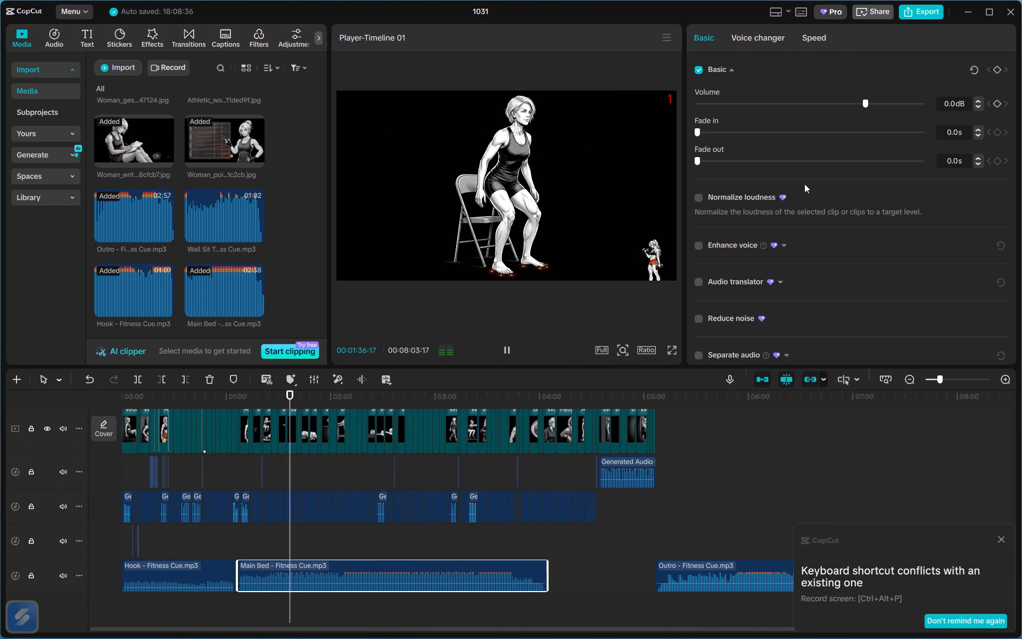
{"action": "left_click_drag", "start_coordinate": [855, 106], "coordinate": [826, 113]}
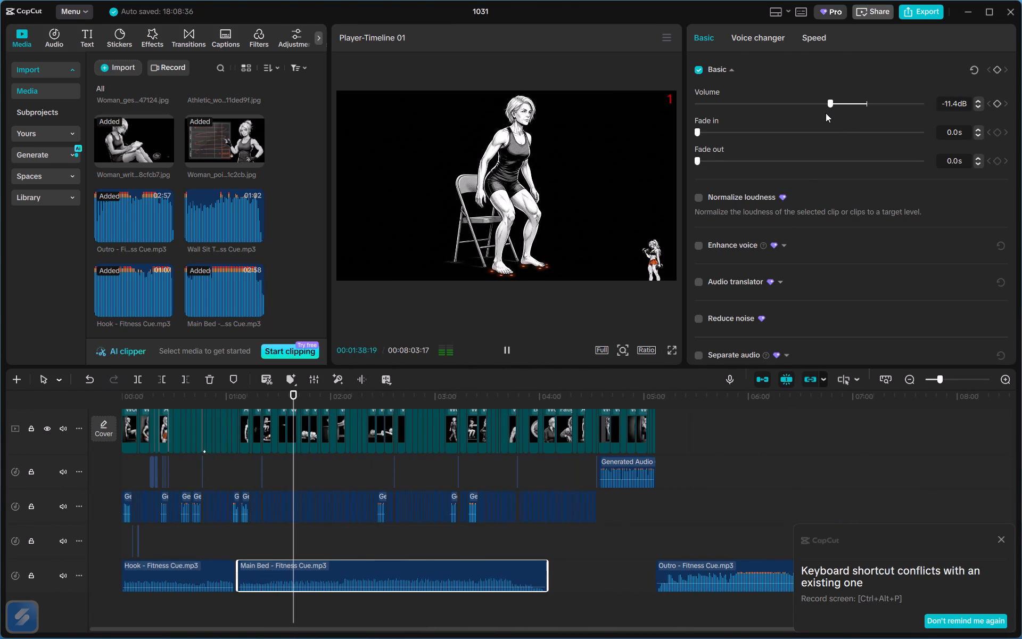
{"action": "left_click_drag", "start_coordinate": [826, 113], "coordinate": [819, 117]}
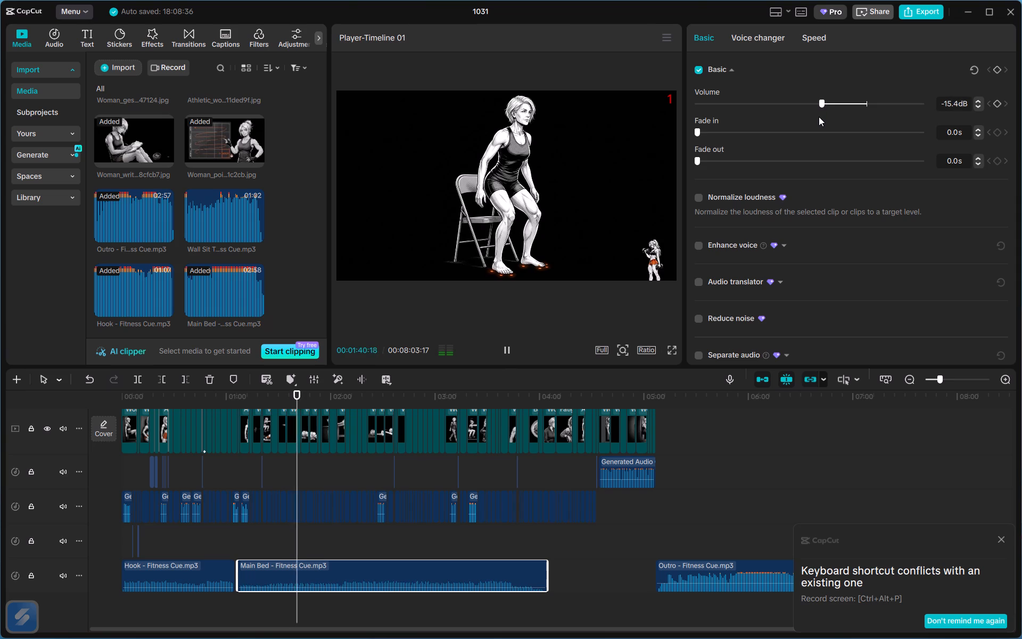
{"action": "left_click_drag", "start_coordinate": [819, 117], "coordinate": [817, 118]}
Move the Outro - Fitness Cue earlier so it starts around 4:00, where the Main Bed cue ends.
{"action": "scroll", "coordinate": [599, 619], "scroll_direction": "left", "scroll_amount": 1}
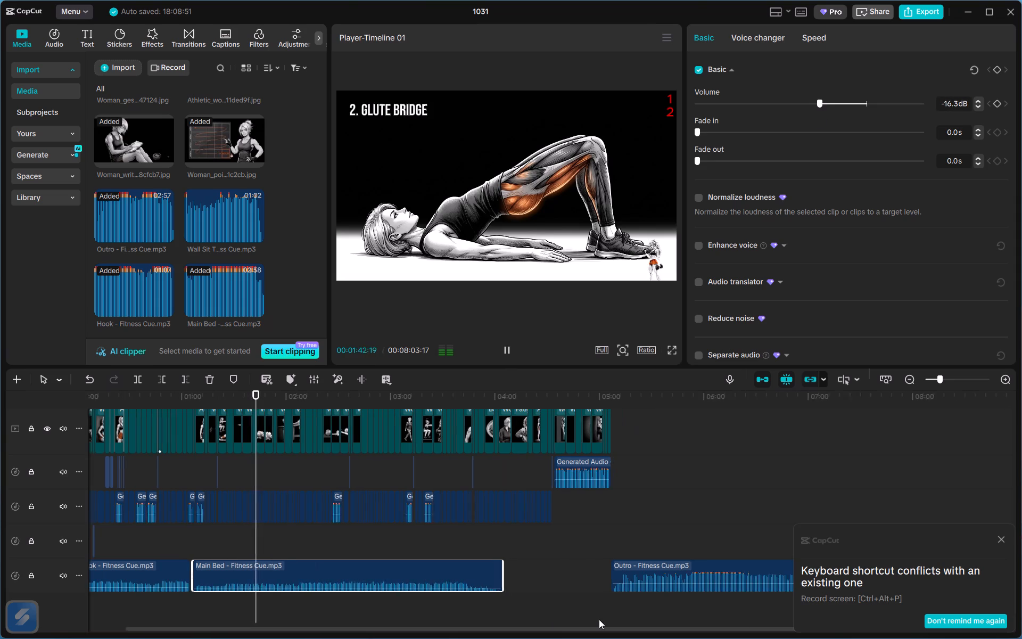
{"action": "scroll", "coordinate": [599, 619], "scroll_direction": "left", "scroll_amount": 1}
{"action": "left_click_drag", "start_coordinate": [669, 576], "coordinate": [567, 584]}
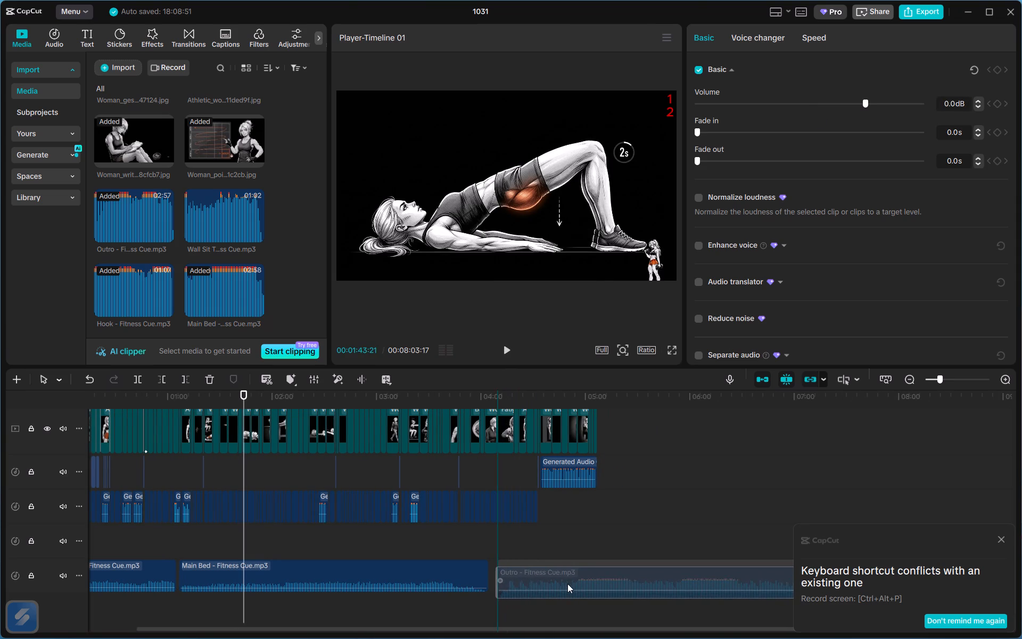
{"action": "left_click_drag", "start_coordinate": [567, 584], "coordinate": [559, 581]}
{"action": "left_click_drag", "start_coordinate": [541, 605], "coordinate": [546, 574]}
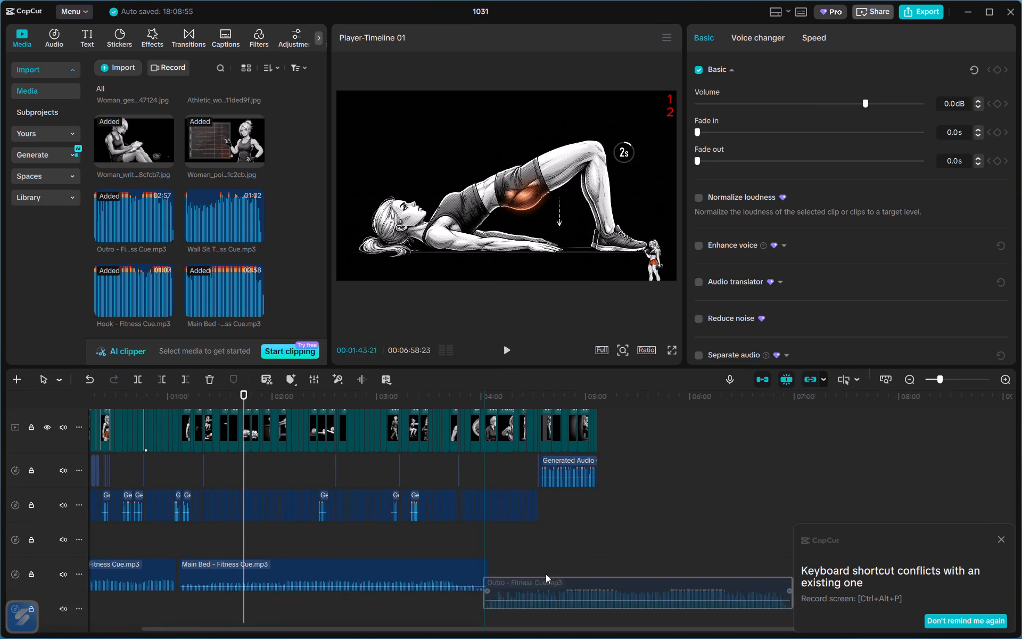
{"action": "left_click_drag", "start_coordinate": [546, 574], "coordinate": [542, 575]}
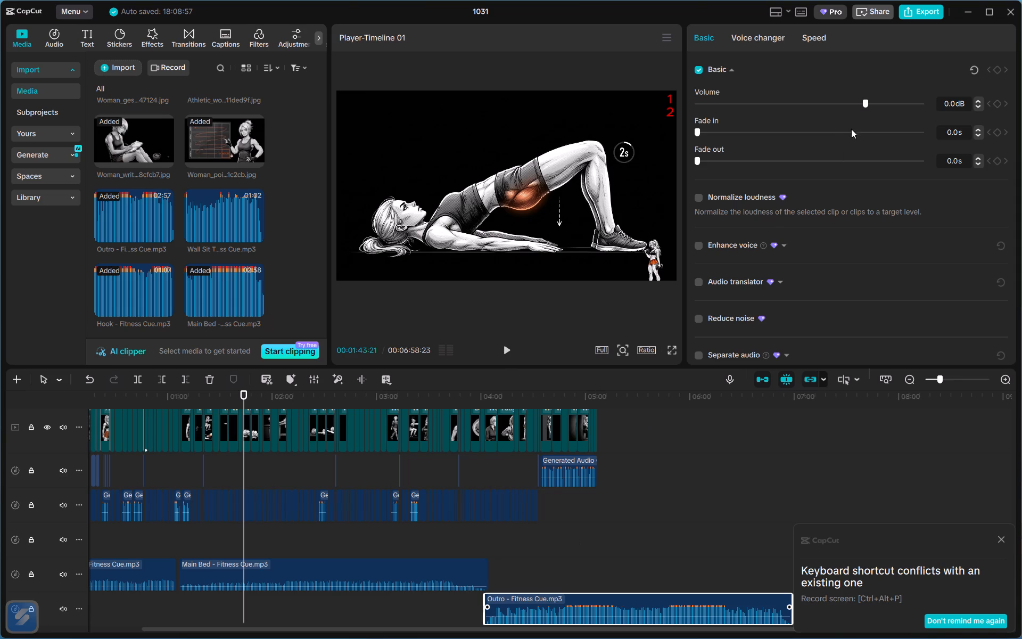
Lower the Outro cue's volume to about -11.8 dB and preview the mix from about 4:32.
{"action": "left_click_drag", "start_coordinate": [850, 103], "coordinate": [844, 104]}
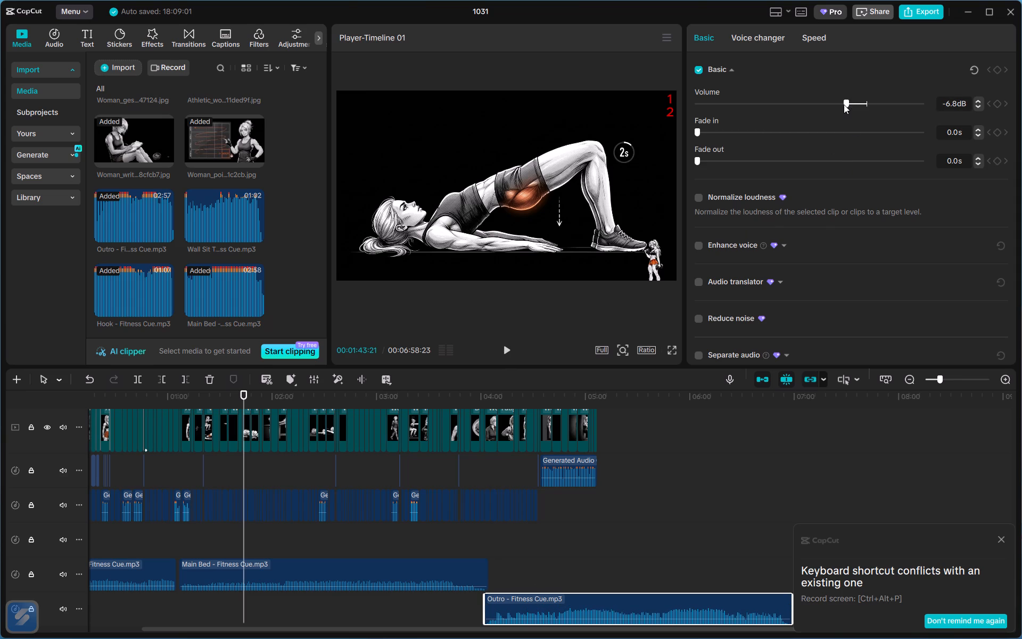
{"action": "left_click_drag", "start_coordinate": [844, 104], "coordinate": [830, 109]}
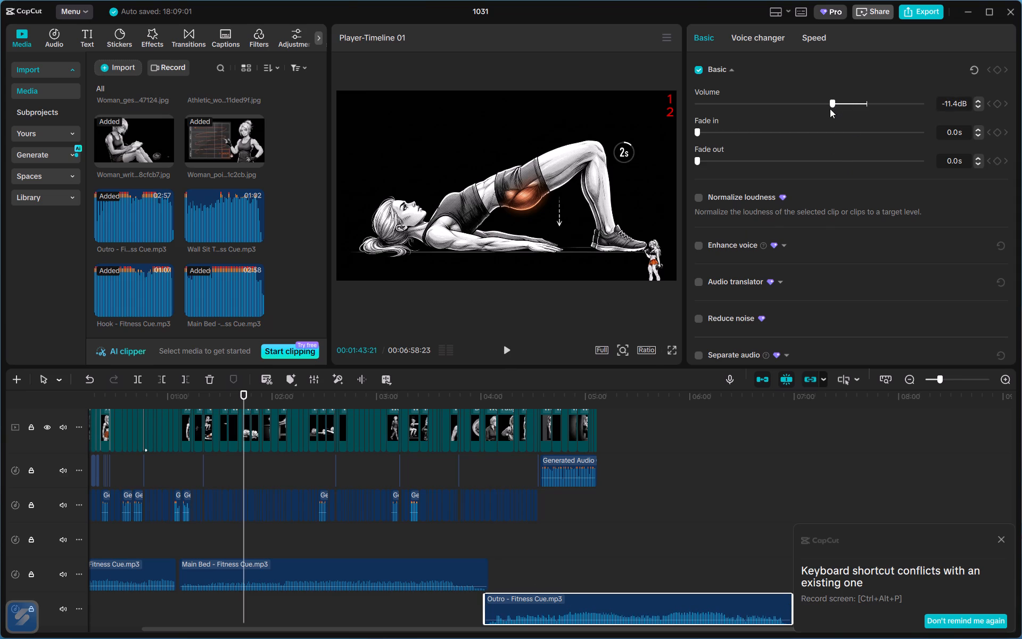
{"action": "left_click", "coordinate": [537, 402]}
{"action": "key", "text": "space"}
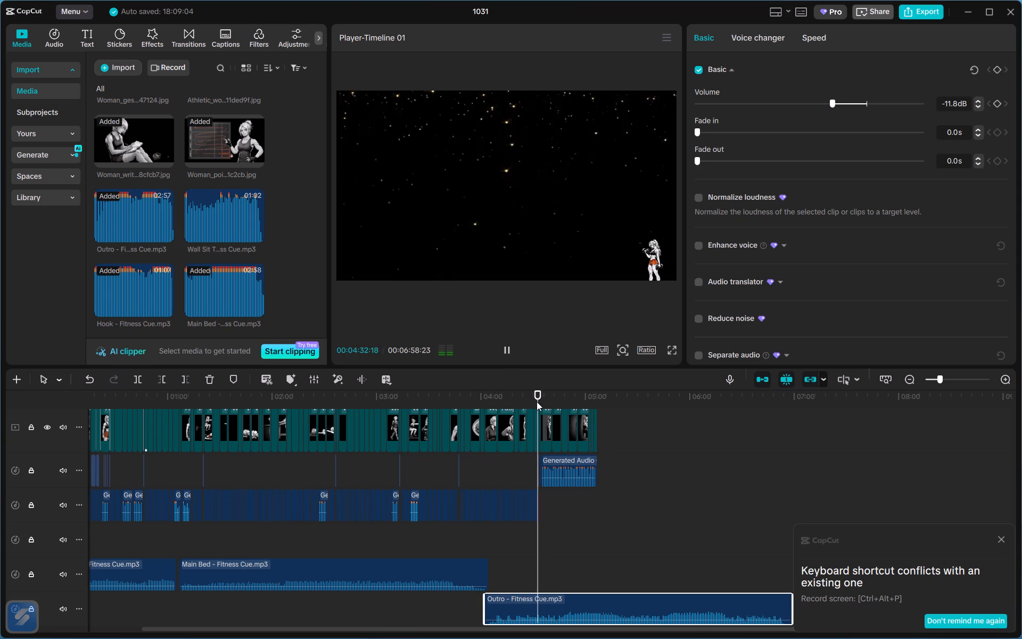
{"action": "key", "text": "space"}
{"action": "key", "text": "space"}
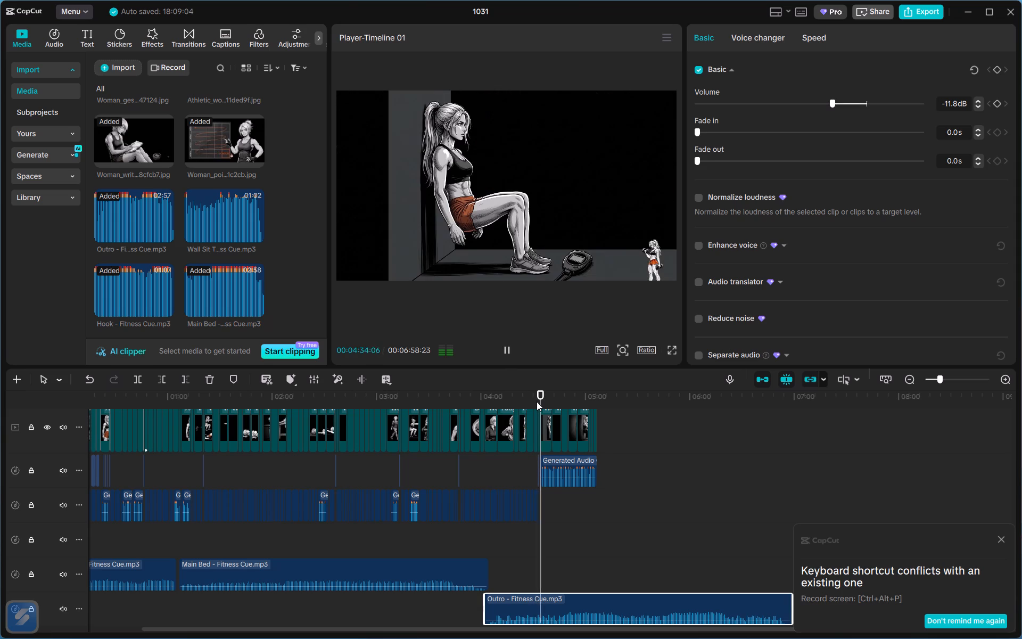
{"action": "key", "text": "space"}
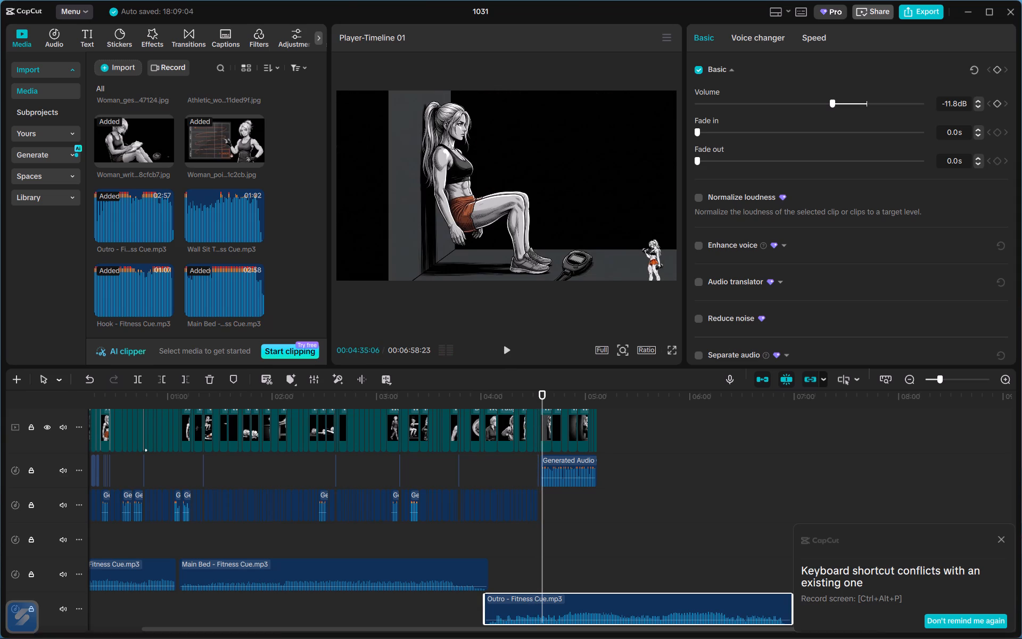
Split the Outro cue at the end of the video, 00:05:06:27, and delete the excess part after it.
{"action": "scroll", "coordinate": [561, 628], "scroll_direction": "left", "scroll_amount": 1}
{"action": "scroll", "coordinate": [578, 573], "scroll_direction": "left", "scroll_amount": 1}
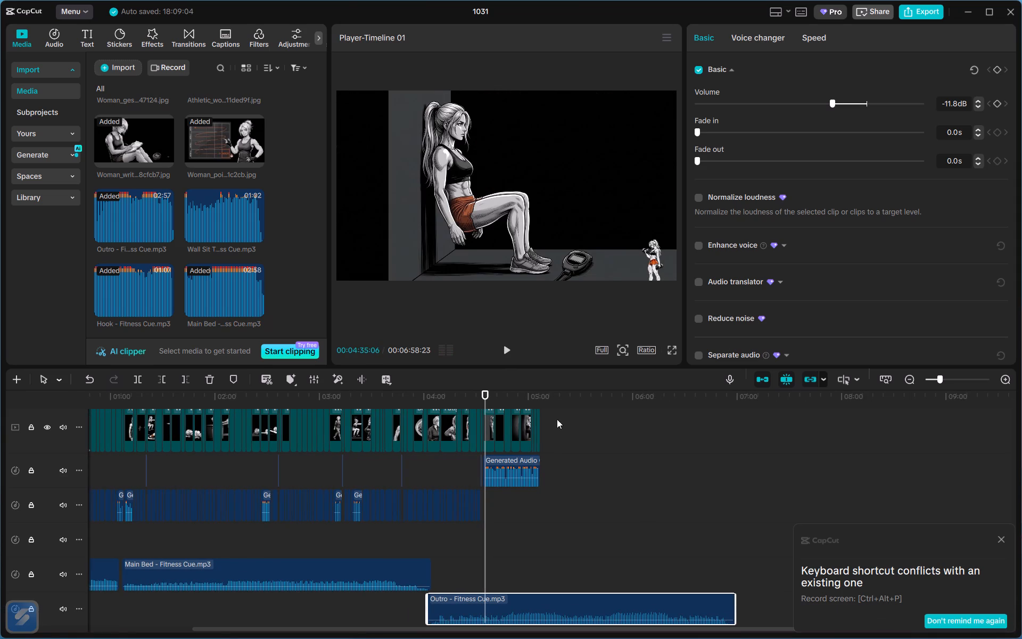
{"action": "left_click_drag", "start_coordinate": [537, 396], "coordinate": [544, 396]}
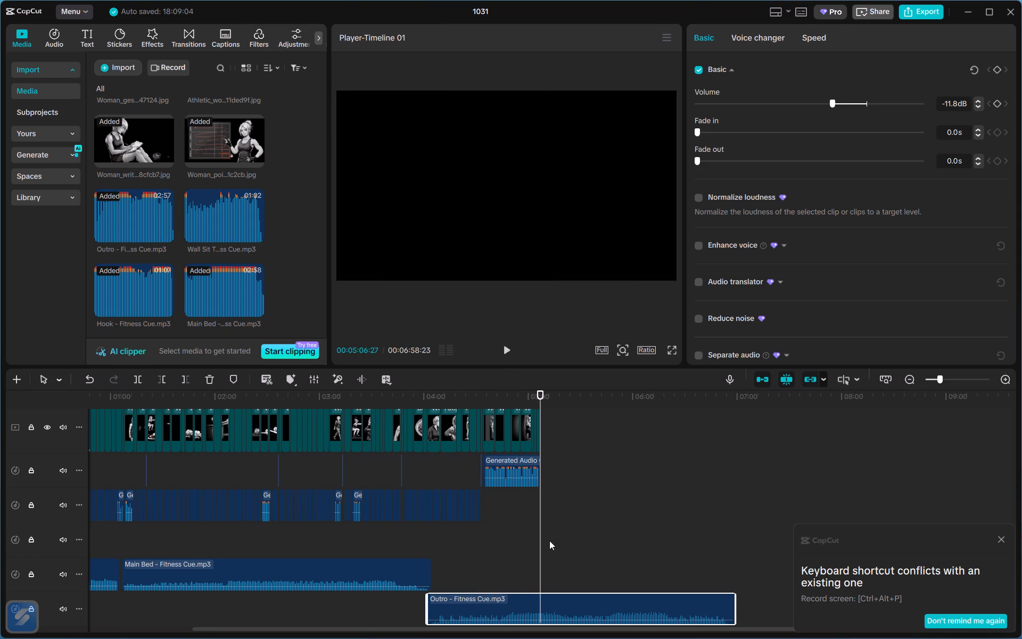
{"action": "key", "text": "ctrl+b"}
{"action": "key", "text": "Delete"}
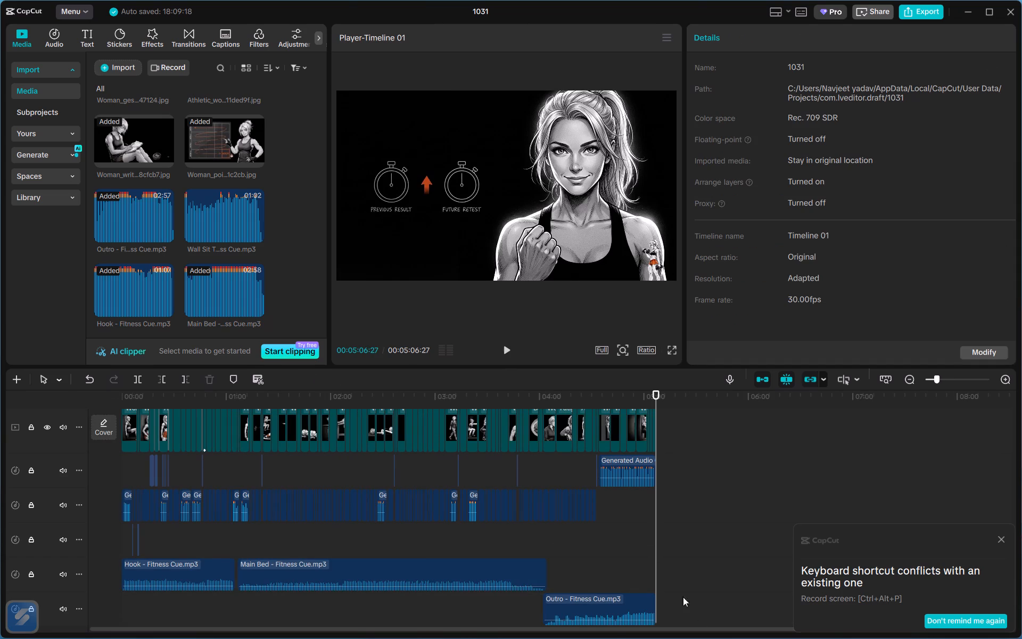
Place the Outro cue after Main Bed on the same audio track and trim its end to the video's end at 00:05:06:27.
{"action": "scroll", "coordinate": [672, 597], "scroll_direction": "down", "scroll_amount": 2}
{"action": "left_click_drag", "start_coordinate": [623, 581], "coordinate": [629, 548]}
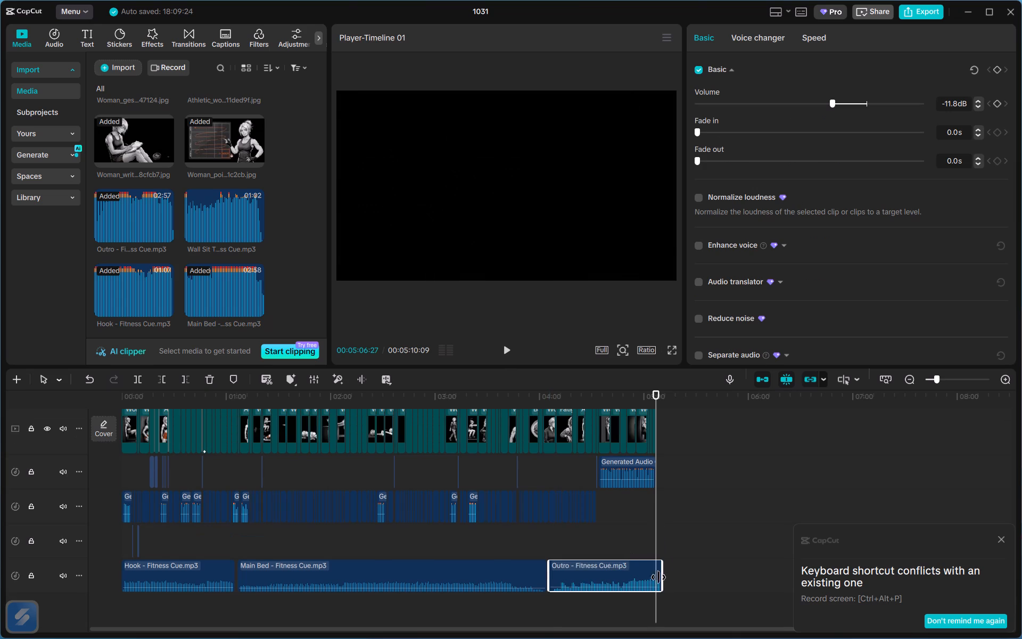
{"action": "left_click_drag", "start_coordinate": [663, 579], "coordinate": [657, 580]}
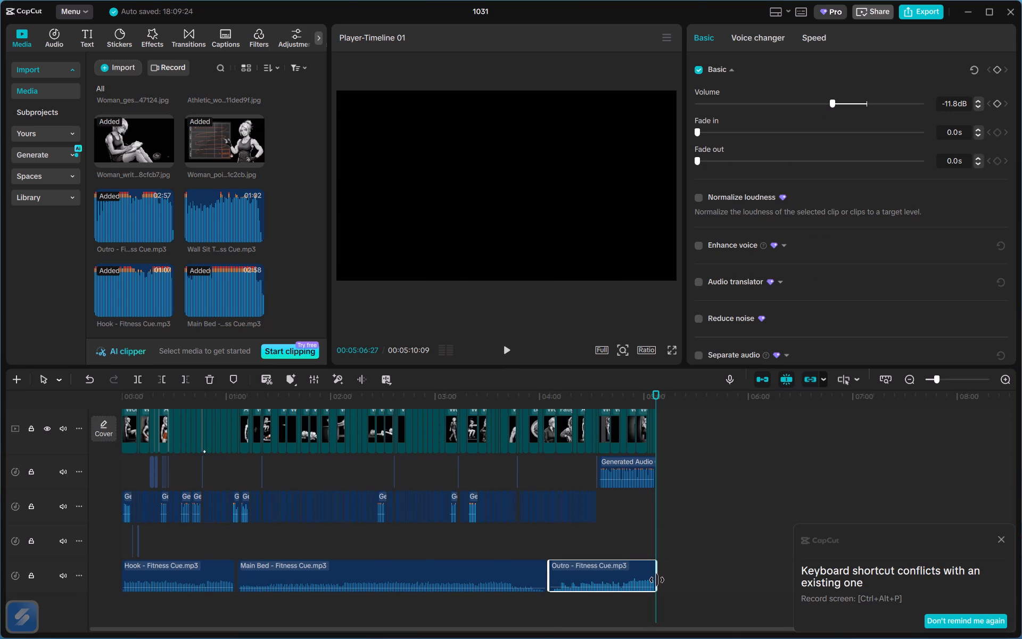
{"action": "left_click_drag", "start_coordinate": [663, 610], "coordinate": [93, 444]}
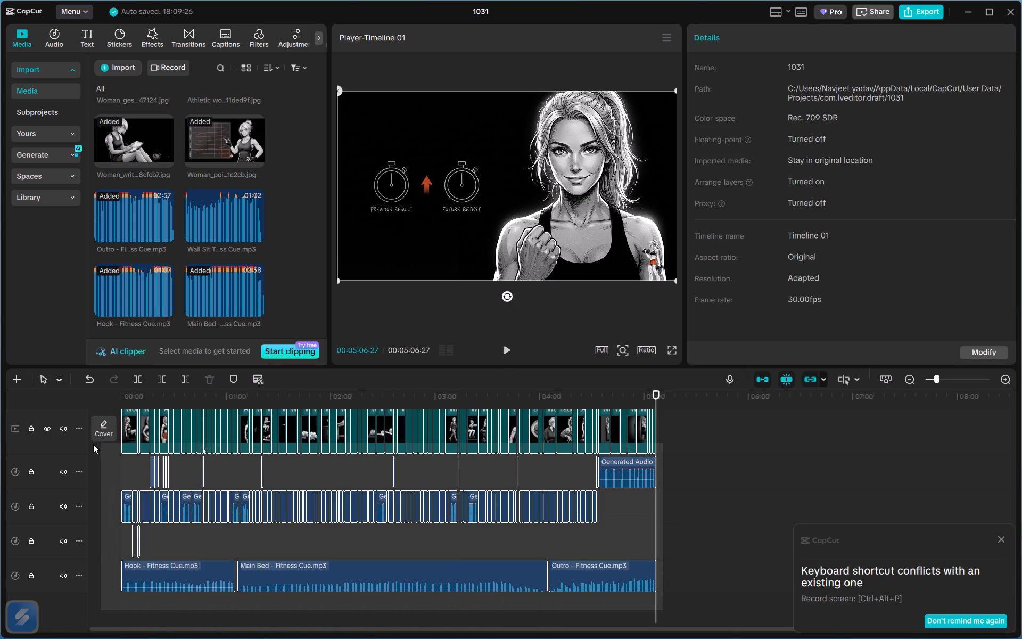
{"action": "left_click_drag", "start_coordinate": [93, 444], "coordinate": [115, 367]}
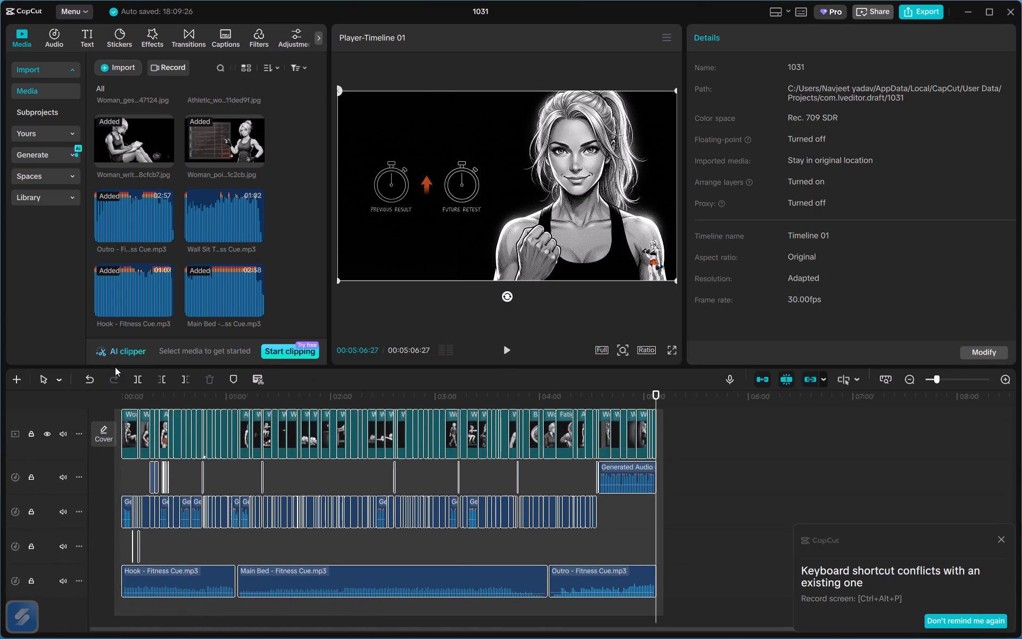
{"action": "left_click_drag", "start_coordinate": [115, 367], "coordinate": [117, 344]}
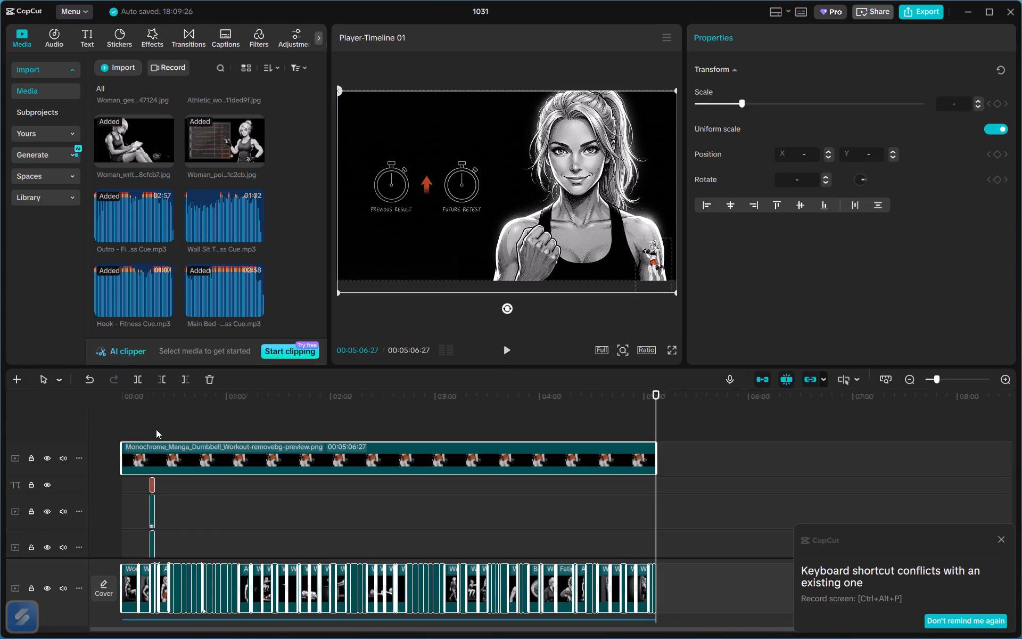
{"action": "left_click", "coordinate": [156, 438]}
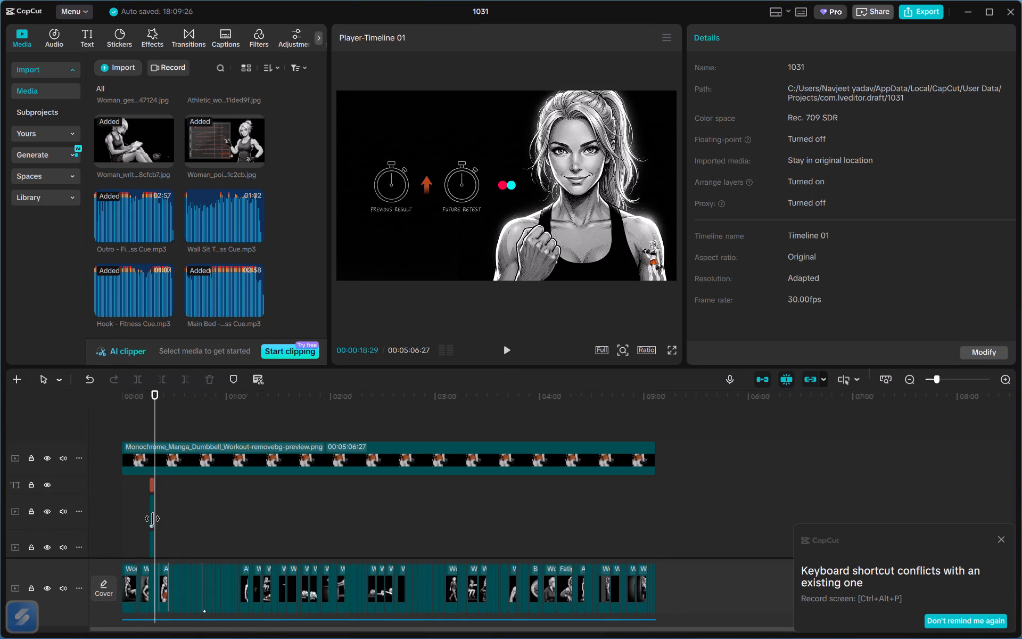
Check the frames around 00:00:18 and 00:00:39, including the short text and overlay clips near 00:00:18.
{"action": "left_click", "coordinate": [152, 519]}
{"action": "left_click", "coordinate": [192, 428]}
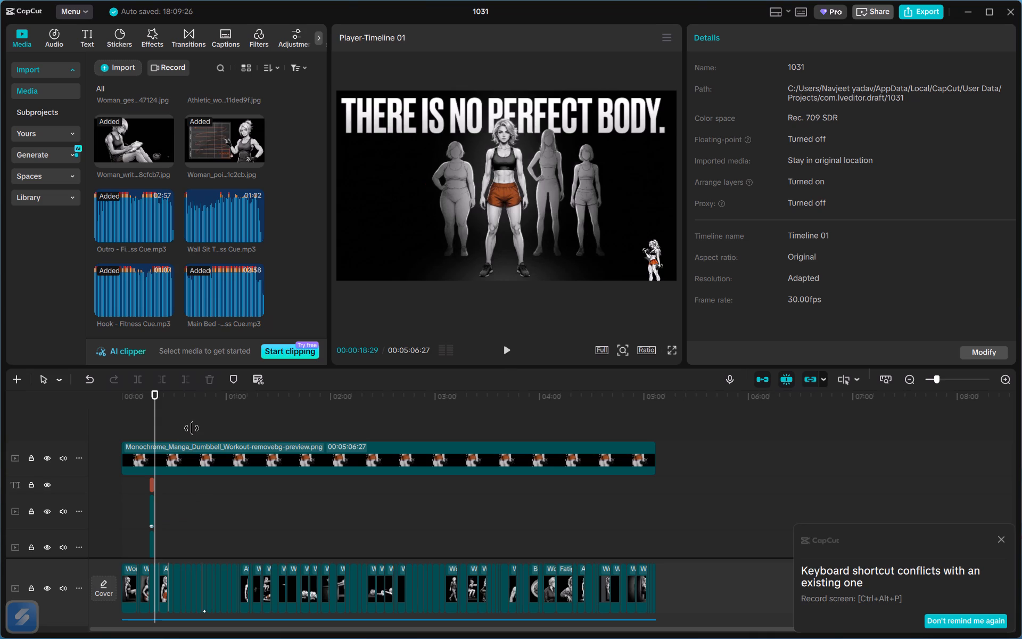
{"action": "left_click", "coordinate": [192, 428]}
{"action": "scroll", "coordinate": [184, 470], "scroll_direction": "up", "scroll_amount": 2, "text": "ctrl"}
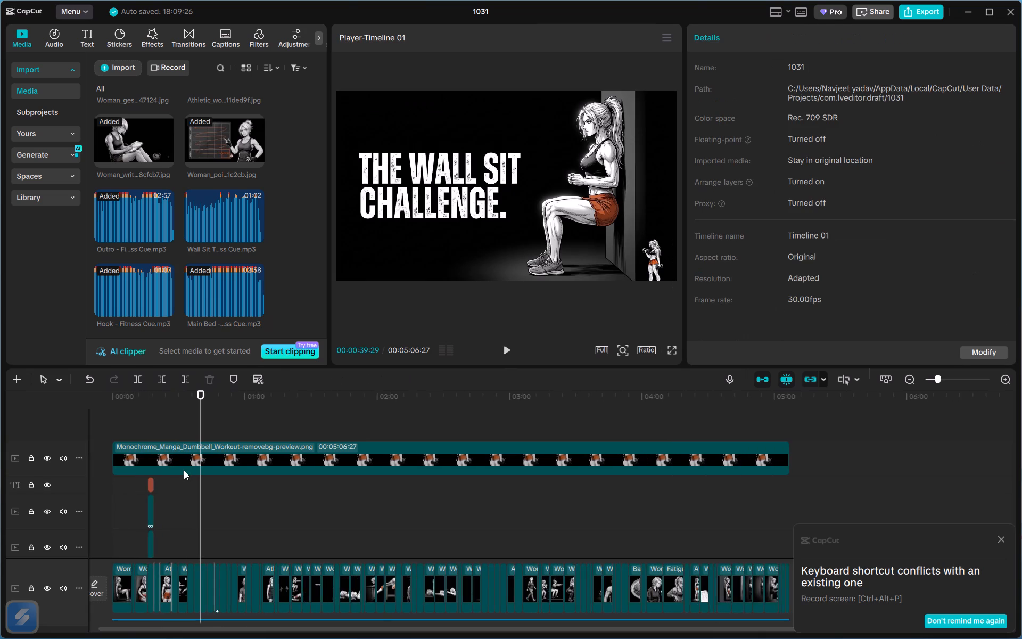
{"action": "scroll", "coordinate": [184, 470], "scroll_direction": "up", "scroll_amount": 5, "text": "ctrl"}
{"action": "scroll", "coordinate": [184, 470], "scroll_direction": "right", "scroll_amount": 1}
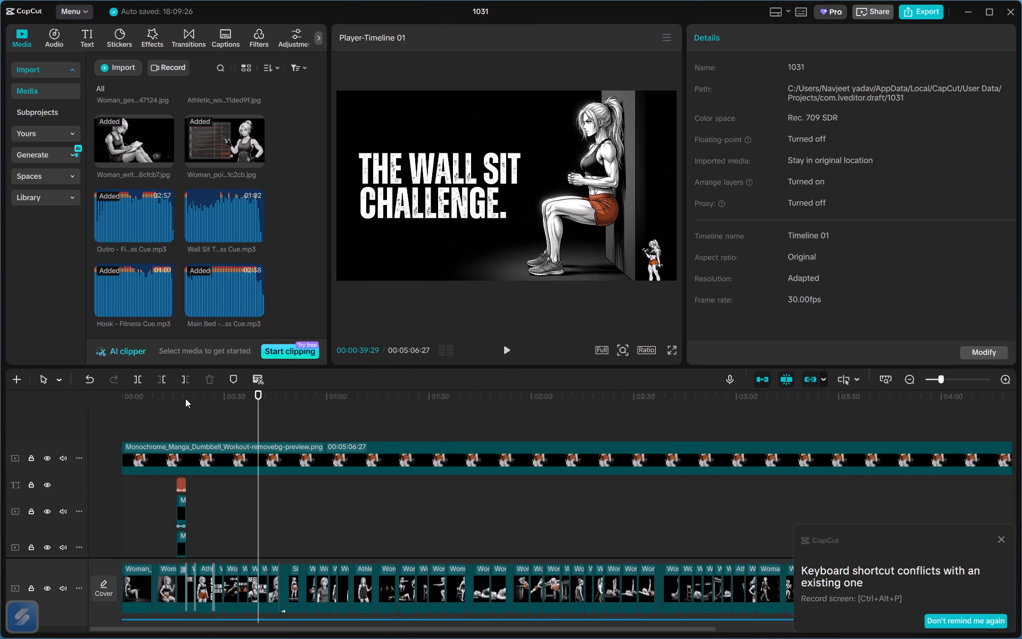
{"action": "left_click", "coordinate": [185, 397]}
{"action": "scroll", "coordinate": [182, 397], "scroll_direction": "down", "scroll_amount": 9, "text": "ctrl"}
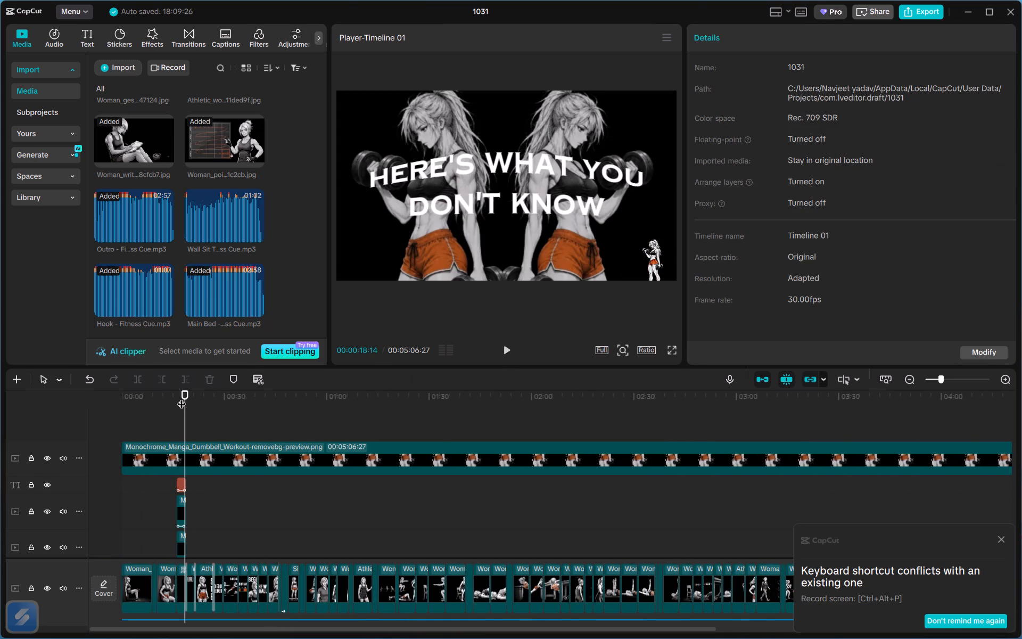
{"action": "scroll", "coordinate": [182, 397], "scroll_direction": "up", "scroll_amount": 2}
Select every video, text, overlay and audio clip on the timeline and create one compound clip (subproject) from them.
{"action": "scroll", "coordinate": [301, 576], "scroll_direction": "down", "scroll_amount": 11}
{"action": "scroll", "coordinate": [301, 576], "scroll_direction": "down", "scroll_amount": 3, "text": "ctrl"}
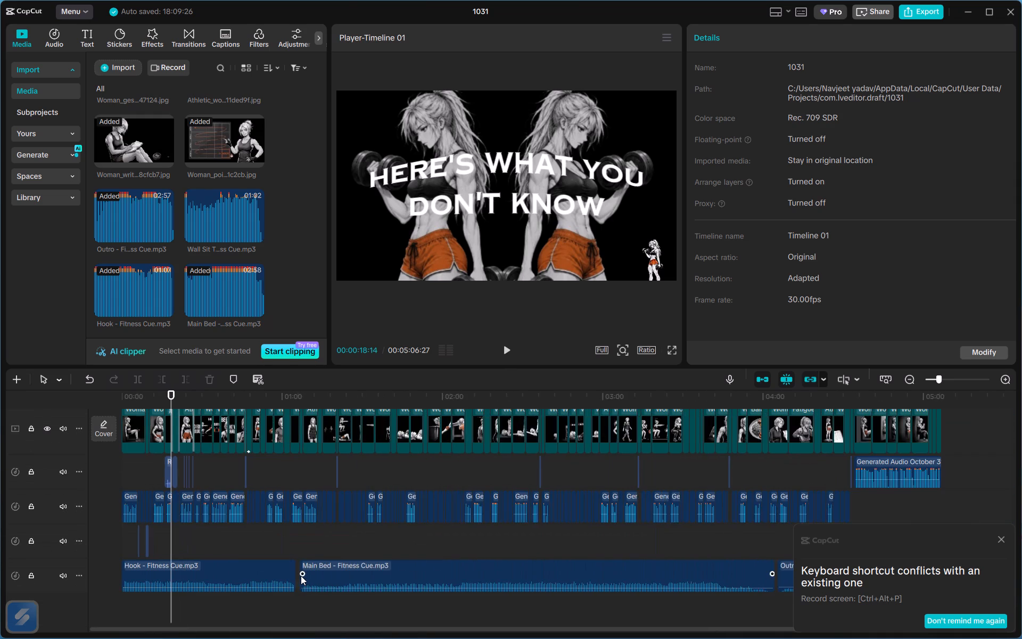
{"action": "scroll", "coordinate": [301, 576], "scroll_direction": "down", "scroll_amount": 4}
{"action": "scroll", "coordinate": [301, 576], "scroll_direction": "down", "scroll_amount": 4, "text": "ctrl"}
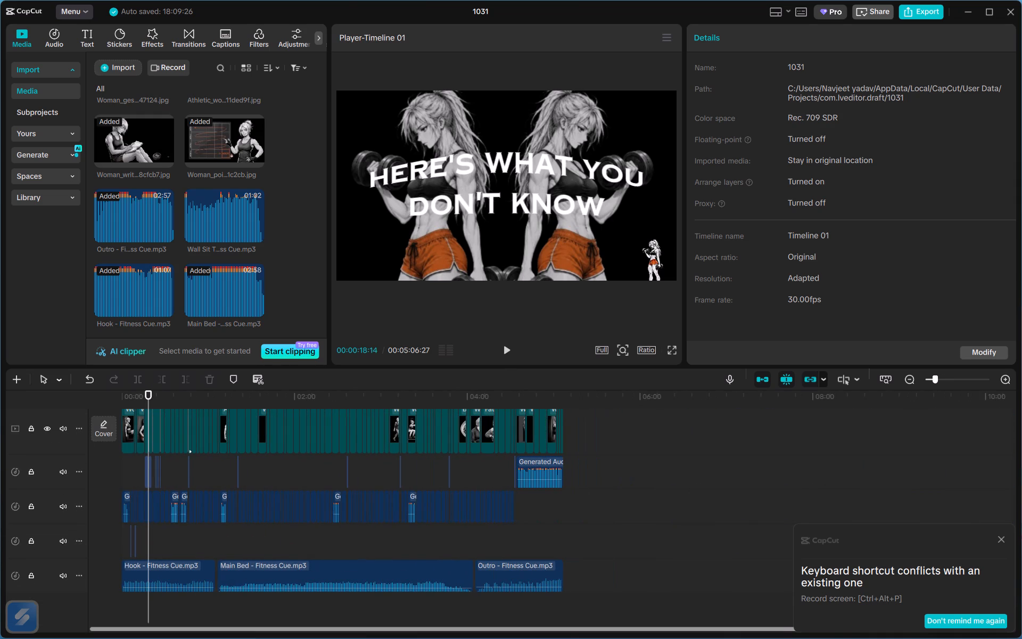
{"action": "left_click_drag", "start_coordinate": [578, 613], "coordinate": [207, 445]}
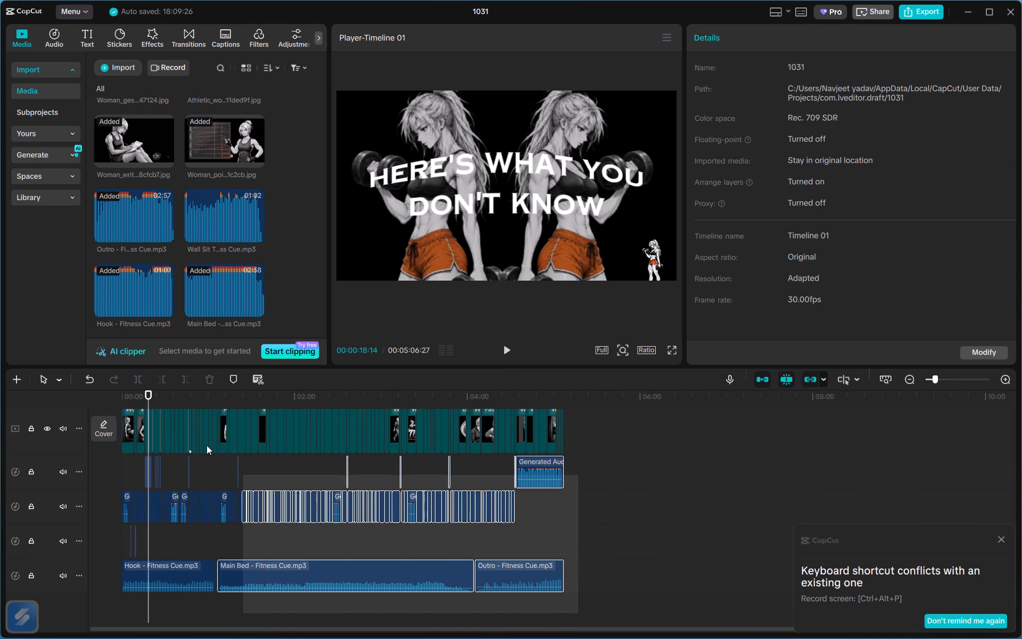
{"action": "left_click_drag", "start_coordinate": [207, 445], "coordinate": [129, 301]}
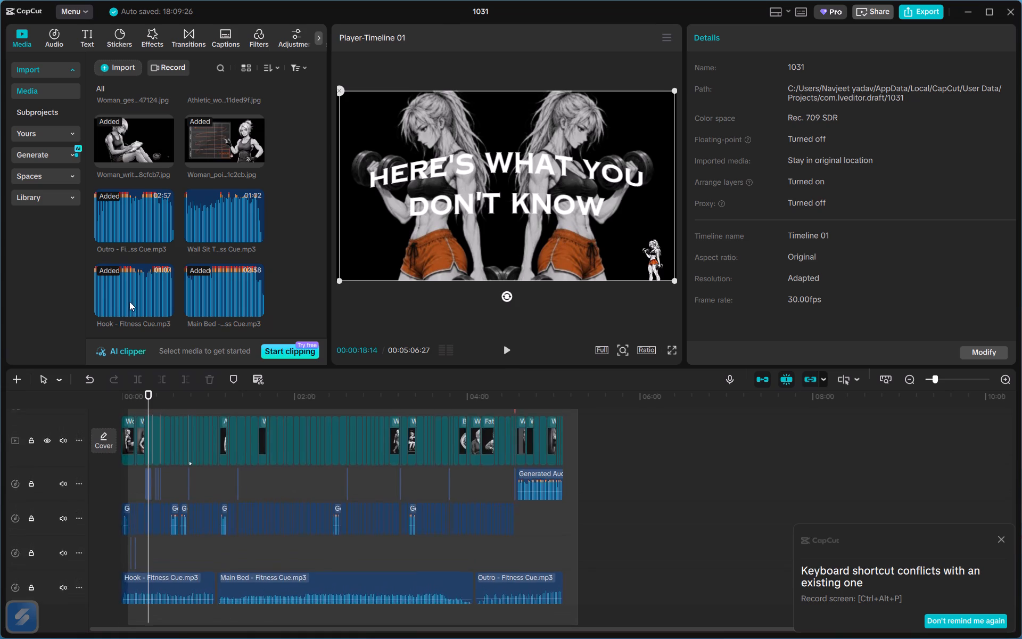
{"action": "left_click_drag", "start_coordinate": [129, 301], "coordinate": [118, 203]}
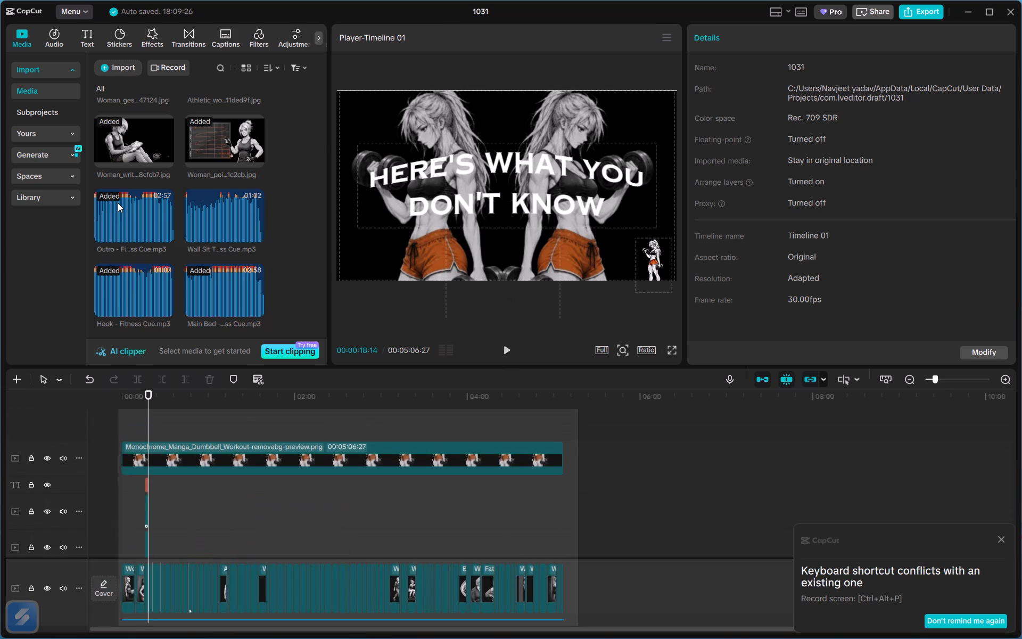
{"action": "left_click_drag", "start_coordinate": [118, 203], "coordinate": [115, 420]}
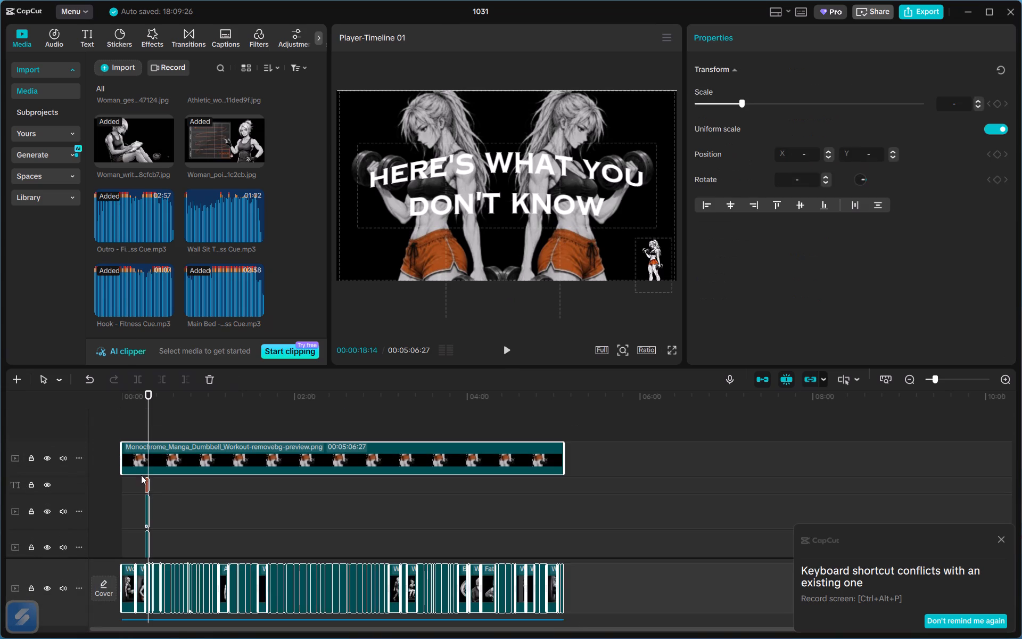
{"action": "right_click", "coordinate": [142, 454]}
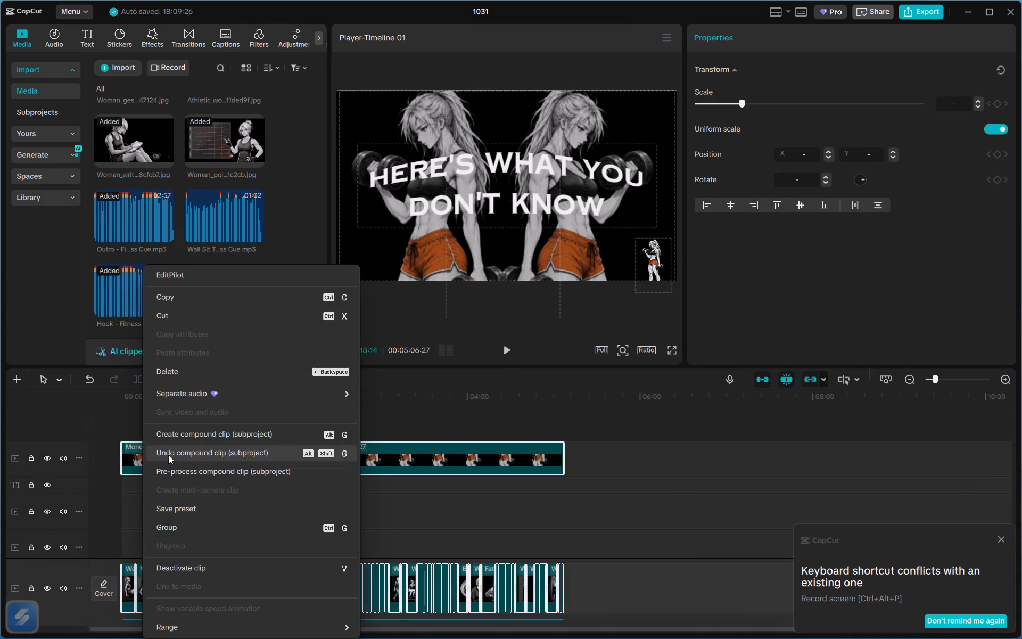
{"action": "left_click", "coordinate": [279, 437]}
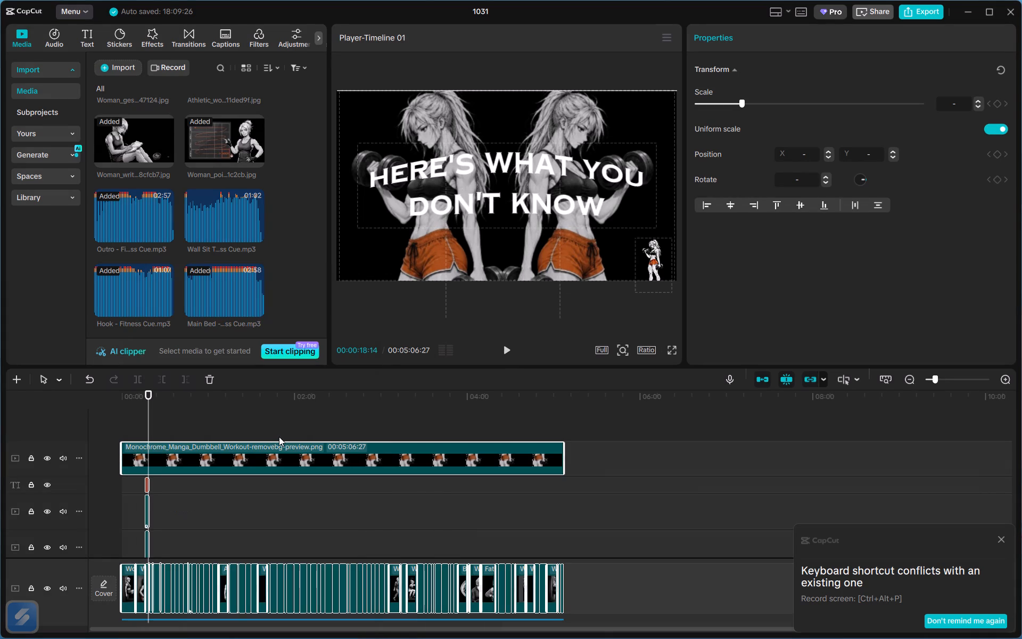
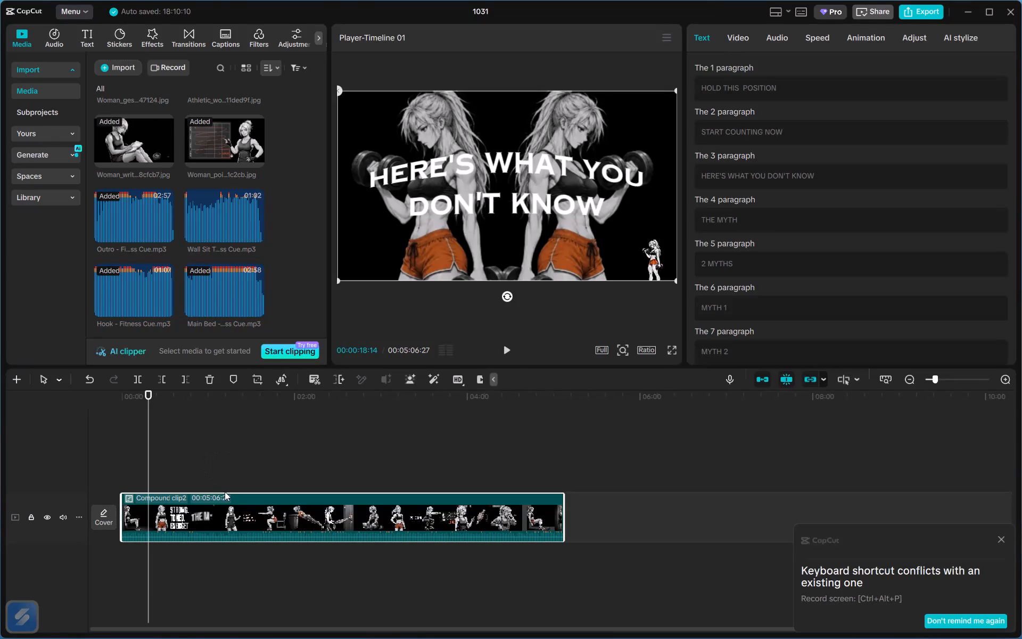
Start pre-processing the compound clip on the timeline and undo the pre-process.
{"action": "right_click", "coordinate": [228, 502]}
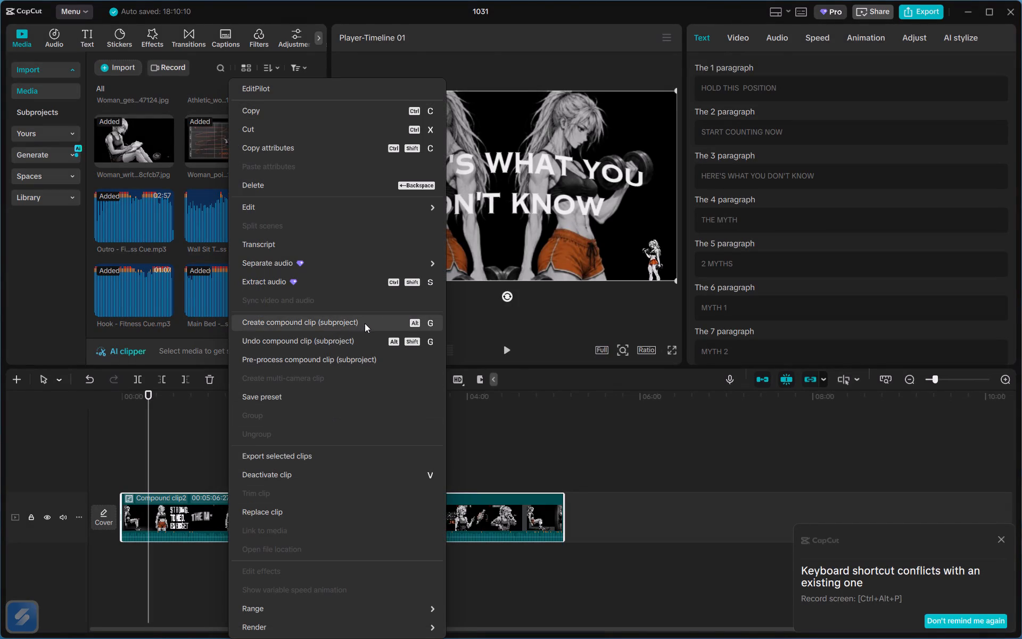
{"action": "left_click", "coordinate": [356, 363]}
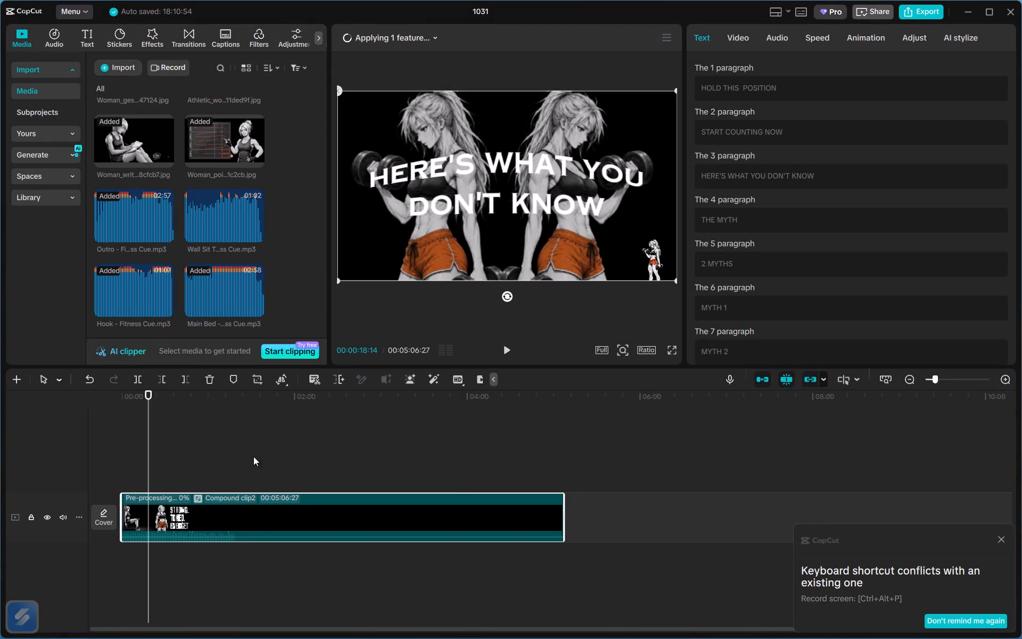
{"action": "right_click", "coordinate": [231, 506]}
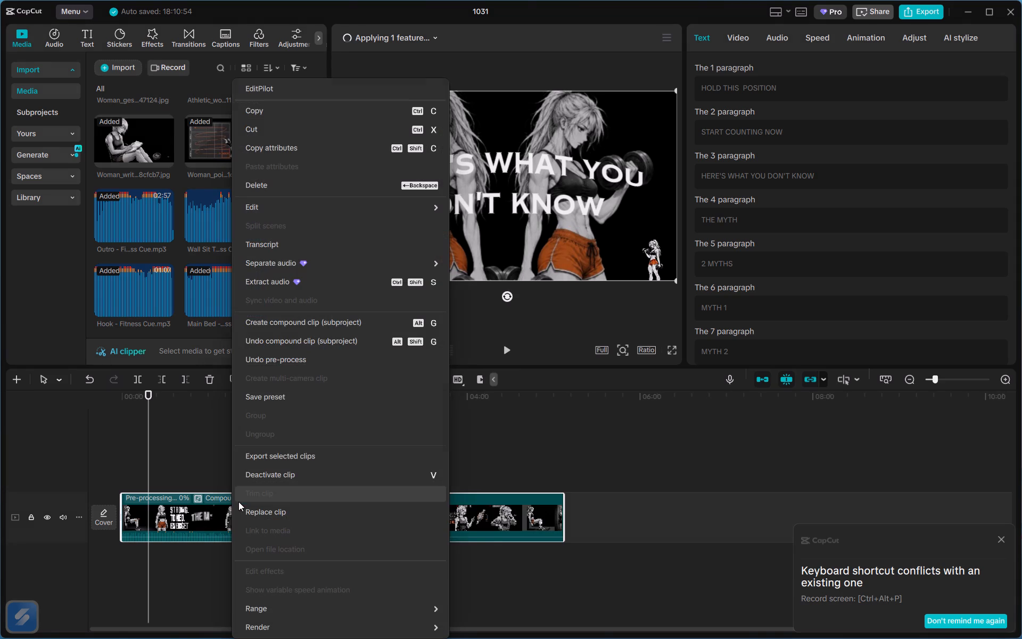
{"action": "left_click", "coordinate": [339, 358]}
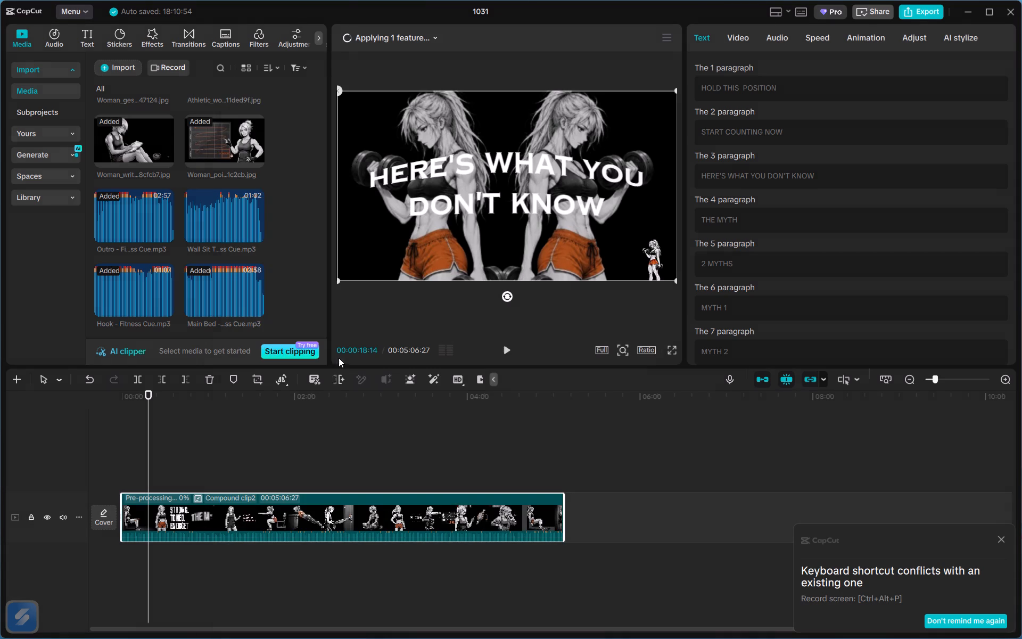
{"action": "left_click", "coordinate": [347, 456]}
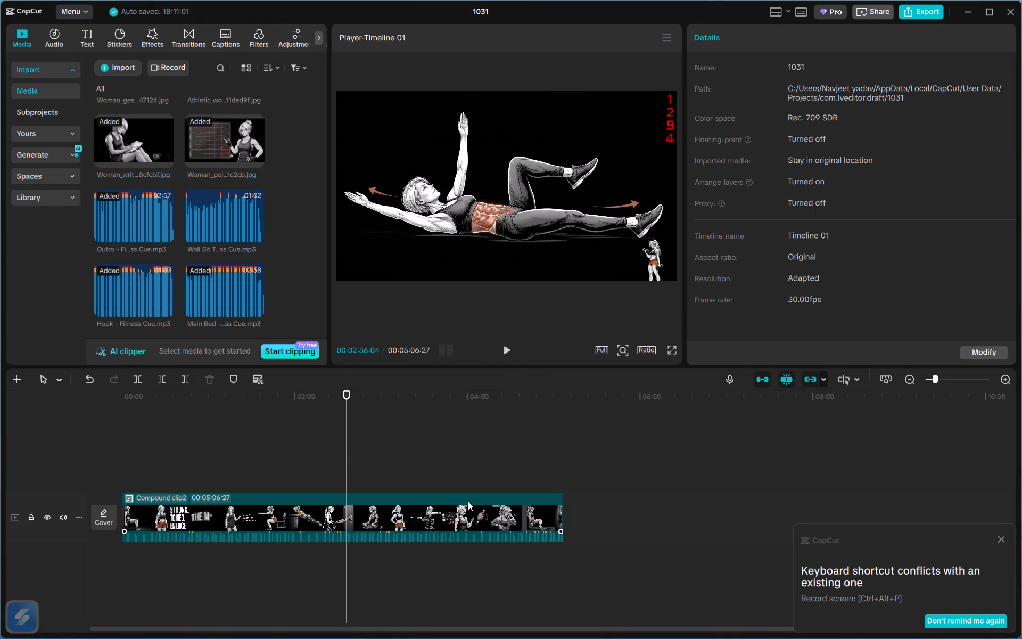
Export the compound-clip timeline as 1031 in mp4 format with the frame rate set to 60fps.
{"action": "left_click", "coordinate": [468, 501]}
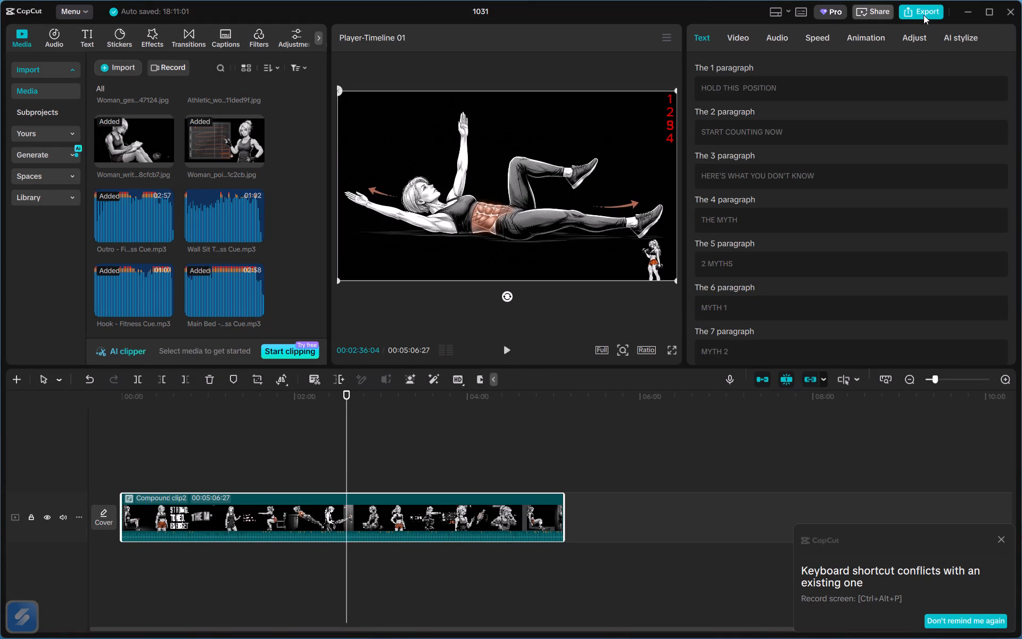
{"action": "left_click", "coordinate": [924, 15]}
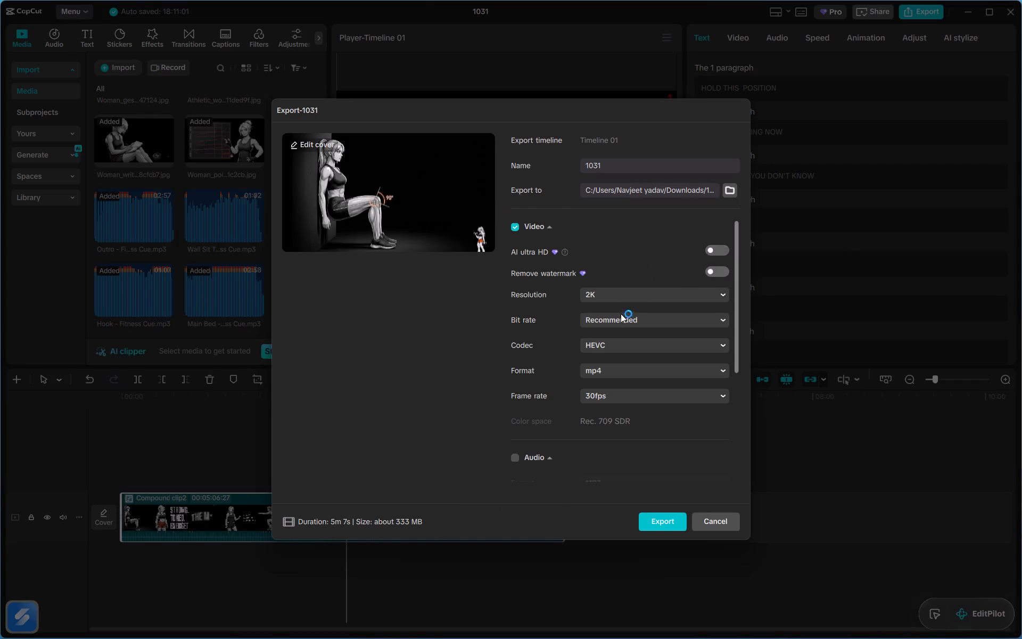
{"action": "left_click", "coordinate": [716, 395]}
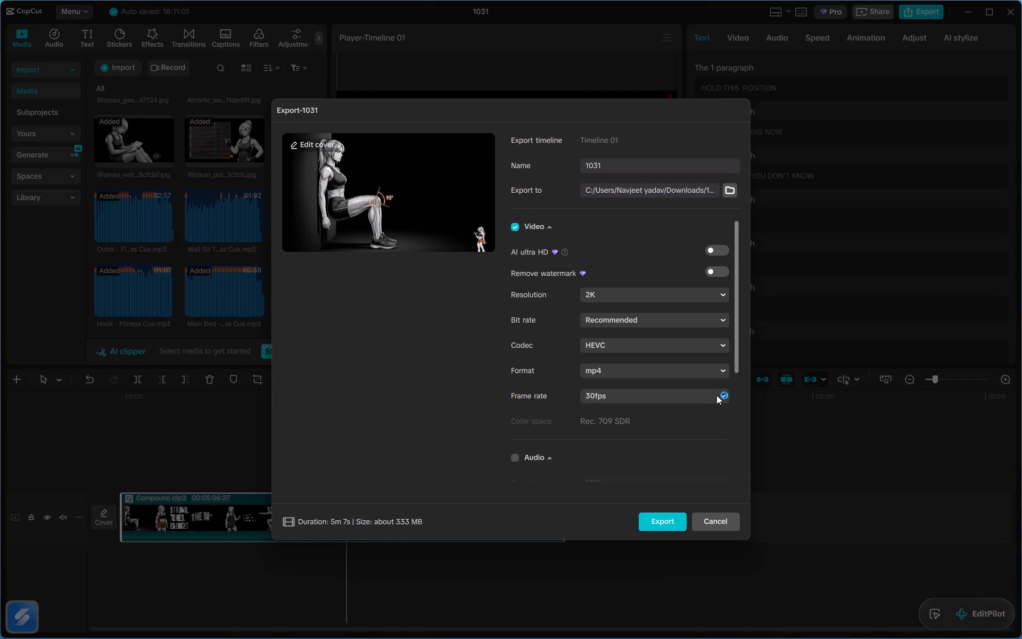
{"action": "left_click", "coordinate": [722, 400]}
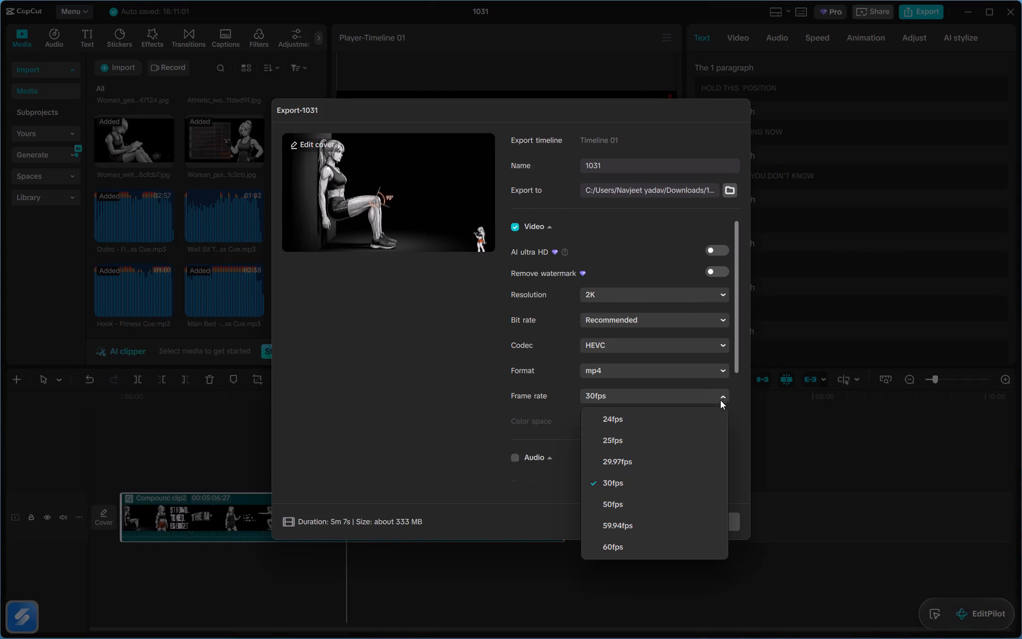
{"action": "left_click", "coordinate": [627, 551]}
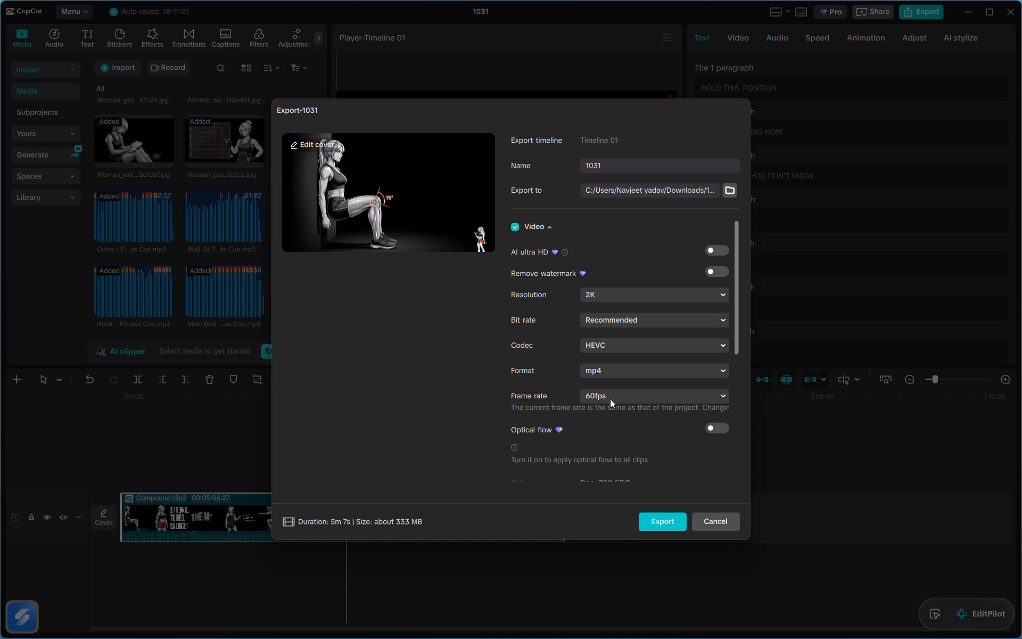
{"action": "scroll", "coordinate": [608, 395], "scroll_direction": "down", "scroll_amount": 4}
{"action": "scroll", "coordinate": [608, 395], "scroll_direction": "up", "scroll_amount": 5}
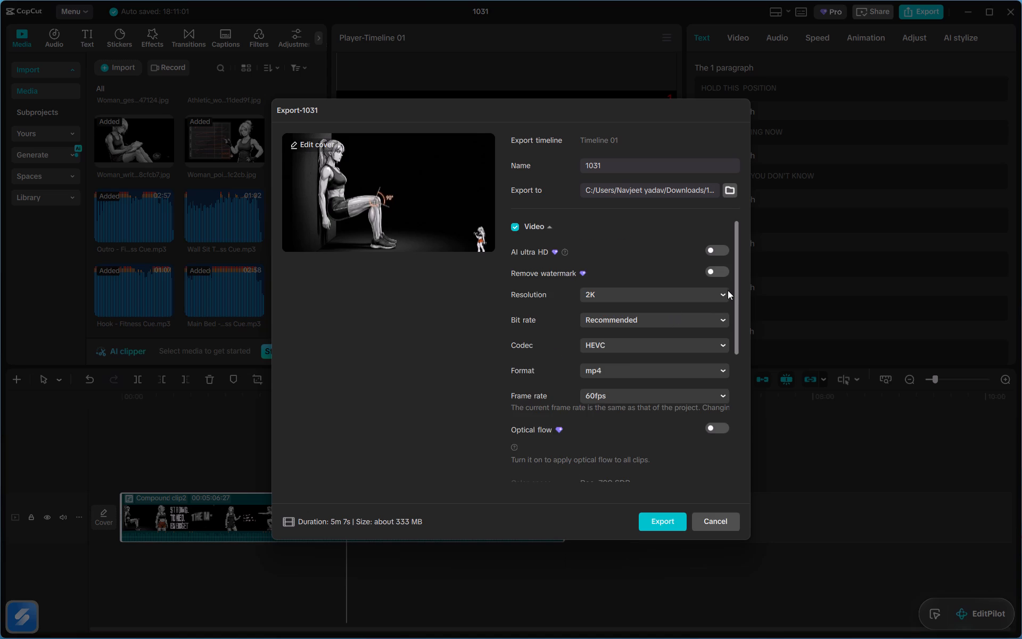
{"action": "left_click", "coordinate": [725, 293]}
{"action": "left_click", "coordinate": [720, 301]}
{"action": "left_click", "coordinate": [660, 523]}
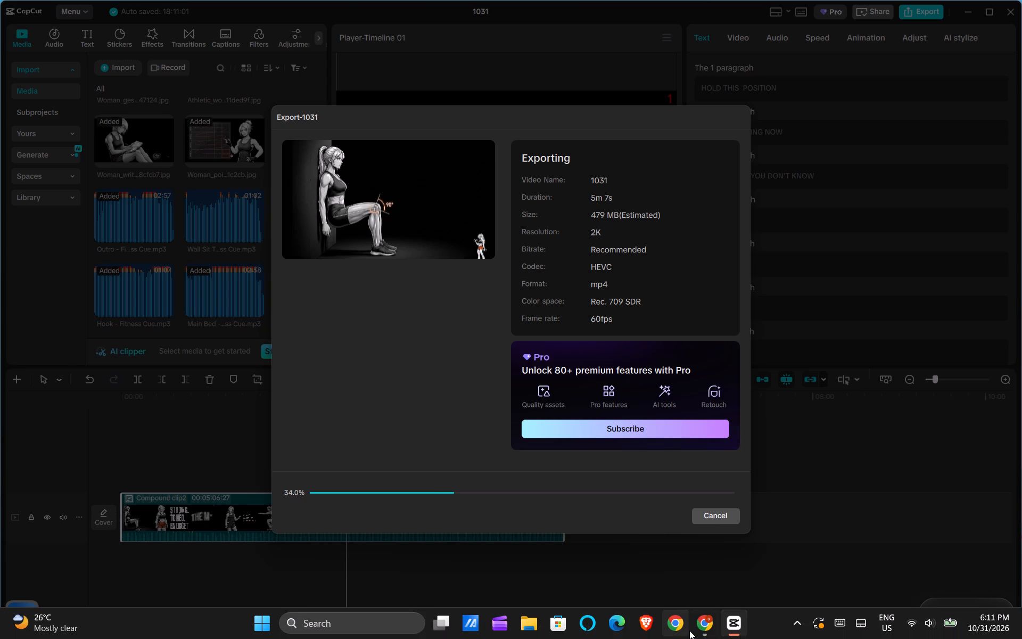
Switch to Chrome and close the Flow Music page with the Fitness Video Cues session.
{"action": "left_click", "coordinate": [699, 575]}
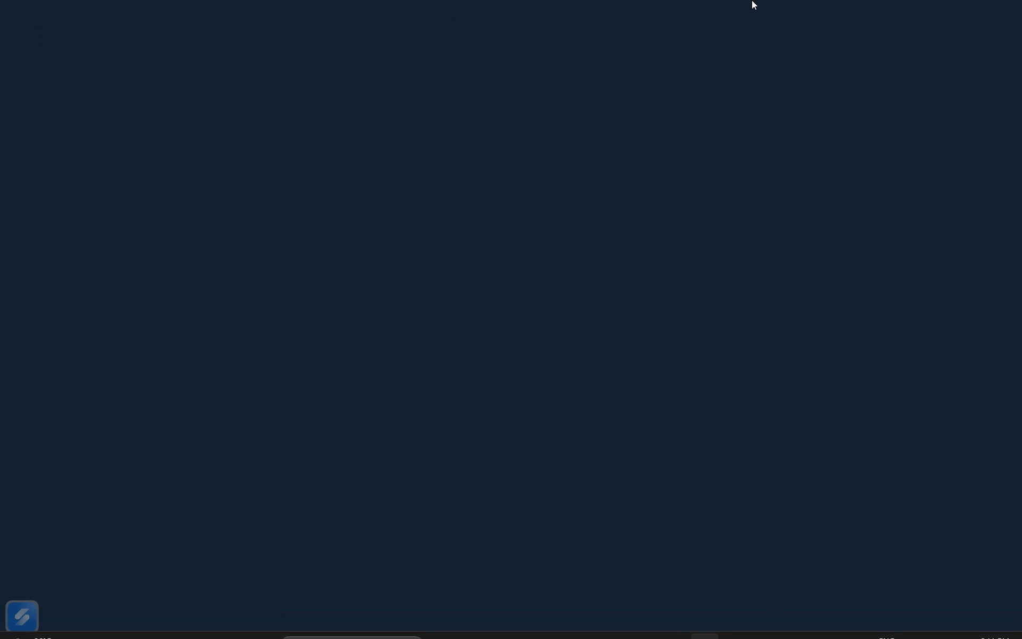
{"action": "left_click_drag", "start_coordinate": [694, 352], "coordinate": [795, 114]}
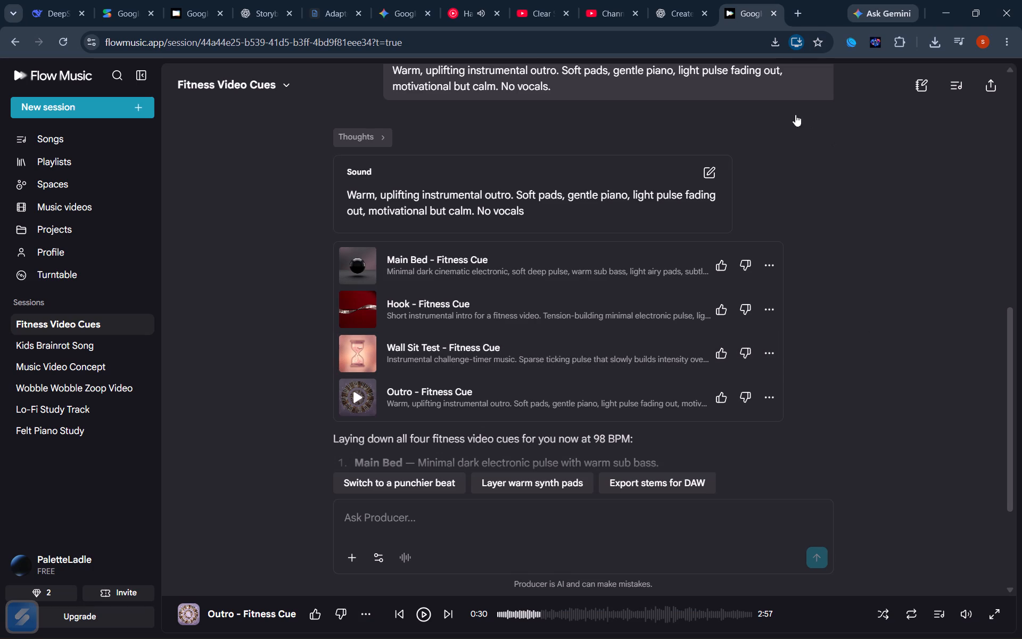
{"action": "left_click_drag", "start_coordinate": [795, 114], "coordinate": [773, 15]}
{"action": "left_click", "coordinate": [773, 15]}
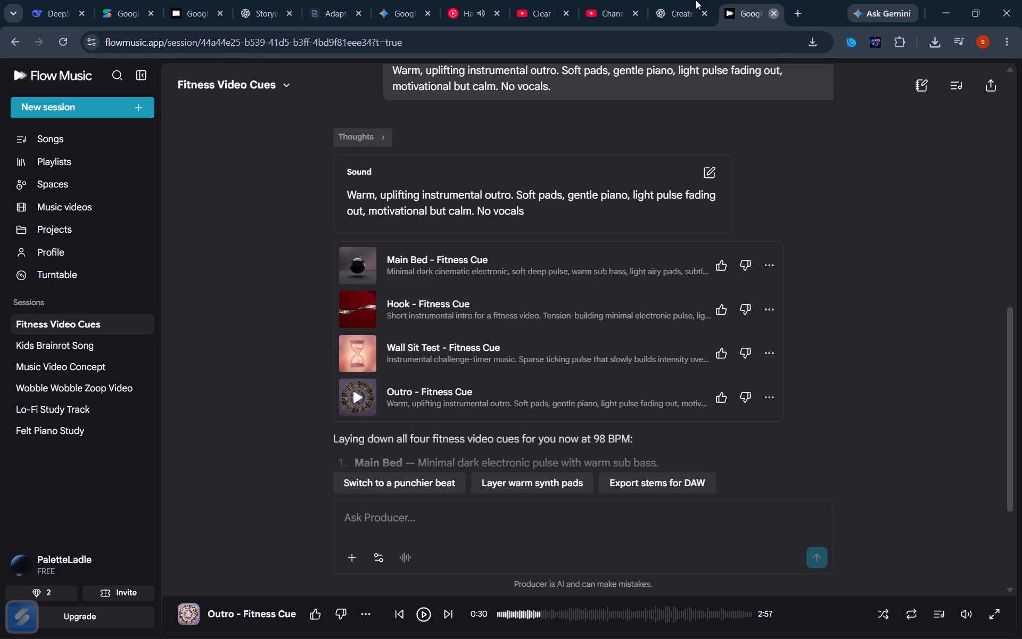
{"action": "left_click", "coordinate": [696, 0]}
{"action": "left_click", "coordinate": [729, 0]}
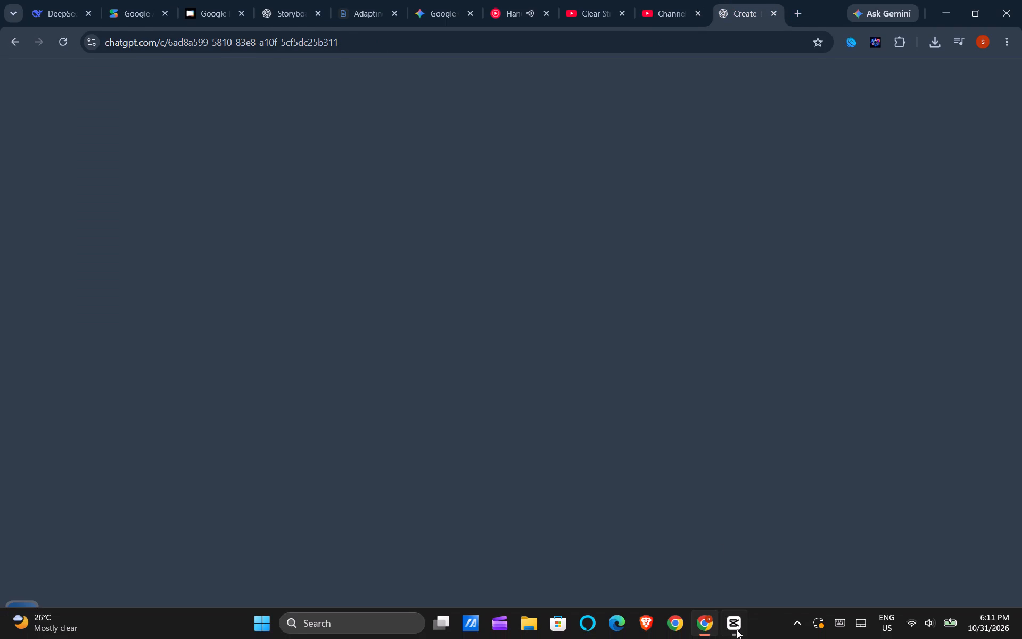
{"action": "left_click", "coordinate": [730, 621]}
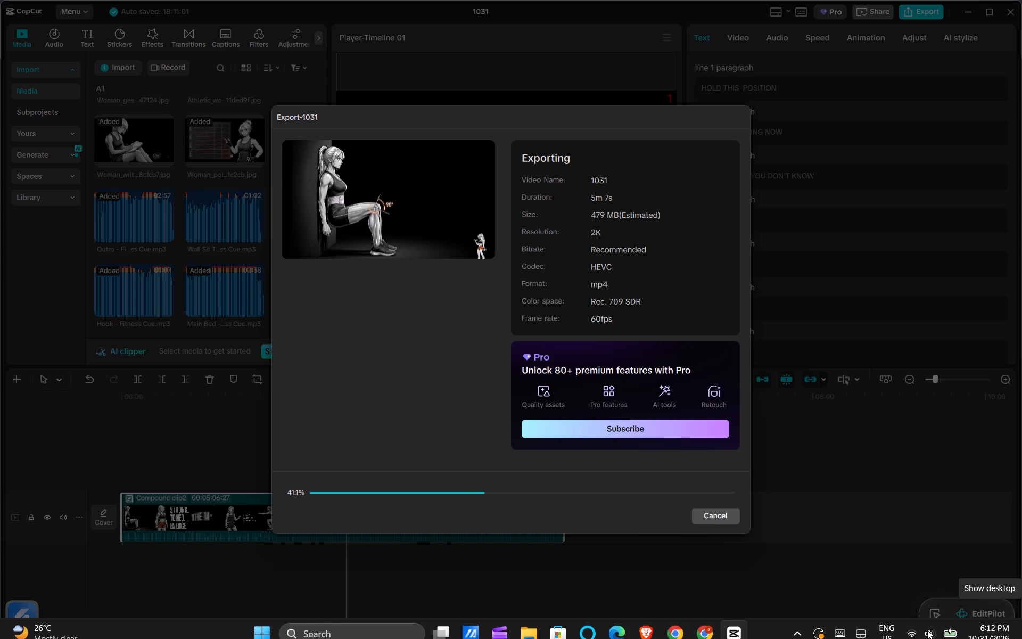
{"action": "left_click", "coordinate": [699, 635]}
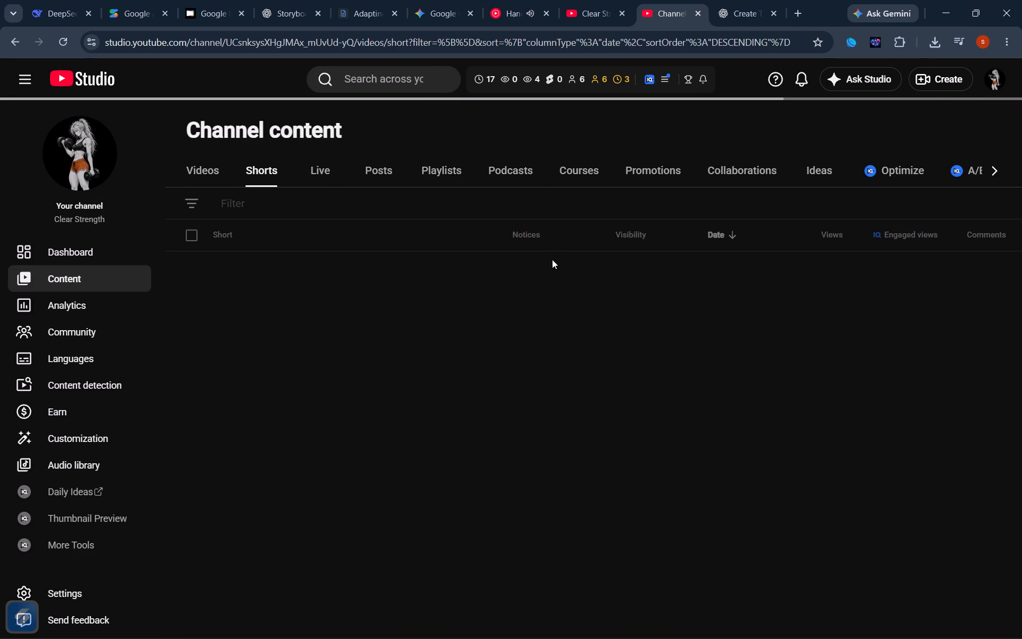
Look through the public Clear Strength channel page on YouTube, including its full description and its Videos list, retrying the page load.
{"action": "left_click", "coordinate": [601, 0]}
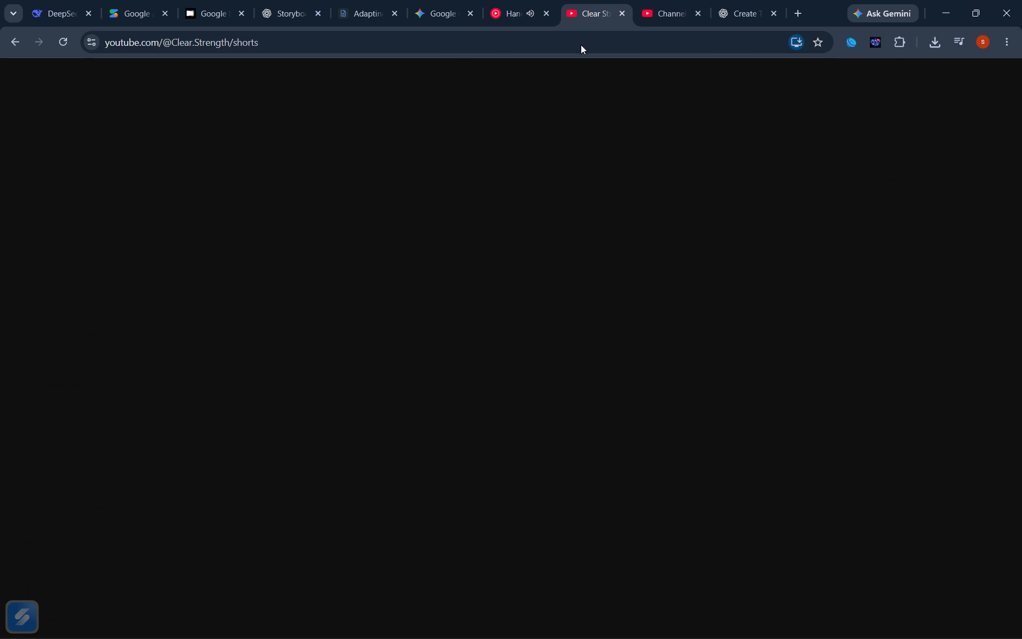
{"action": "left_click", "coordinate": [728, 169]}
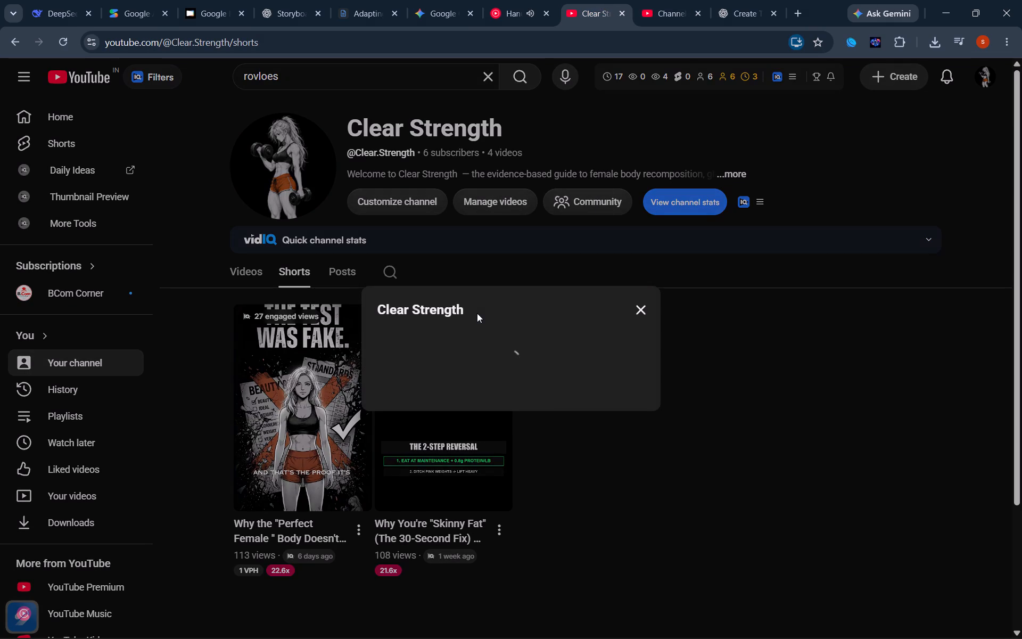
{"action": "scroll", "coordinate": [473, 381], "scroll_direction": "down", "scroll_amount": 1}
{"action": "left_click", "coordinate": [644, 314]}
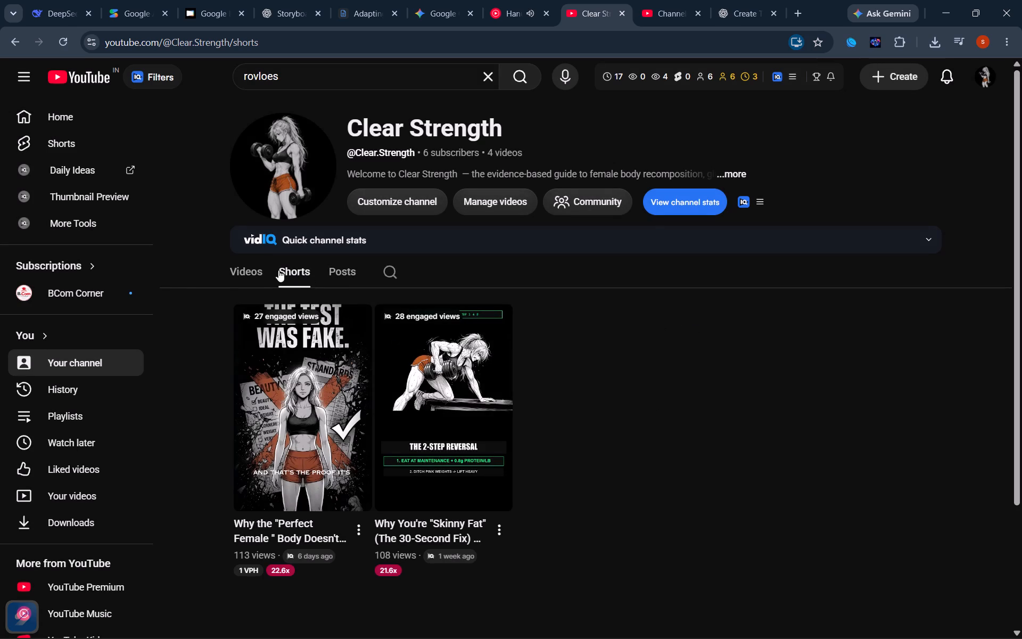
{"action": "left_click", "coordinate": [254, 270]}
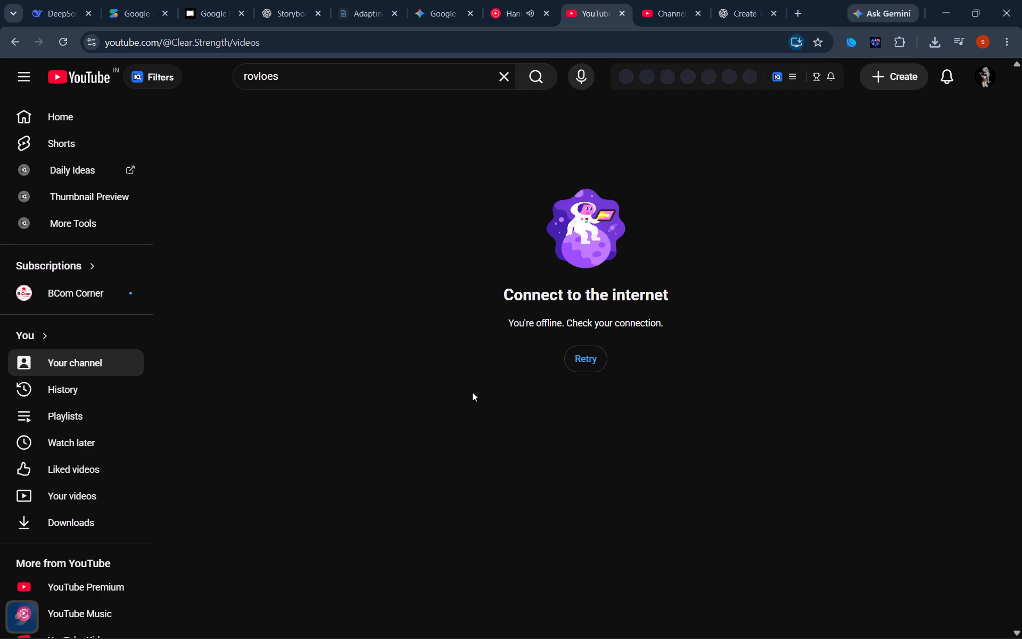
{"action": "left_click", "coordinate": [532, 380]}
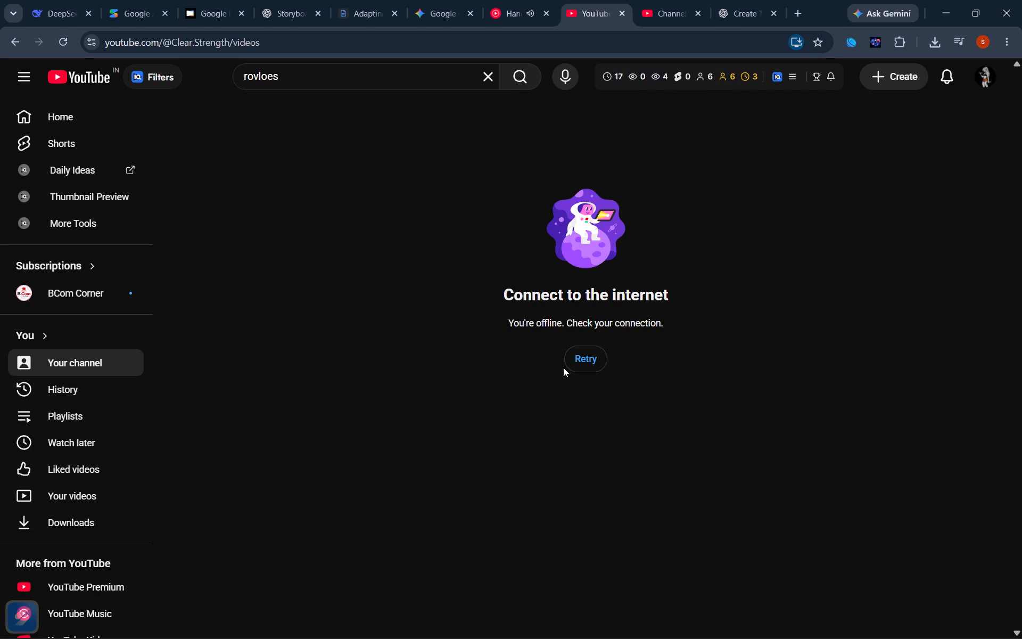
{"action": "left_click", "coordinate": [586, 362]}
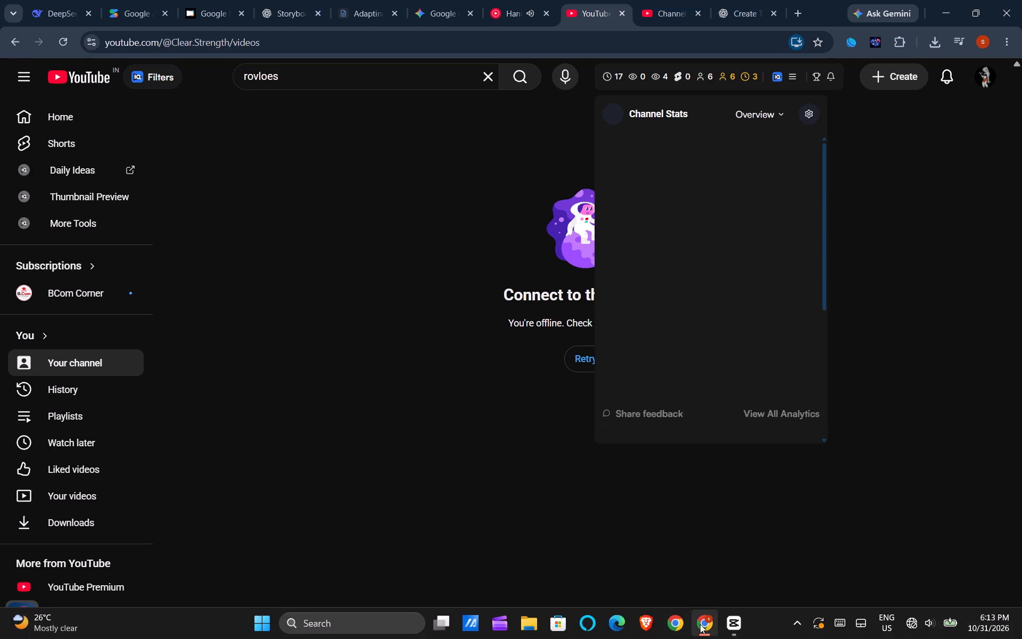
Return to CapCut to check the export progress.
{"action": "left_click", "coordinate": [730, 626]}
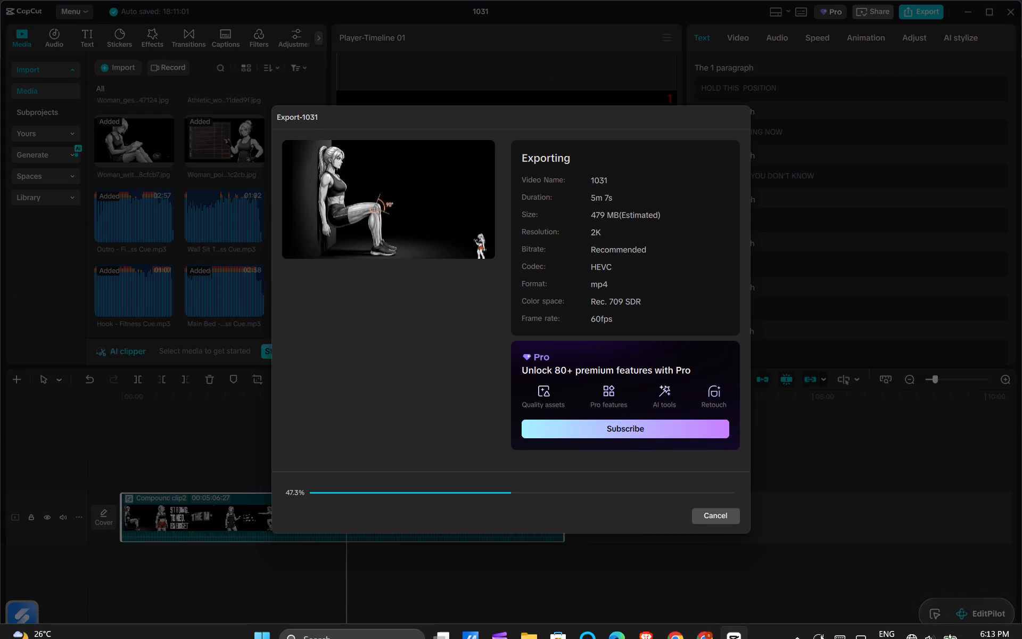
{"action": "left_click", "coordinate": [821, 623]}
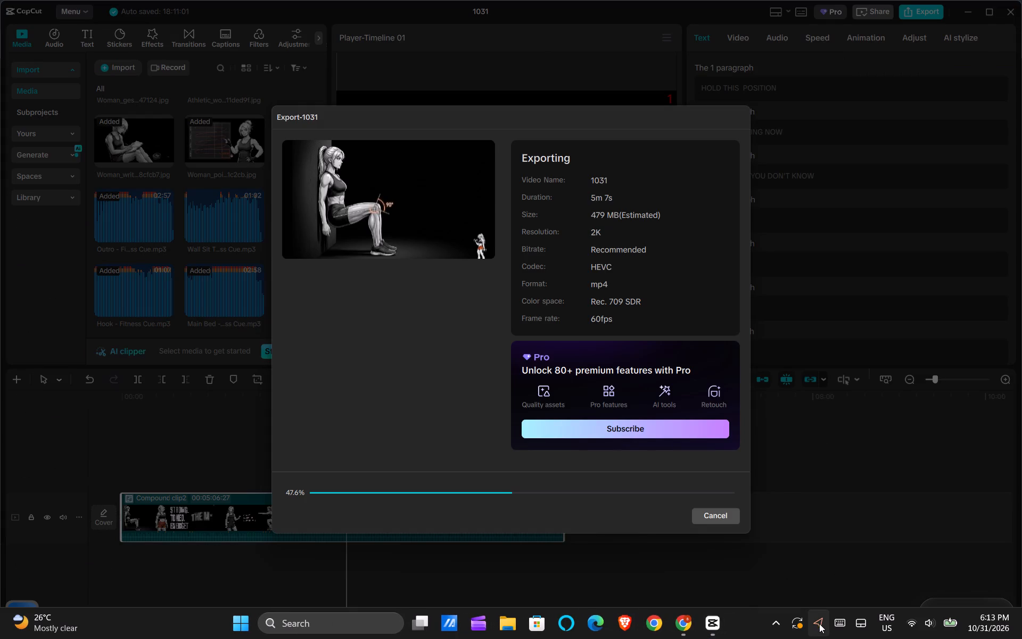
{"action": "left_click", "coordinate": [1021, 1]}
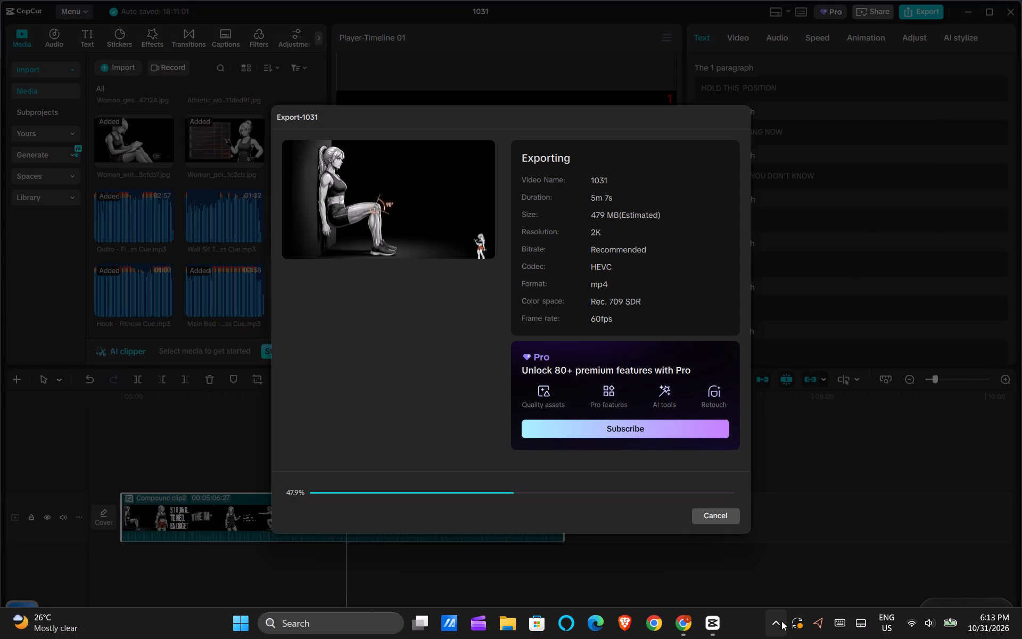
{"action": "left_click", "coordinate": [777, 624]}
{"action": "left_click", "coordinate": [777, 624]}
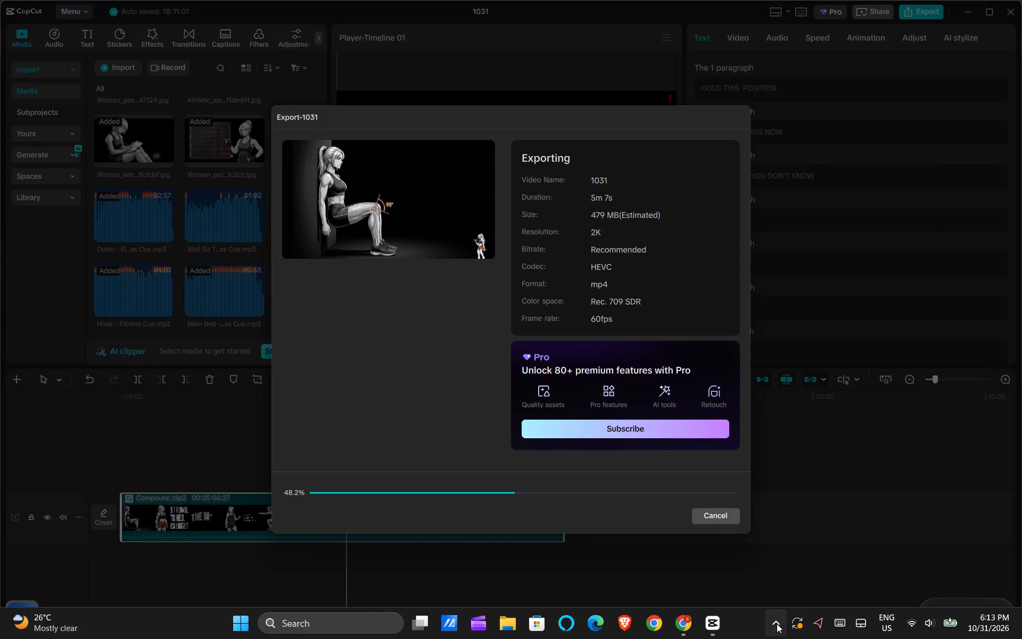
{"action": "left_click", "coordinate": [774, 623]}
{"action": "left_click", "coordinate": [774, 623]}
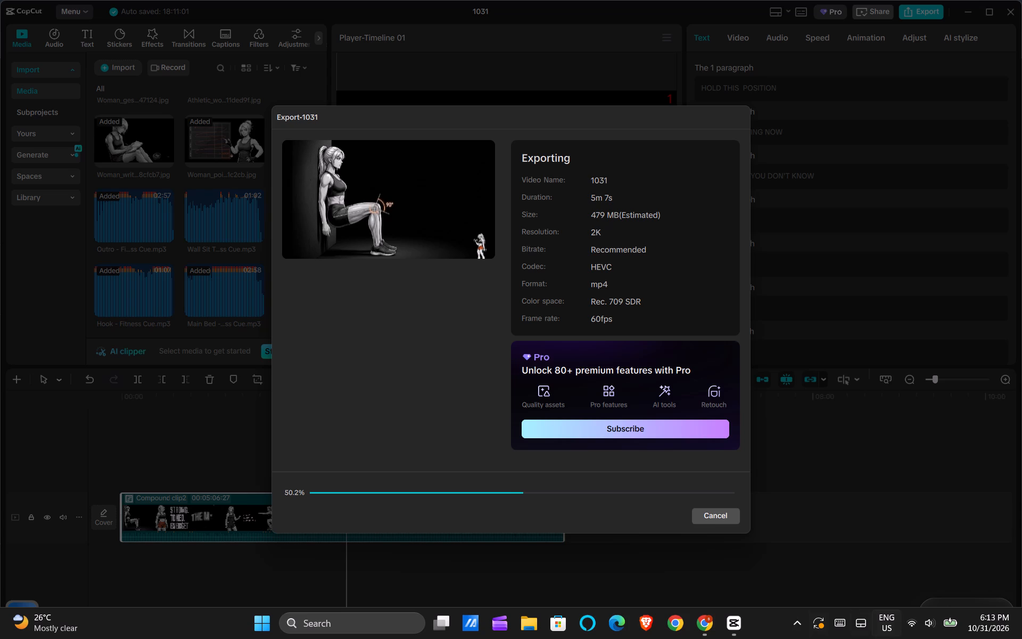
Switch to Chrome and read the Clear Strength channel's full description and its More info section.
{"action": "left_click", "coordinate": [726, 626]}
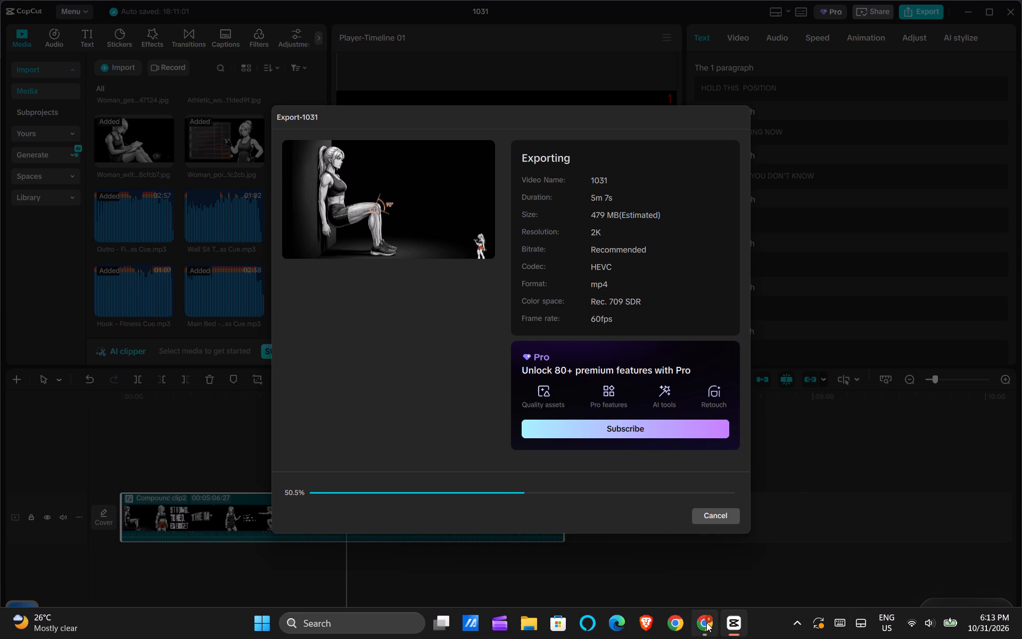
{"action": "left_click", "coordinate": [706, 622]}
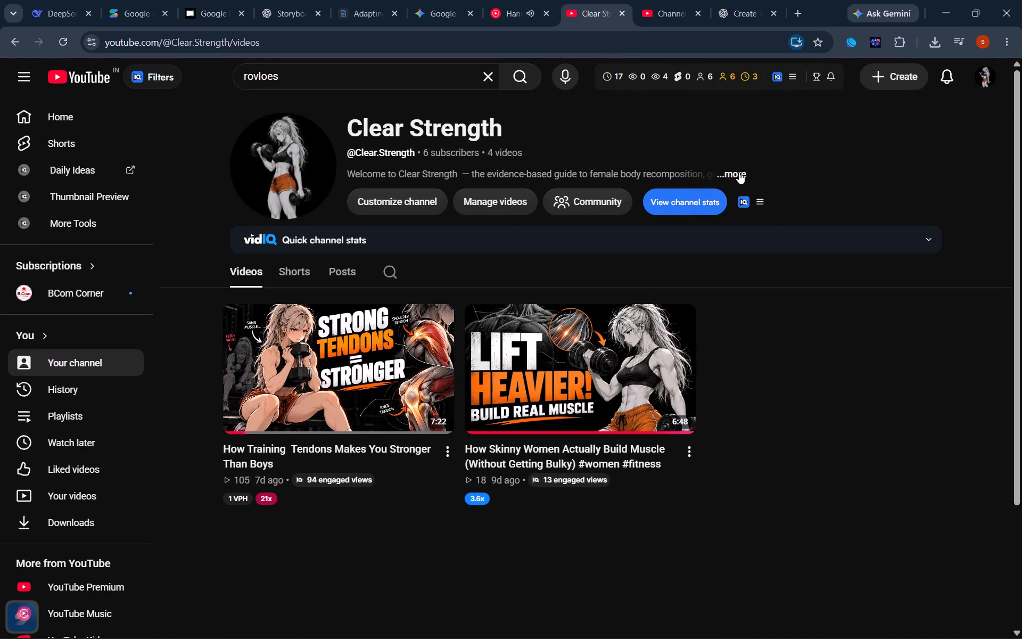
{"action": "left_click", "coordinate": [739, 172]}
{"action": "scroll", "coordinate": [508, 413], "scroll_direction": "down", "scroll_amount": 1}
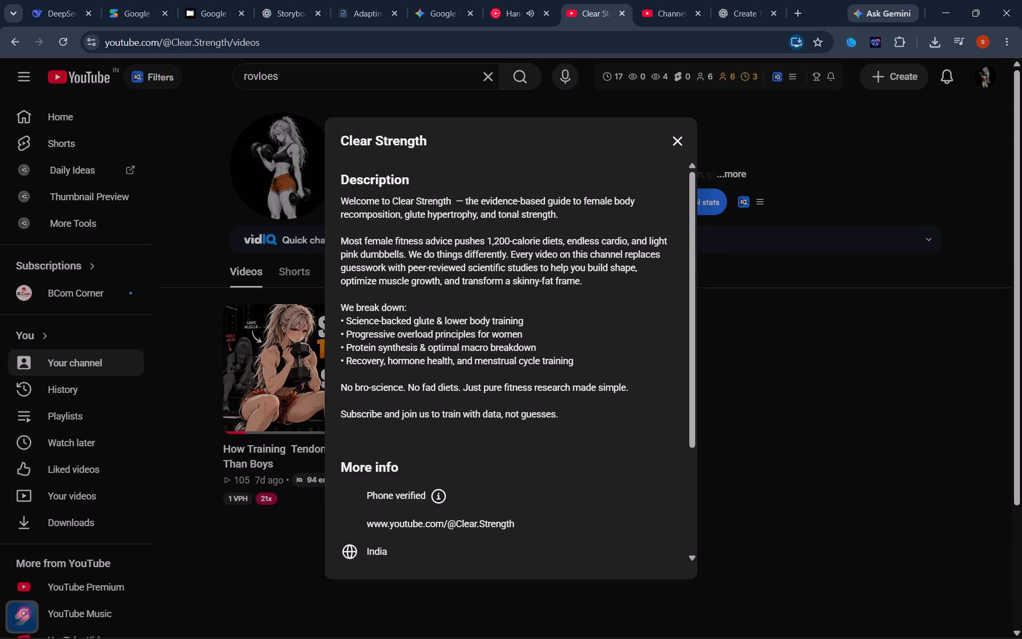
{"action": "scroll", "coordinate": [508, 413], "scroll_direction": "down", "scroll_amount": 4}
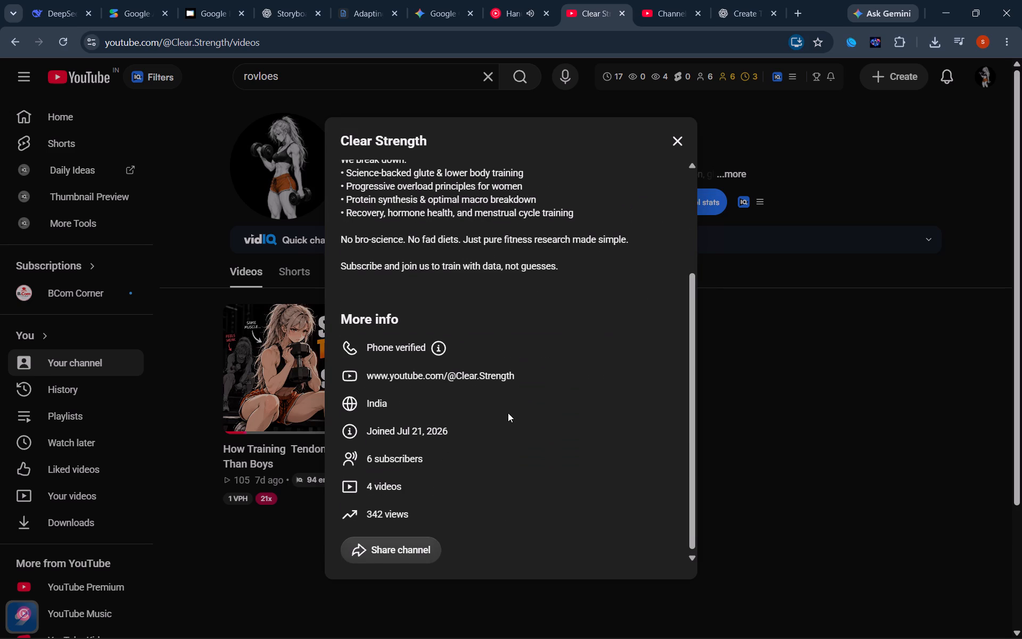
{"action": "left_click", "coordinate": [679, 138]}
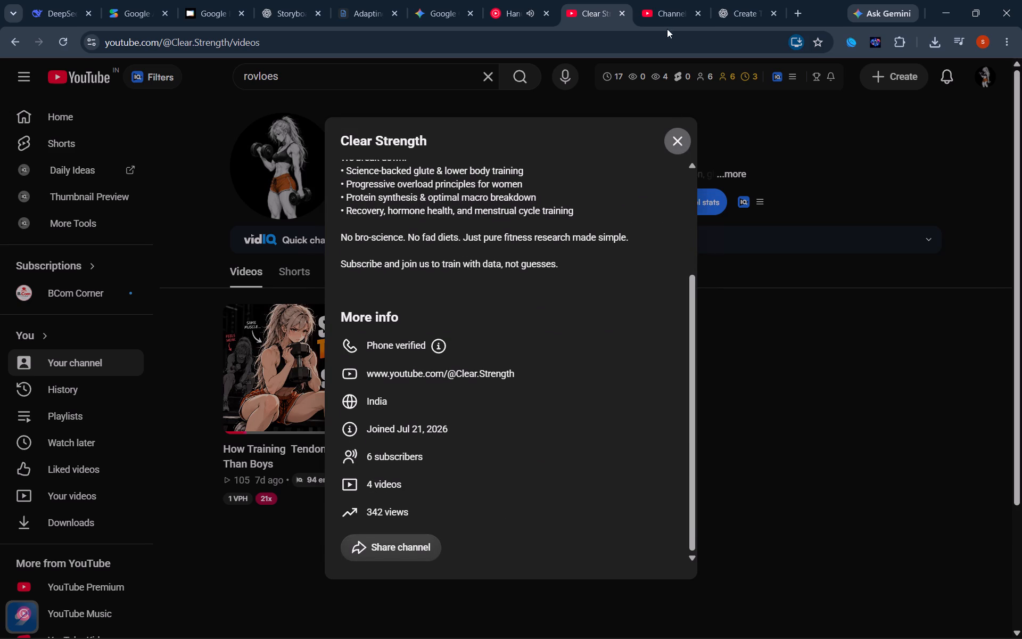
View the channel's Videos list in YouTube Studio, opening the details of "How Training Tendons Makes You Stronger Than Boys" and returning to the list.
{"action": "left_click", "coordinate": [652, 0]}
{"action": "left_click", "coordinate": [202, 172]}
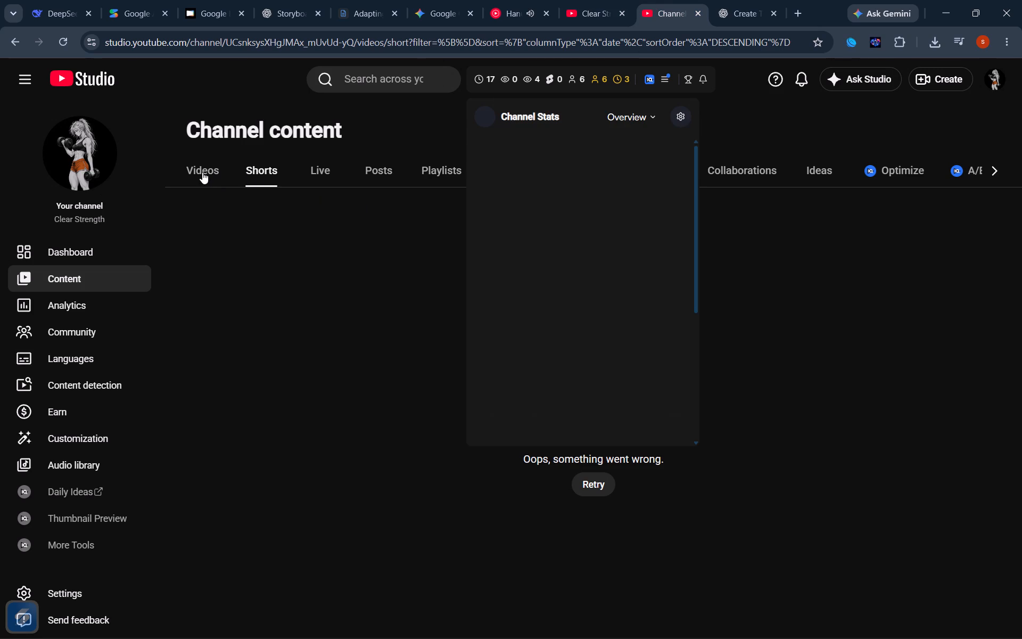
{"action": "left_click", "coordinate": [233, 273]}
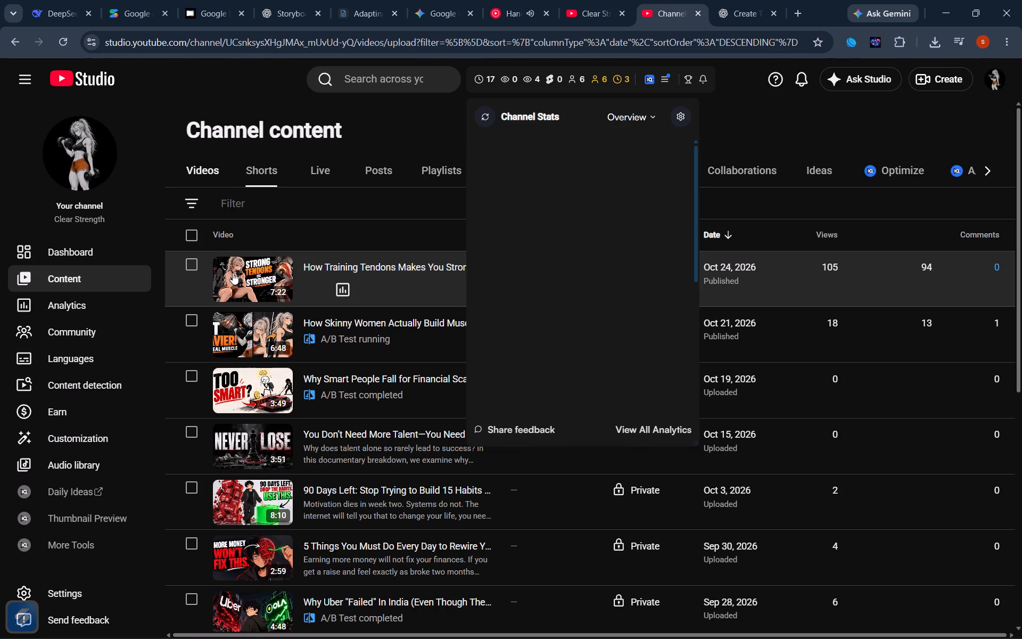
{"action": "left_click", "coordinate": [307, 233]}
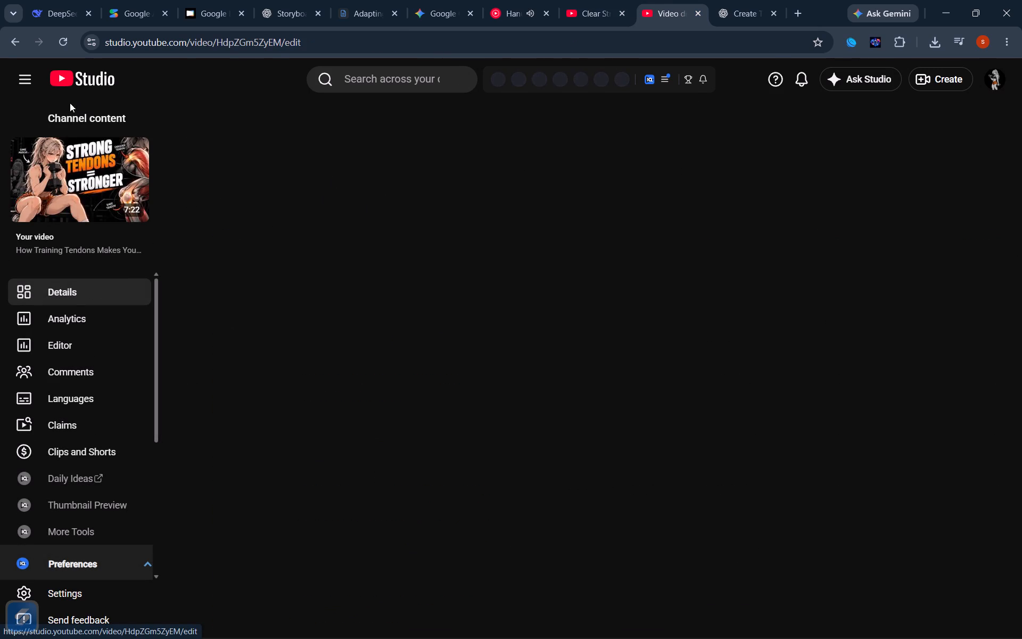
{"action": "left_click", "coordinate": [53, 119]}
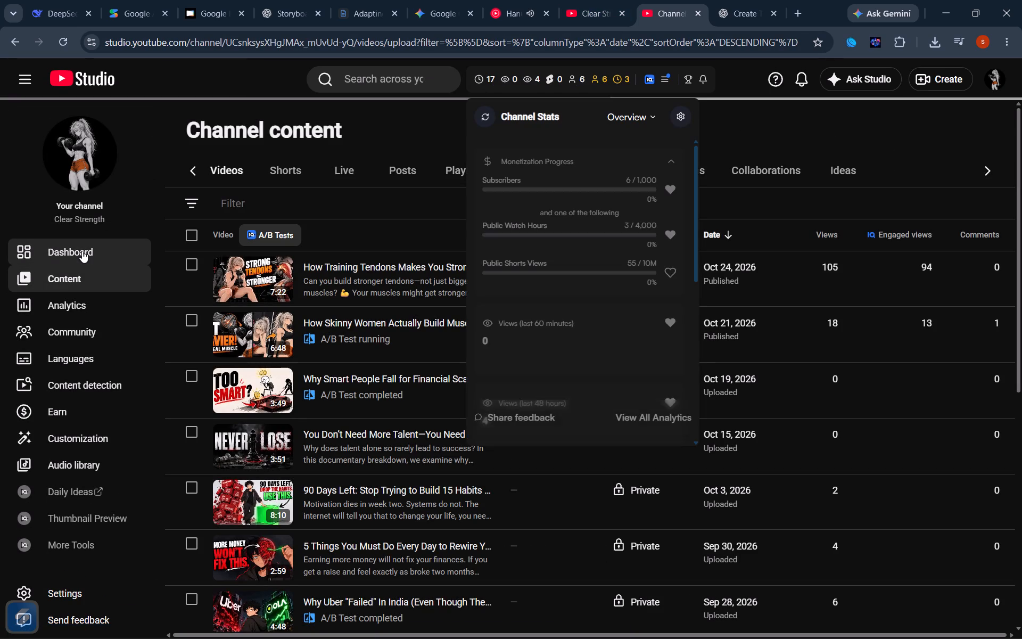
Look through the YouTube Studio channel dashboard, from the latest Short performance to the latest post and latest video cards.
{"action": "left_click", "coordinate": [82, 251]}
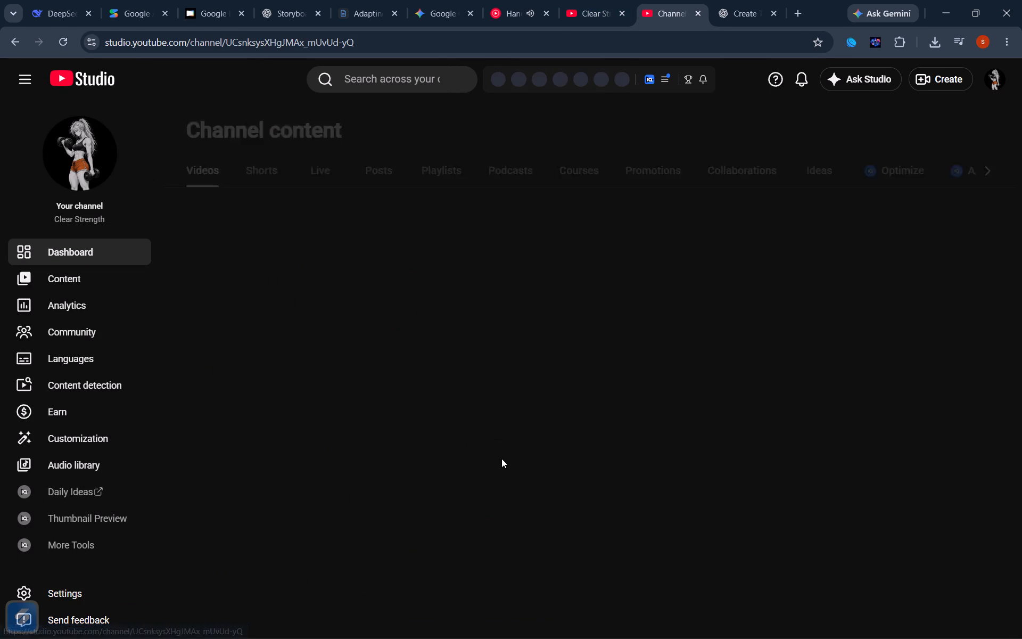
{"action": "scroll", "coordinate": [501, 458], "scroll_direction": "down", "scroll_amount": 2}
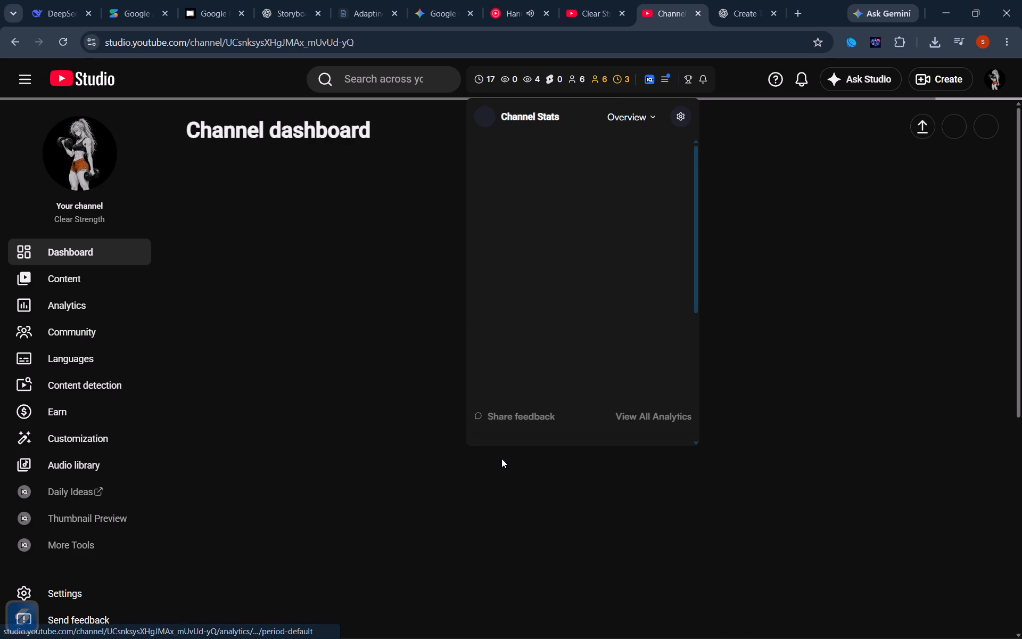
{"action": "scroll", "coordinate": [501, 458], "scroll_direction": "down", "scroll_amount": 1}
{"action": "left_click", "coordinate": [650, 481]}
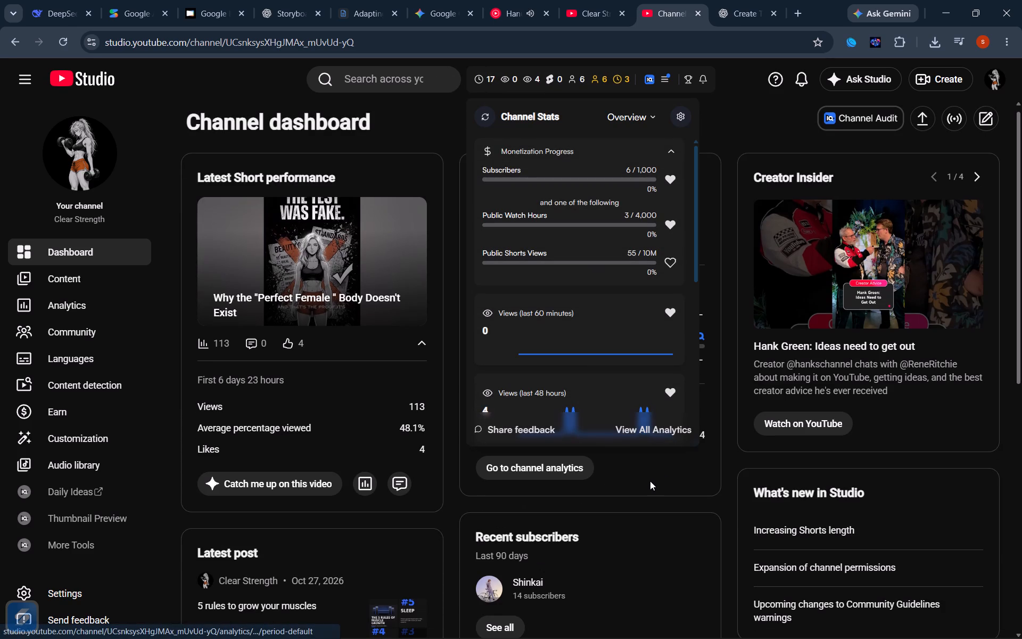
{"action": "scroll", "coordinate": [650, 481], "scroll_direction": "down", "scroll_amount": 11}
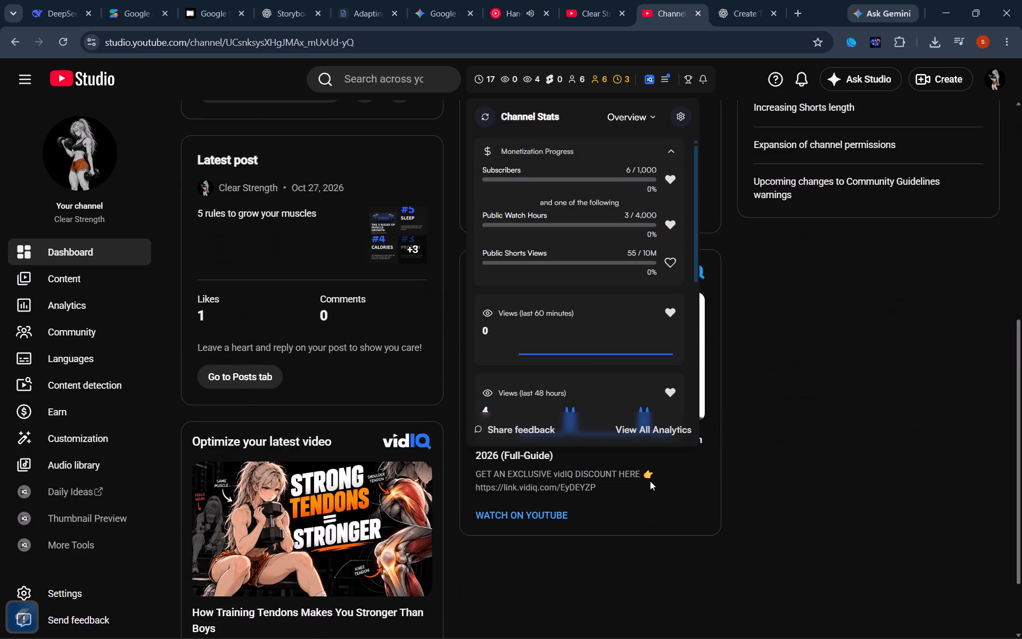
{"action": "scroll", "coordinate": [650, 481], "scroll_direction": "up", "scroll_amount": 8}
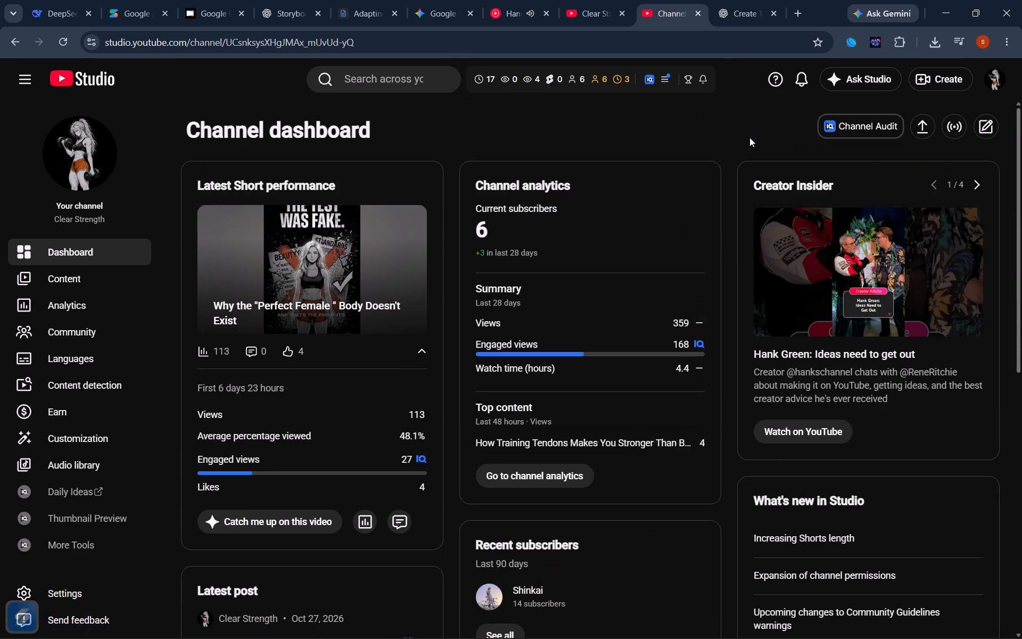
{"action": "left_click", "coordinate": [749, 137]}
{"action": "scroll", "coordinate": [685, 445], "scroll_direction": "down", "scroll_amount": 5}
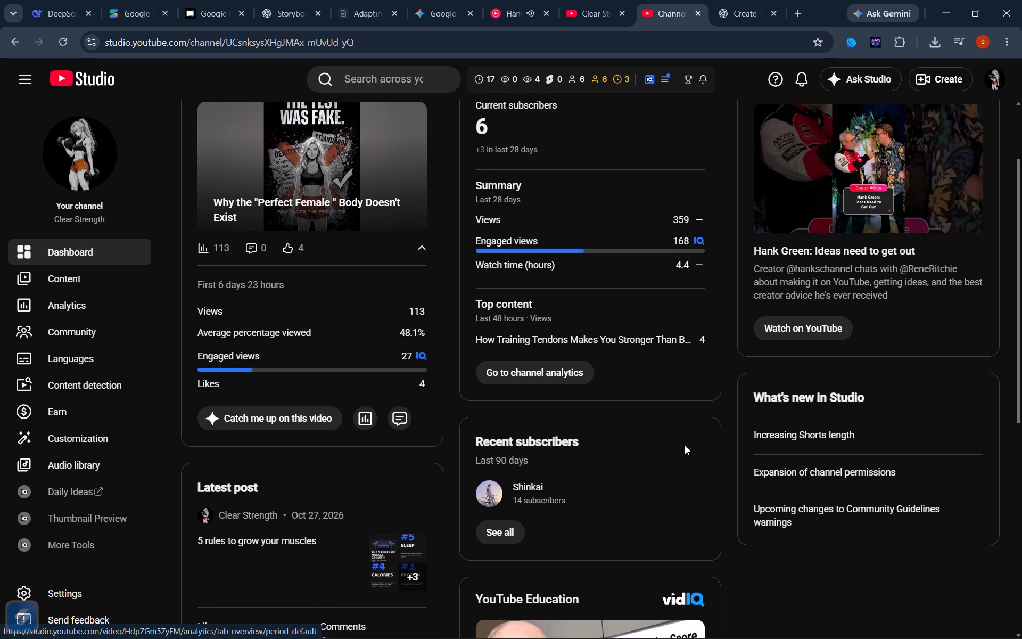
{"action": "scroll", "coordinate": [685, 445], "scroll_direction": "down", "scroll_amount": 2}
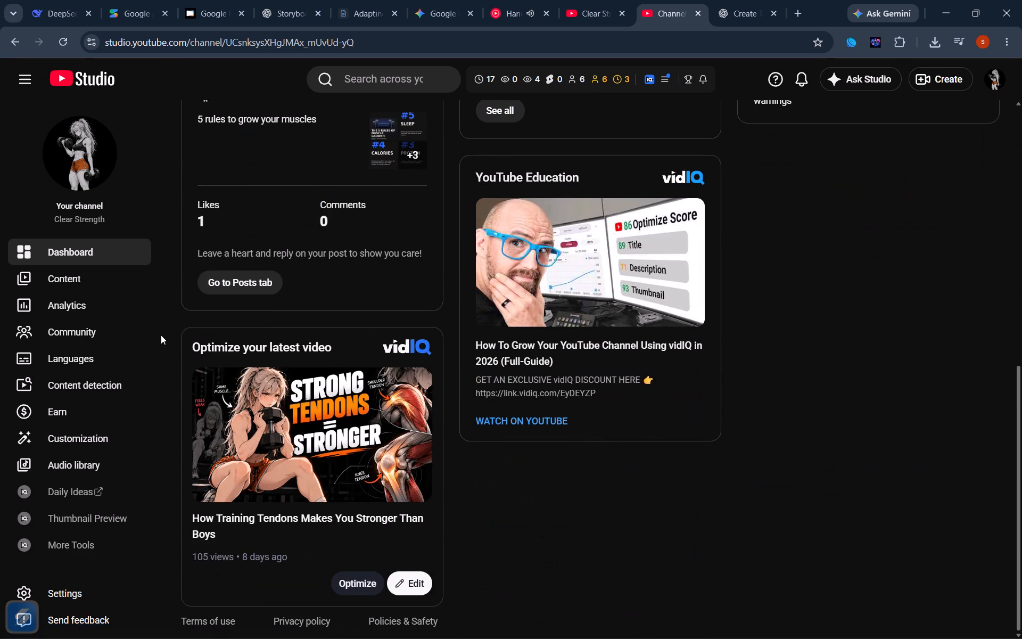
{"action": "scroll", "coordinate": [170, 330], "scroll_direction": "up", "scroll_amount": 3}
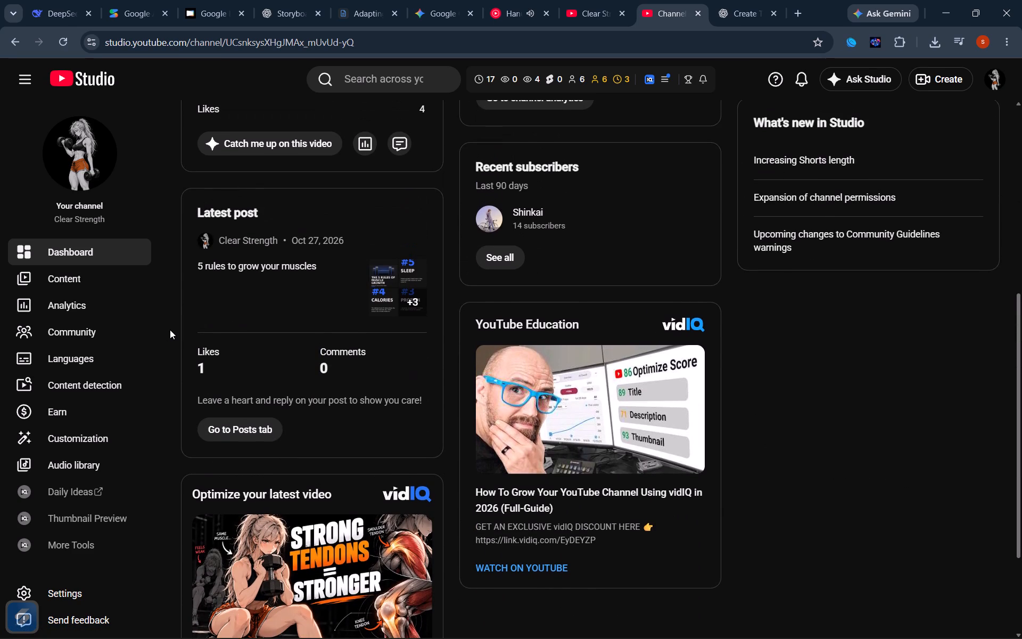
{"action": "scroll", "coordinate": [170, 330], "scroll_direction": "down", "scroll_amount": 1}
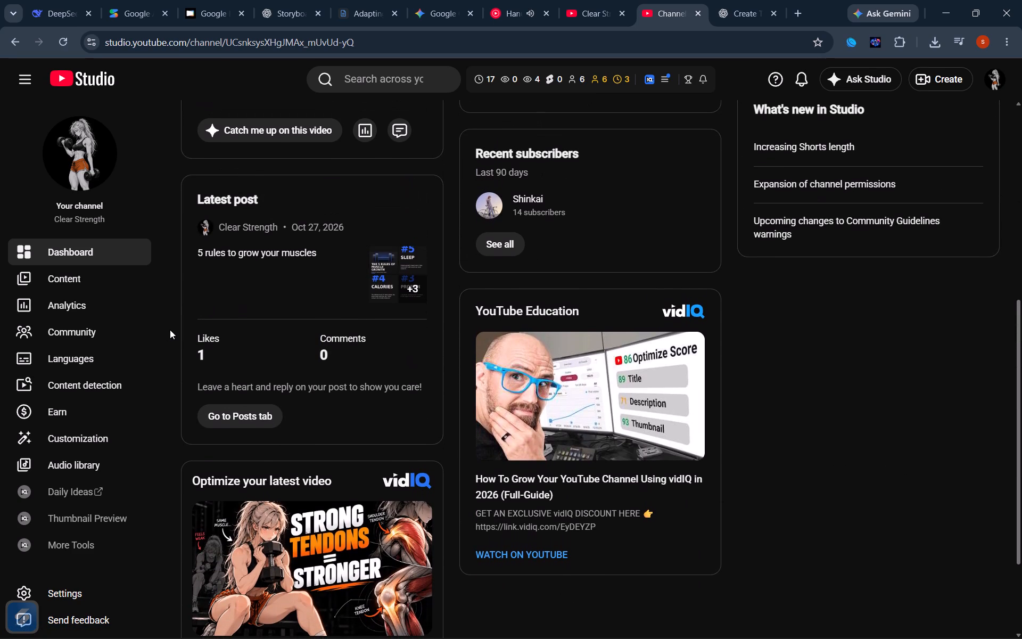
{"action": "scroll", "coordinate": [170, 330], "scroll_direction": "down", "scroll_amount": 1}
{"action": "left_click", "coordinate": [208, 203]}
{"action": "scroll", "coordinate": [362, 472], "scroll_direction": "down", "scroll_amount": 3}
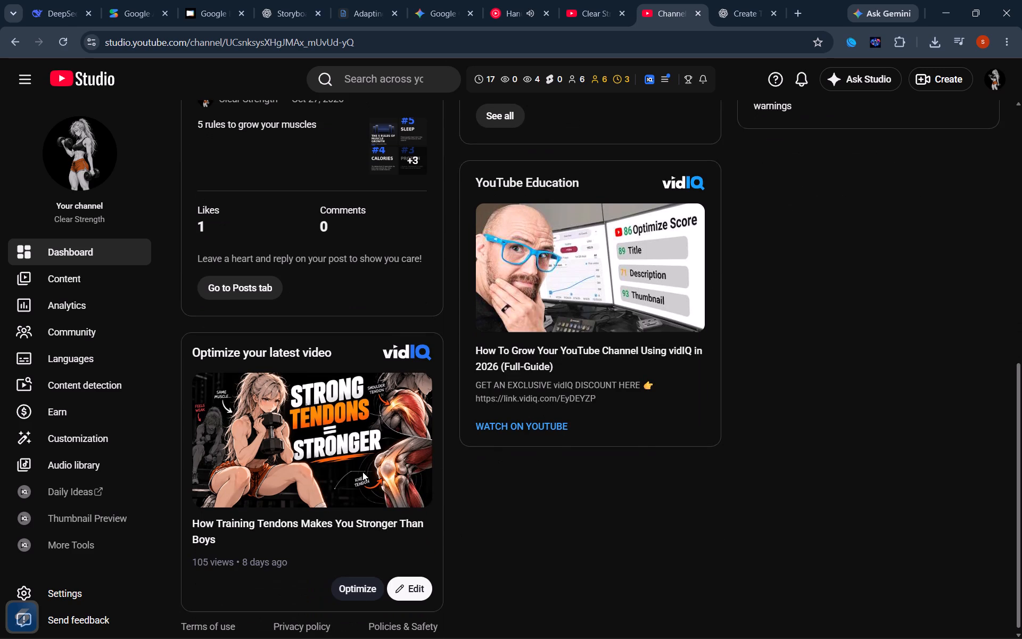
{"action": "scroll", "coordinate": [362, 472], "scroll_direction": "down", "scroll_amount": 3}
Revisit the channel content list, and examine the Analytics overview's subscribers, watch time and views for the last 28 days and the realtime views.
{"action": "left_click", "coordinate": [101, 277]}
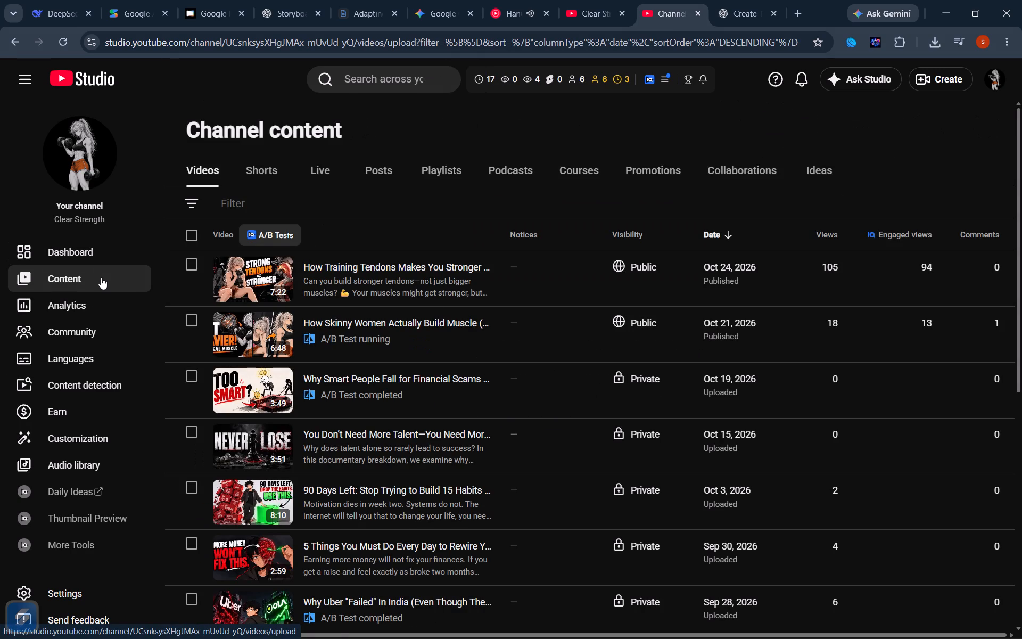
{"action": "left_click", "coordinate": [92, 302]}
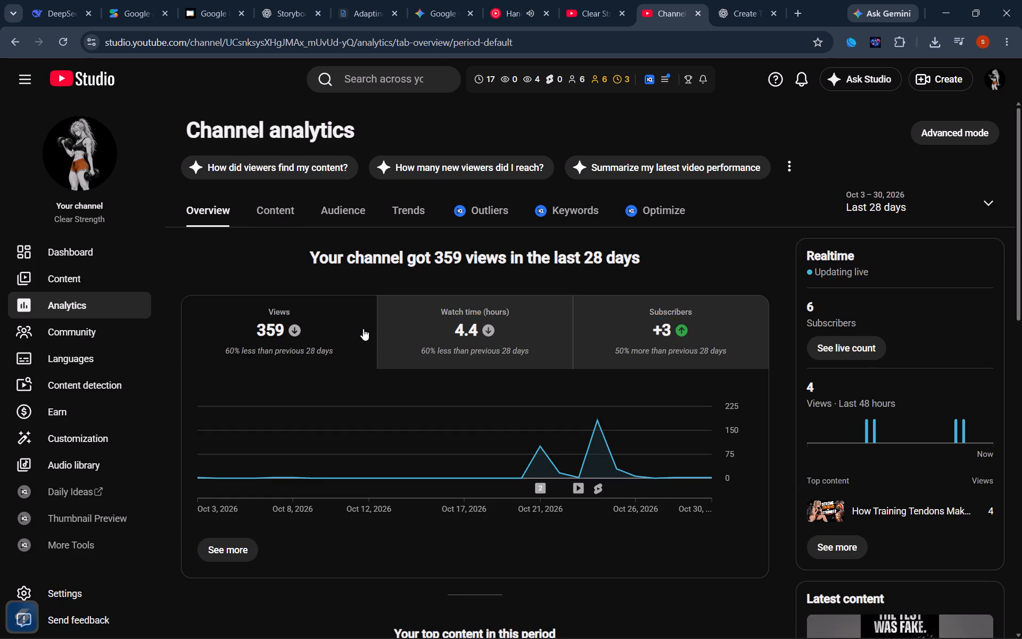
{"action": "scroll", "coordinate": [367, 340], "scroll_direction": "down", "scroll_amount": 1}
{"action": "left_click", "coordinate": [638, 315]}
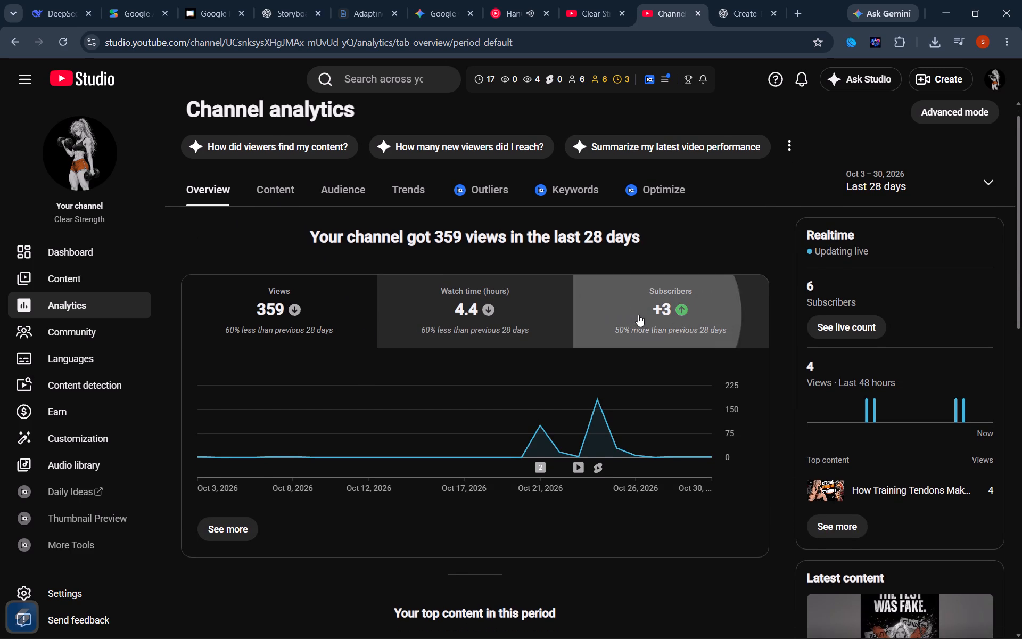
{"action": "left_click", "coordinate": [549, 318]}
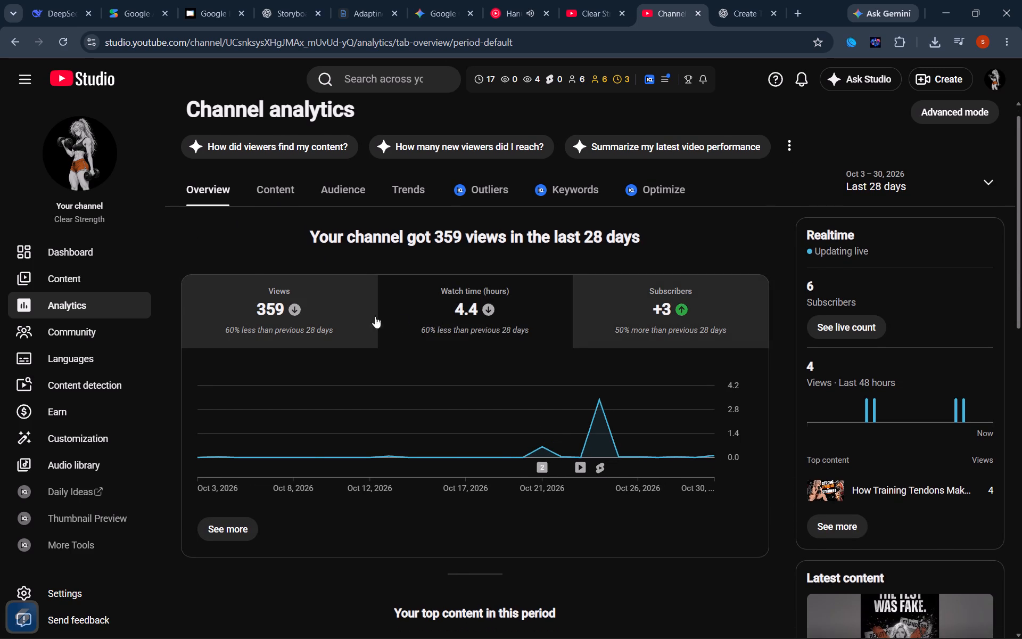
{"action": "left_click", "coordinate": [355, 315]}
{"action": "scroll", "coordinate": [632, 331], "scroll_direction": "down", "scroll_amount": 1}
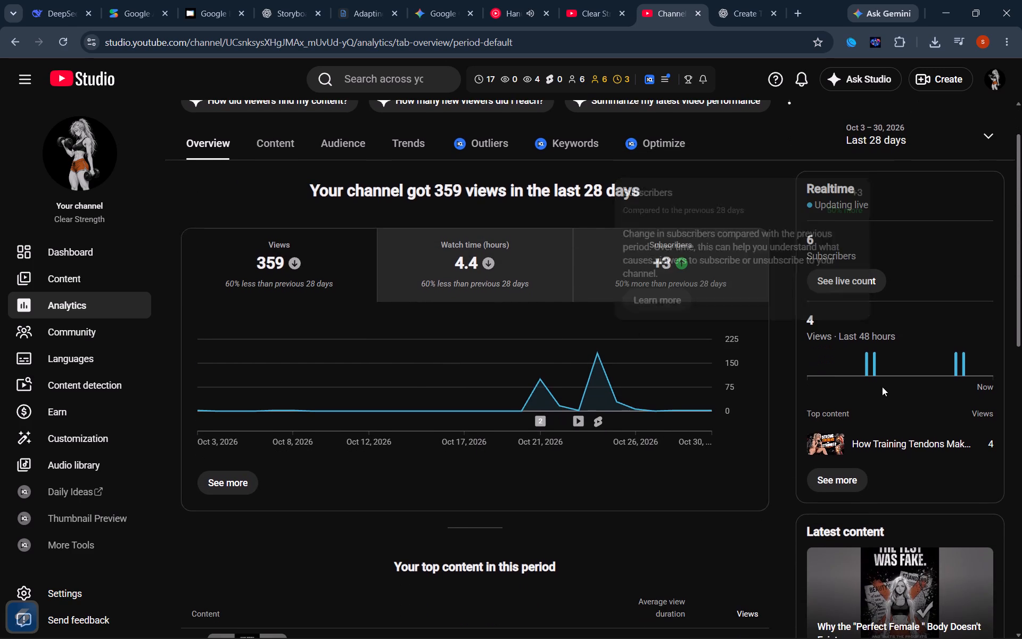
{"action": "left_click_drag", "start_coordinate": [862, 360], "coordinate": [965, 361]}
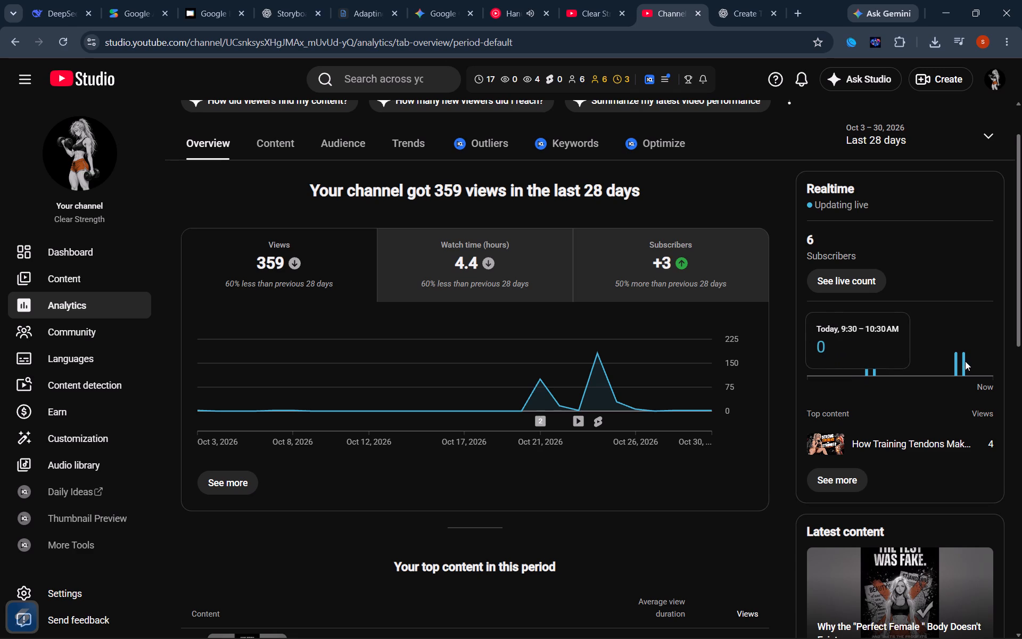
{"action": "left_click_drag", "start_coordinate": [965, 361], "coordinate": [830, 403]}
{"action": "left_click", "coordinate": [830, 403]}
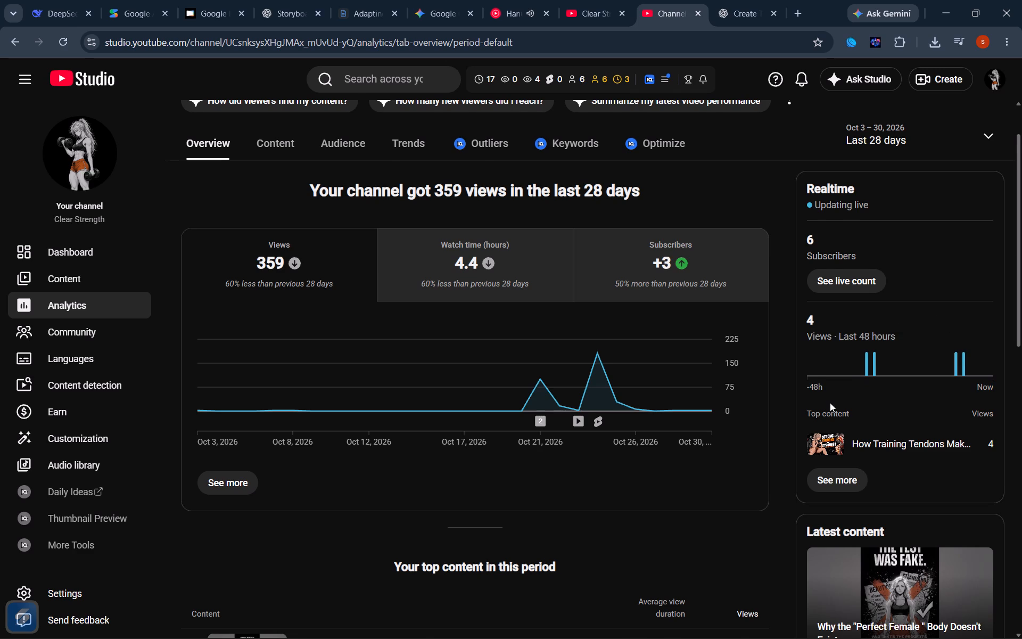
Examine the top content list for the last 28 days, comparing the videos' average view duration and views.
{"action": "scroll", "coordinate": [830, 403], "scroll_direction": "down", "scroll_amount": 1}
{"action": "scroll", "coordinate": [788, 386], "scroll_direction": "down", "scroll_amount": 5}
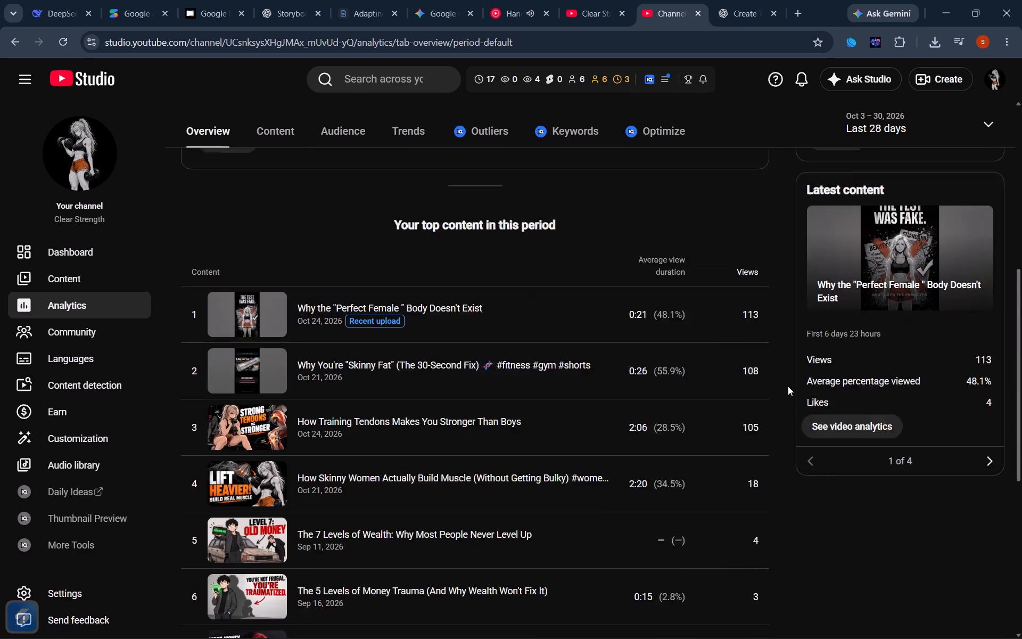
{"action": "scroll", "coordinate": [788, 386], "scroll_direction": "up", "scroll_amount": 2}
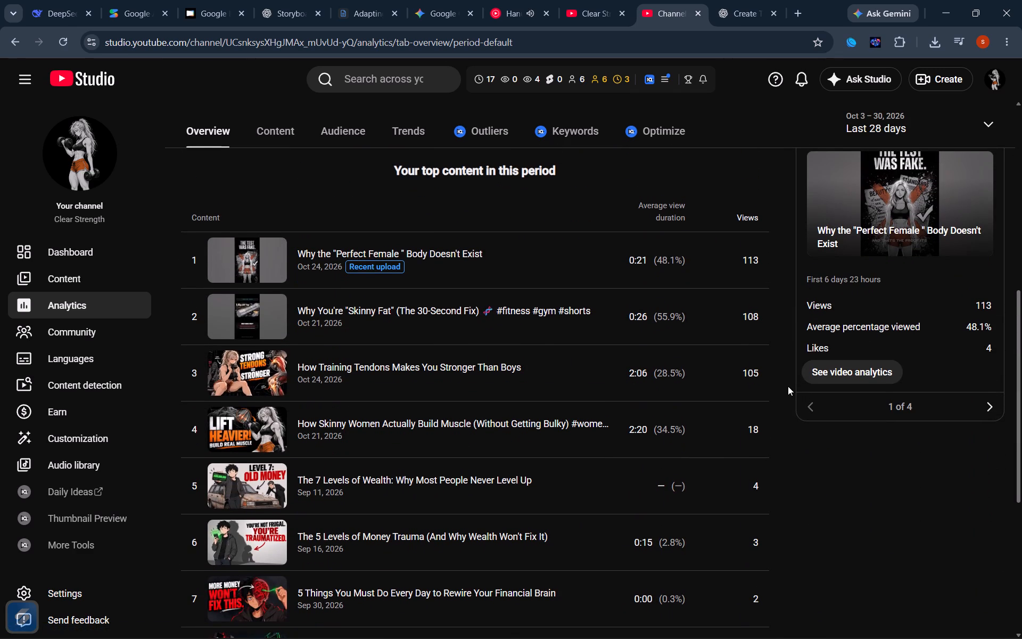
{"action": "scroll", "coordinate": [788, 386], "scroll_direction": "up", "scroll_amount": 1}
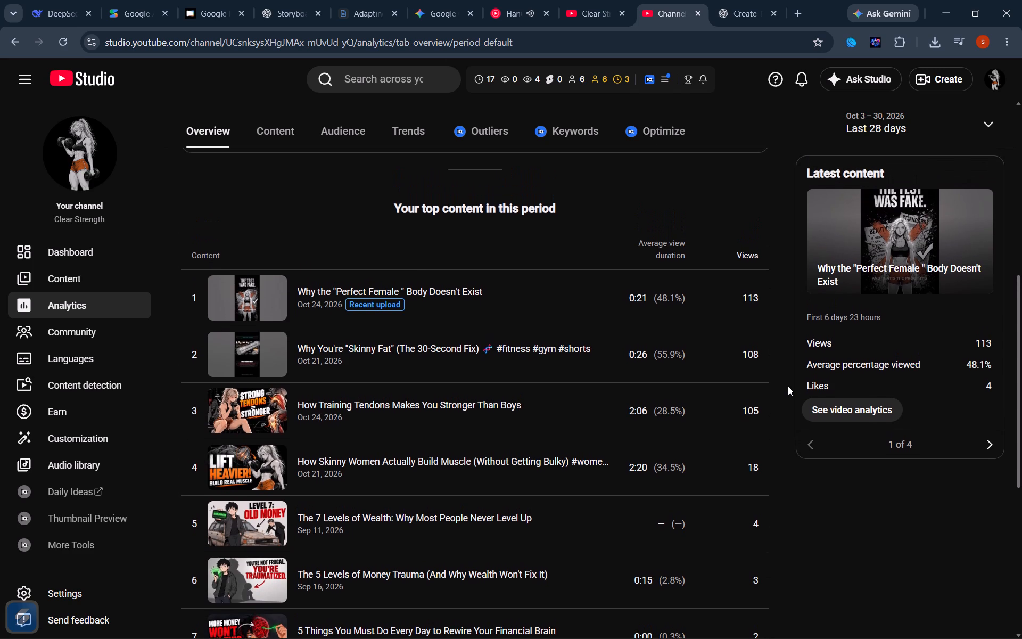
{"action": "scroll", "coordinate": [788, 386], "scroll_direction": "up", "scroll_amount": 1}
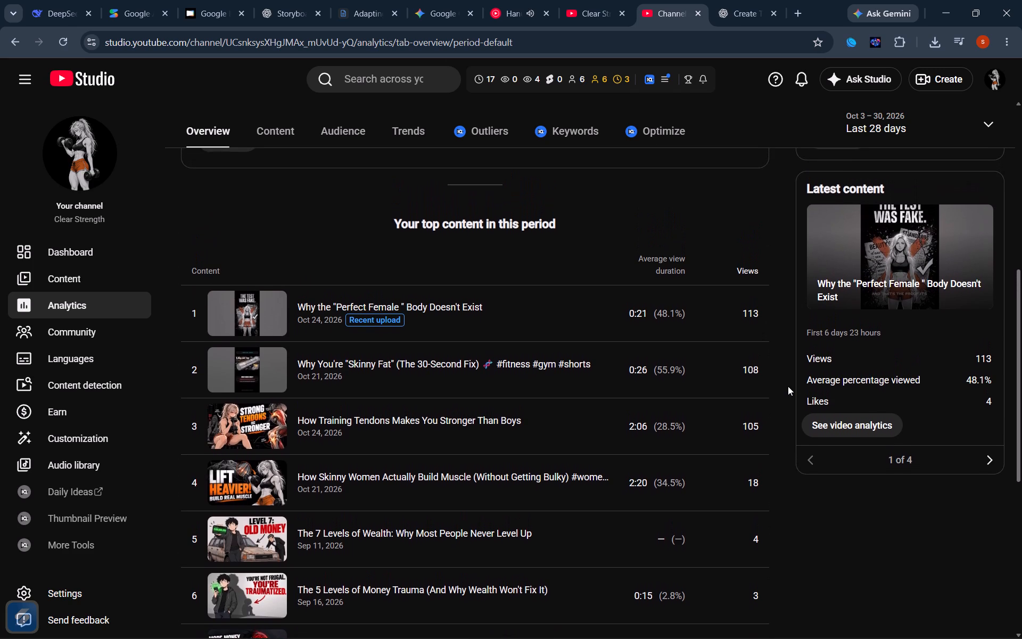
{"action": "scroll", "coordinate": [788, 386], "scroll_direction": "up", "scroll_amount": 3}
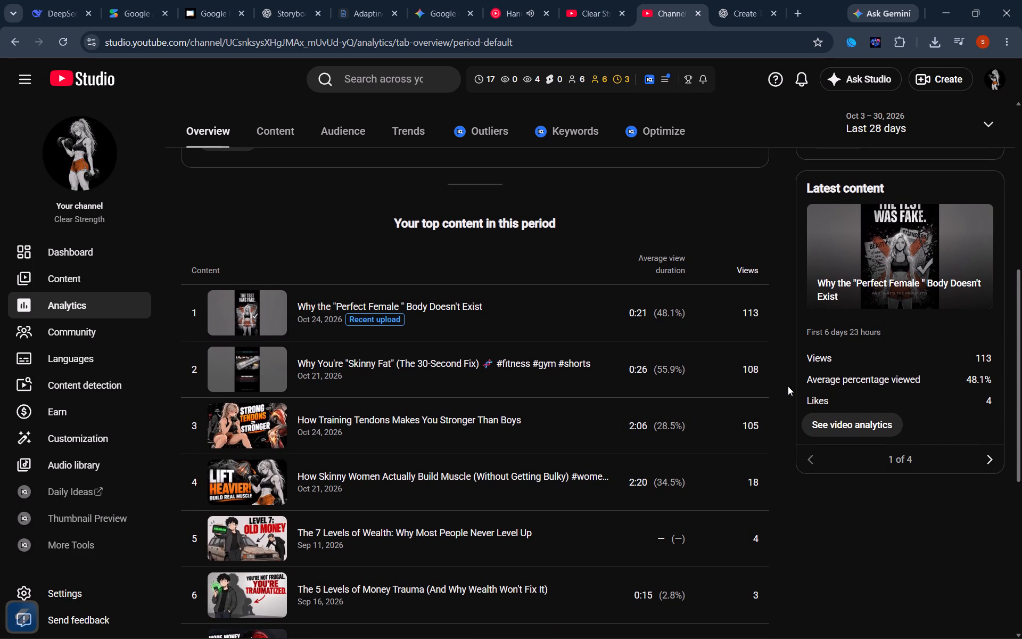
{"action": "scroll", "coordinate": [788, 386], "scroll_direction": "up", "scroll_amount": 1}
{"action": "scroll", "coordinate": [400, 528], "scroll_direction": "down", "scroll_amount": 1}
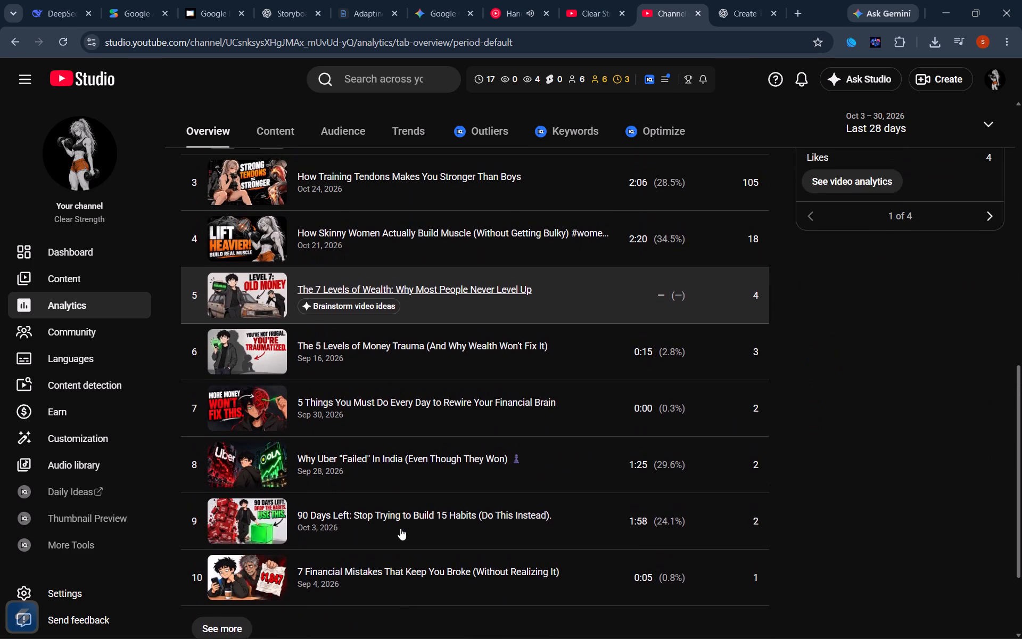
{"action": "scroll", "coordinate": [400, 528], "scroll_direction": "down", "scroll_amount": 1}
{"action": "scroll", "coordinate": [400, 528], "scroll_direction": "up", "scroll_amount": 1}
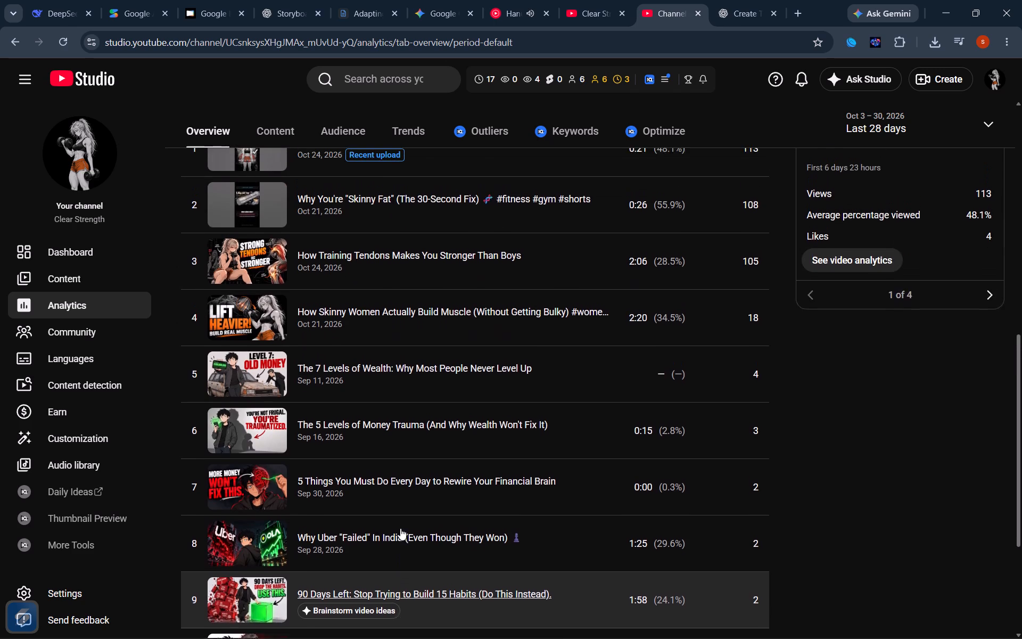
{"action": "scroll", "coordinate": [400, 528], "scroll_direction": "up", "scroll_amount": 1}
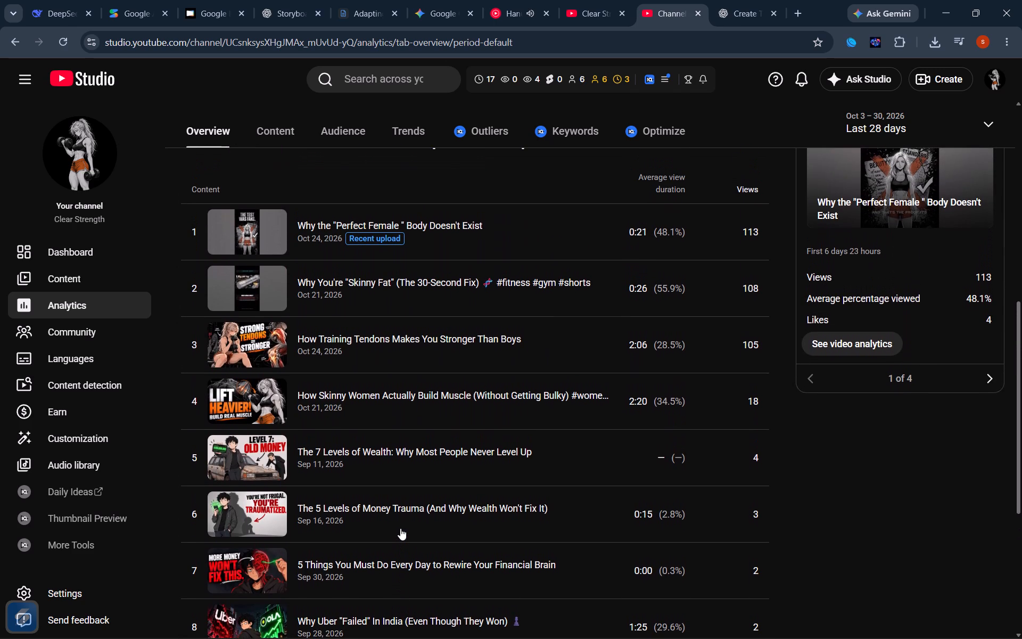
{"action": "scroll", "coordinate": [400, 528], "scroll_direction": "up", "scroll_amount": 2}
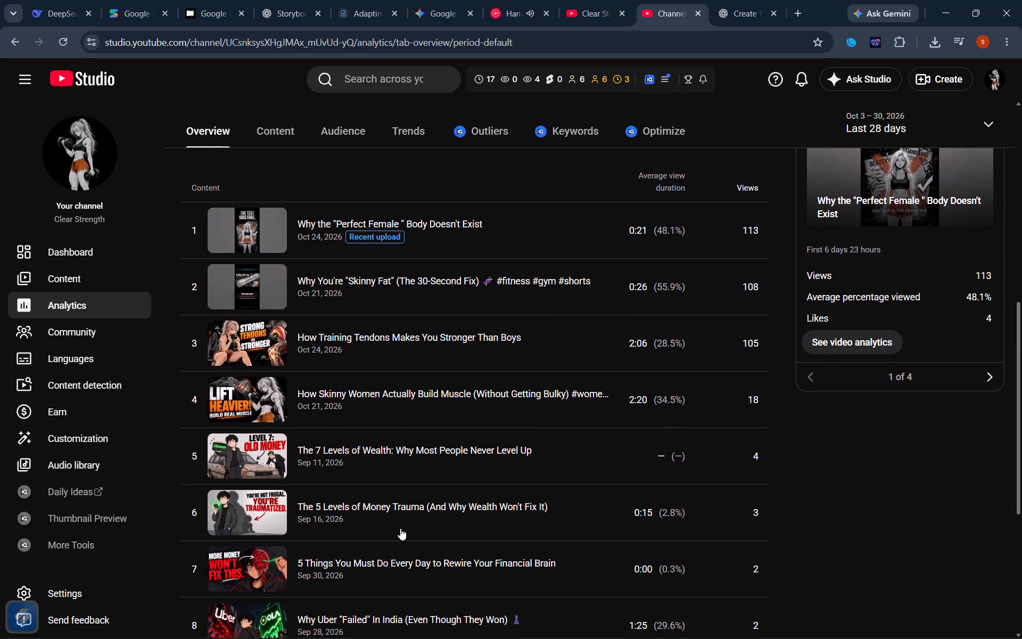
{"action": "scroll", "coordinate": [400, 528], "scroll_direction": "up", "scroll_amount": 2}
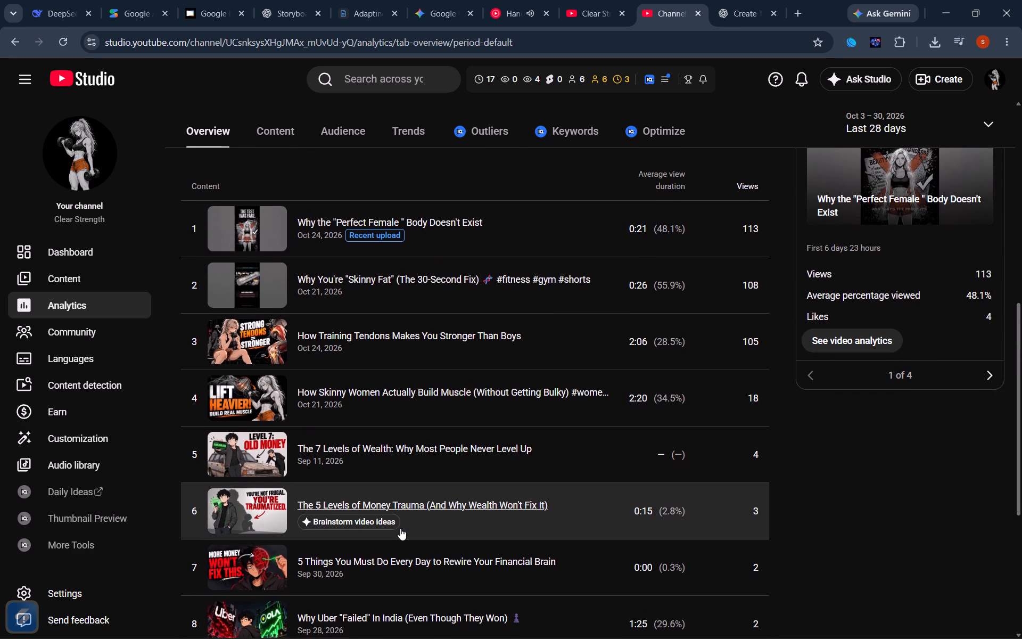
{"action": "scroll", "coordinate": [400, 528], "scroll_direction": "up", "scroll_amount": 1}
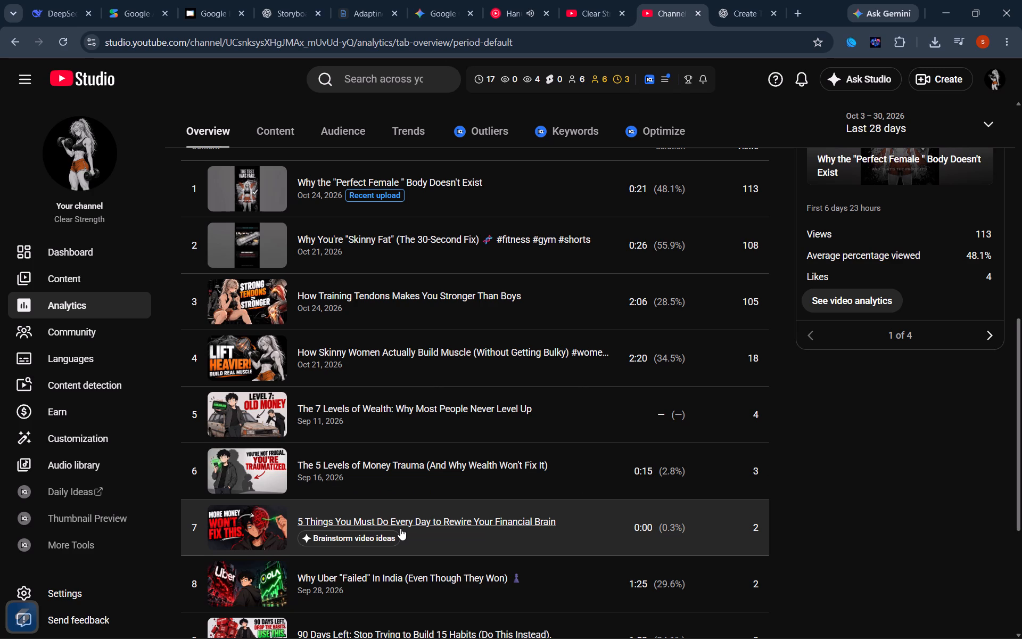
Return to CapCut to check the progress of the 1031 export.
{"action": "left_click", "coordinate": [570, 1]}
{"action": "left_click", "coordinate": [742, 626]}
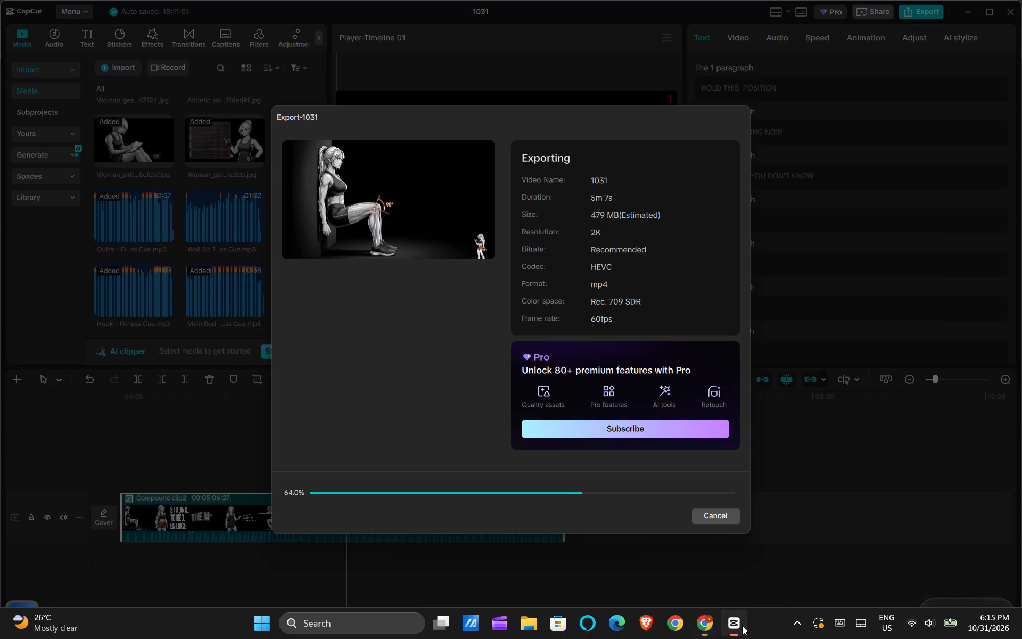